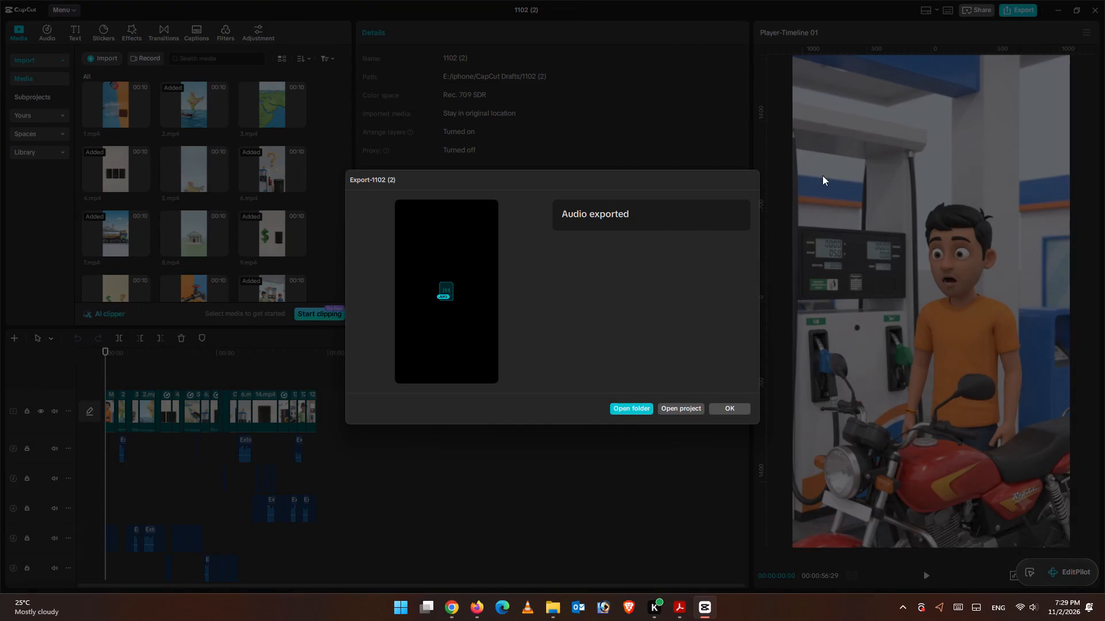
pyautogui.click(728, 408)
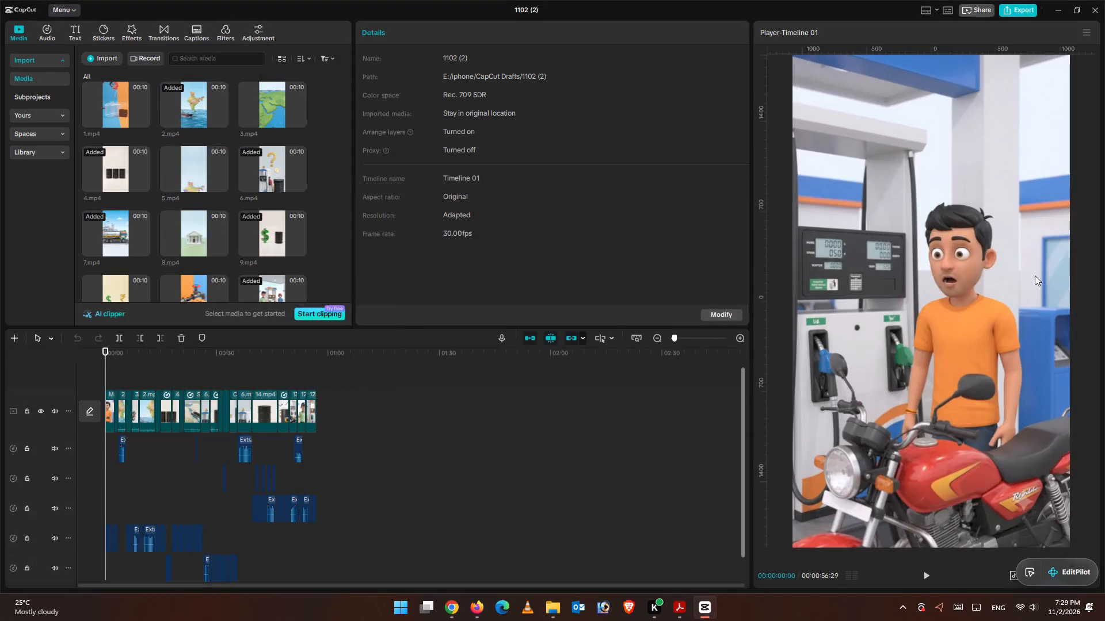
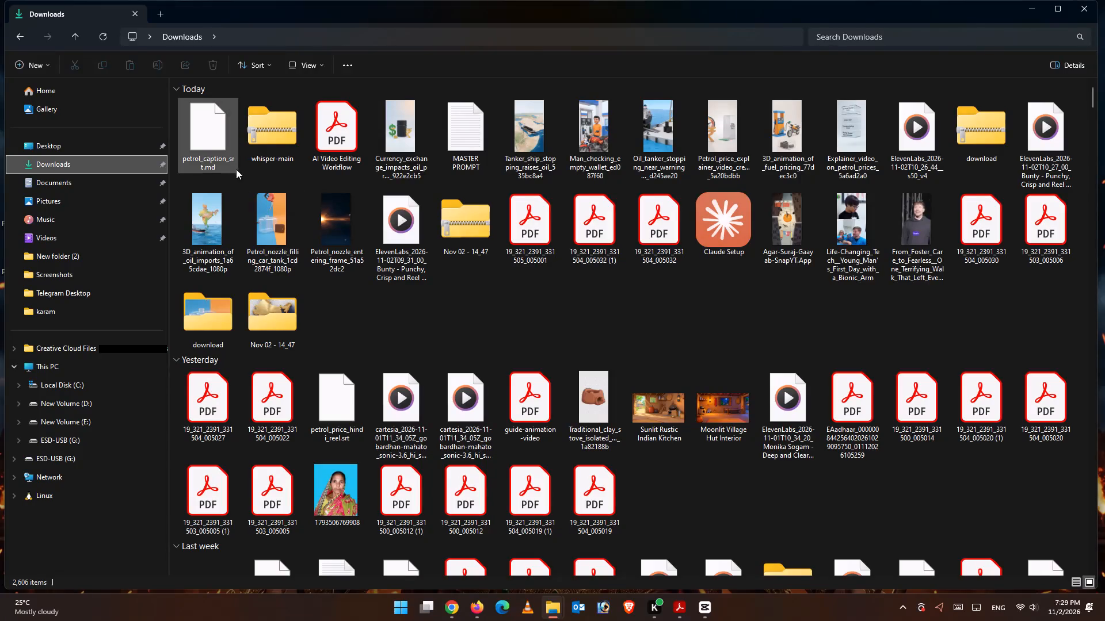
# Rename the exported petrol_caption_srt.md file in Downloads as petrol_caption_srt.srt, accepting the extension change.
pyautogui.rightClick(227, 163)
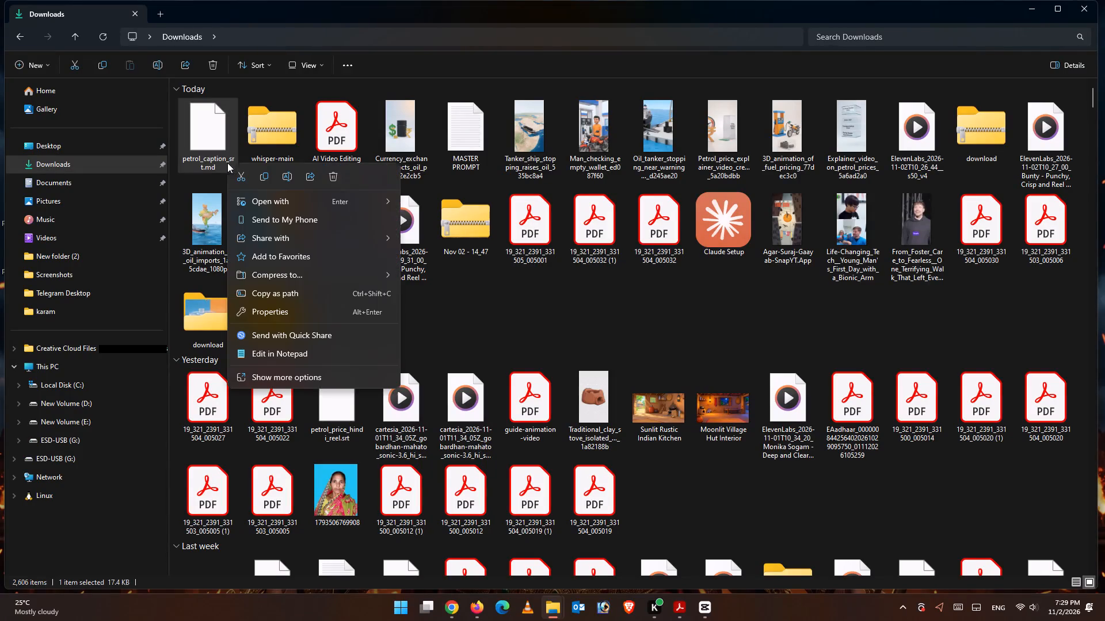
pyautogui.click(286, 178)
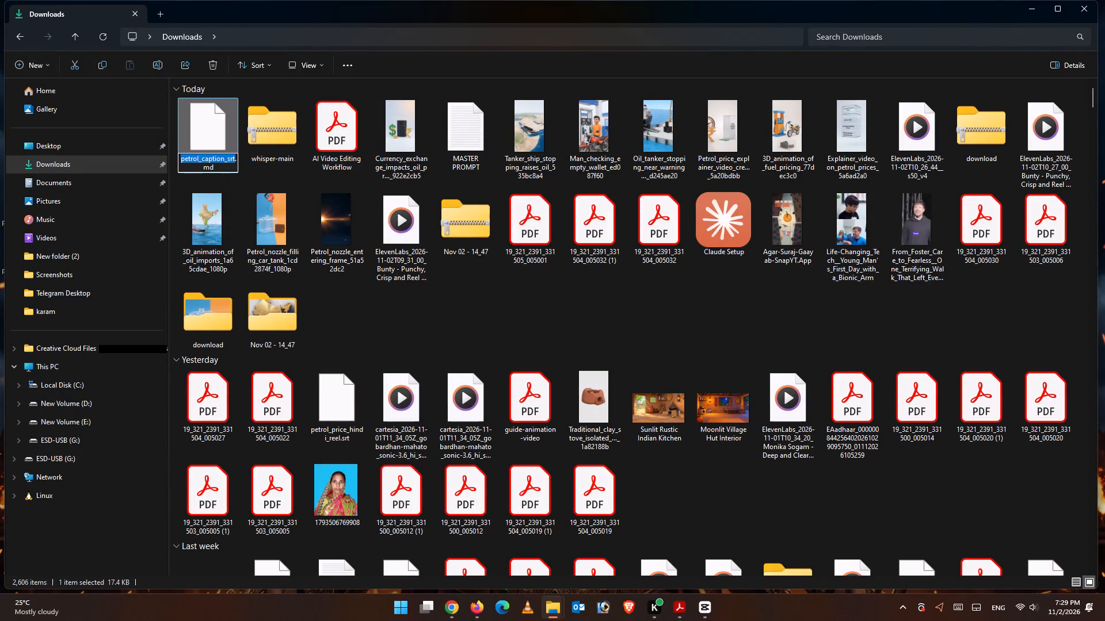
pyautogui.click(226, 167)
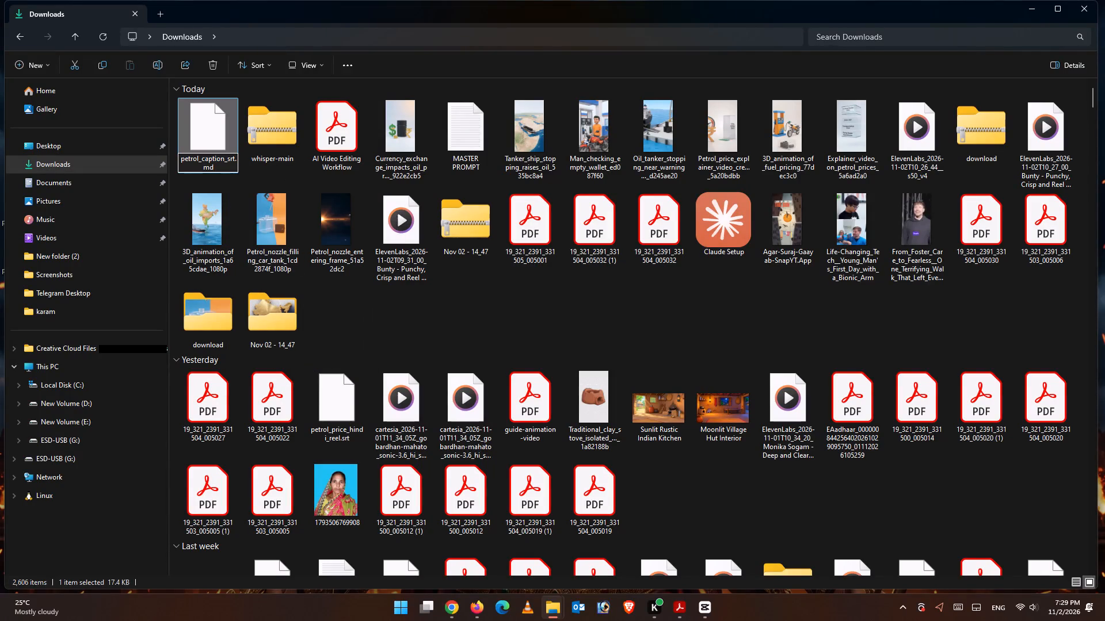
pyautogui.press('BackSpace')
pyautogui.press('BackSpace')
pyautogui.write('srt')
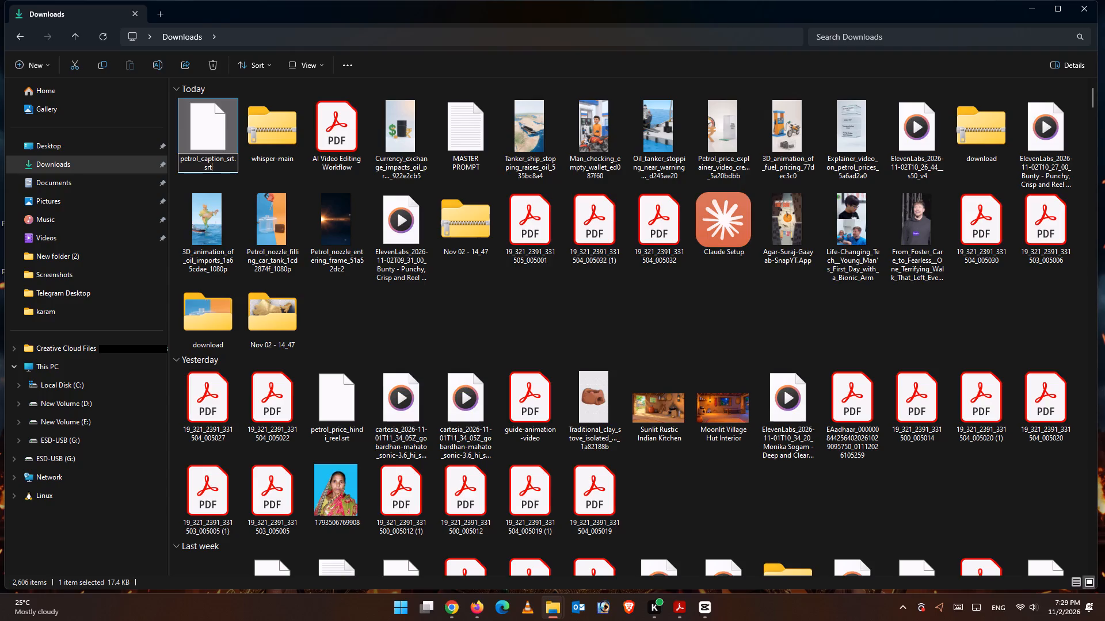
pyautogui.press('Return')
pyautogui.press('Return')
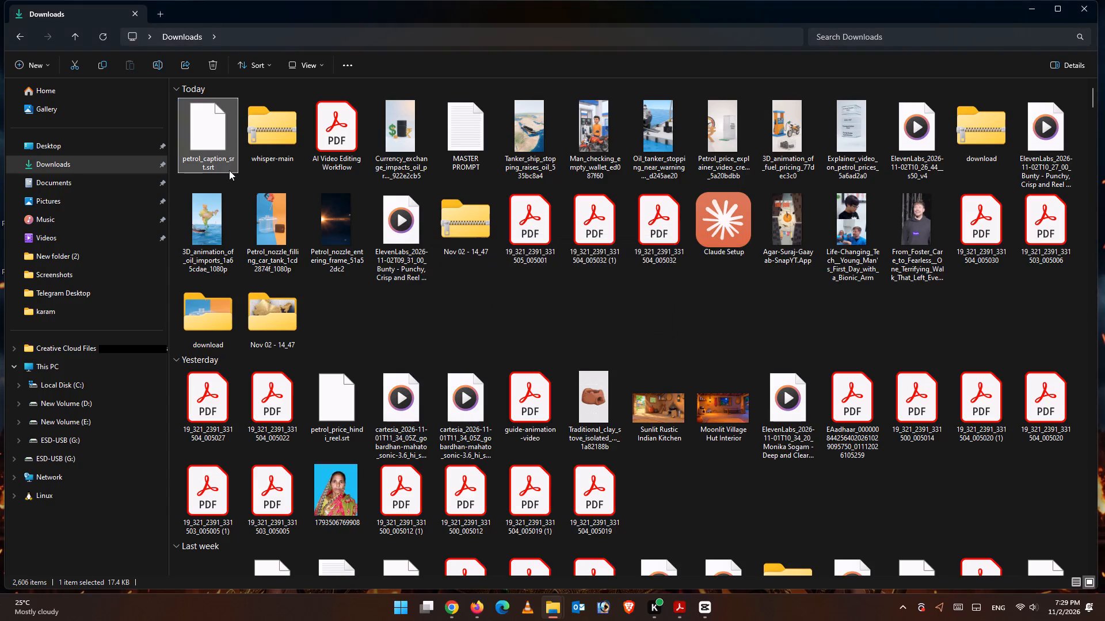
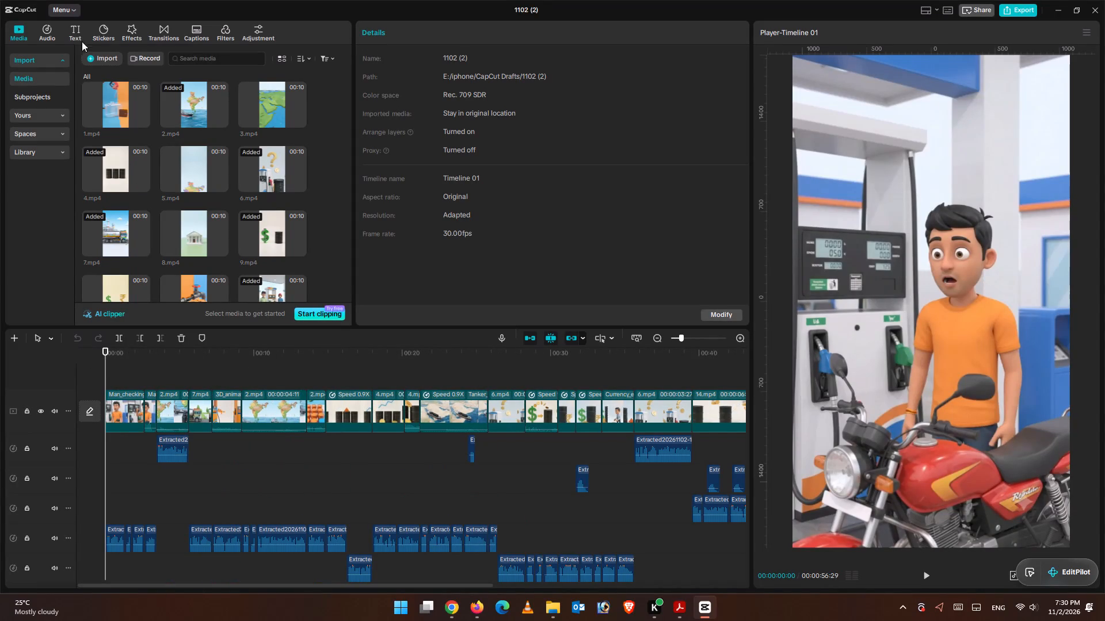
# Import petrol_caption_srt.srt from Downloads as a local caption file and add its captions to the timeline.
pyautogui.click(44, 31)
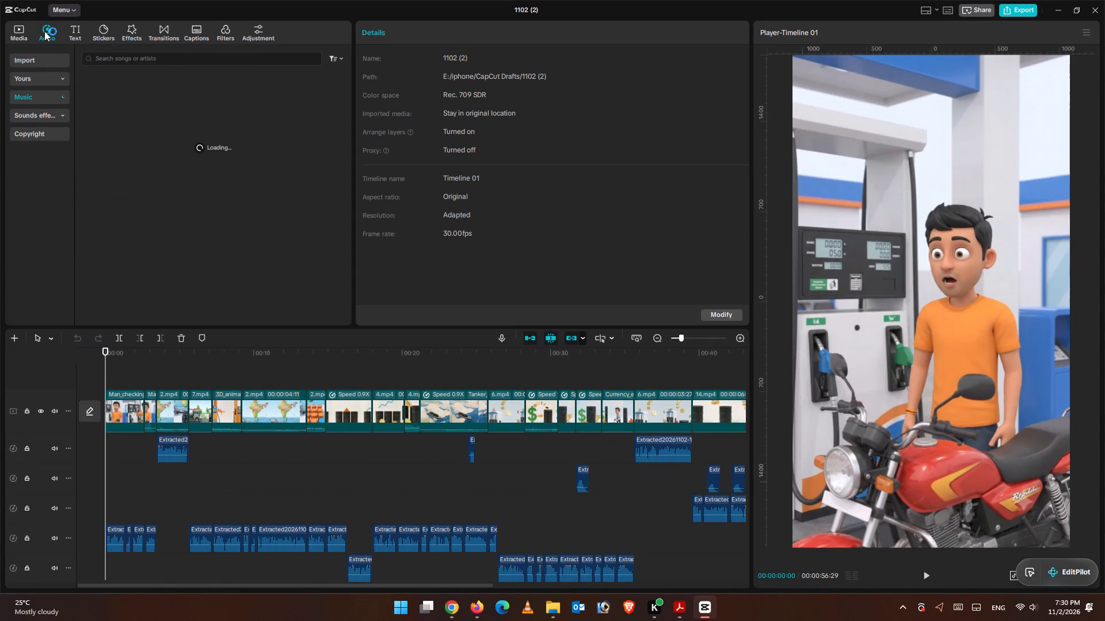
pyautogui.click(17, 33)
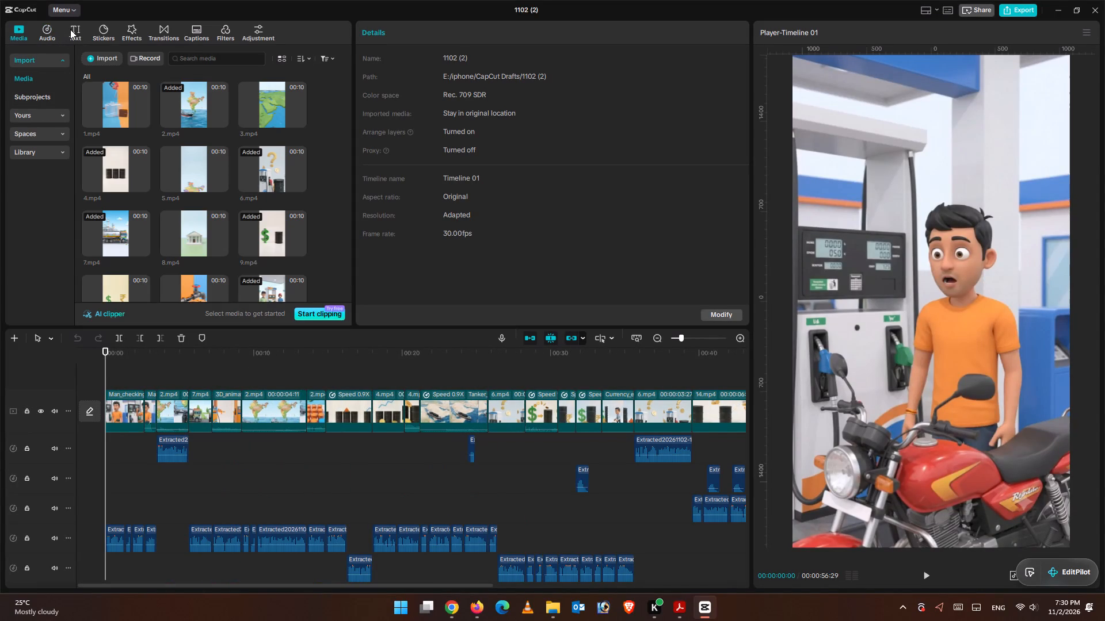
pyautogui.click(70, 29)
pyautogui.click(35, 135)
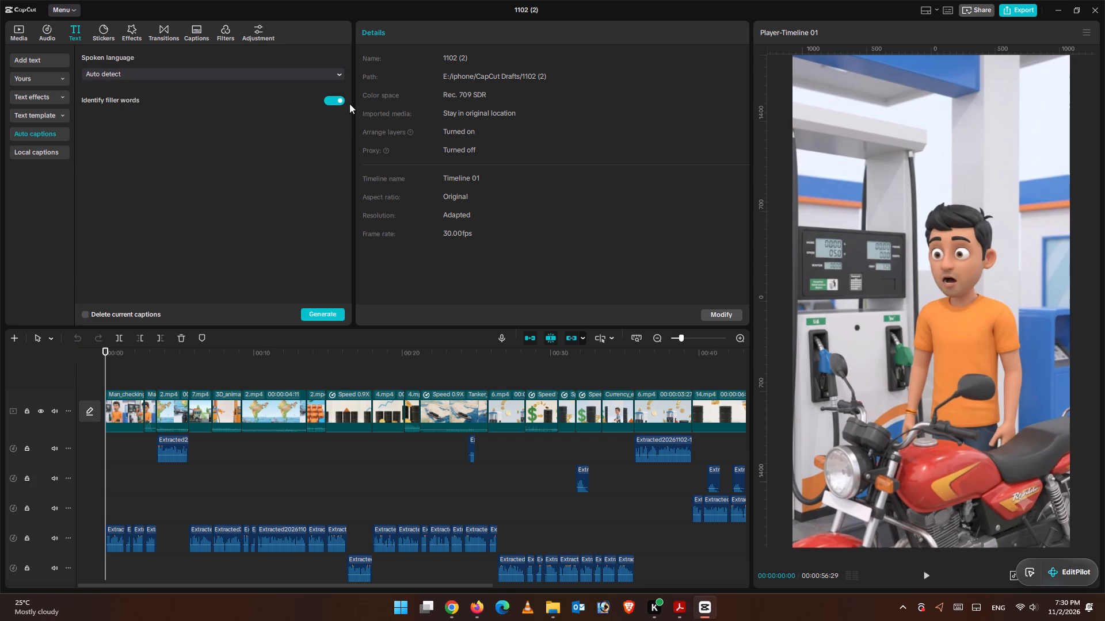
pyautogui.click(334, 102)
pyautogui.click(48, 153)
pyautogui.click(254, 93)
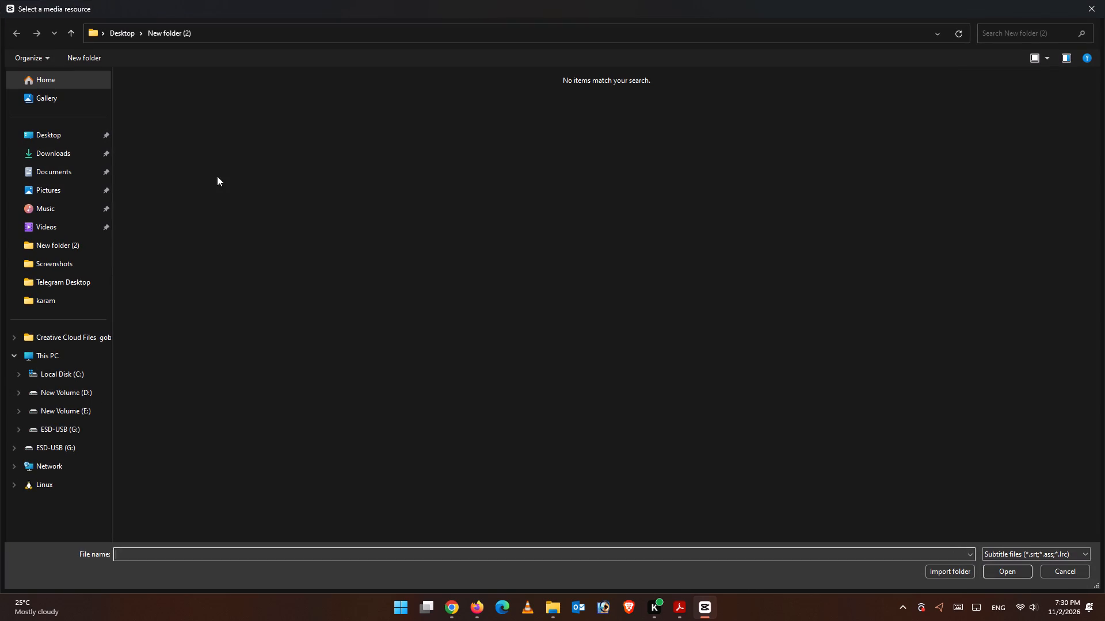
pyautogui.click(69, 150)
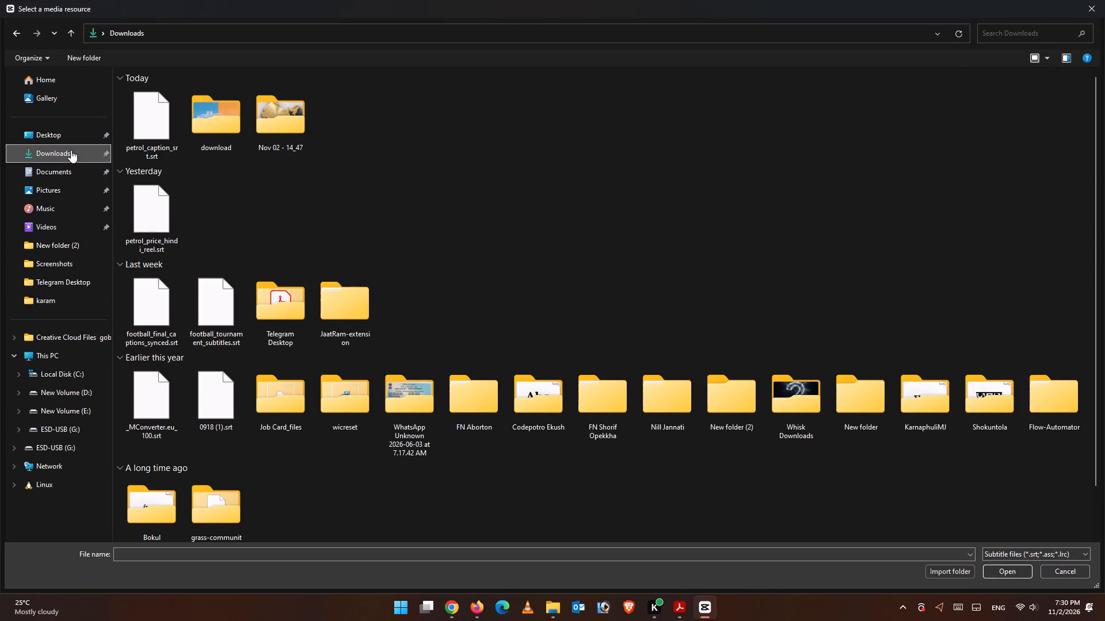
pyautogui.doubleClick(158, 150)
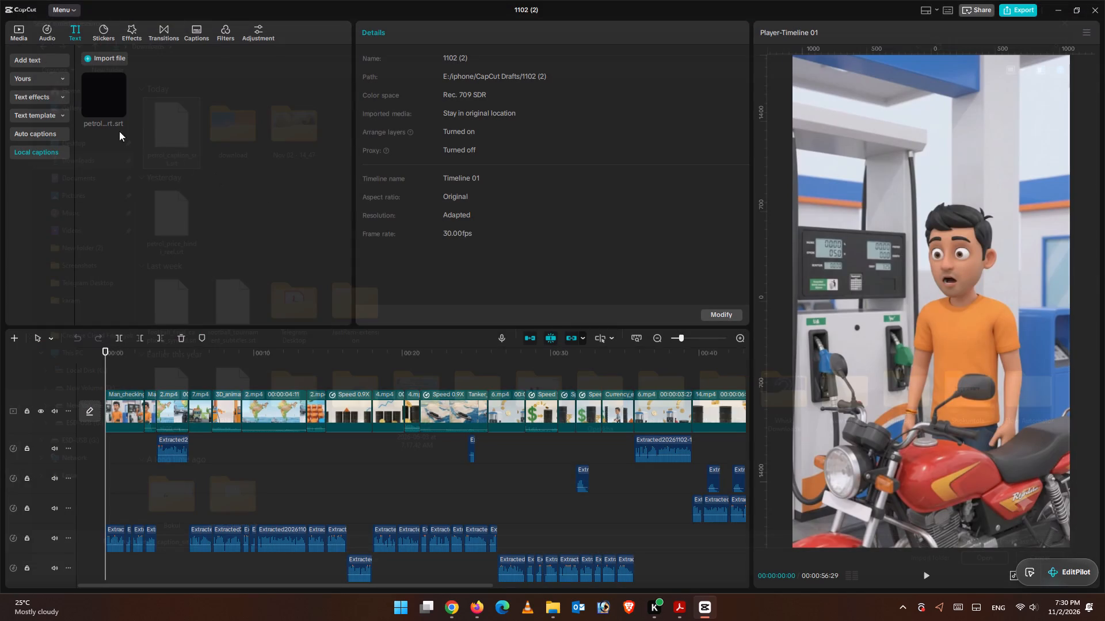
pyautogui.click(109, 102)
pyautogui.click(118, 112)
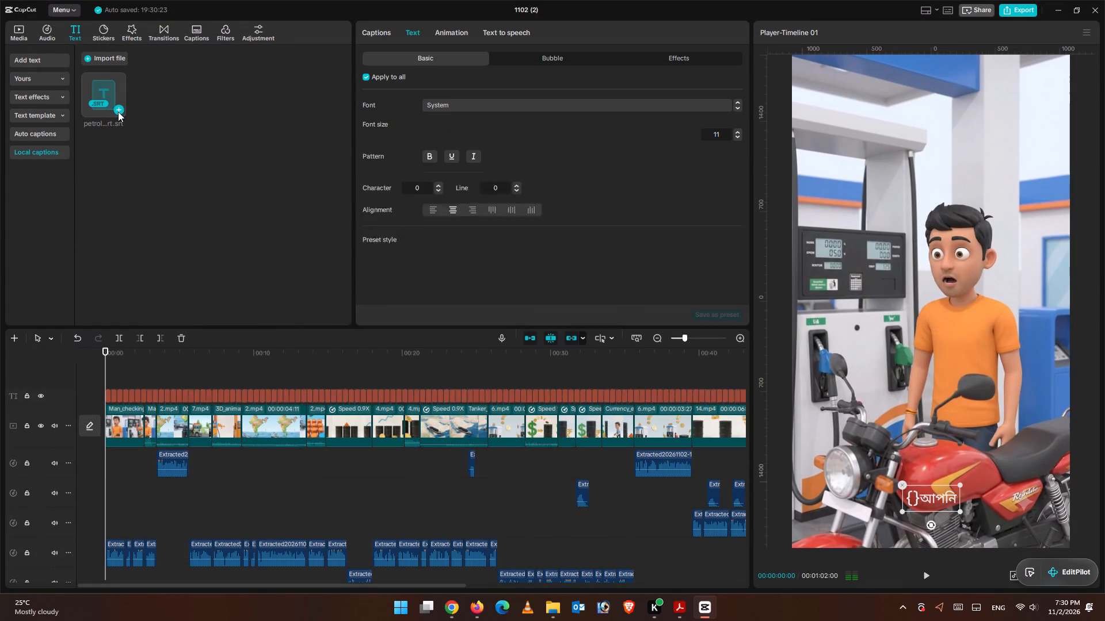
# Play the timeline from the start to check the imported captions against the video.
pyautogui.click(932, 575)
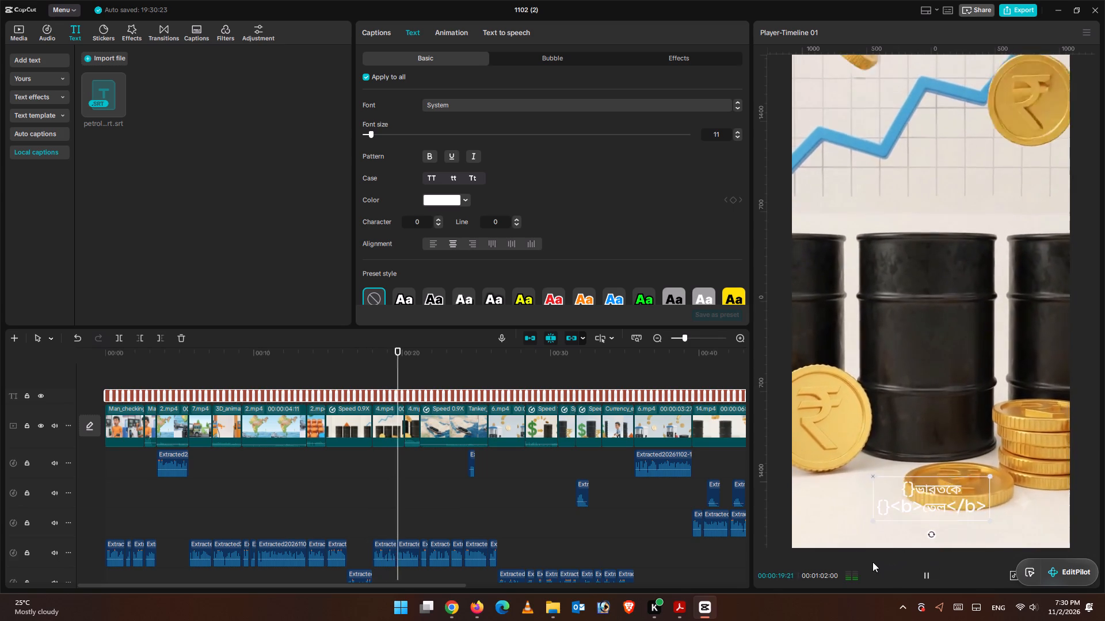
pyautogui.hotkey('ctrl', '=')
pyautogui.hotkey('ctrl', '=')
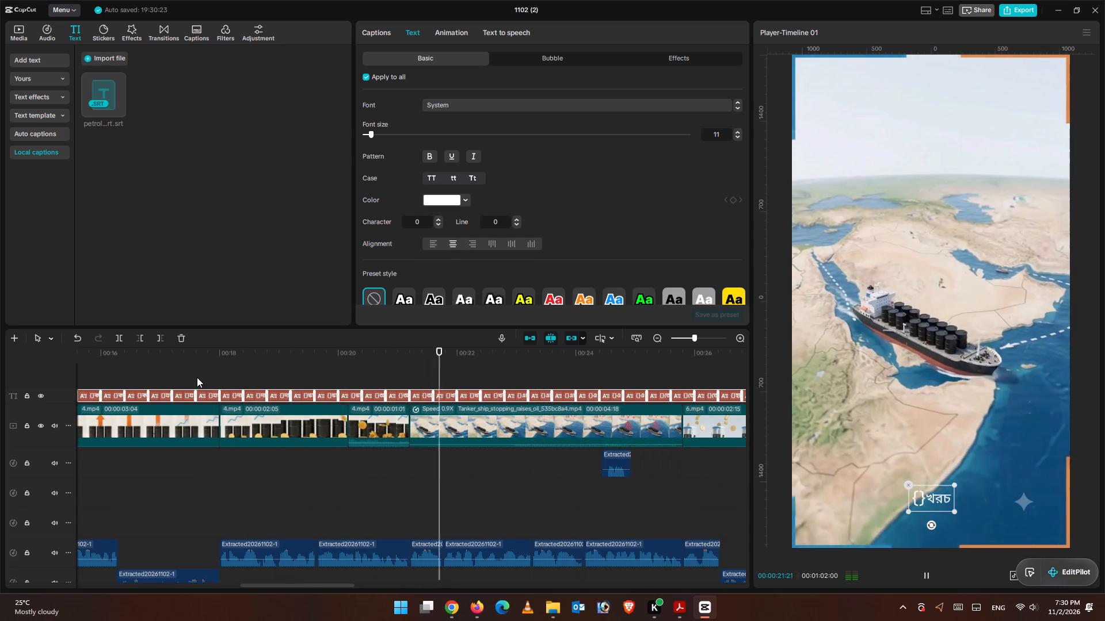
pyautogui.click(192, 379)
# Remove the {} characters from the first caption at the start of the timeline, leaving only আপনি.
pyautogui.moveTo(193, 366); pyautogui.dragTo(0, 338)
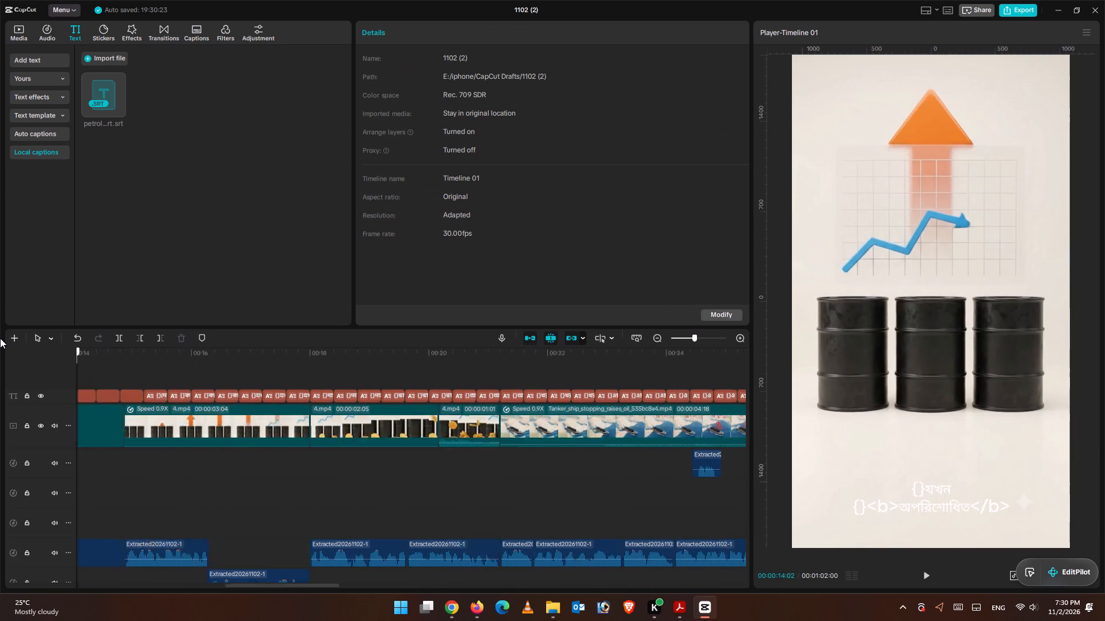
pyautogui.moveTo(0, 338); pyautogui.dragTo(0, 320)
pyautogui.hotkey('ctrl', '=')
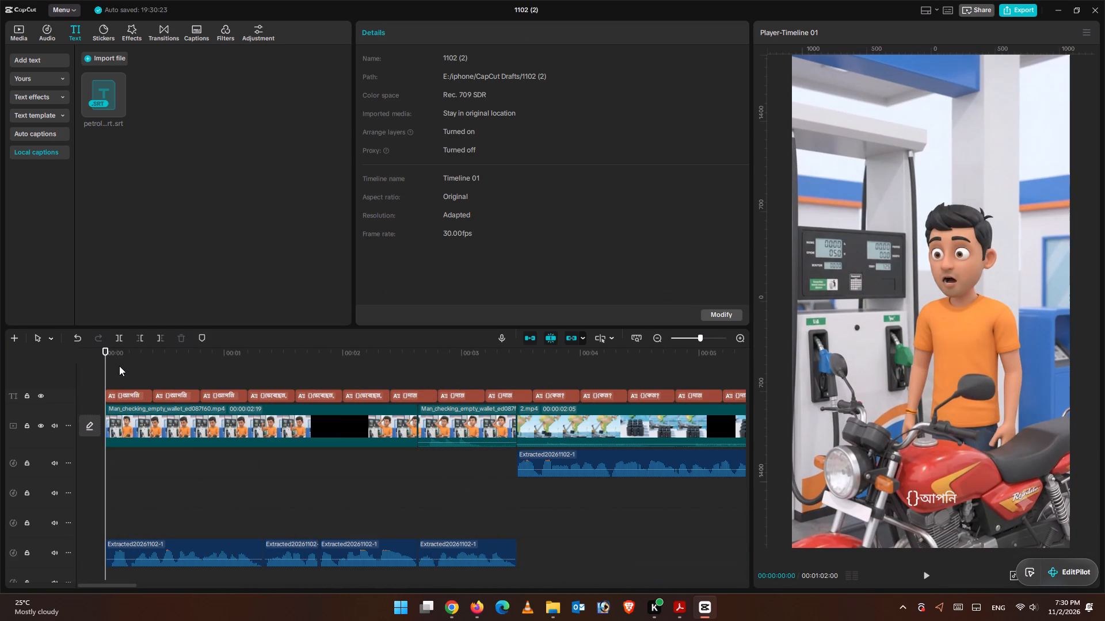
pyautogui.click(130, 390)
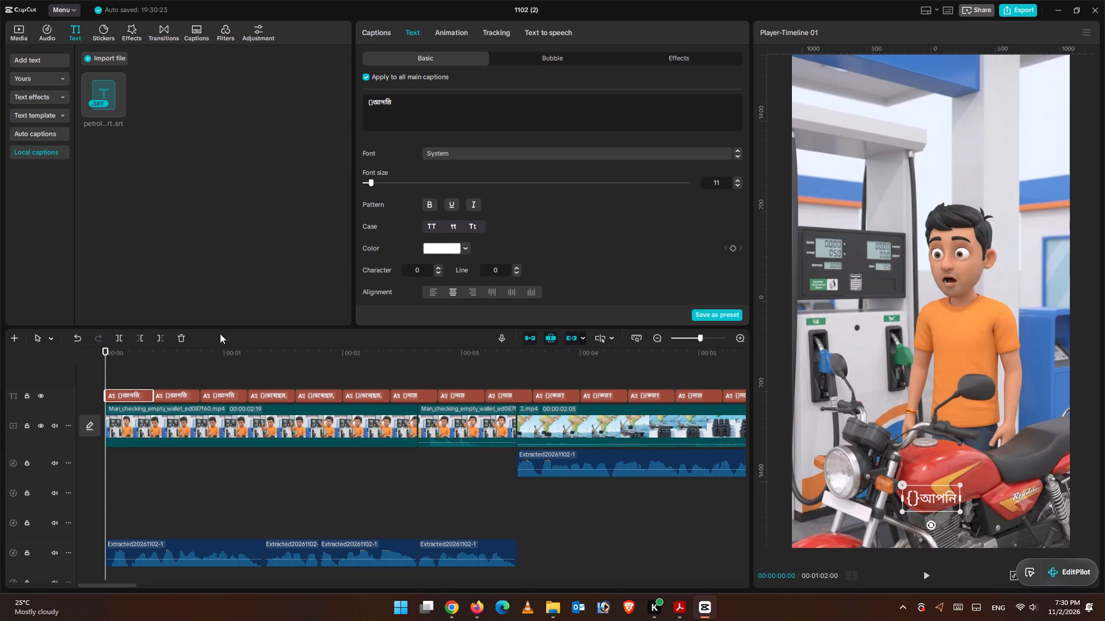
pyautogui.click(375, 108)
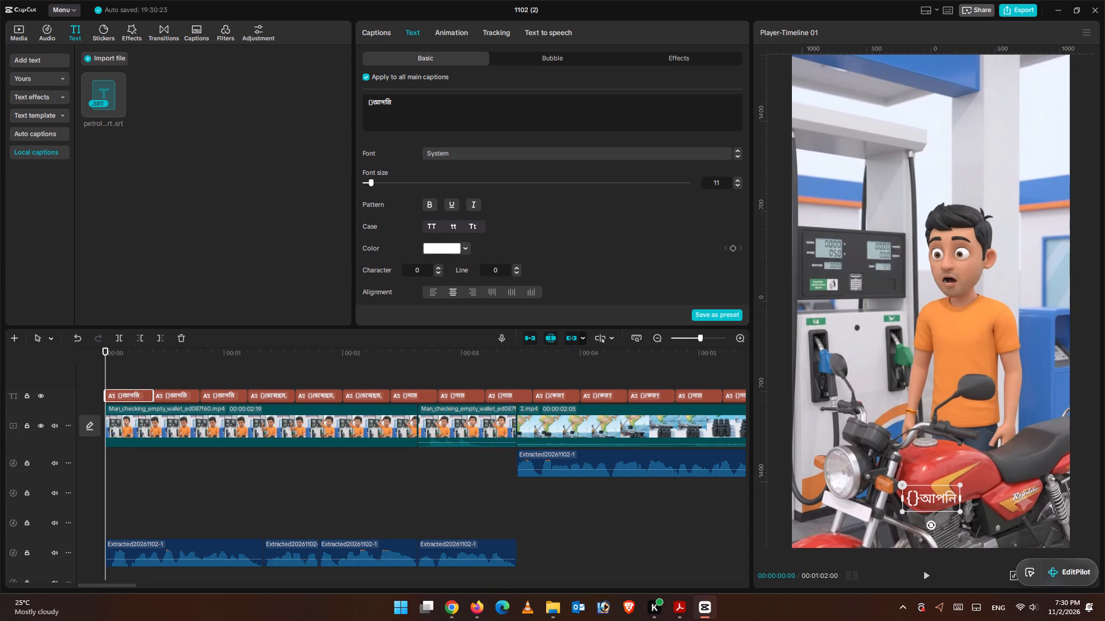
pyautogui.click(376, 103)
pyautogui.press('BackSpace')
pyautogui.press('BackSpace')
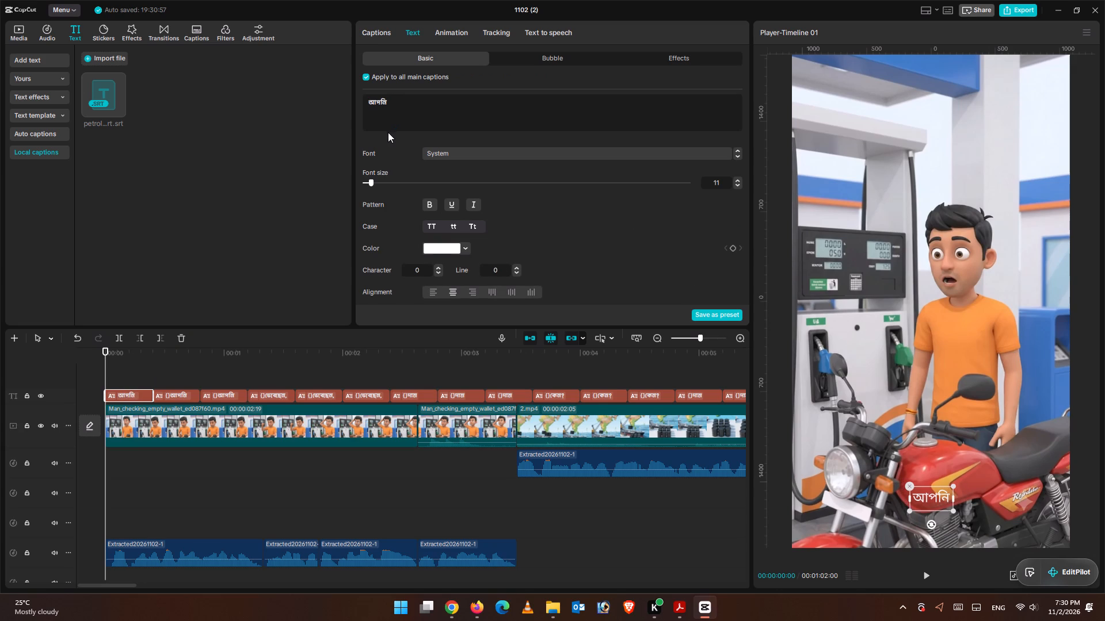
# Strip the {} characters and the <b> and </b> tags from both lines of the second caption.
pyautogui.click(172, 389)
pyautogui.click(176, 399)
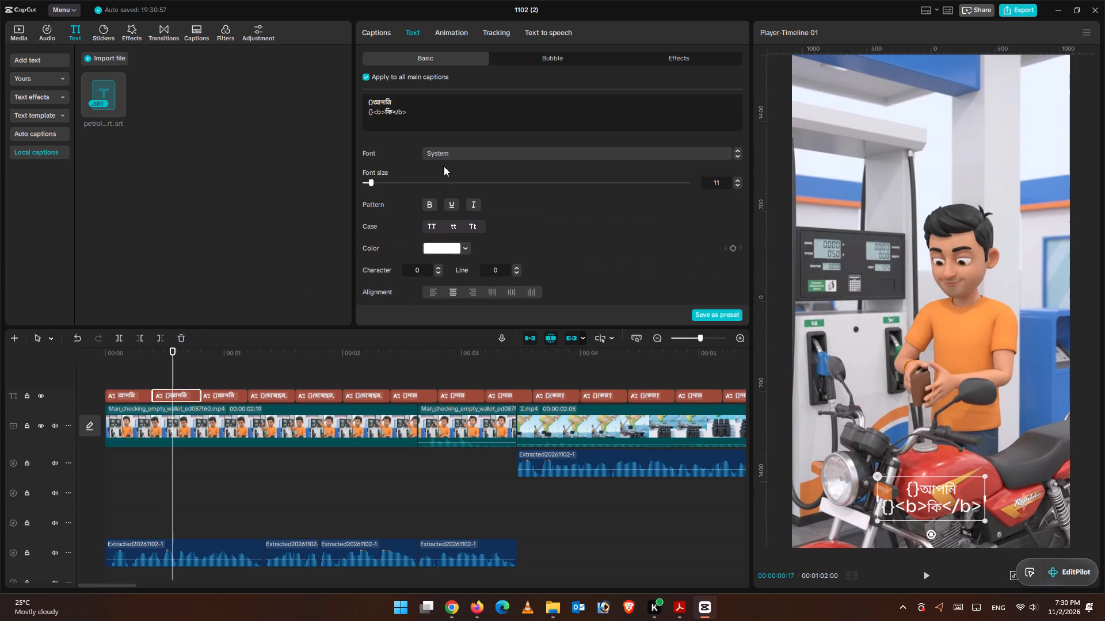
pyautogui.click(374, 107)
pyautogui.press('BackSpace')
pyautogui.press('BackSpace')
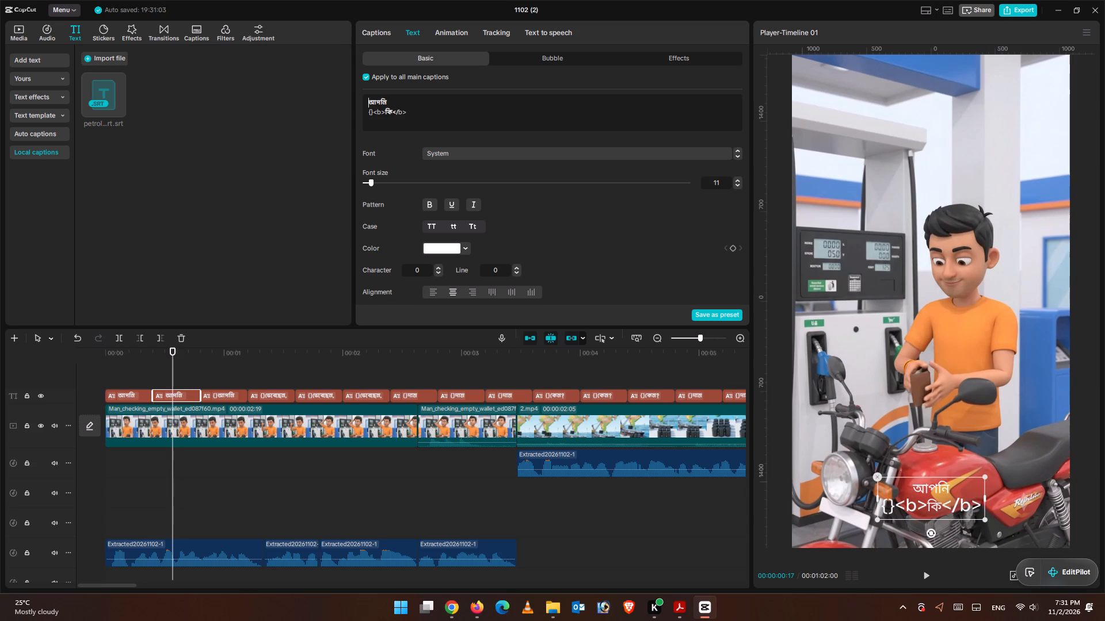
pyautogui.click(384, 114)
pyautogui.press('BackSpace')
pyautogui.press('BackSpace')
pyautogui.press('BackSpace')
pyautogui.press('BackSpace')
pyautogui.press('BackSpace')
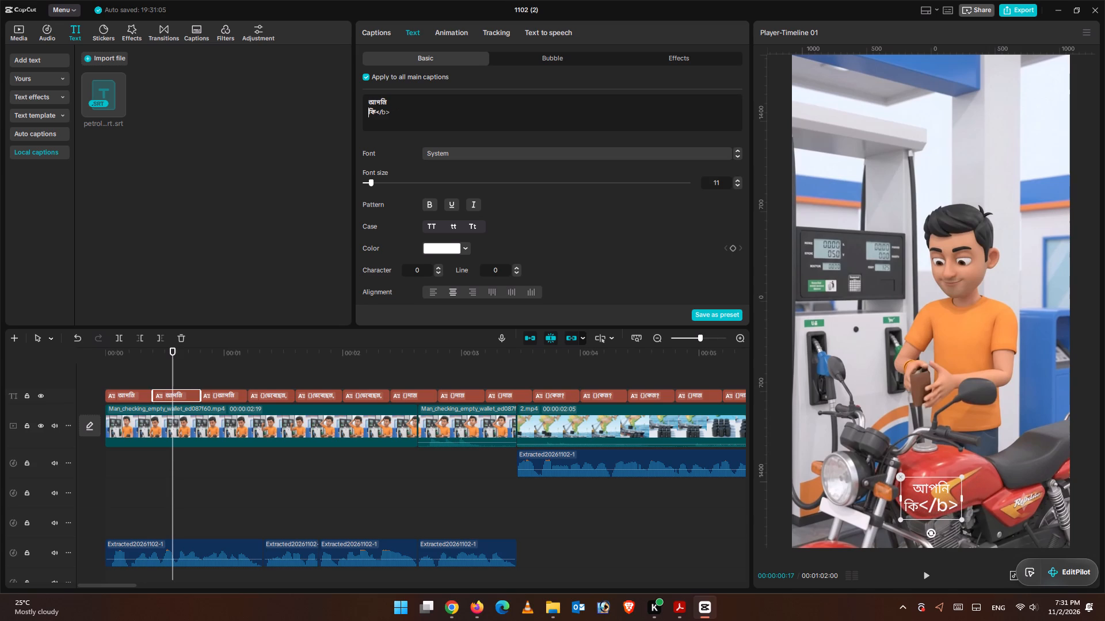
pyautogui.click(391, 114)
pyautogui.press('BackSpace')
pyautogui.press('BackSpace')
pyautogui.press('BackSpace')
pyautogui.press('BackSpace')
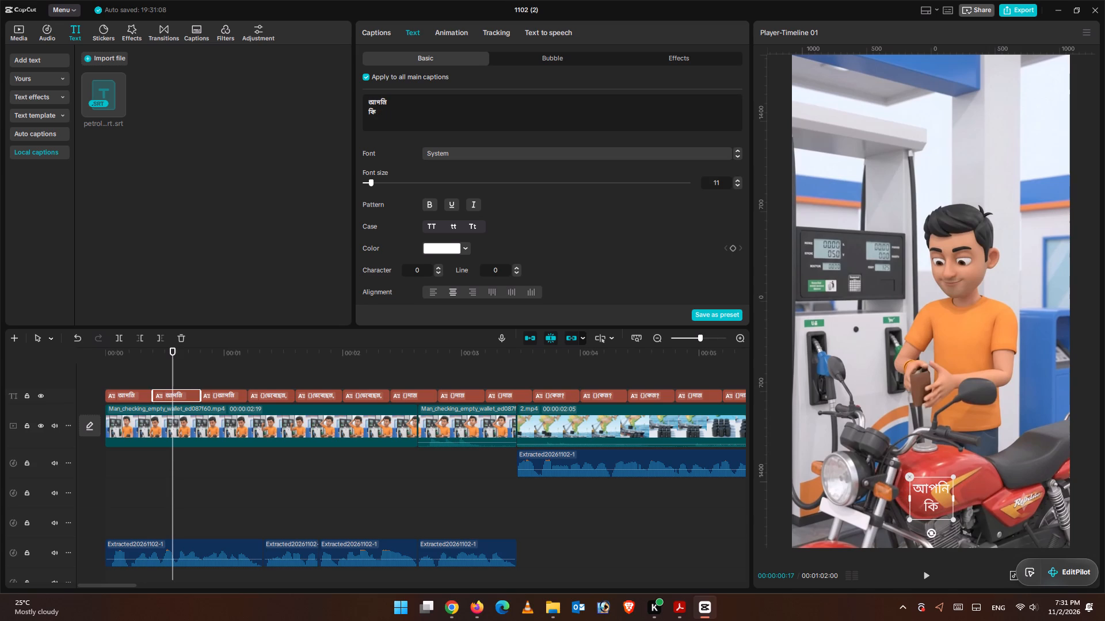
# Join the second caption's two lines into a single line reading আপনি কি.
pyautogui.click(369, 110)
pyautogui.press('BackSpace')
pyautogui.press('space')
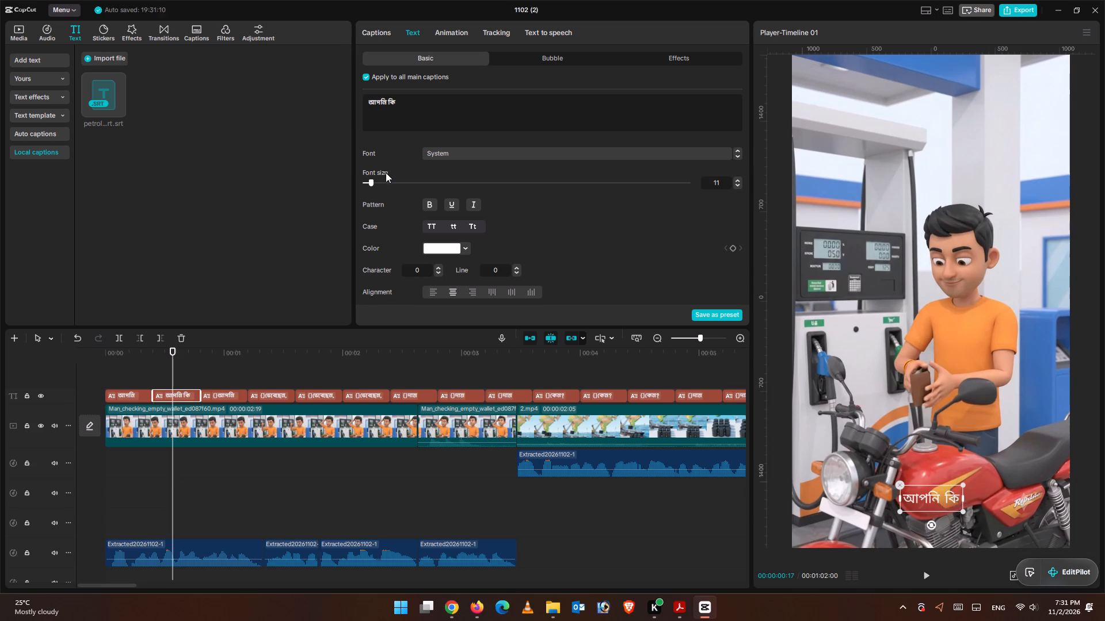
# Replay and scrub the opening two seconds to check the first captions' timing against the voice-over.
pyautogui.click(109, 374)
pyautogui.click(928, 575)
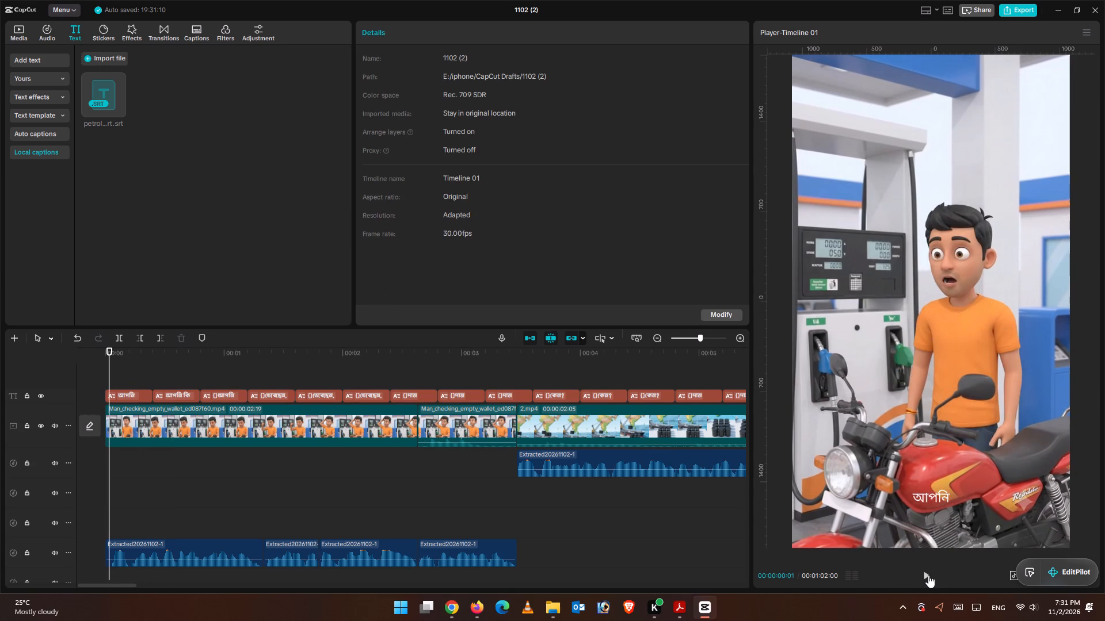
pyautogui.click(925, 576)
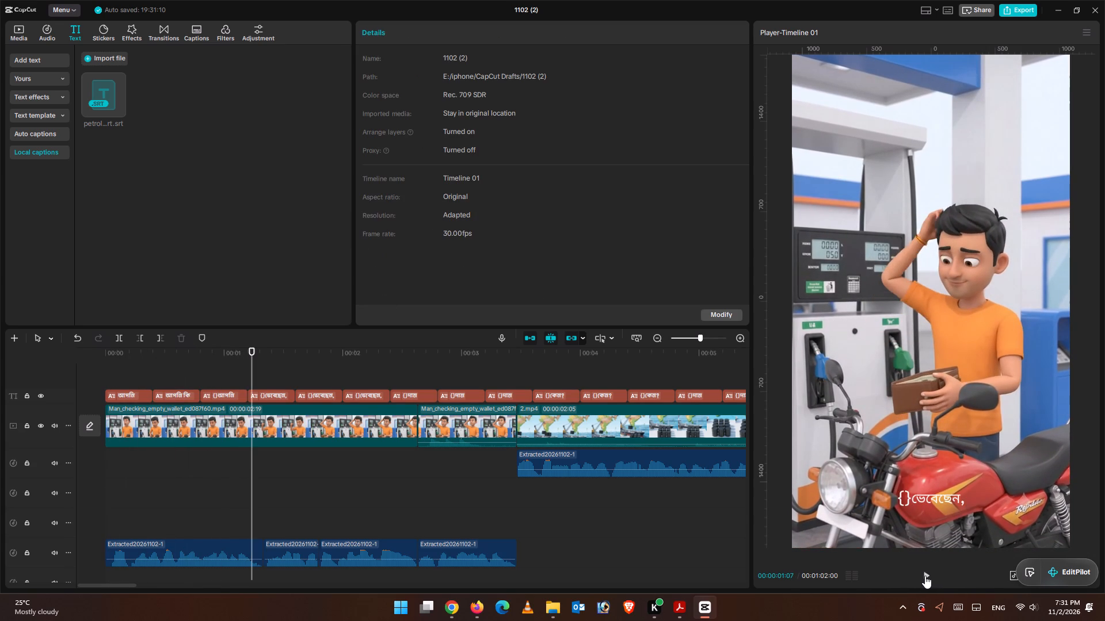
pyautogui.click(925, 576)
pyautogui.click(925, 576)
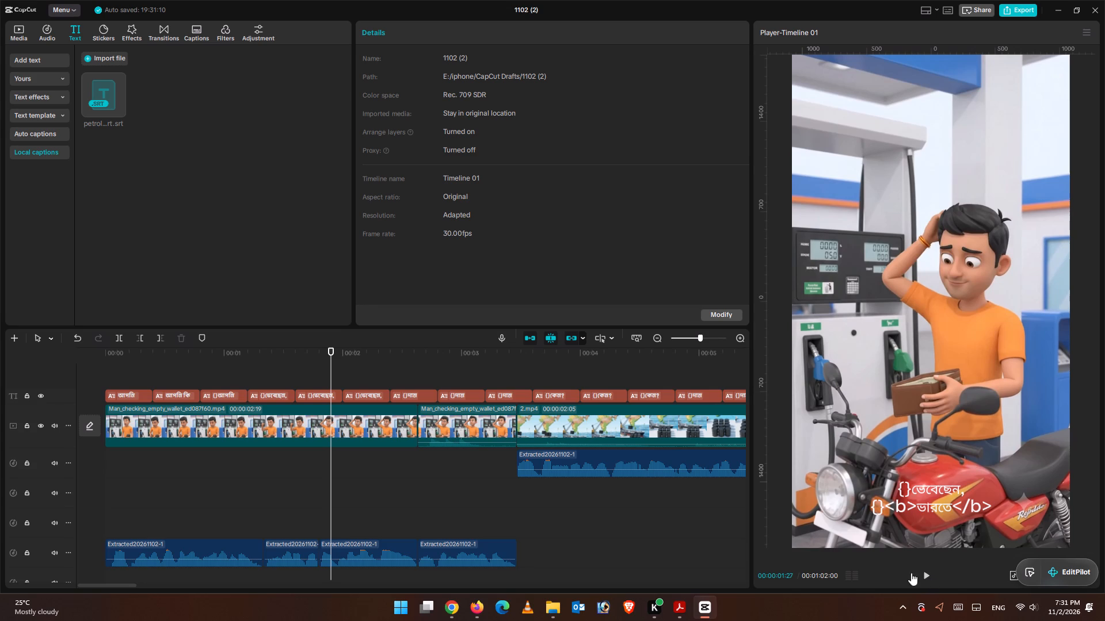
pyautogui.click(146, 374)
pyautogui.moveTo(141, 367); pyautogui.dragTo(117, 364)
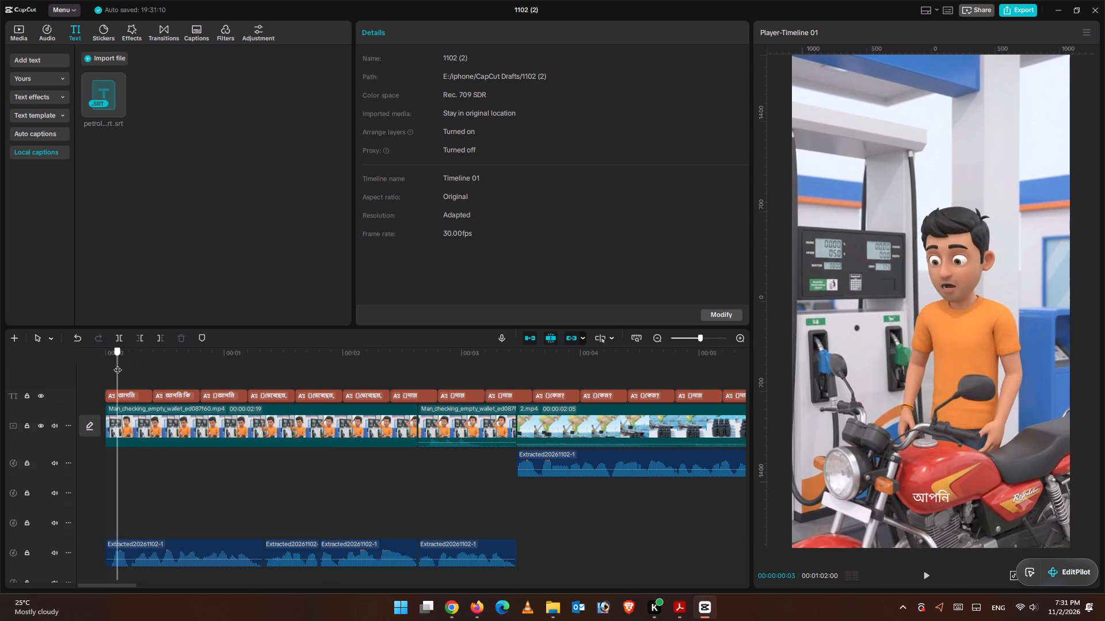
pyautogui.moveTo(117, 364); pyautogui.dragTo(151, 370)
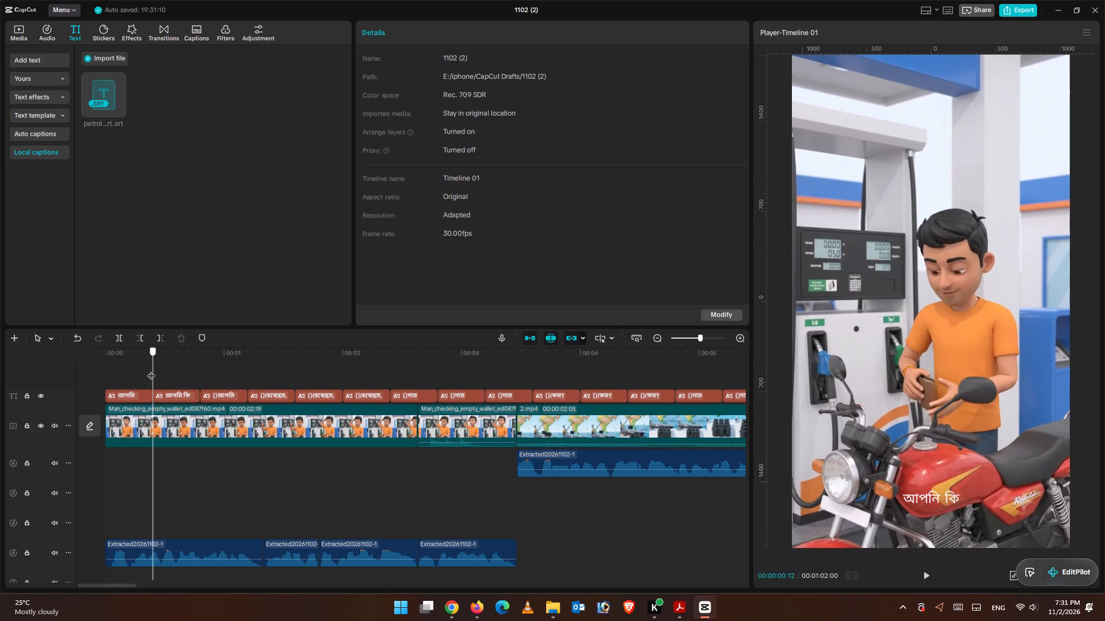
pyautogui.moveTo(151, 370); pyautogui.dragTo(115, 365)
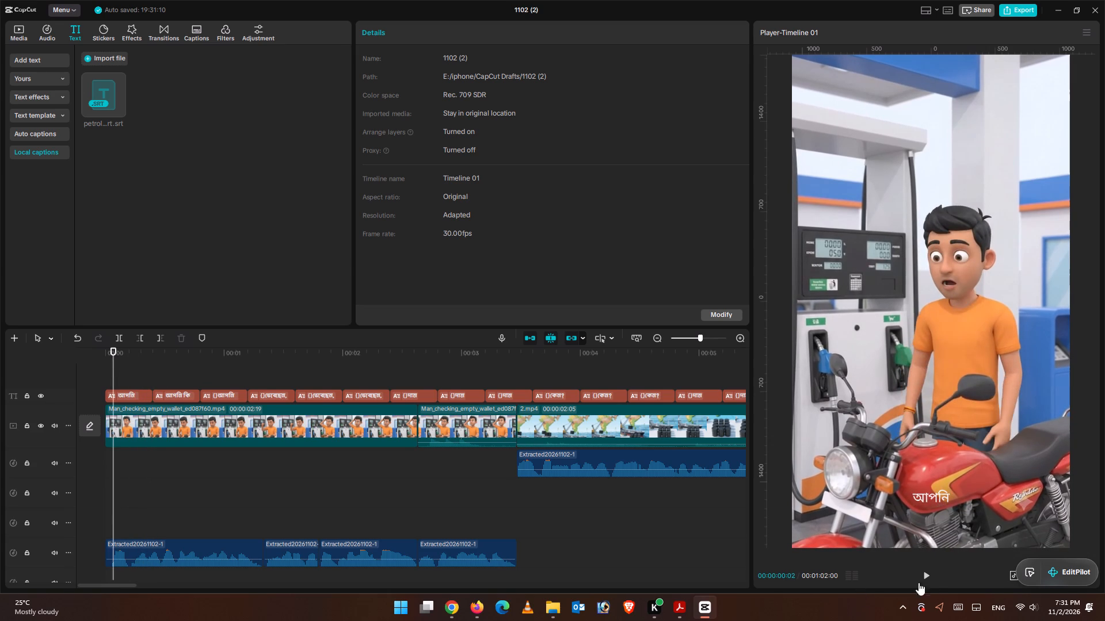
pyautogui.click(931, 578)
pyautogui.click(929, 576)
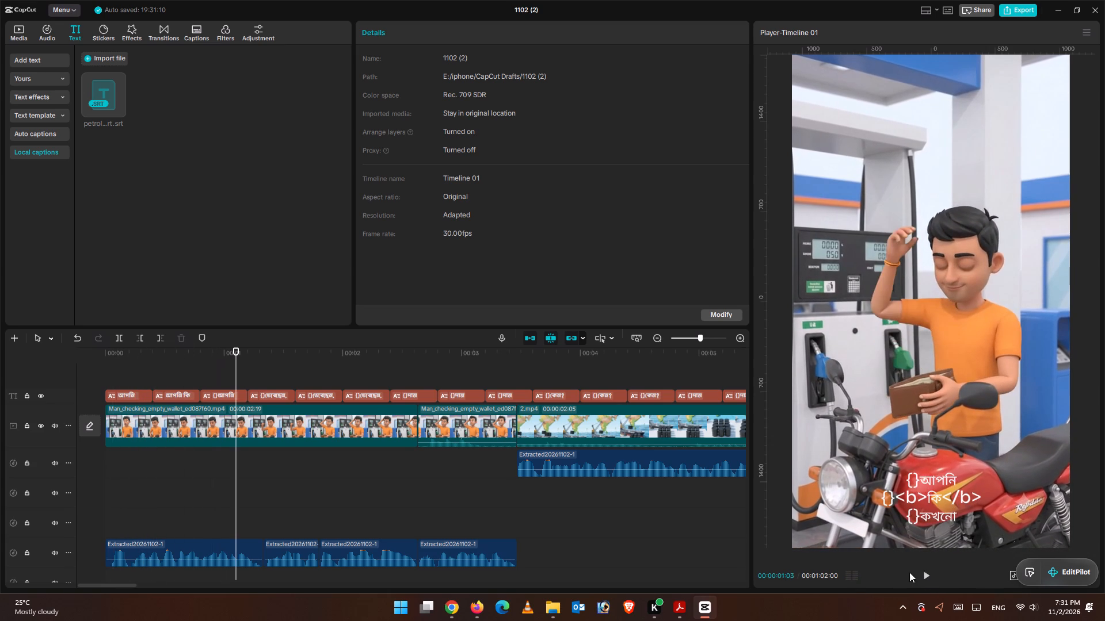
pyautogui.click(147, 373)
pyautogui.click(112, 373)
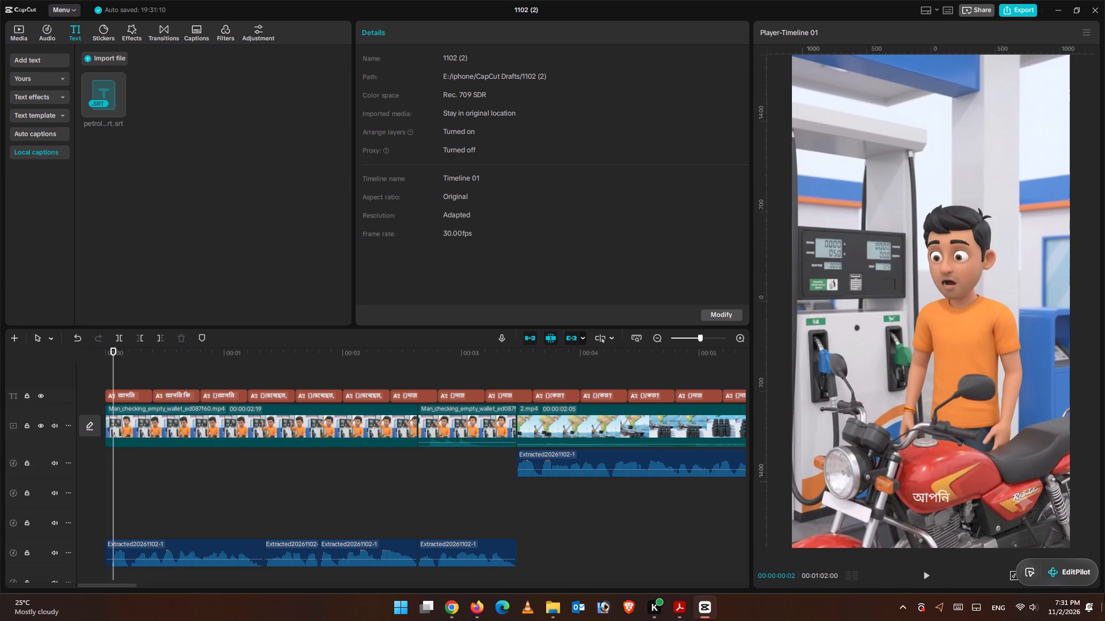
pyautogui.click(924, 577)
pyautogui.click(924, 577)
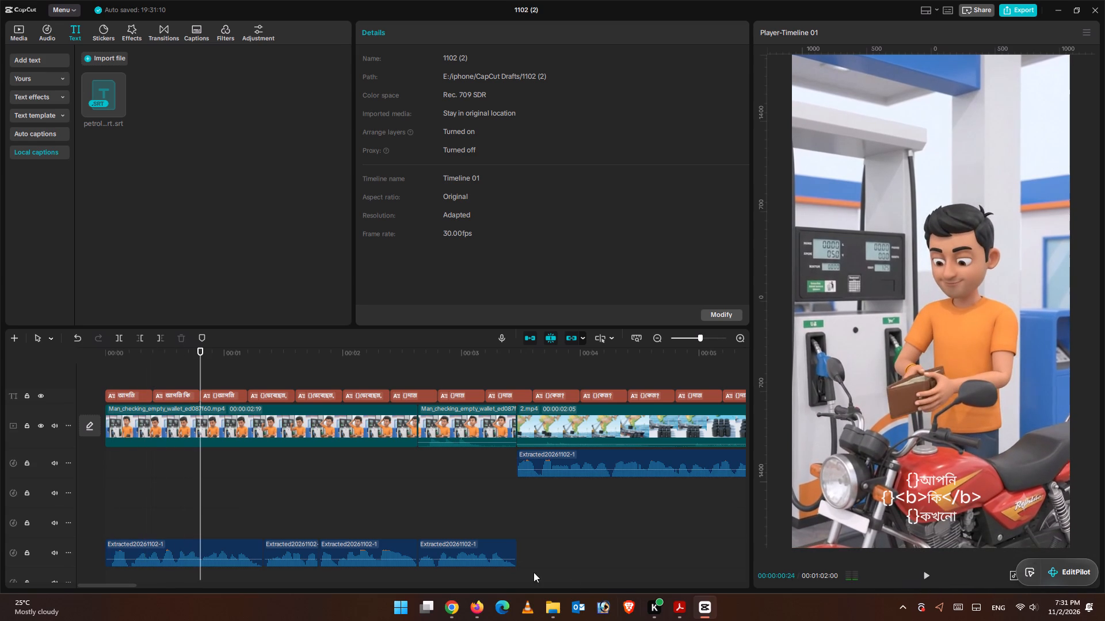
pyautogui.moveTo(199, 367); pyautogui.dragTo(112, 379)
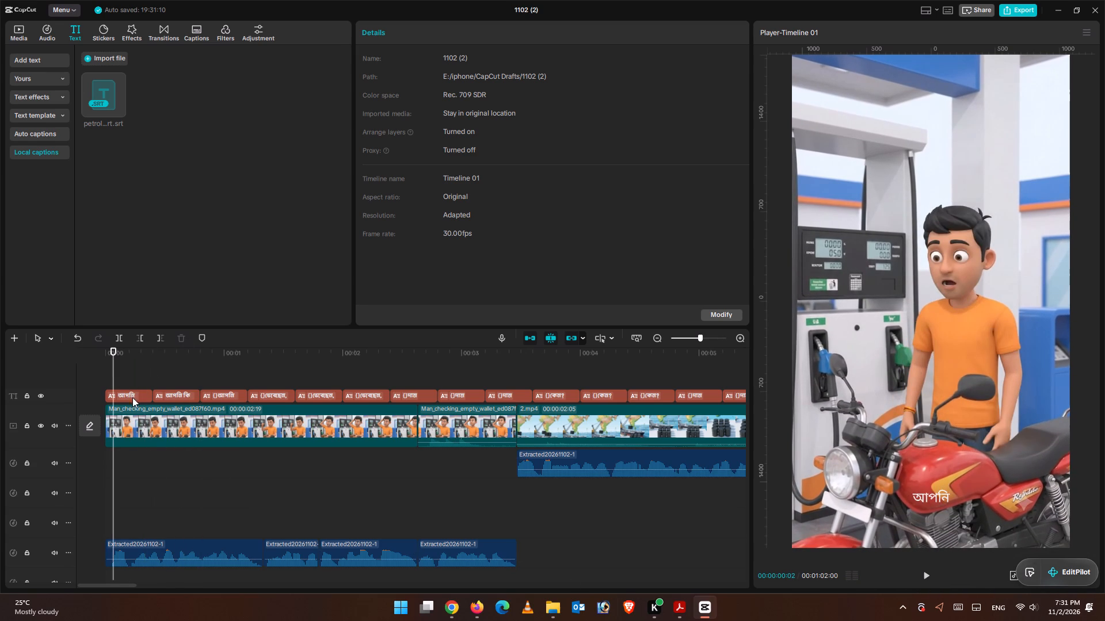
# Delete the first caption, আপনি, and move the আপনি কি caption to the start of the timeline.
pyautogui.click(132, 397)
pyautogui.click(182, 343)
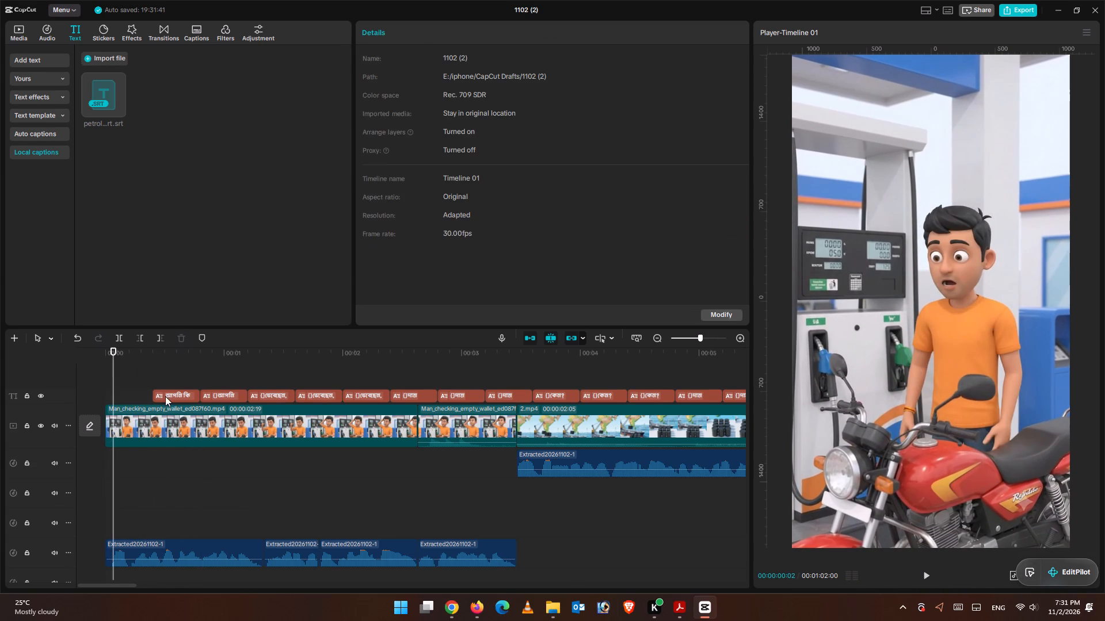
pyautogui.moveTo(166, 396); pyautogui.dragTo(117, 394)
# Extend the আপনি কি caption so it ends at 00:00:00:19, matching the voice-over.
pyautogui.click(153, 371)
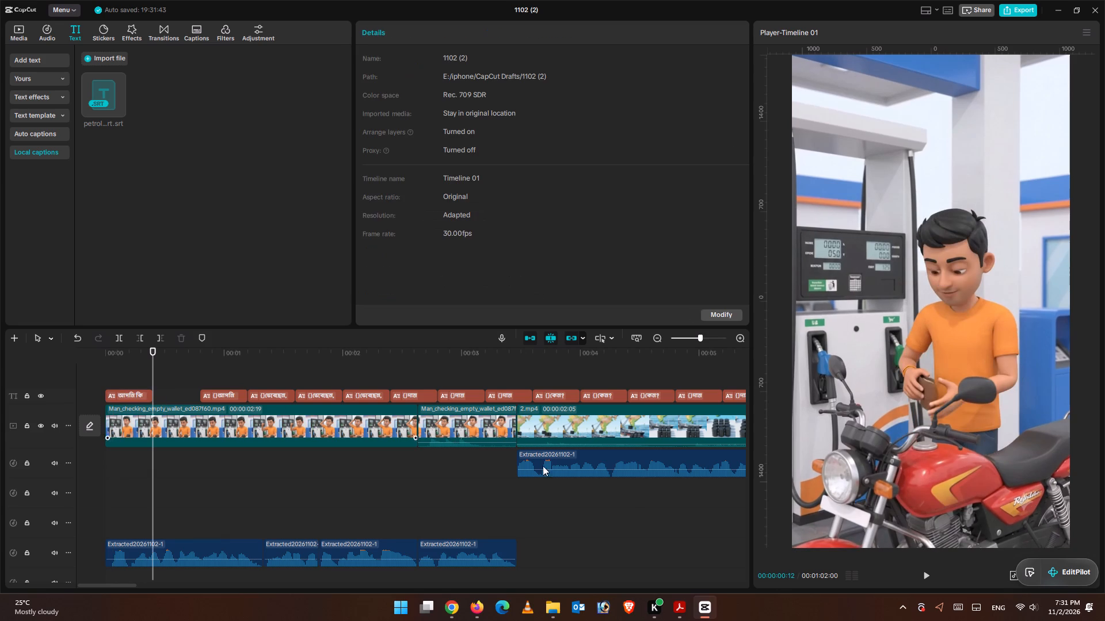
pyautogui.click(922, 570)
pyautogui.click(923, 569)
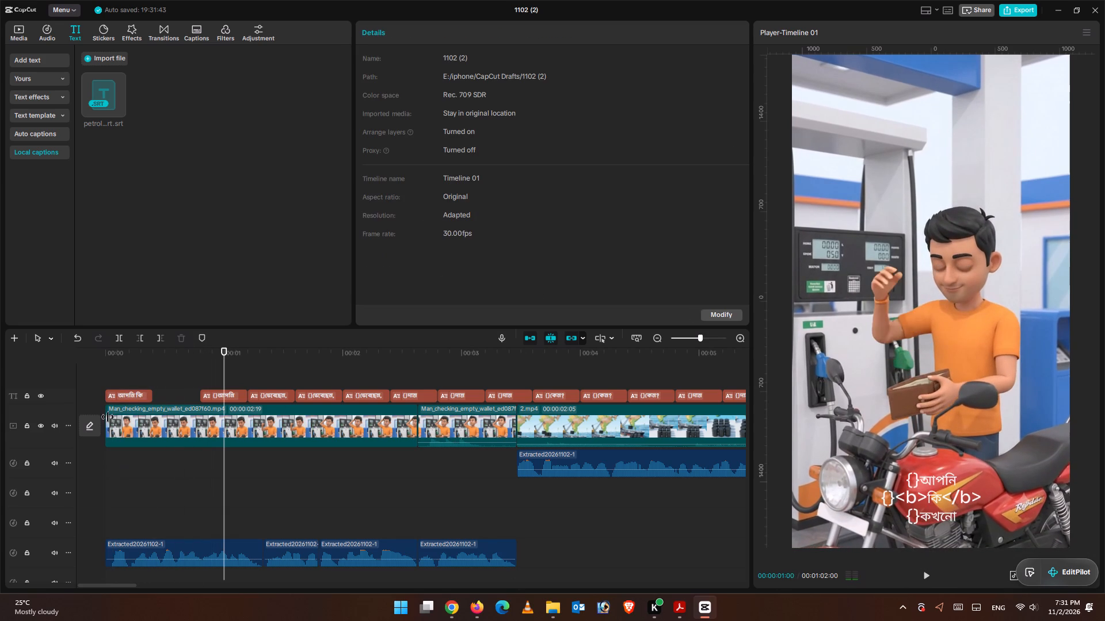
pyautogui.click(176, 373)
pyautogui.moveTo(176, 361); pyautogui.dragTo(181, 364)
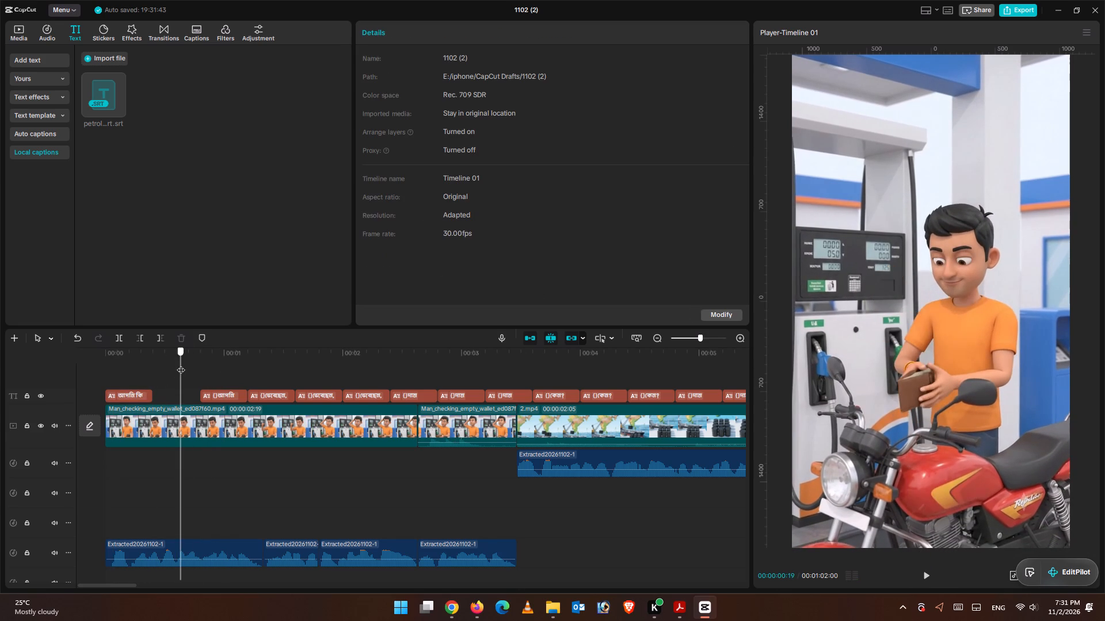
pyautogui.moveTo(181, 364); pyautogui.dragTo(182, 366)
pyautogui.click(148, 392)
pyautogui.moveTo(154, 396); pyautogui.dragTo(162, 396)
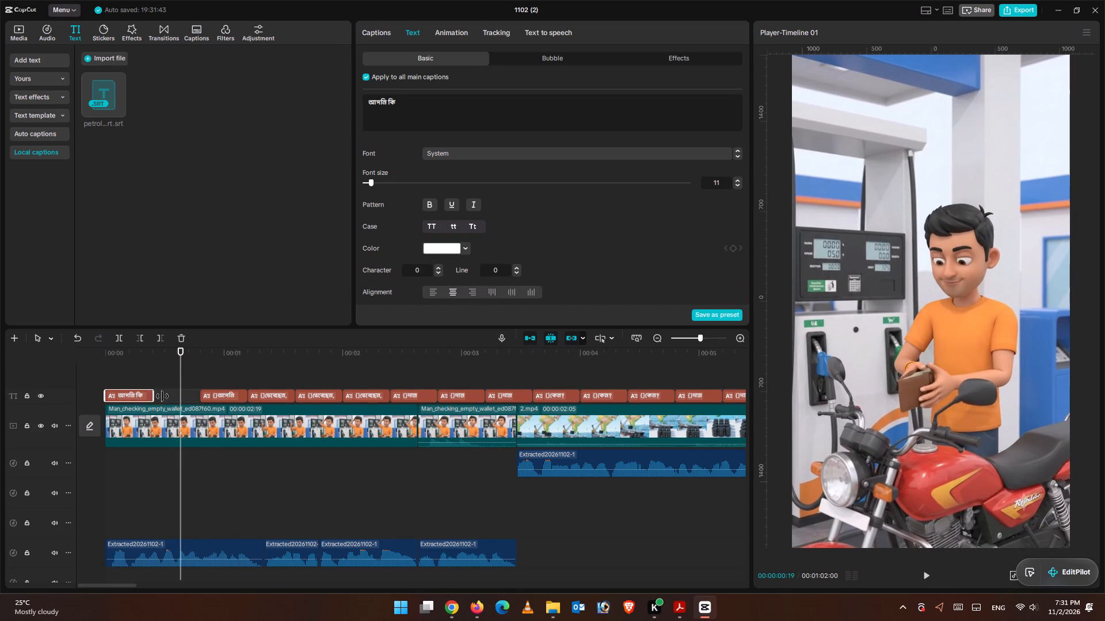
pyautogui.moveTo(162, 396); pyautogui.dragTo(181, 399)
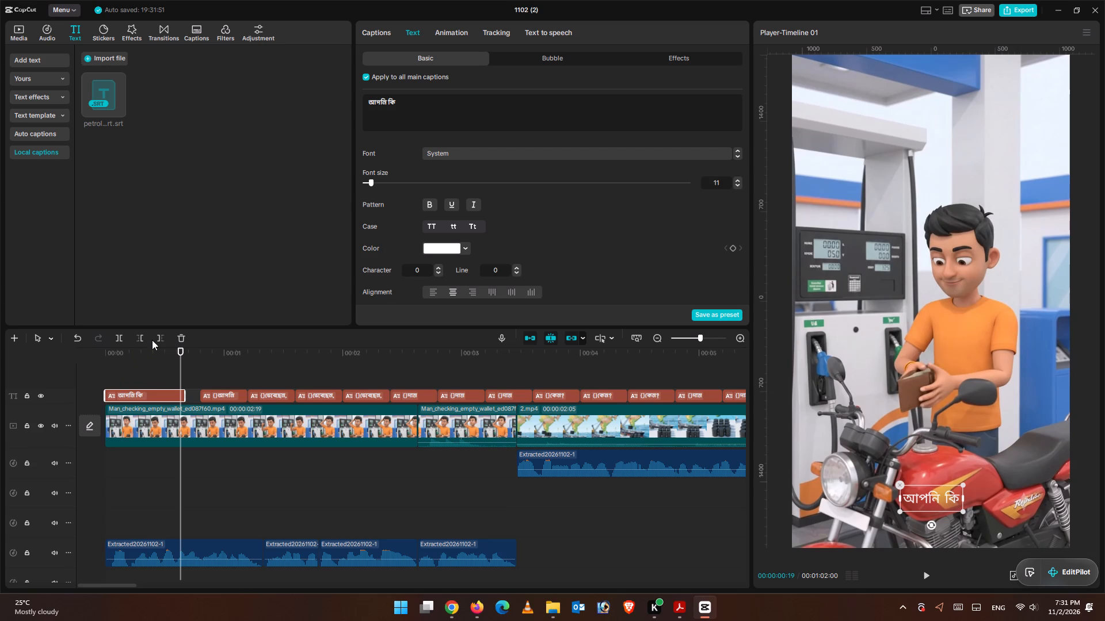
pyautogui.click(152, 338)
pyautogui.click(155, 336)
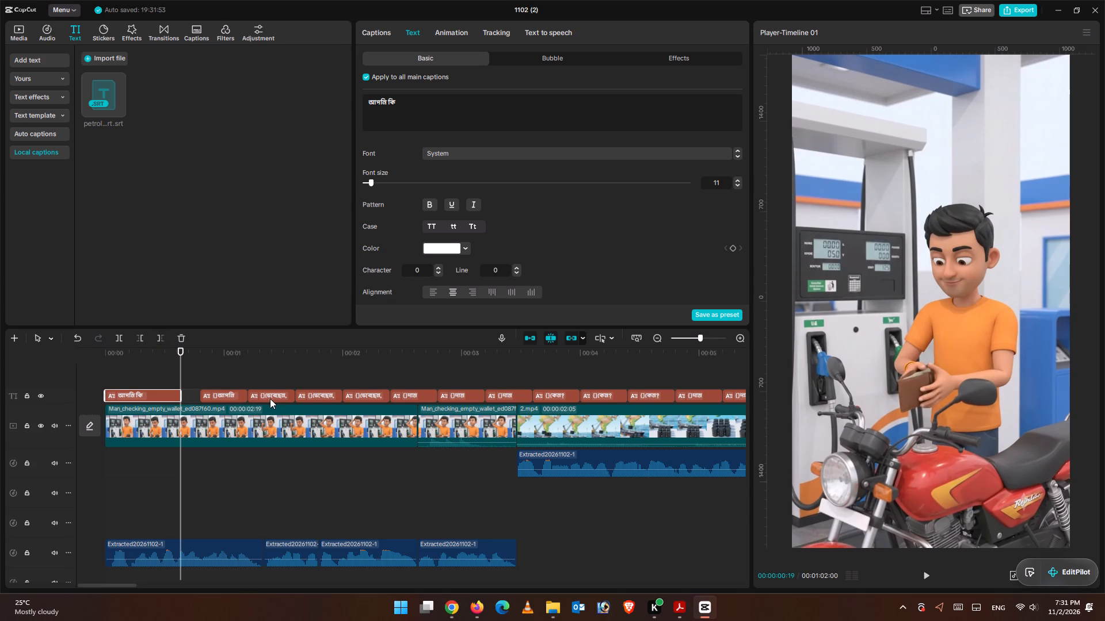
# Move the third caption up against the end of আপনি কি and cut its text down to কখনো.
pyautogui.moveTo(228, 393); pyautogui.dragTo(207, 392)
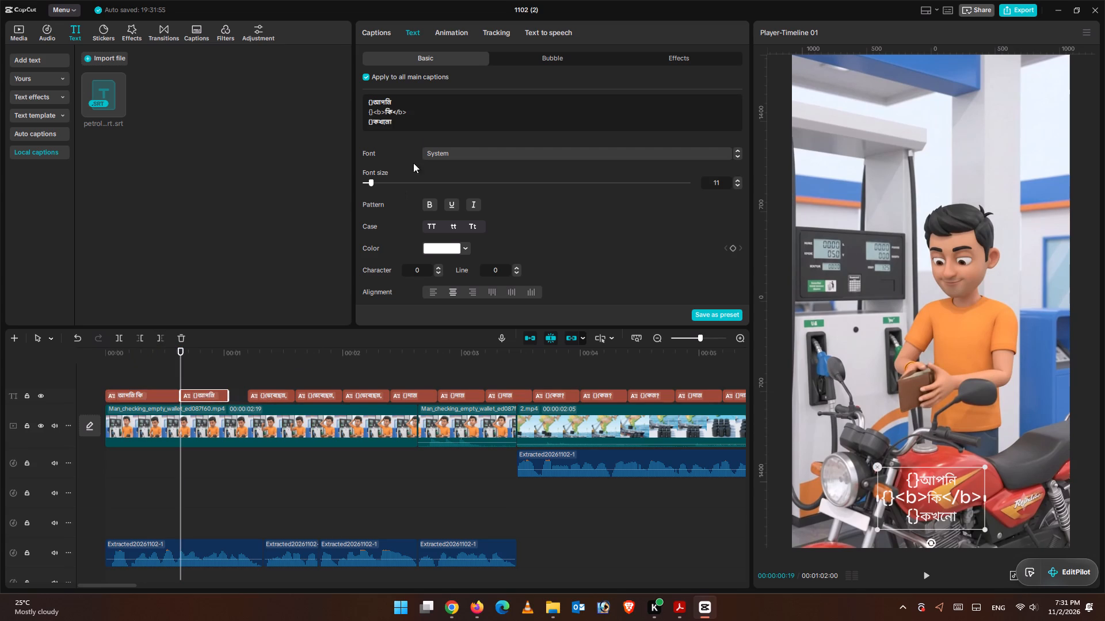
pyautogui.click(375, 122)
pyautogui.press('BackSpace')
pyautogui.press('BackSpace')
pyautogui.press('BackSpace')
pyautogui.press('BackSpace')
pyautogui.press('BackSpace')
pyautogui.press('BackSpace')
pyautogui.press('BackSpace')
pyautogui.press('BackSpace')
pyautogui.press('BackSpace')
pyautogui.press('BackSpace')
pyautogui.press('BackSpace')
pyautogui.press('BackSpace')
pyautogui.press('BackSpace')
pyautogui.press('BackSpace')
pyautogui.press('BackSpace')
pyautogui.press('BackSpace')
pyautogui.press('BackSpace')
pyautogui.press('BackSpace')
pyautogui.press('BackSpace')
pyautogui.press('BackSpace')
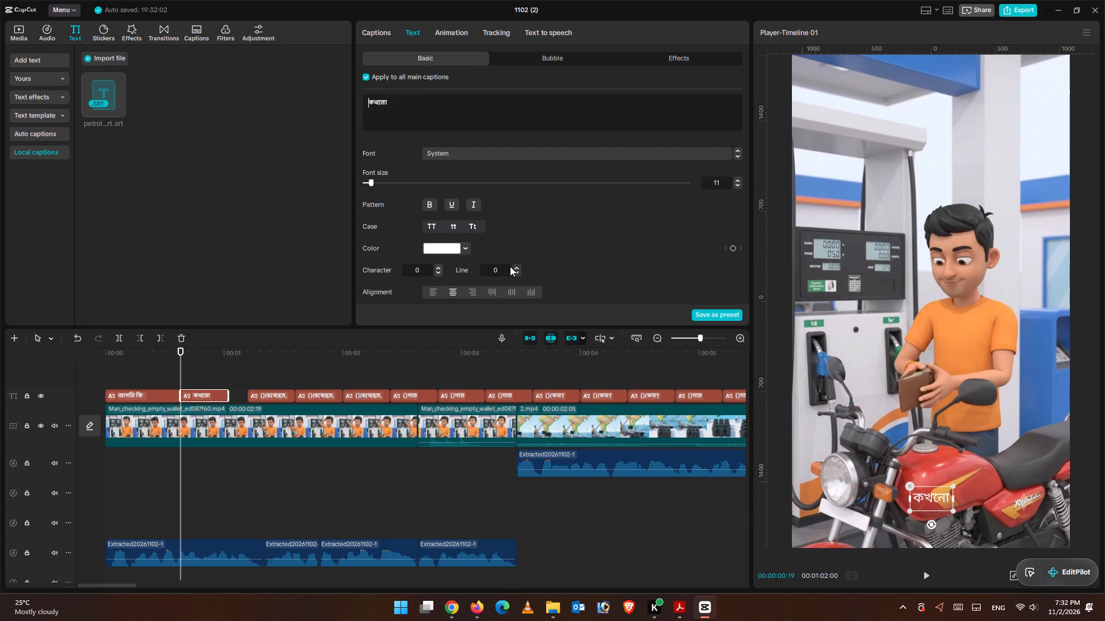
# Replay the opening two seconds several times to check when কখনো is spoken against its caption.
pyautogui.click(136, 378)
pyautogui.click(922, 574)
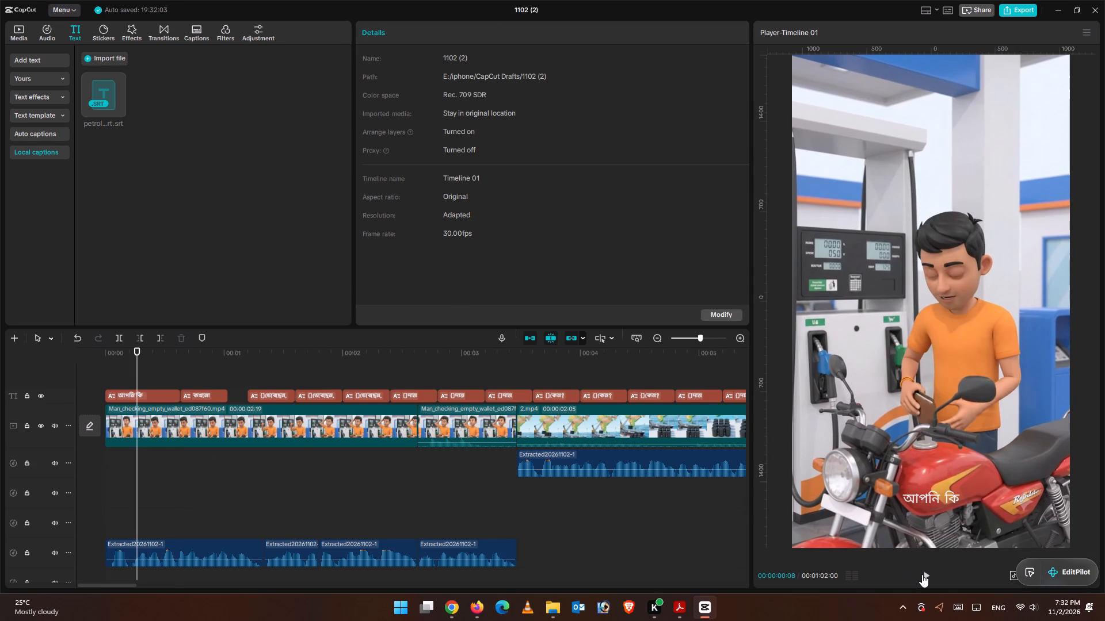
pyautogui.click(922, 574)
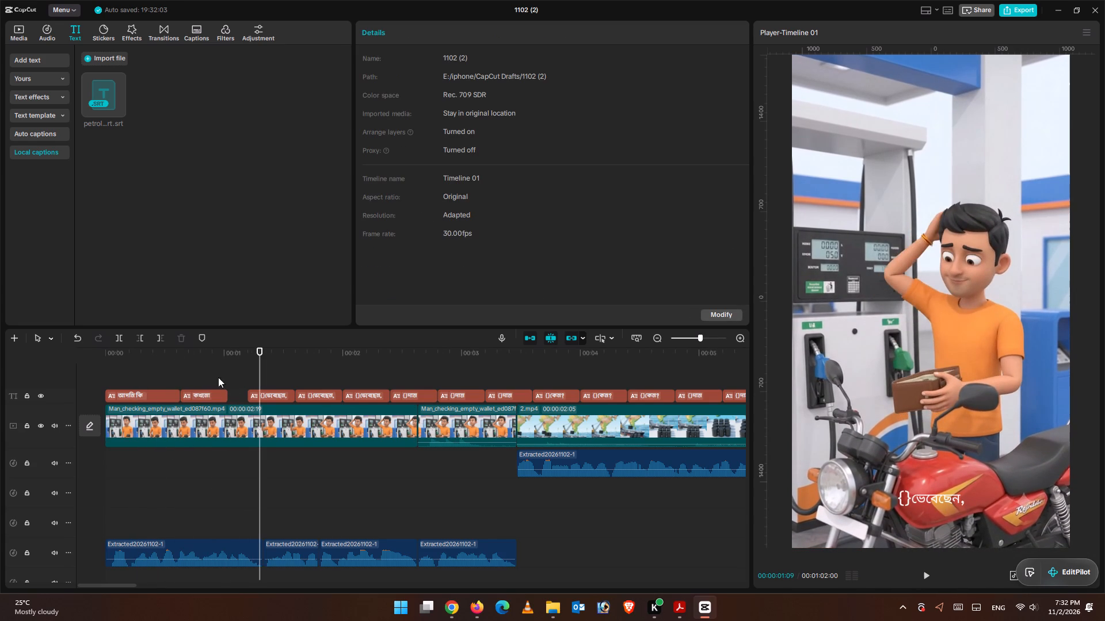
pyautogui.click(218, 377)
pyautogui.click(928, 576)
pyautogui.click(928, 575)
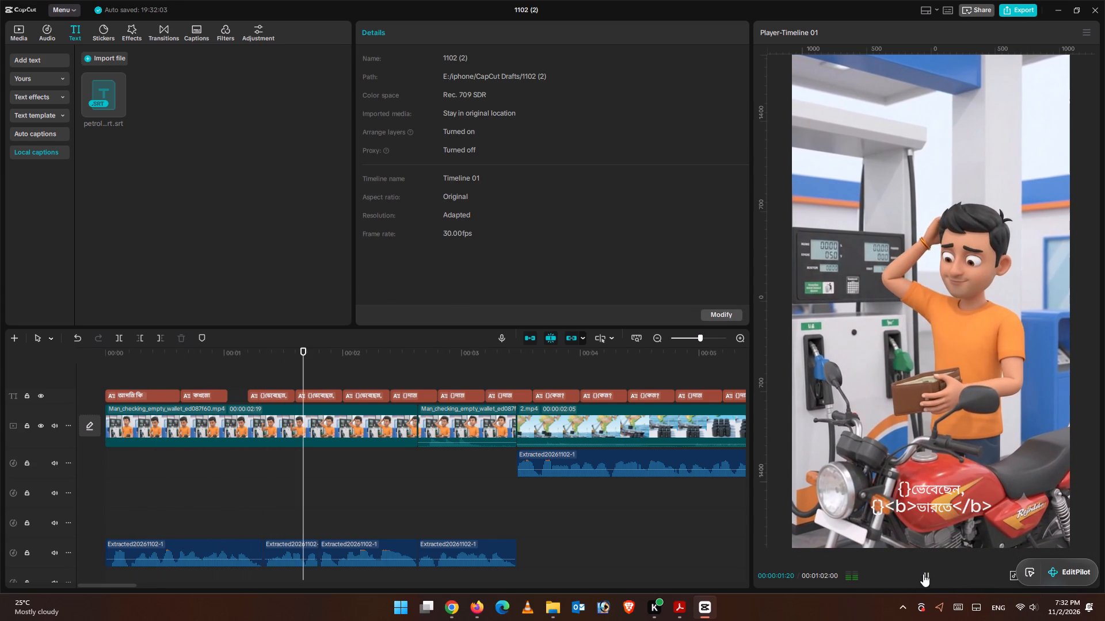
pyautogui.click(213, 366)
pyautogui.click(208, 365)
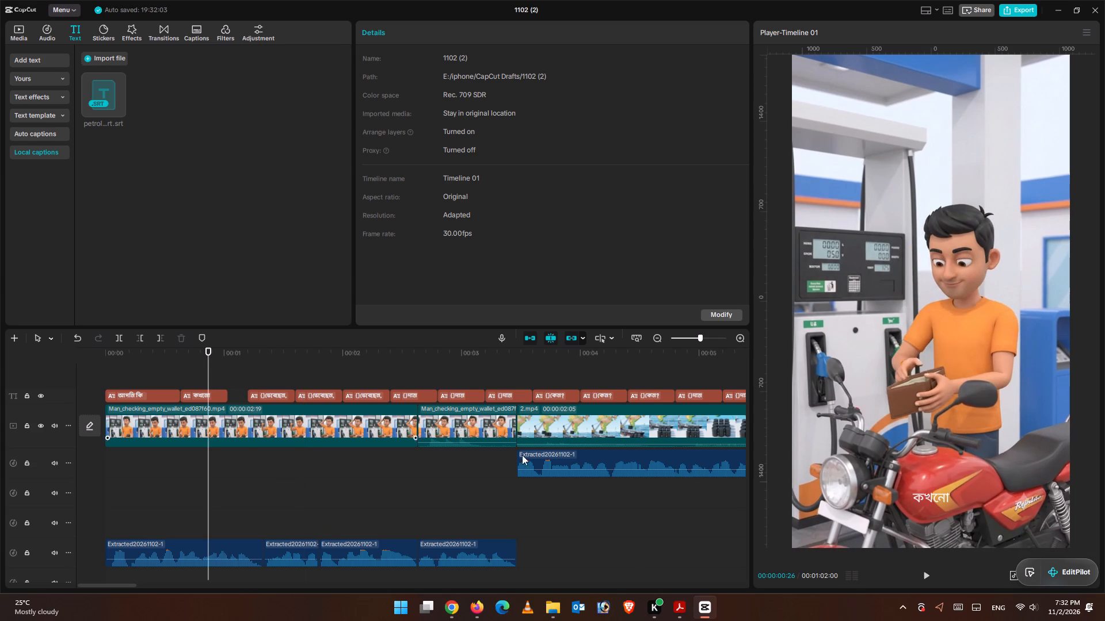
pyautogui.click(920, 575)
pyautogui.click(920, 574)
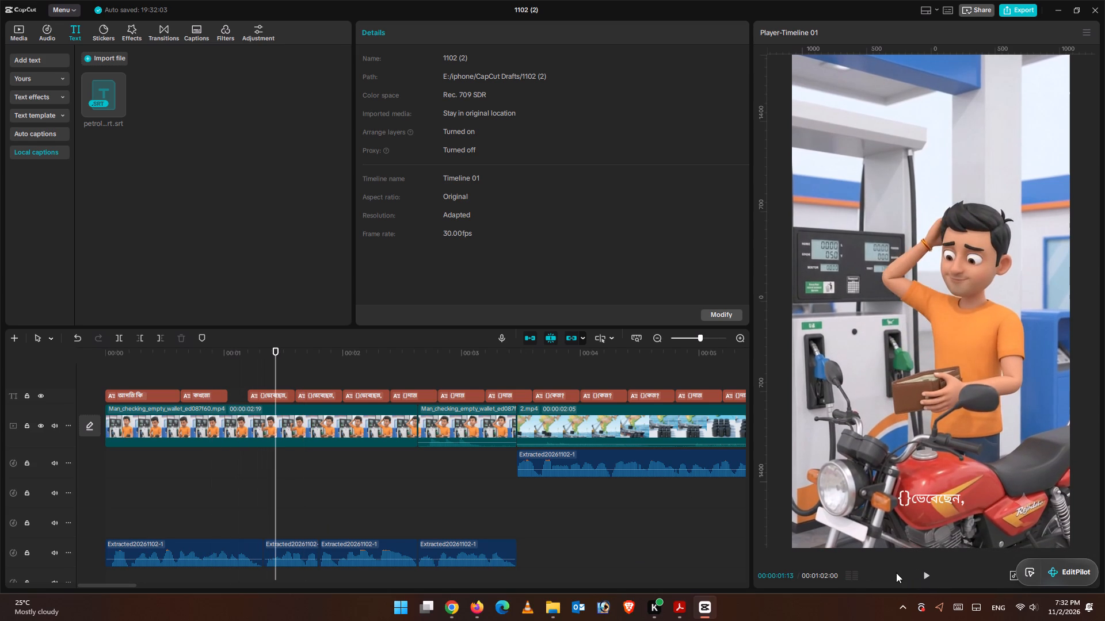
pyautogui.moveTo(277, 359); pyautogui.dragTo(159, 361)
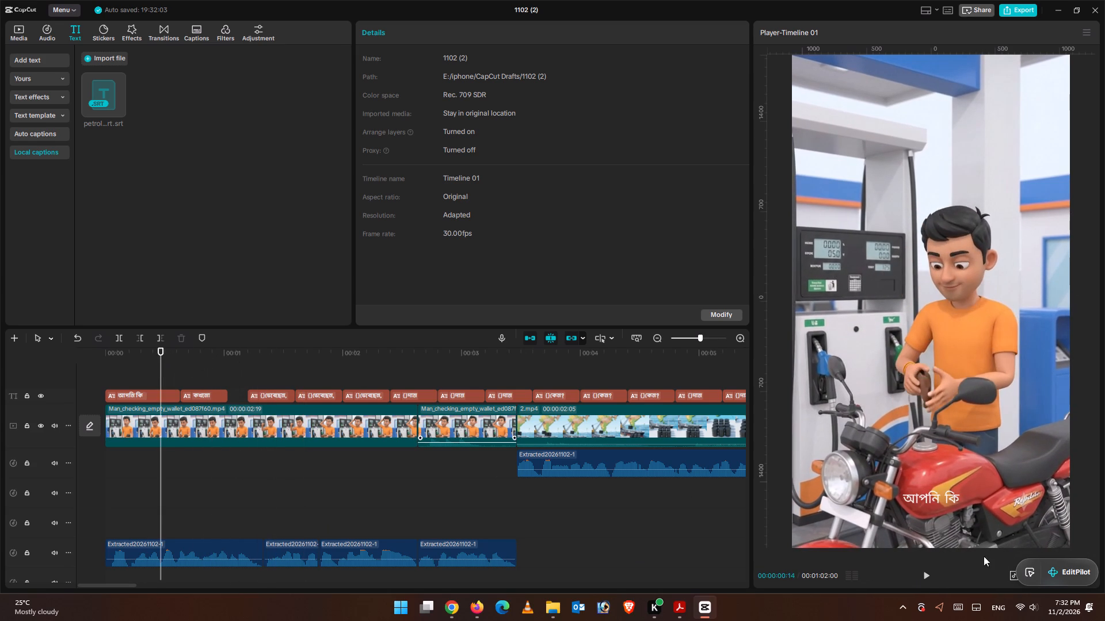
pyautogui.click(922, 577)
pyautogui.click(918, 575)
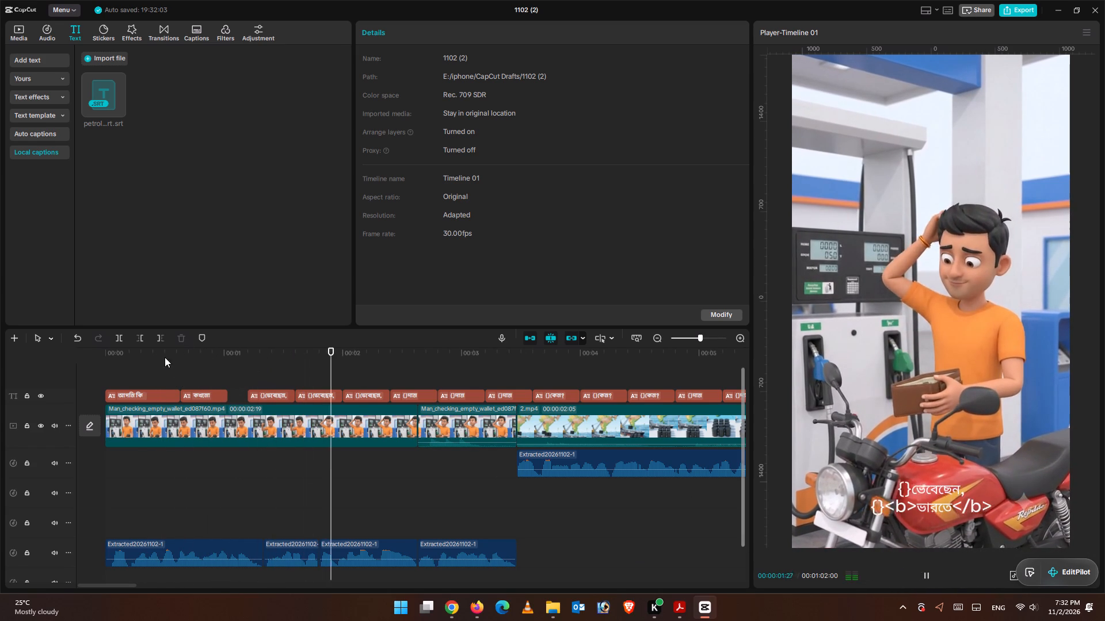
pyautogui.click(163, 354)
pyautogui.click(139, 366)
pyautogui.click(919, 573)
pyautogui.click(919, 573)
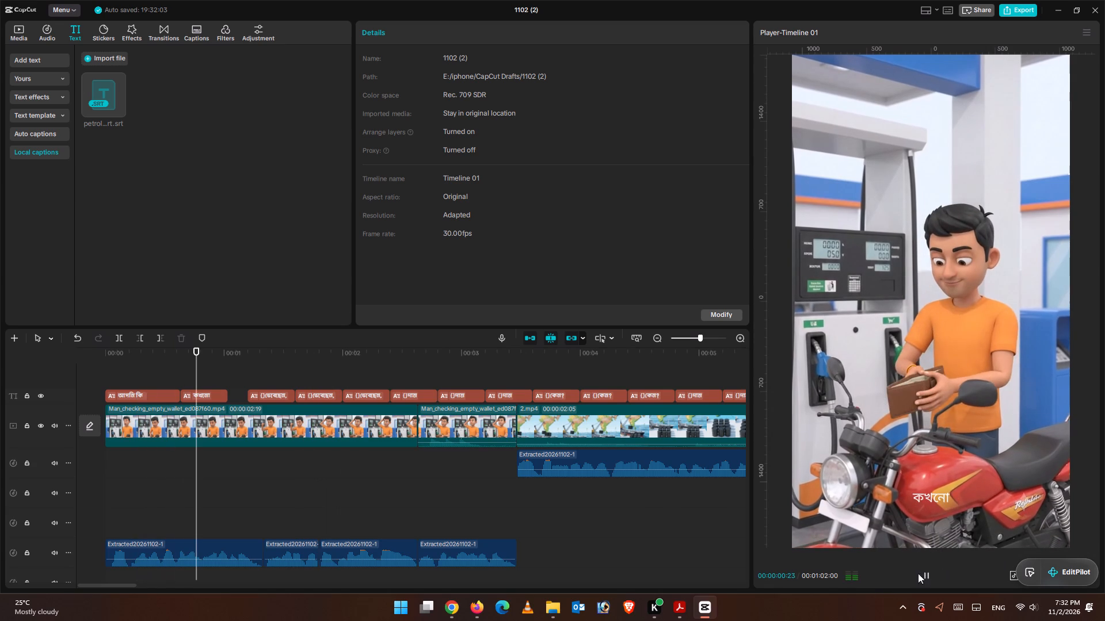
# Trim the আপনি কি caption to end at 00:00:00:15 and move the কখনো caption to start there.
pyautogui.doubleClick(165, 373)
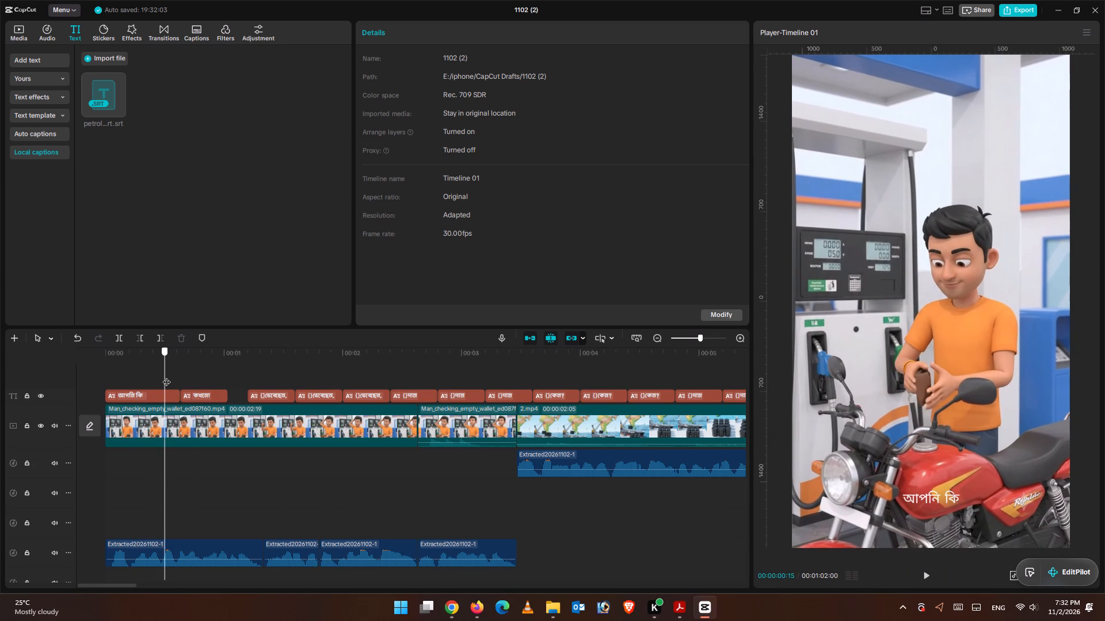
pyautogui.click(167, 394)
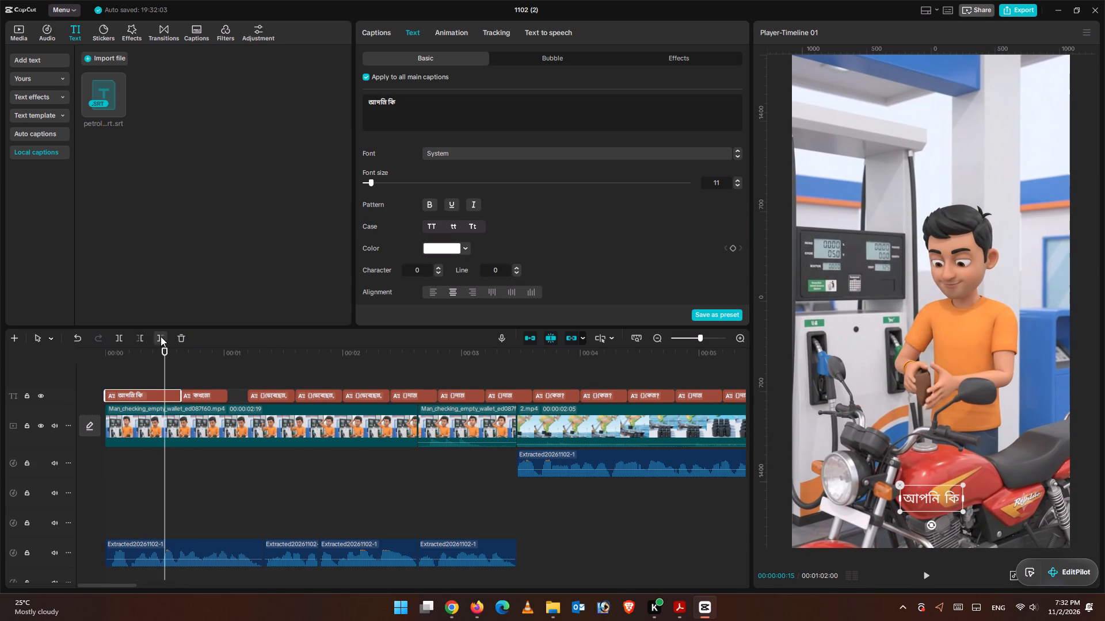
pyautogui.click(161, 336)
pyautogui.moveTo(190, 397); pyautogui.dragTo(177, 397)
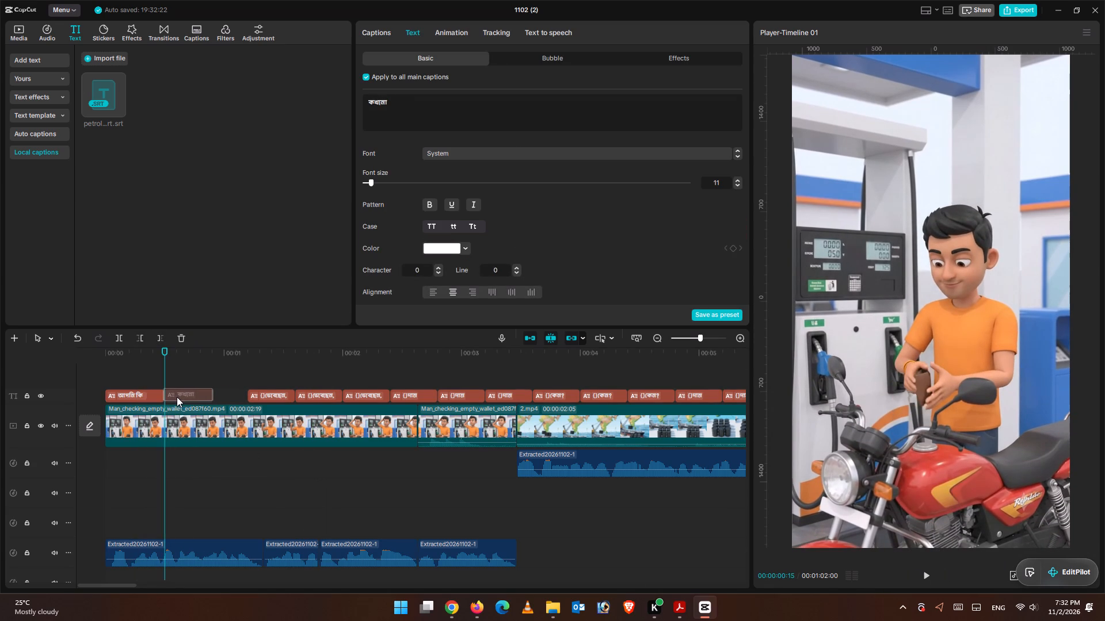
pyautogui.moveTo(177, 397); pyautogui.dragTo(175, 397)
# Find where ভেবেছেন is spoken and move the first {}ভেবেছেন, caption earlier, to about 00:00:00:28.
pyautogui.click(935, 569)
pyautogui.click(931, 569)
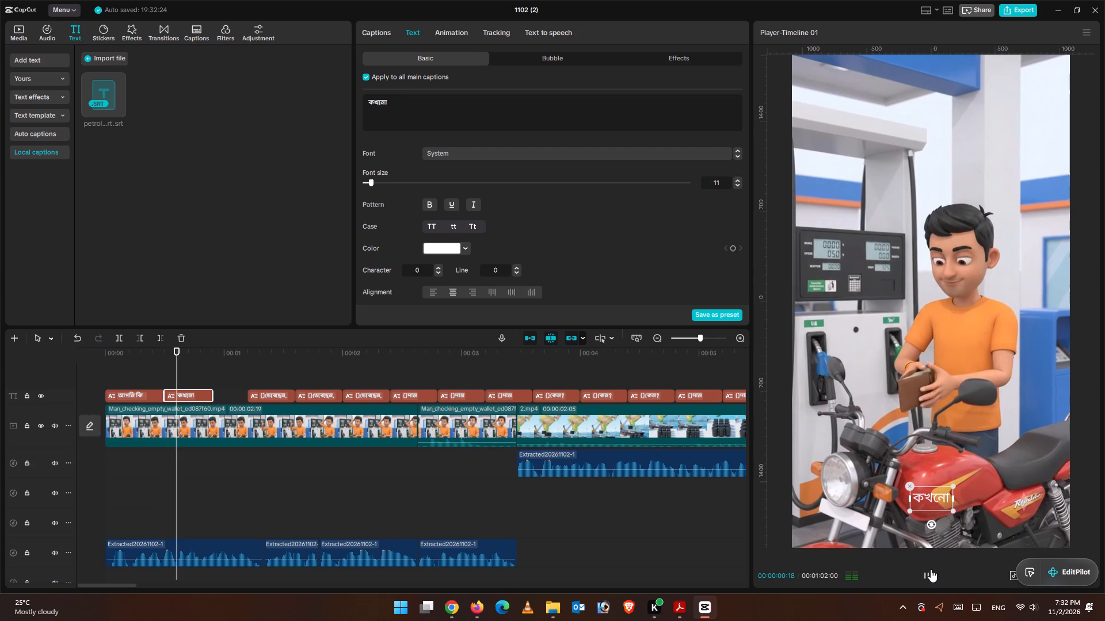
pyautogui.click(929, 569)
pyautogui.moveTo(249, 356); pyautogui.dragTo(223, 360)
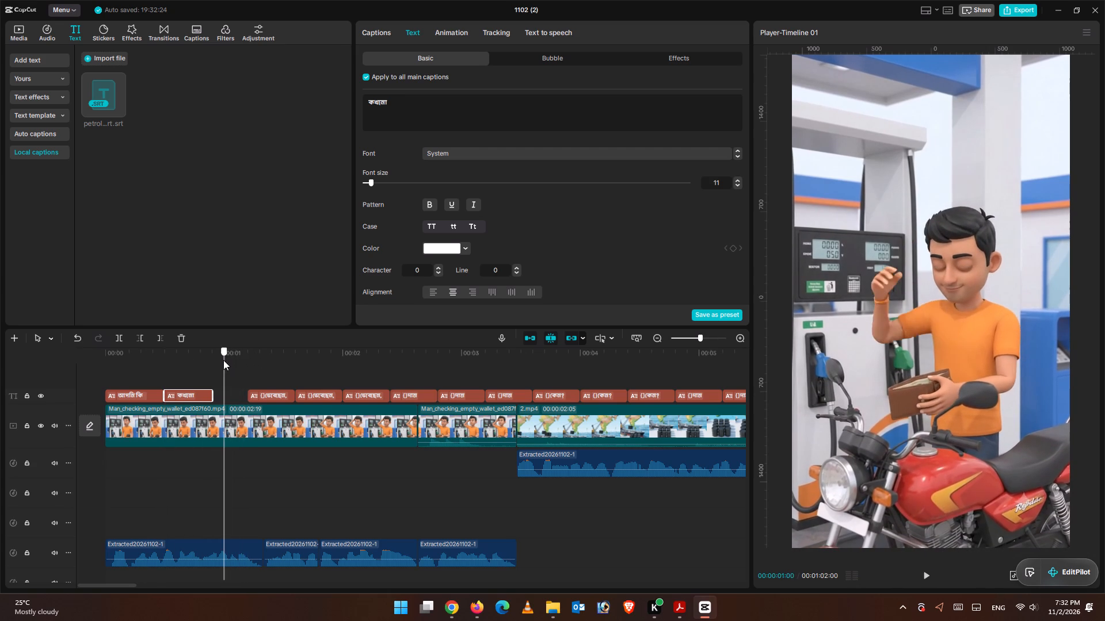
pyautogui.moveTo(223, 360); pyautogui.dragTo(218, 360)
pyautogui.moveTo(266, 392); pyautogui.dragTo(240, 392)
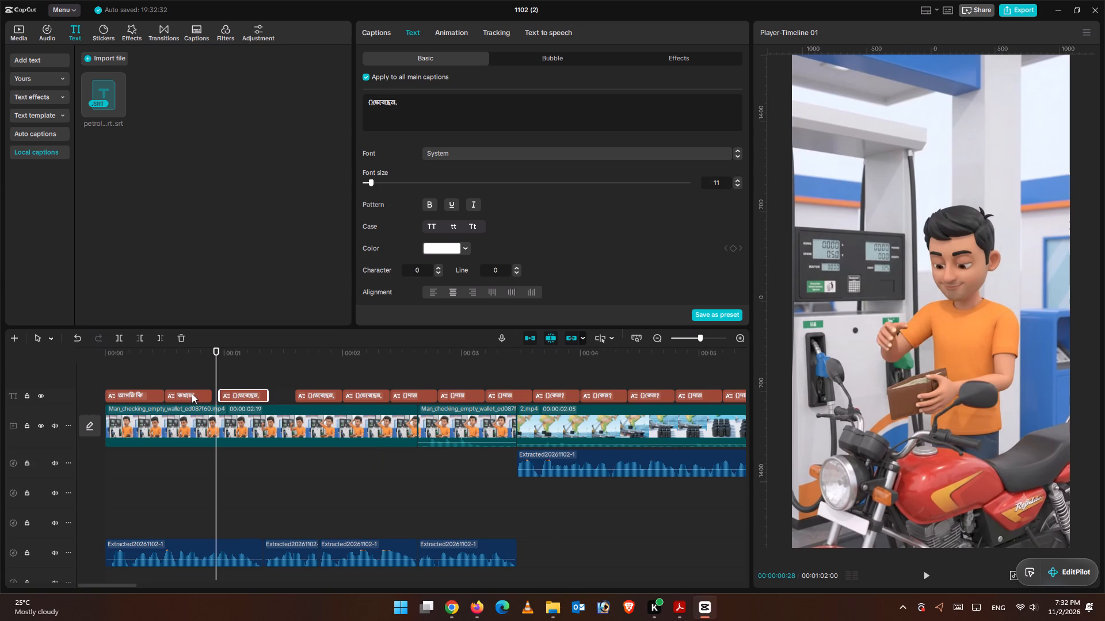
# Stack the first three captions on separate tracks: আপনি কি above কখনো, and {}ভেবেছেন, below it starting at 00:00:00:28.
pyautogui.click(192, 393)
pyautogui.moveTo(126, 392); pyautogui.dragTo(128, 382)
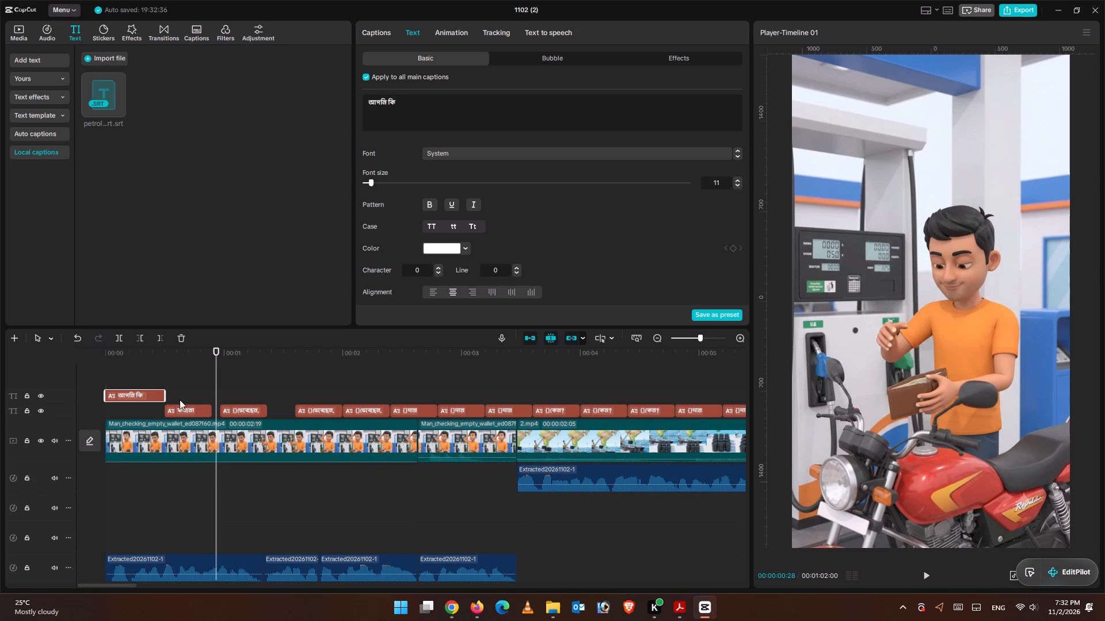
pyautogui.click(231, 413)
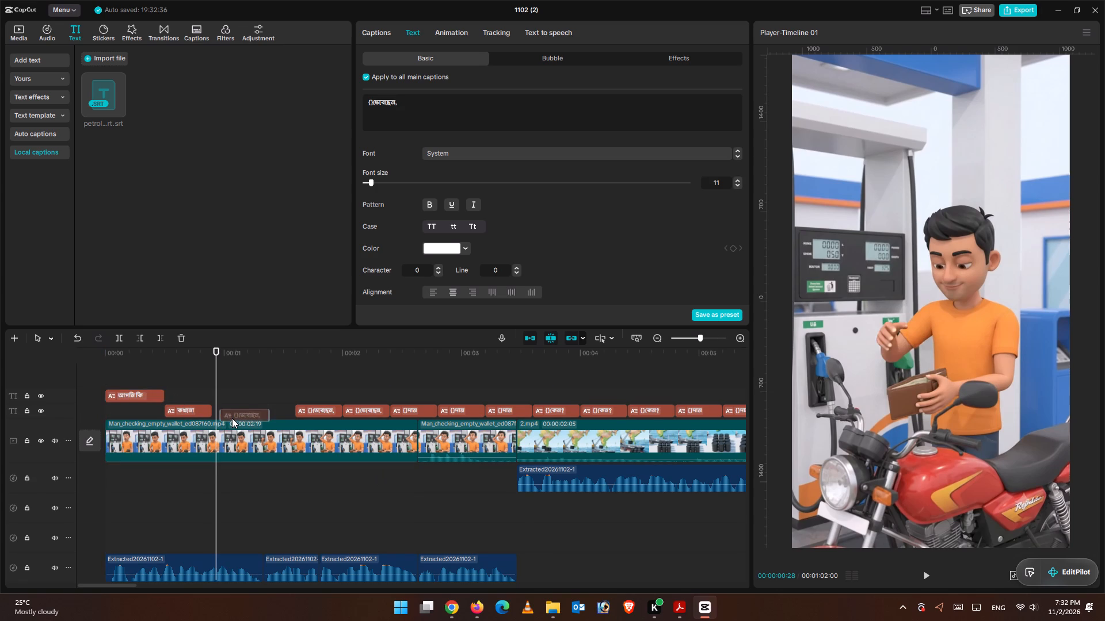
pyautogui.moveTo(147, 395); pyautogui.dragTo(148, 381)
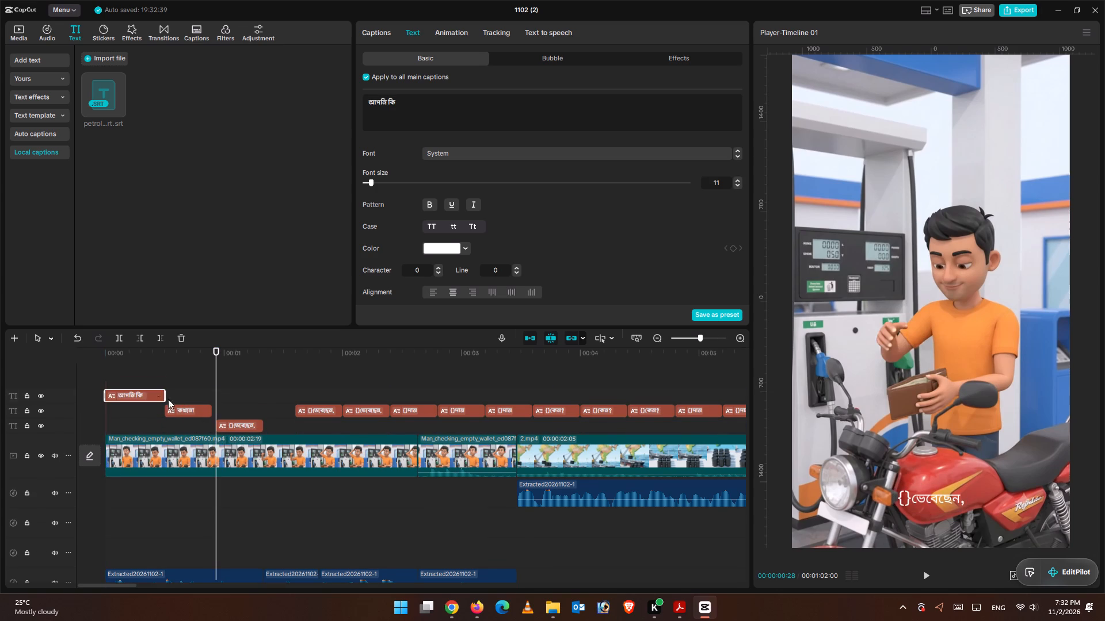
pyautogui.moveTo(153, 394); pyautogui.dragTo(155, 378)
# Extend the end of the আপনি কি caption to about 00:00:01:10, matching the end of the {}ভেবেছেন, caption.
pyautogui.click(127, 375)
pyautogui.click(155, 392)
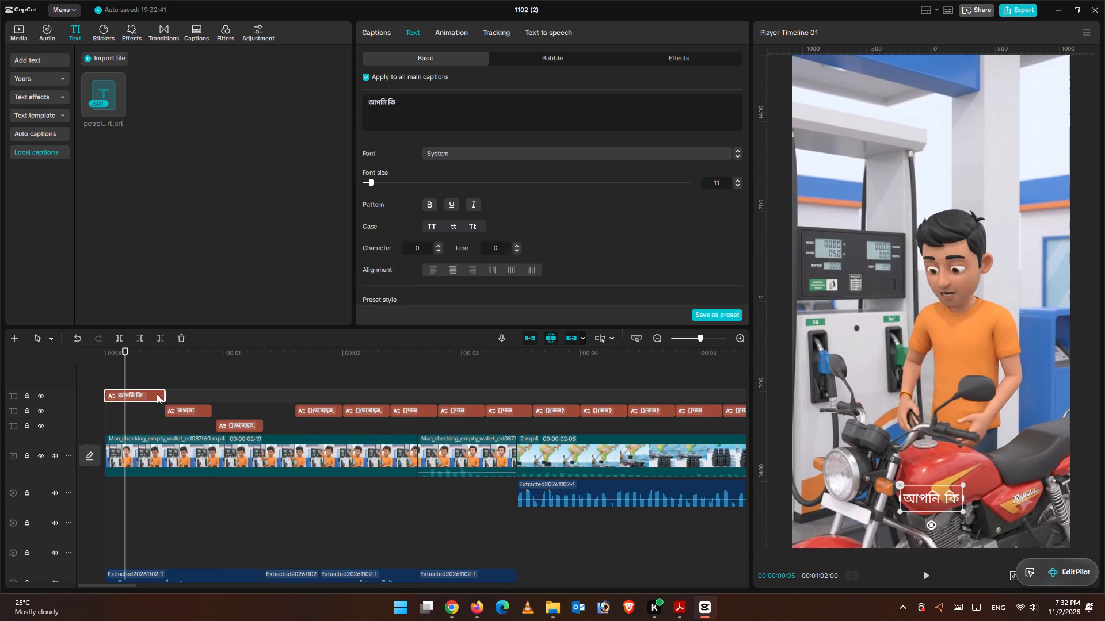
pyautogui.moveTo(163, 393); pyautogui.dragTo(261, 402)
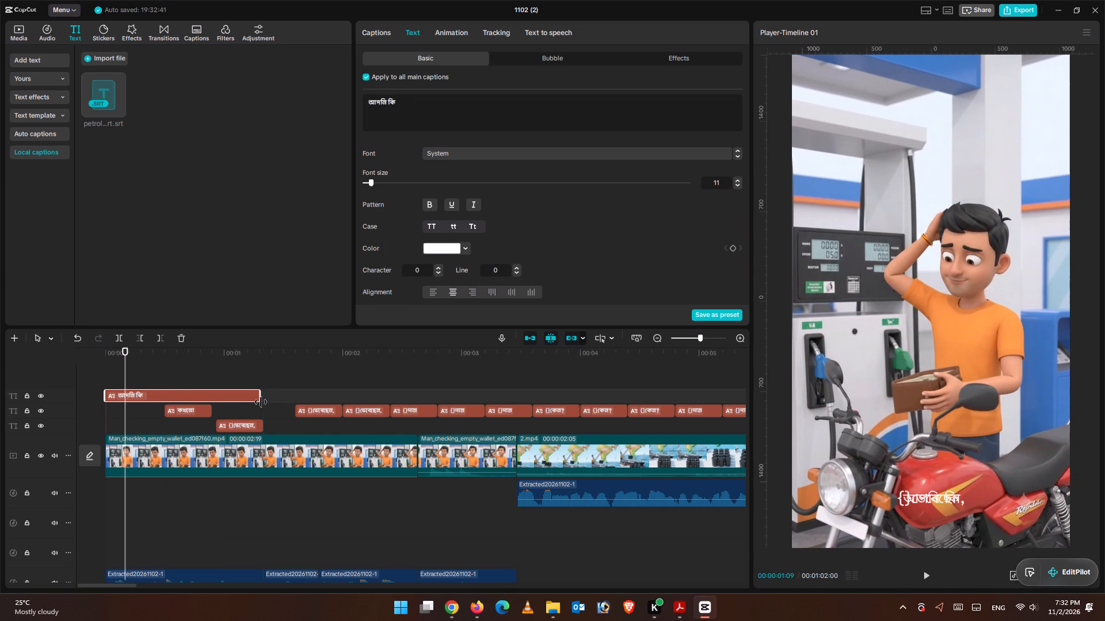
pyautogui.moveTo(261, 402); pyautogui.dragTo(262, 402)
# Extend the কখনো caption to end together with আপনি কি and {}ভেবেছেন, at about 00:00:01:10, and scrub through the stacked captions.
pyautogui.click(253, 375)
pyautogui.moveTo(252, 369); pyautogui.dragTo(263, 371)
pyautogui.scroll(-2, 273, 374)
pyautogui.scroll(2, 279, 381)
pyautogui.scroll(-5, 279, 382)
pyautogui.scroll(2, 283, 417)
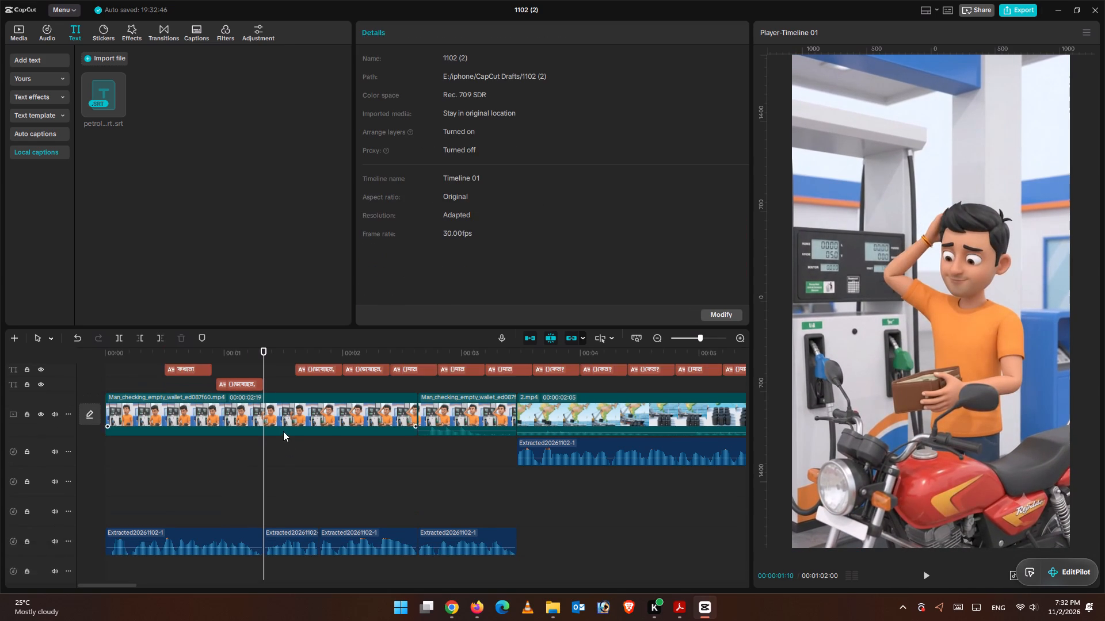
pyautogui.scroll(-1, 289, 446)
pyautogui.scroll(1, 289, 446)
pyautogui.scroll(-1, 289, 446)
pyautogui.scroll(2, 277, 408)
pyautogui.click(252, 401)
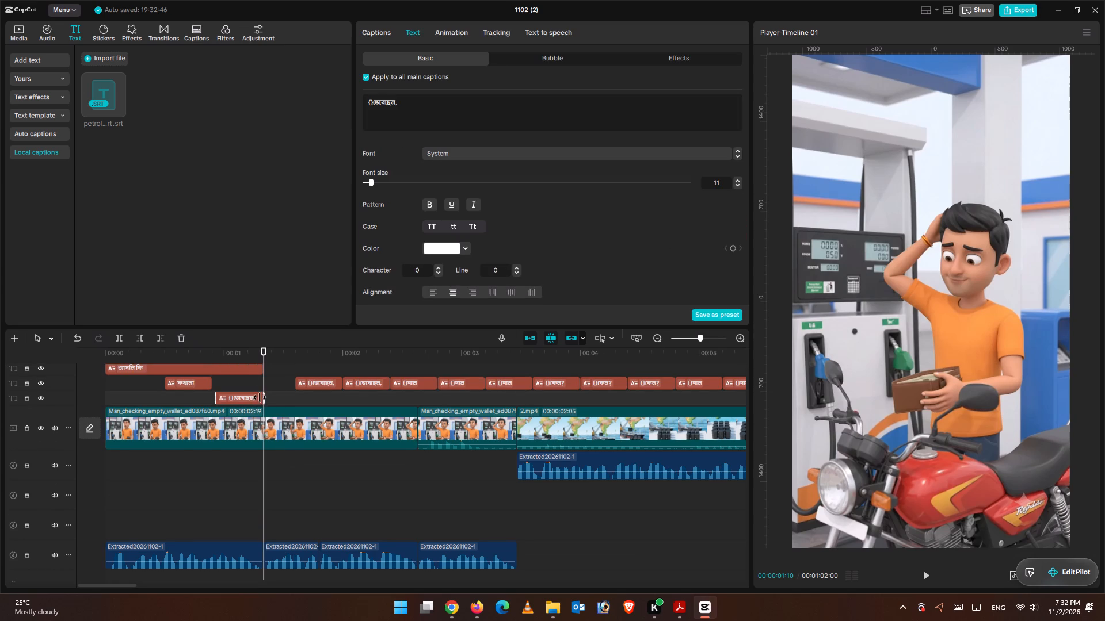
pyautogui.click(262, 397)
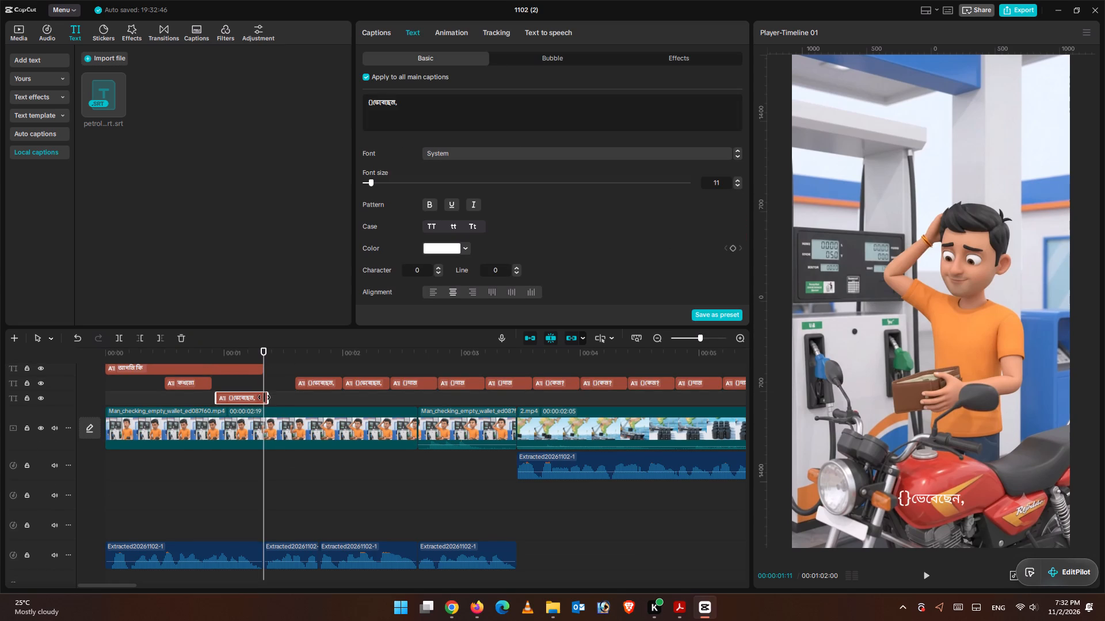
pyautogui.click(192, 380)
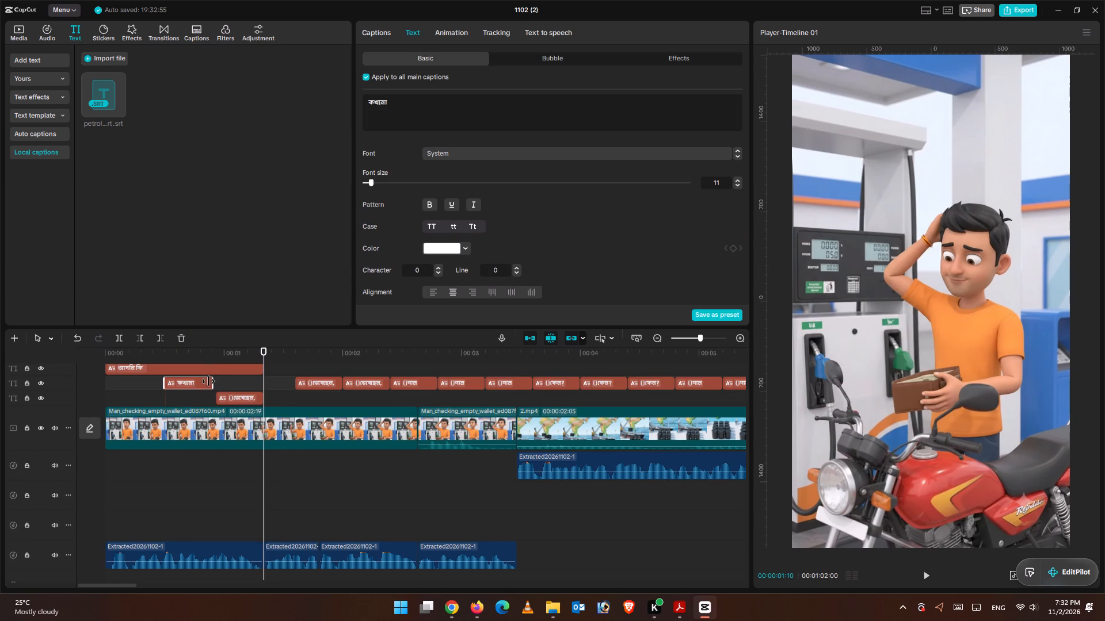
pyautogui.moveTo(211, 381); pyautogui.dragTo(264, 385)
pyautogui.click(300, 398)
pyautogui.scroll(2, 292, 417)
pyautogui.moveTo(302, 351); pyautogui.dragTo(294, 351)
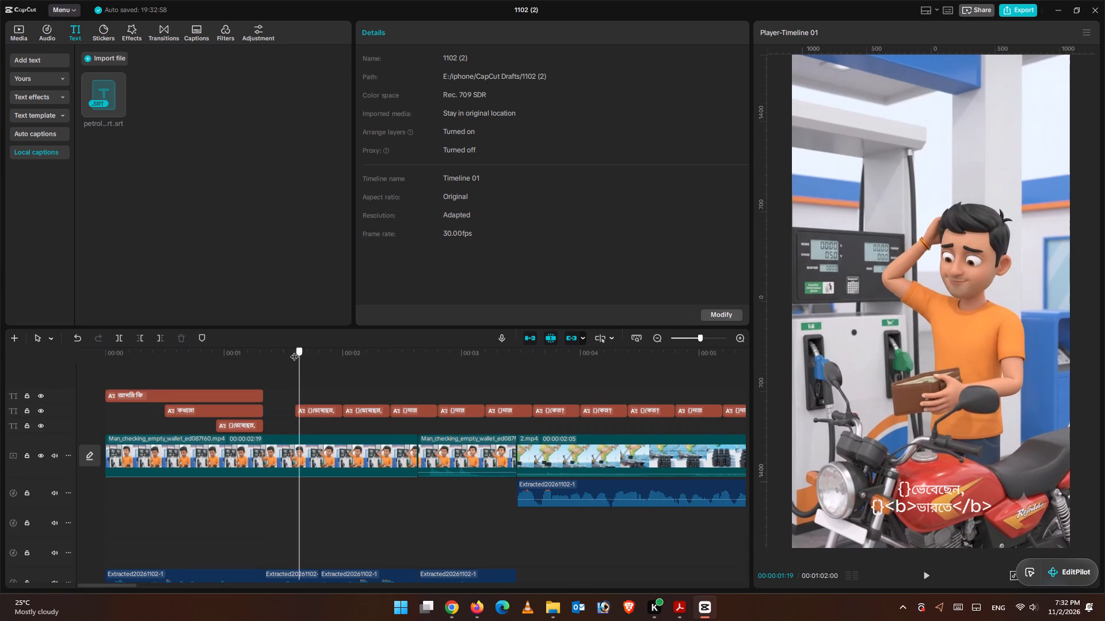
pyautogui.moveTo(294, 351); pyautogui.dragTo(223, 352)
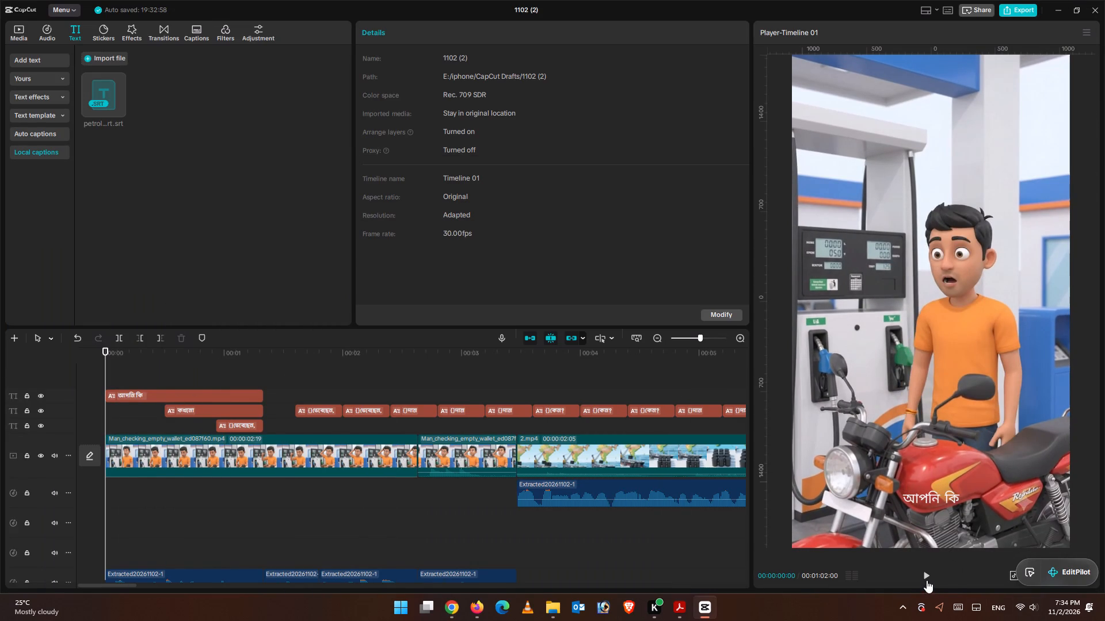
pyautogui.click(927, 580)
pyautogui.click(927, 580)
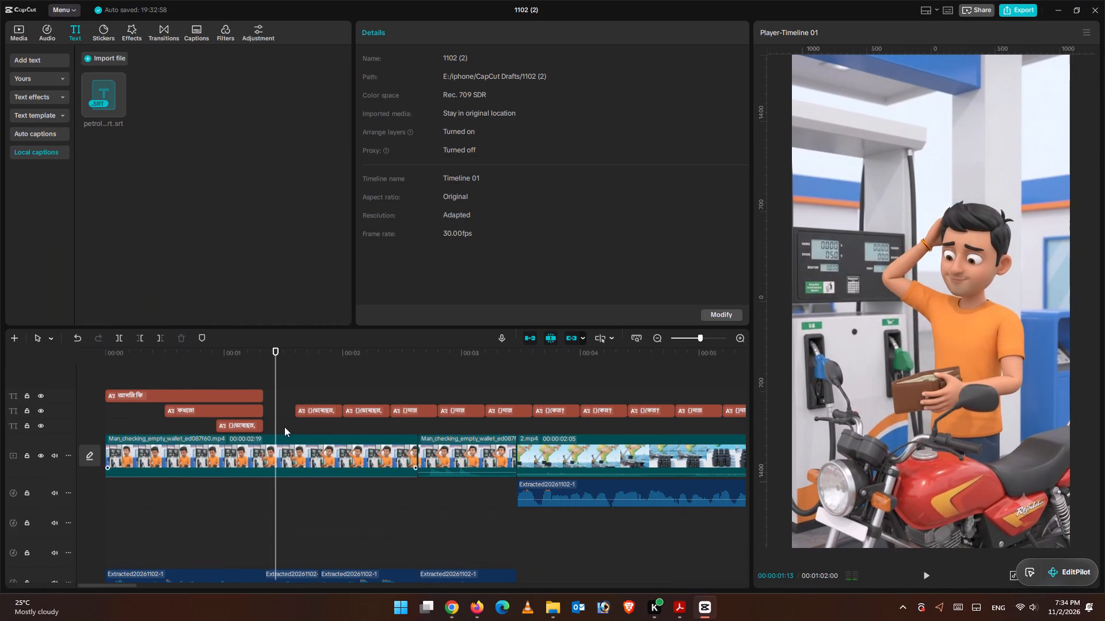
# Remove the leading {} and the trailing comma from the stacked ভেবেছেন caption, leaving only ভেবেছেন.
pyautogui.click(243, 423)
pyautogui.click(375, 109)
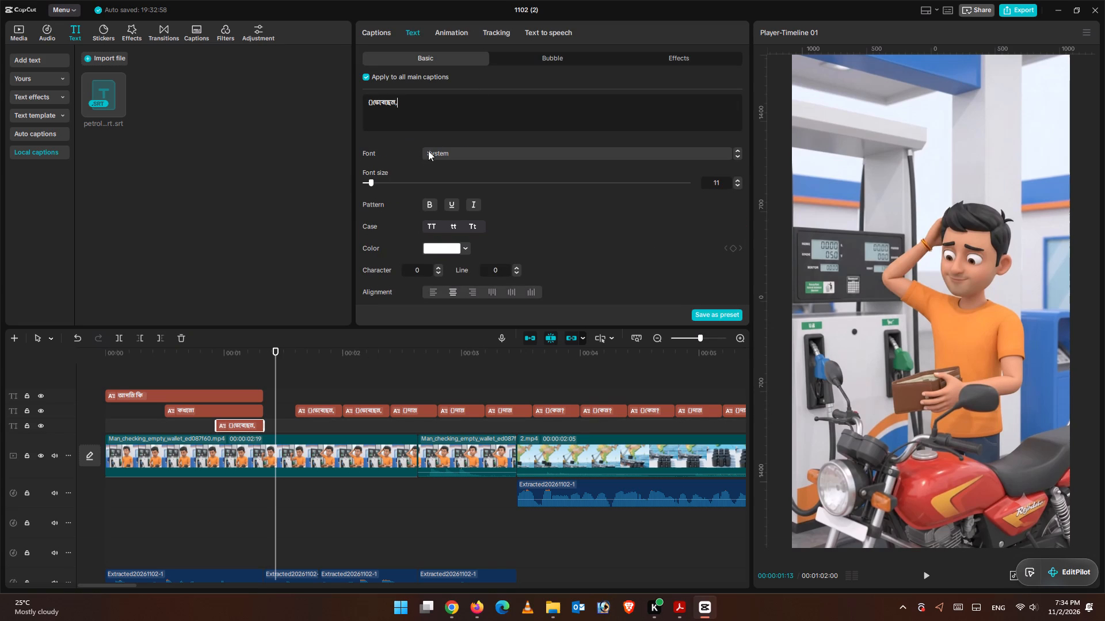
pyautogui.click(374, 105)
pyautogui.press('BackSpace')
pyautogui.press('BackSpace')
pyautogui.press('BackSpace')
pyautogui.click(401, 109)
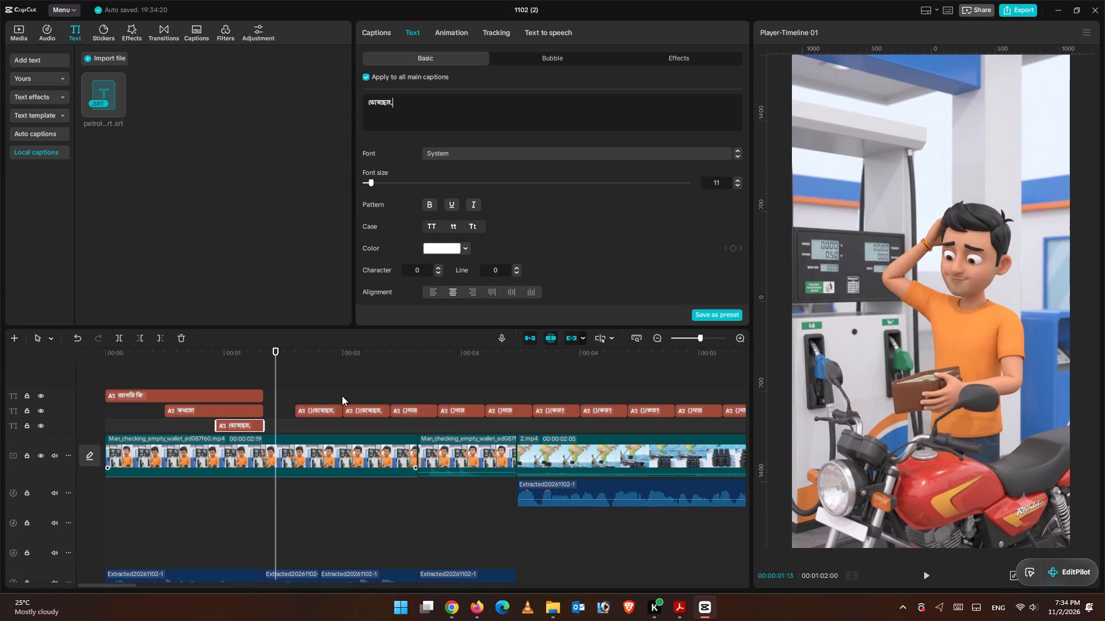
pyautogui.press('=')
pyautogui.press('BackSpace')
pyautogui.press('BackSpace')
pyautogui.click(76, 380)
# Set the font of all main captions to FN Shorif Opekkha Unicode, starting from the আপনি কি caption.
pyautogui.click(116, 362)
pyautogui.moveTo(120, 363); pyautogui.dragTo(127, 366)
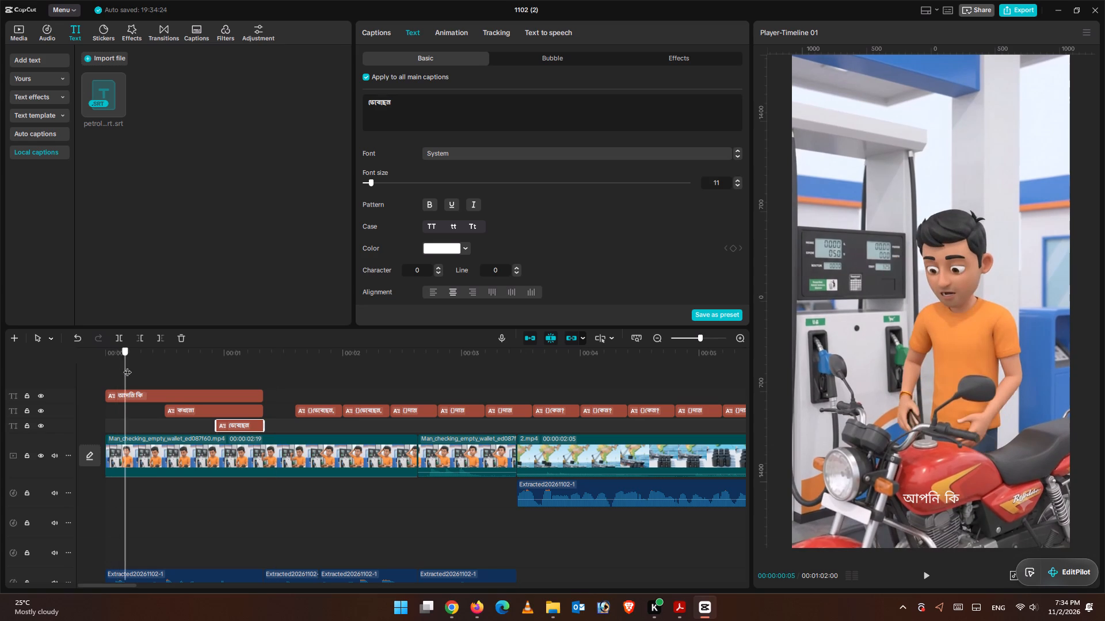
pyautogui.moveTo(127, 366); pyautogui.dragTo(128, 367)
pyautogui.click(129, 389)
pyautogui.click(136, 396)
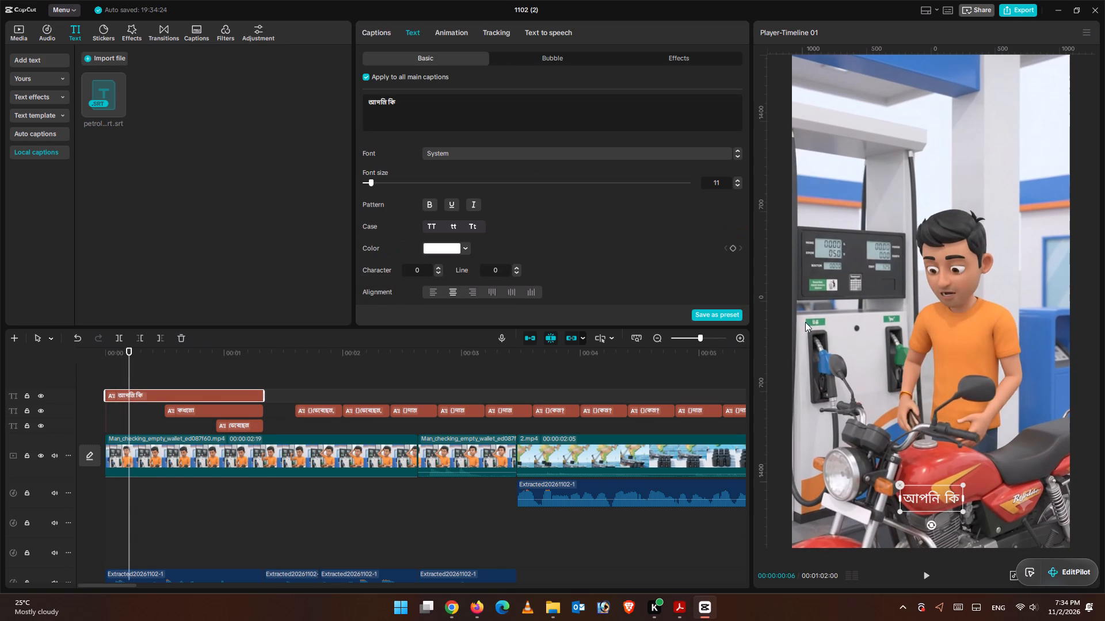
pyautogui.click(479, 159)
pyautogui.click(480, 154)
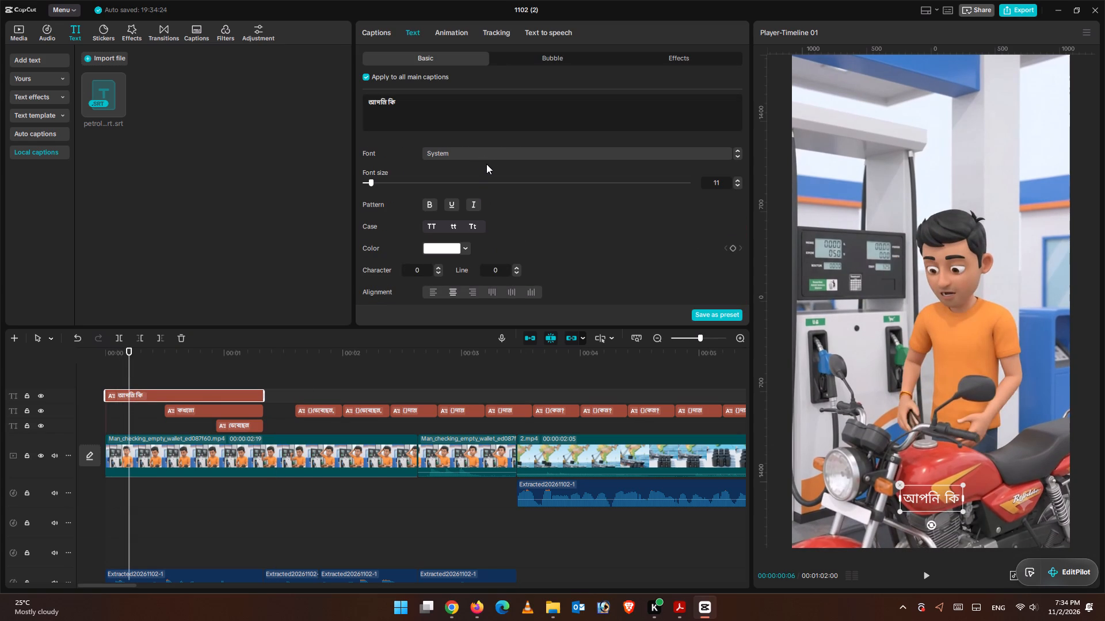
pyautogui.click(487, 153)
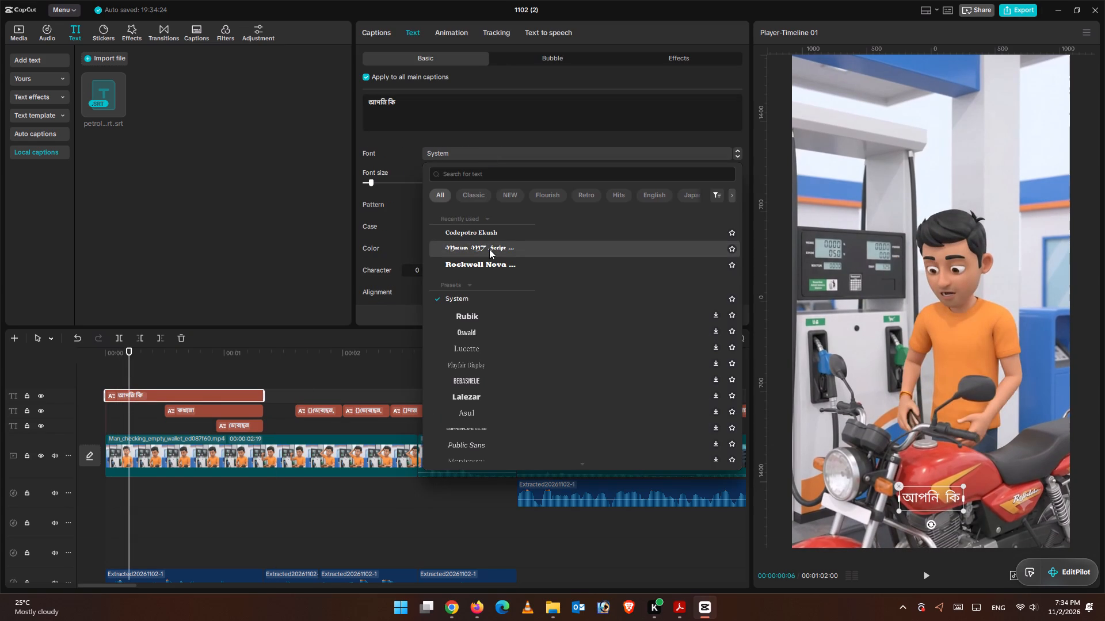
pyautogui.scroll(-1, 572, 389)
pyautogui.scroll(1, 573, 392)
pyautogui.scroll(-8, 574, 395)
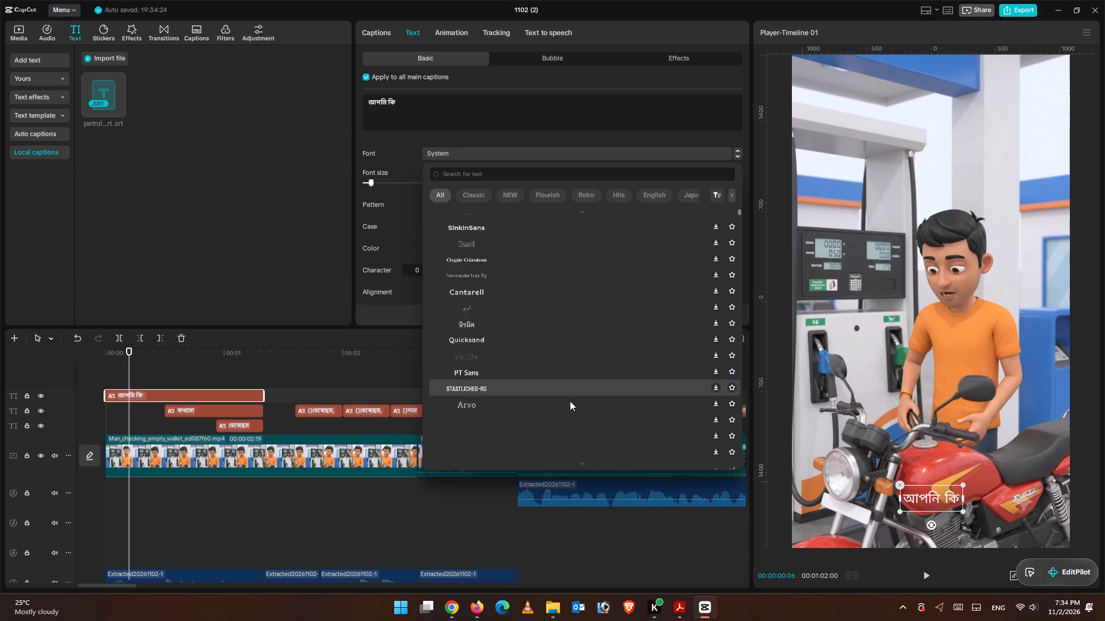
pyautogui.scroll(-3, 570, 401)
pyautogui.scroll(1, 571, 401)
pyautogui.scroll(-1, 571, 400)
pyautogui.moveTo(741, 210); pyautogui.dragTo(744, 245)
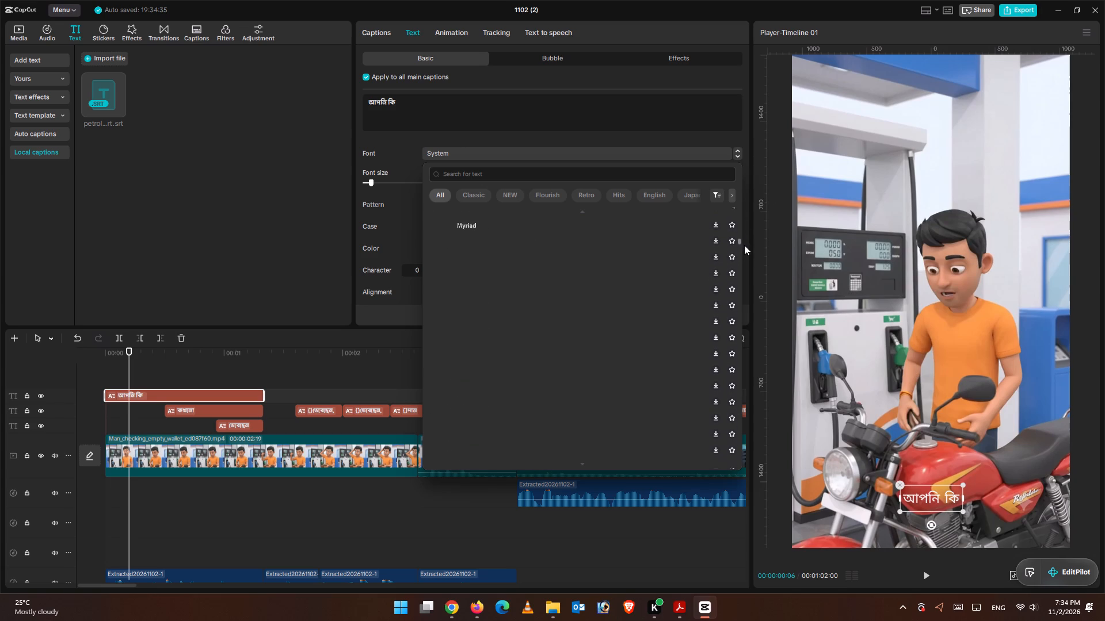
pyautogui.moveTo(744, 245); pyautogui.dragTo(746, 407)
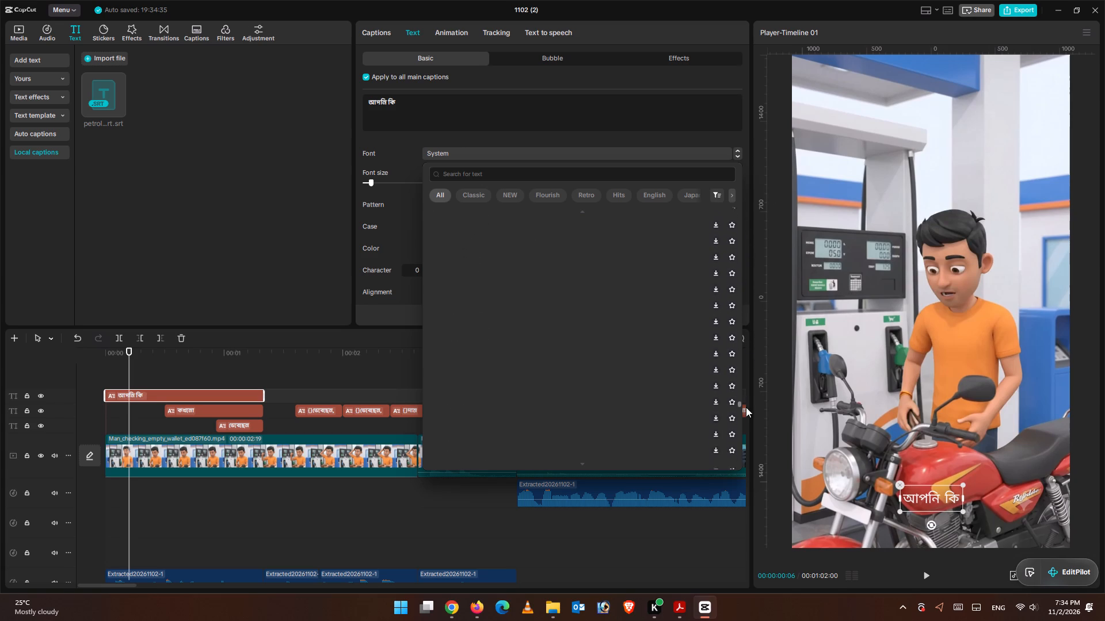
pyautogui.moveTo(746, 407); pyautogui.dragTo(748, 449)
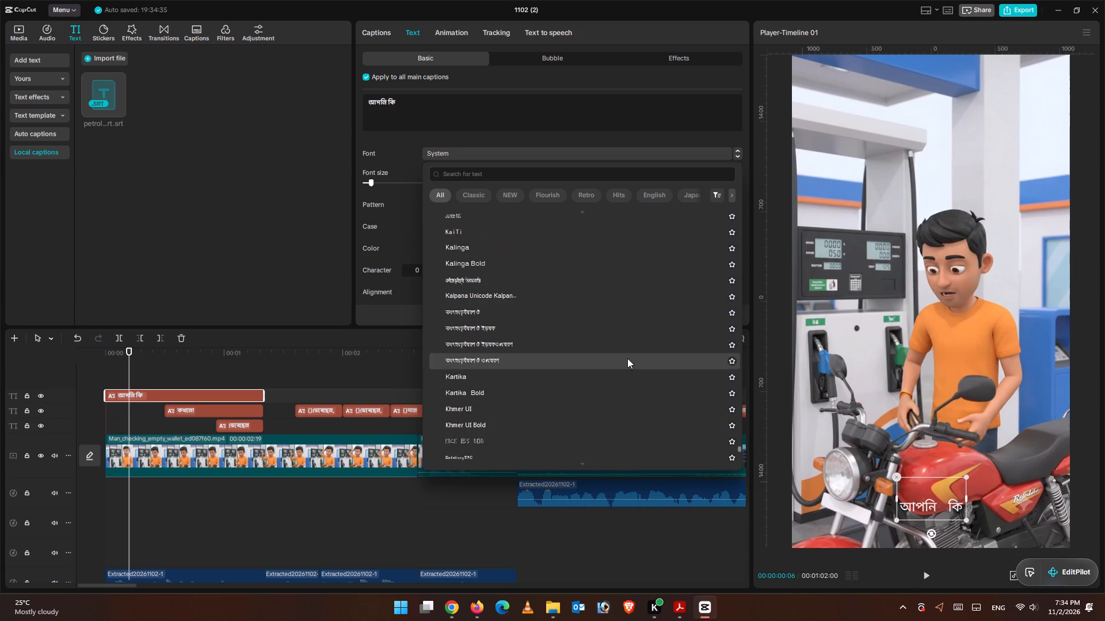
pyautogui.scroll(3, 627, 356)
pyautogui.scroll(-2, 627, 356)
pyautogui.scroll(3, 627, 356)
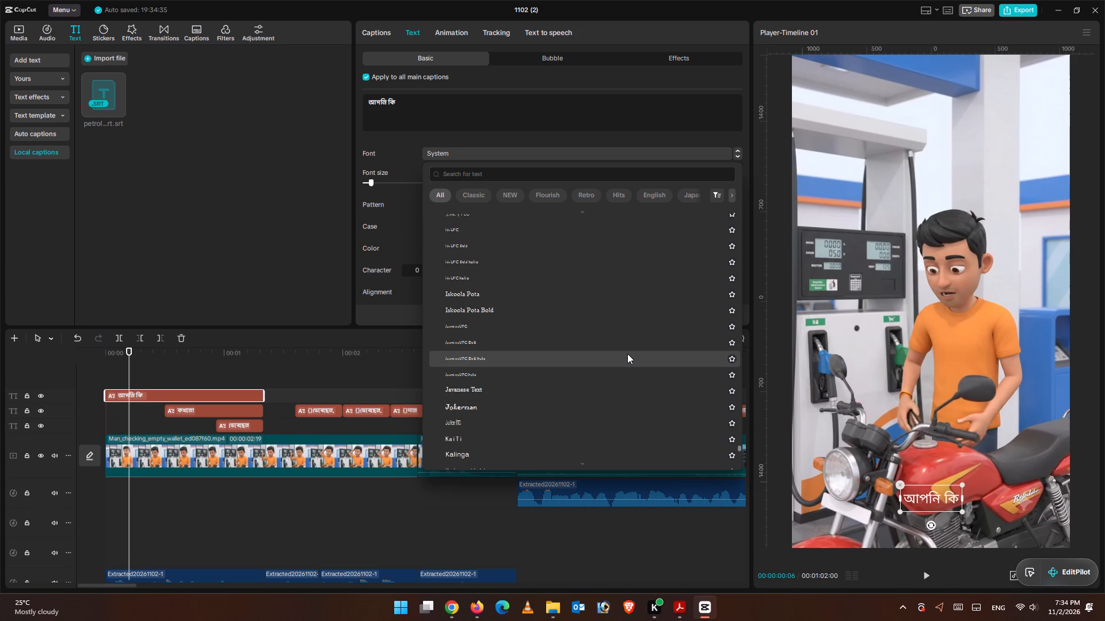
pyautogui.scroll(5, 627, 354)
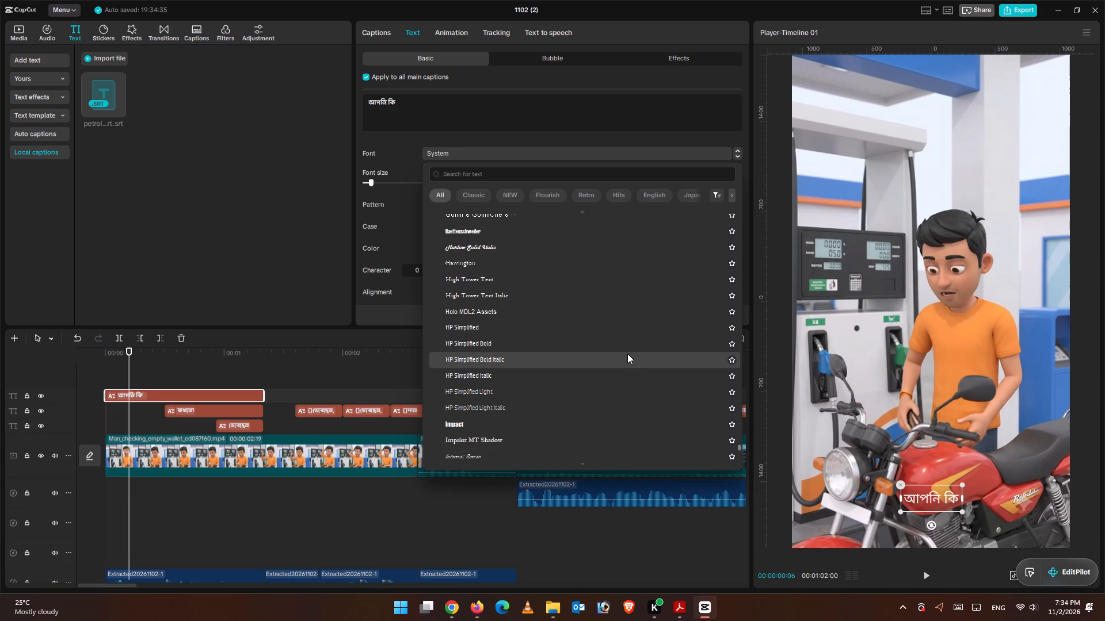
pyautogui.scroll(6, 627, 354)
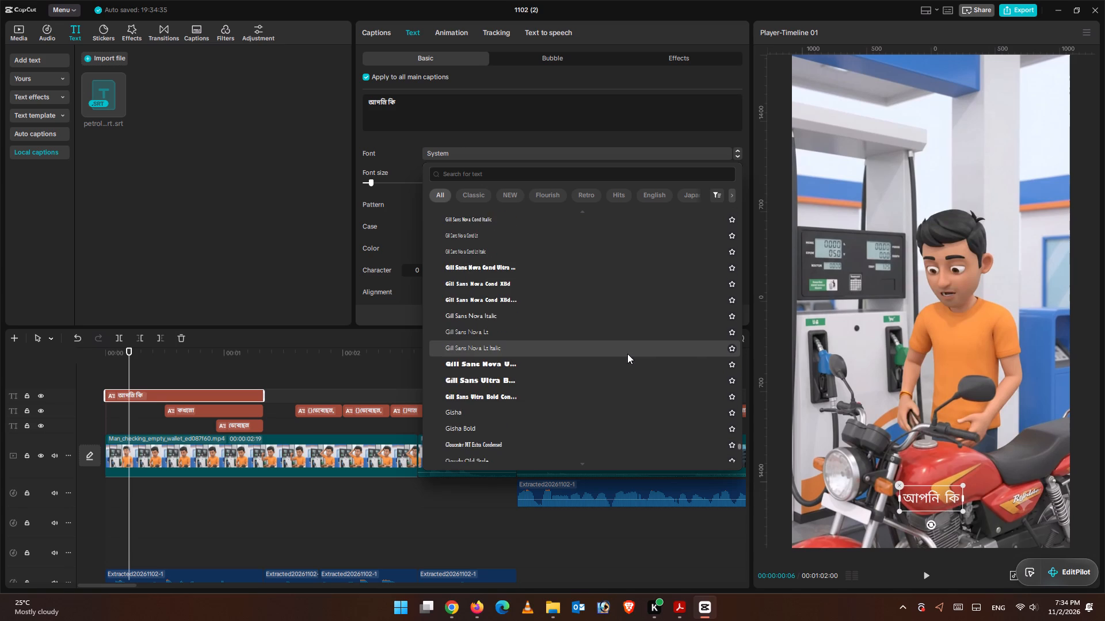
pyautogui.scroll(12, 627, 354)
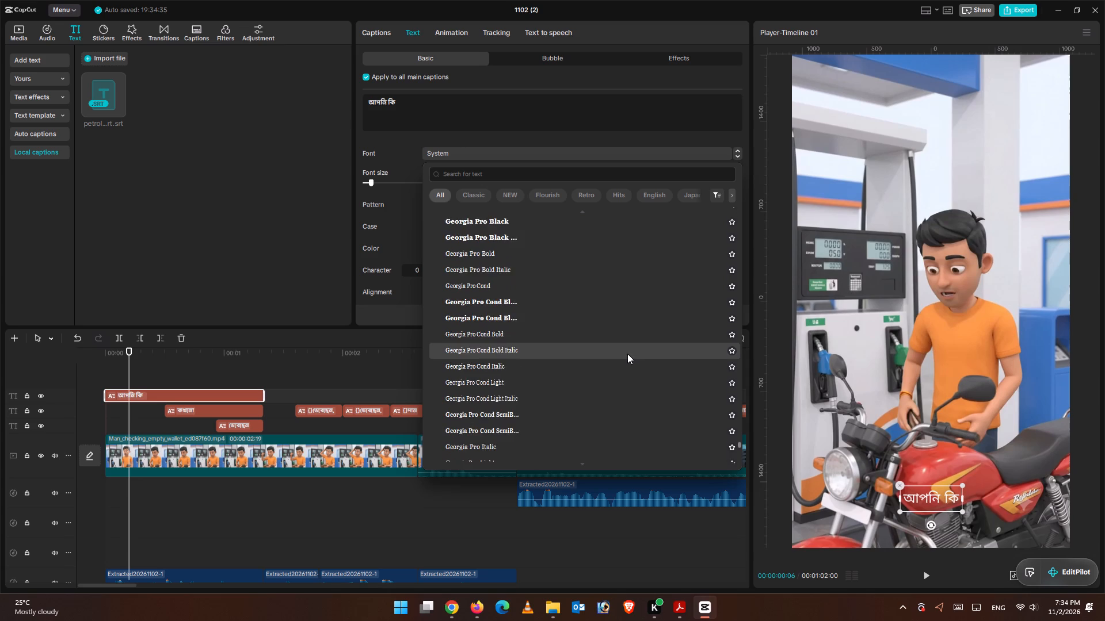
pyautogui.scroll(10, 627, 354)
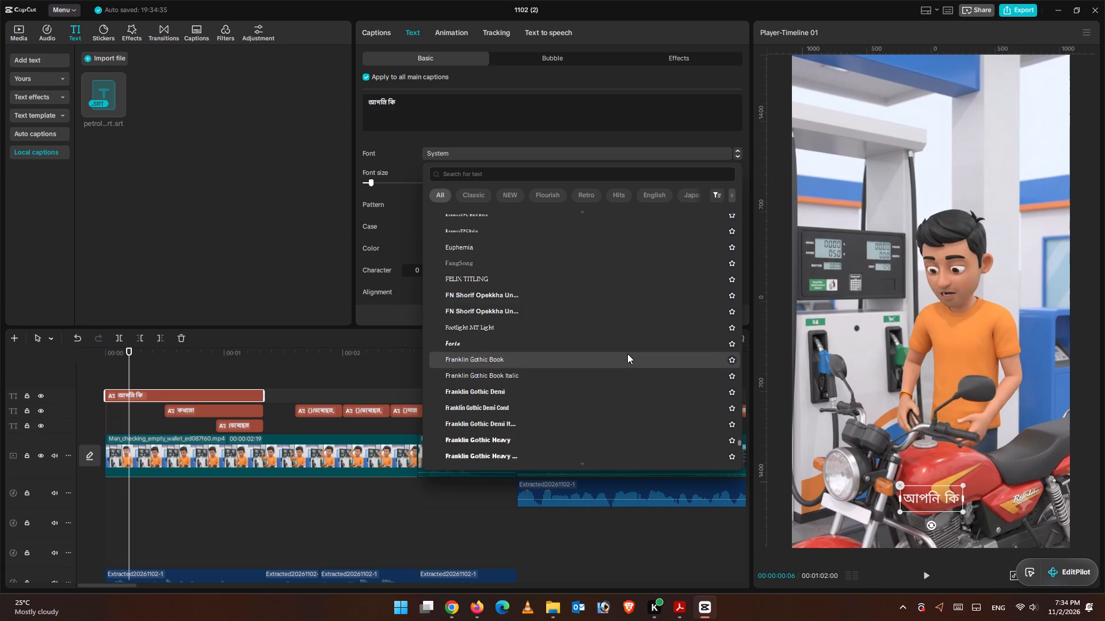
pyautogui.scroll(4, 627, 354)
pyautogui.scroll(-3, 627, 354)
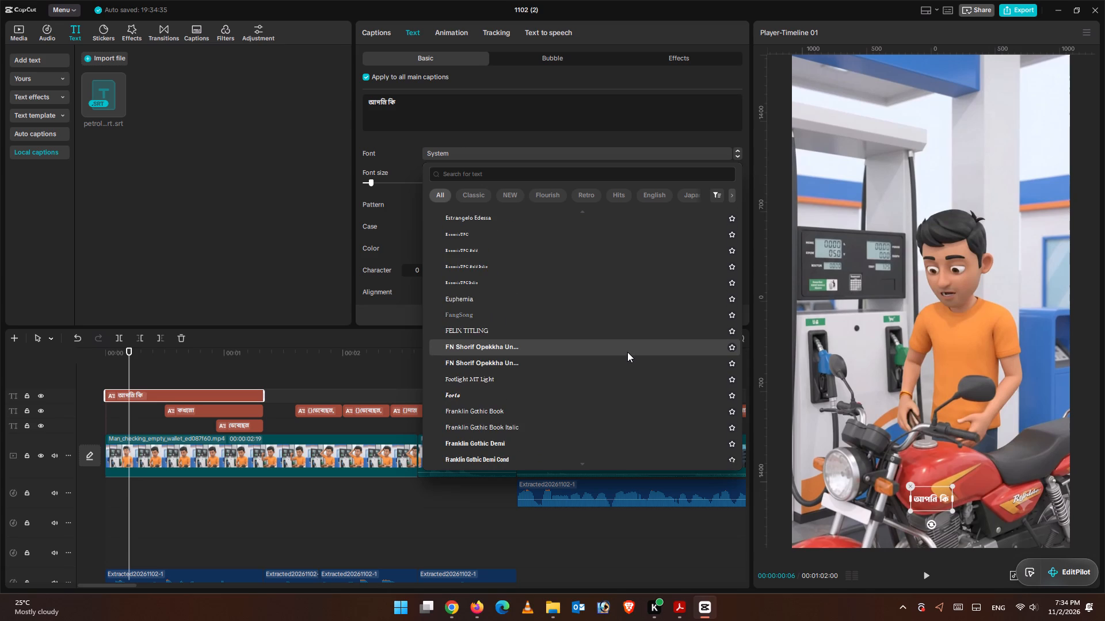
pyautogui.click(623, 355)
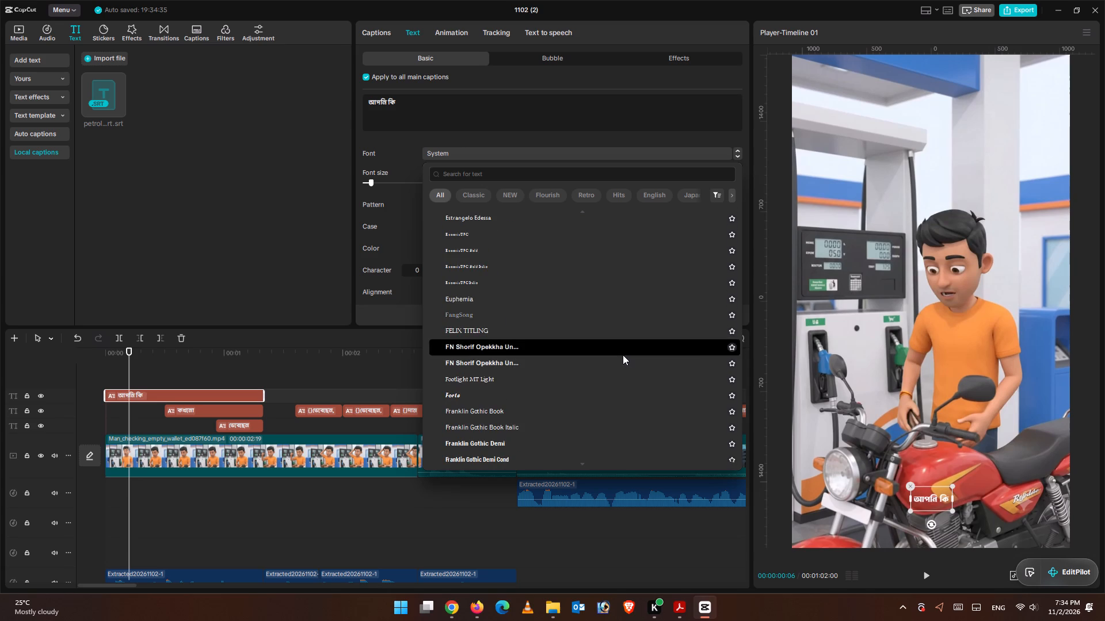
# Check the new font on the কখনো caption and scrub through the opening captions, ending at the timeline's start.
pyautogui.moveTo(129, 350); pyautogui.dragTo(170, 362)
pyautogui.click(182, 411)
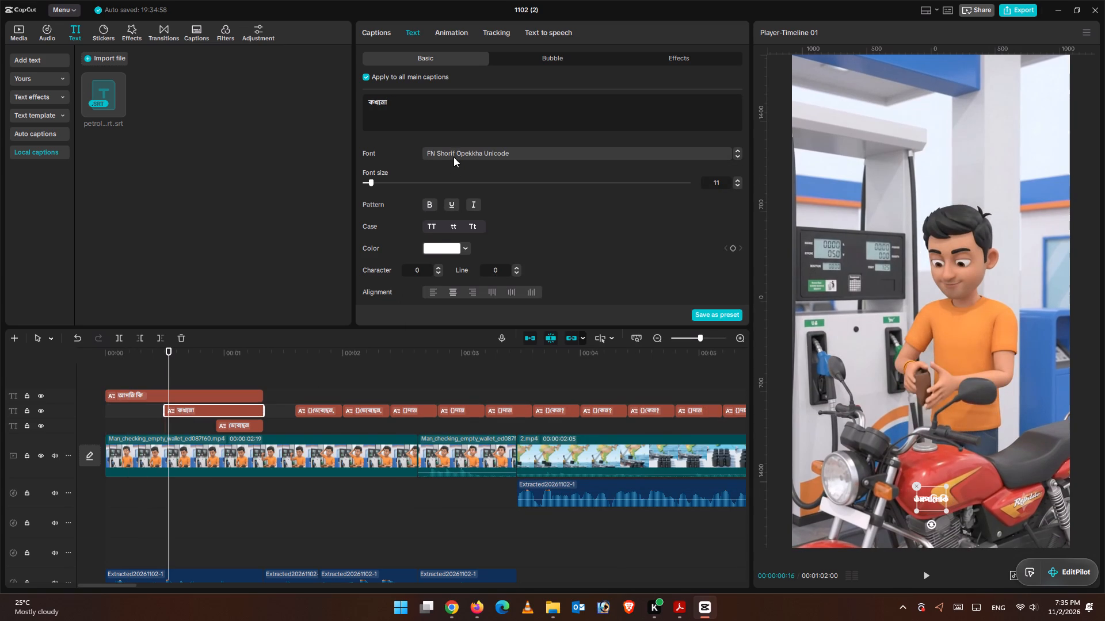
pyautogui.click(455, 154)
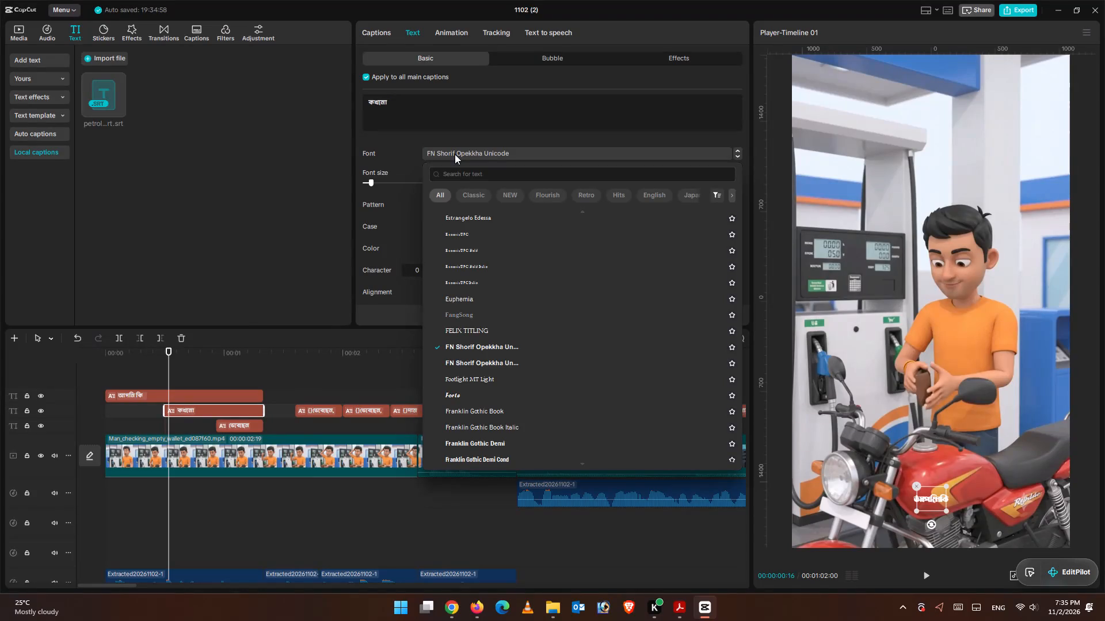
pyautogui.click(396, 170)
pyautogui.moveTo(171, 358); pyautogui.dragTo(144, 346)
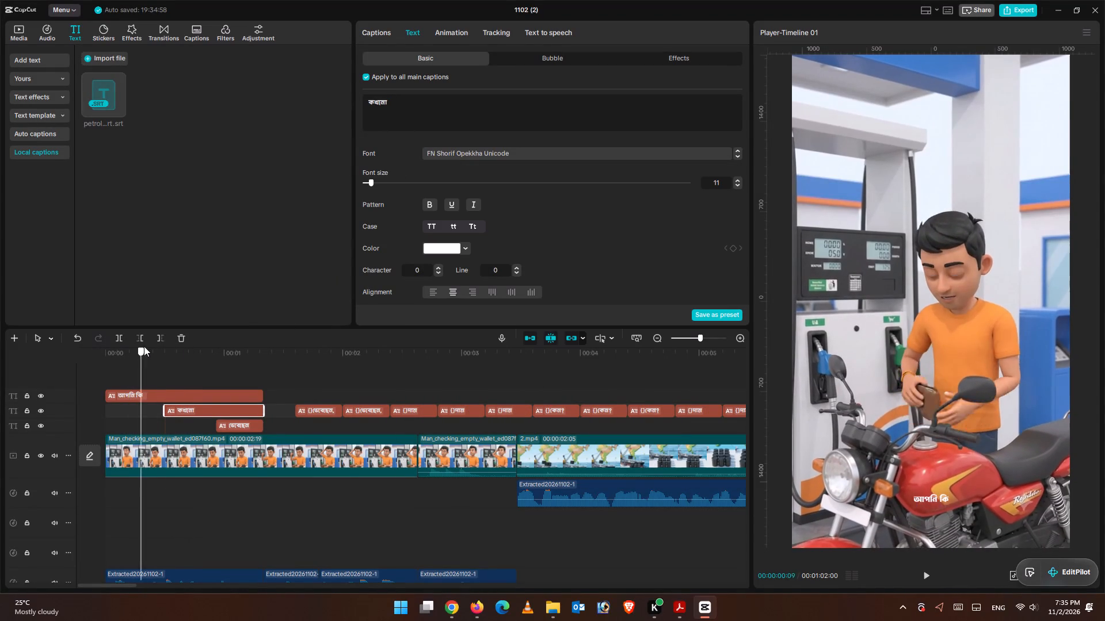
pyautogui.moveTo(144, 346); pyautogui.dragTo(257, 350)
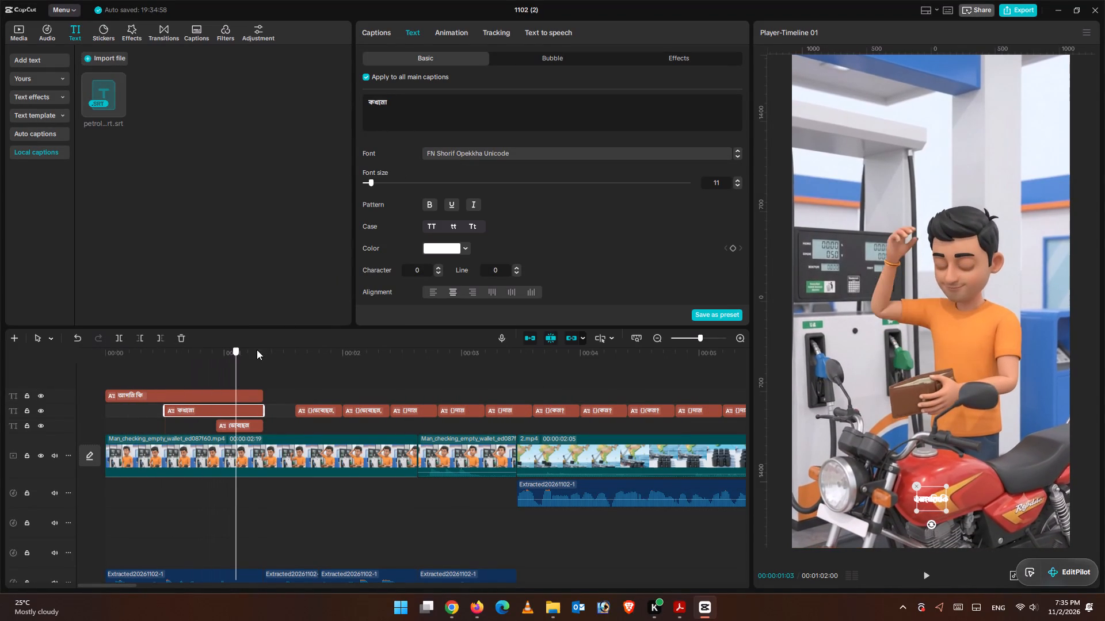
pyautogui.moveTo(257, 350); pyautogui.dragTo(257, 346)
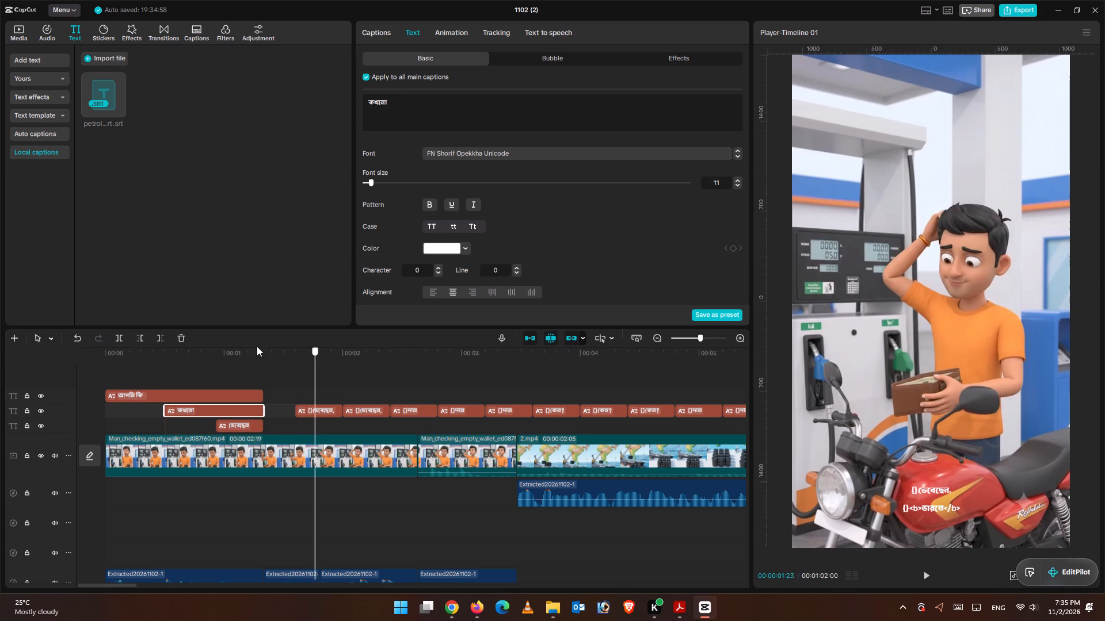
pyautogui.moveTo(257, 346); pyautogui.dragTo(102, 309)
# Turn off applying changes to all main captions.
pyautogui.click(364, 74)
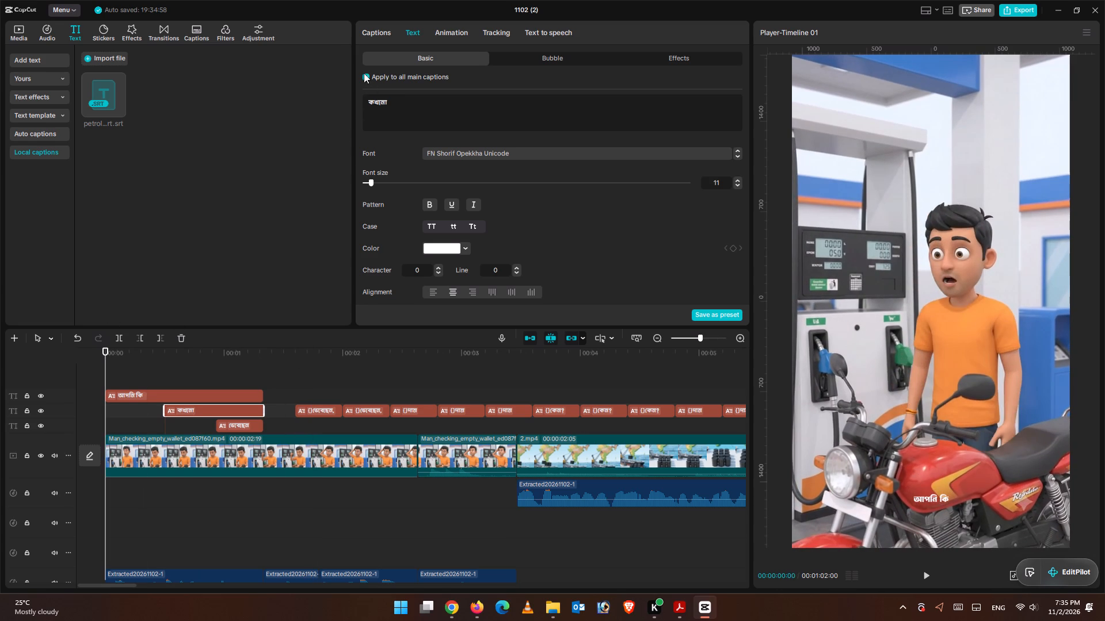
# Play until all three opening captions overlap, then enlarge the আপনি কি caption and move it higher, centred horizontally.
pyautogui.click(925, 577)
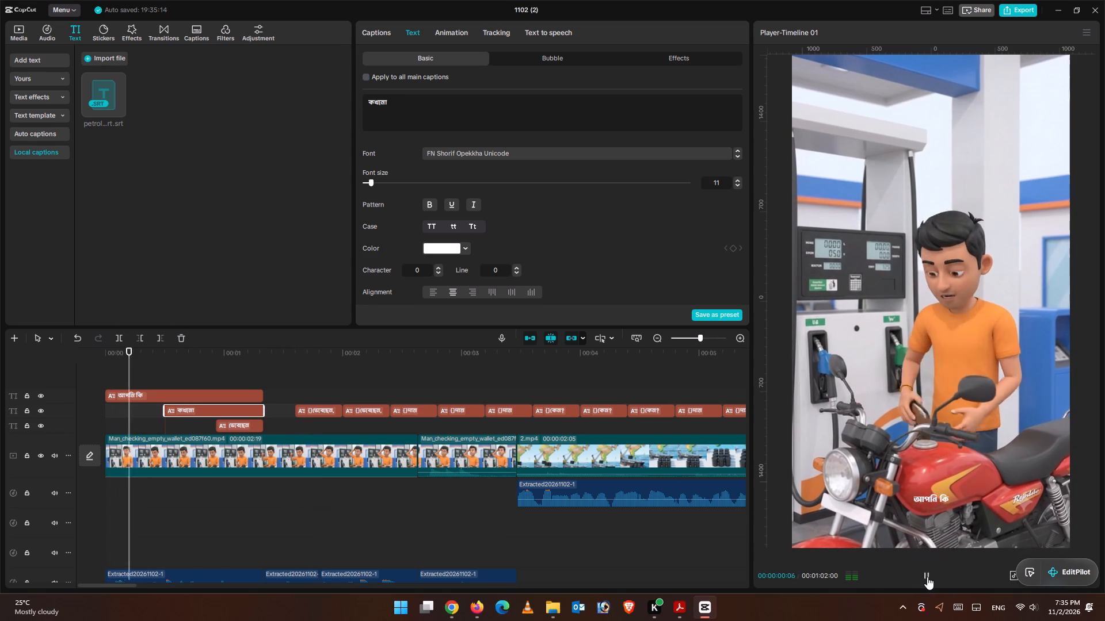
pyautogui.click(928, 577)
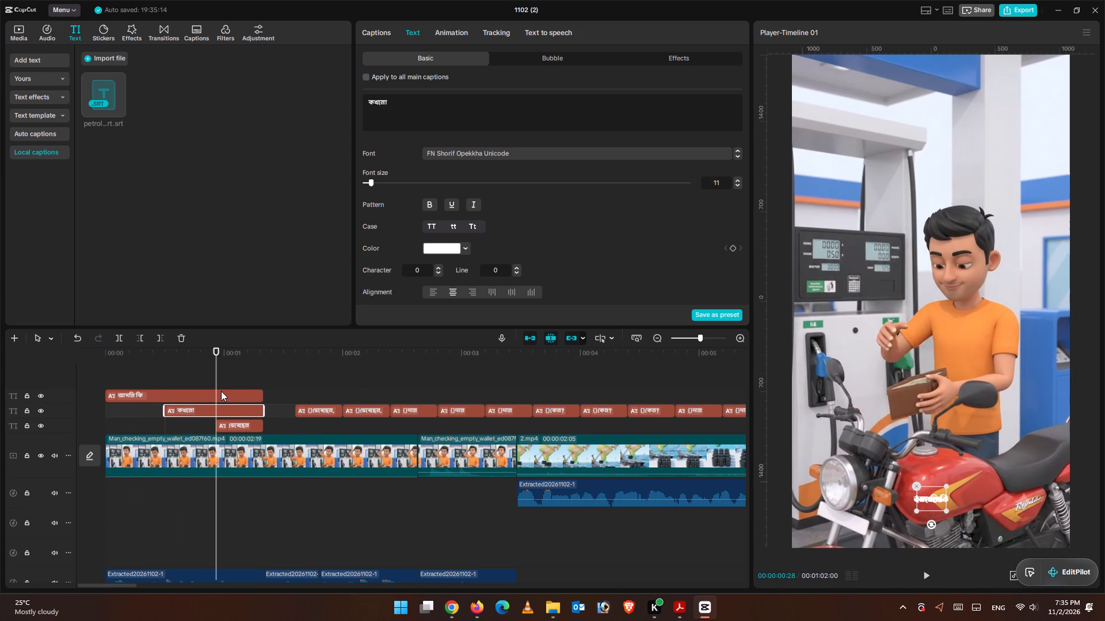
pyautogui.click(221, 391)
pyautogui.moveTo(952, 511); pyautogui.dragTo(995, 532)
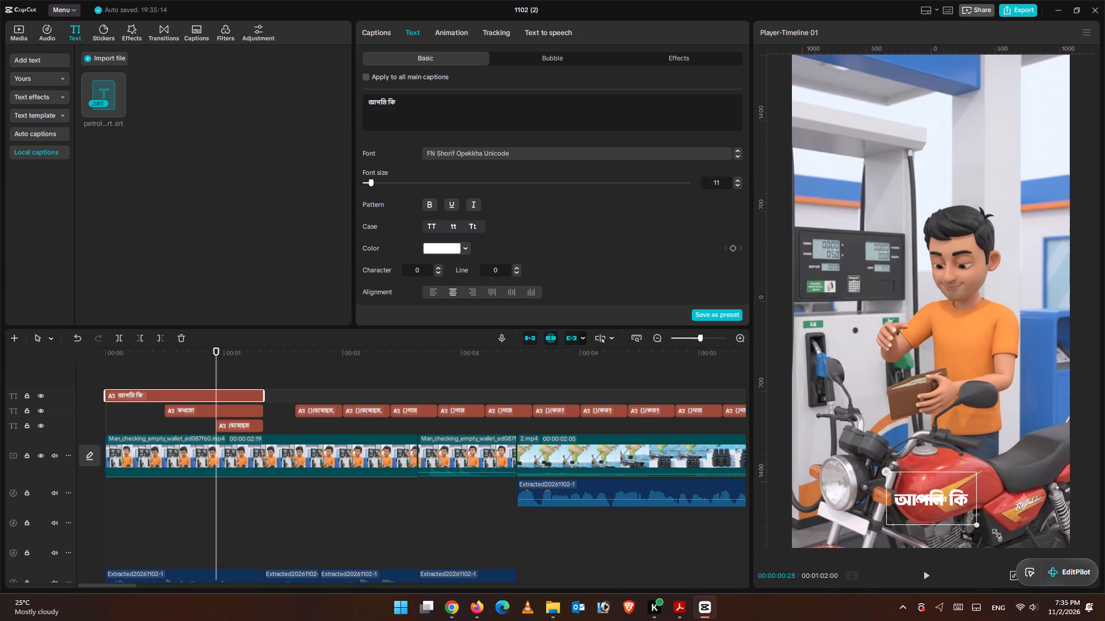
pyautogui.moveTo(995, 532); pyautogui.dragTo(1004, 539)
pyautogui.moveTo(962, 501); pyautogui.dragTo(963, 441)
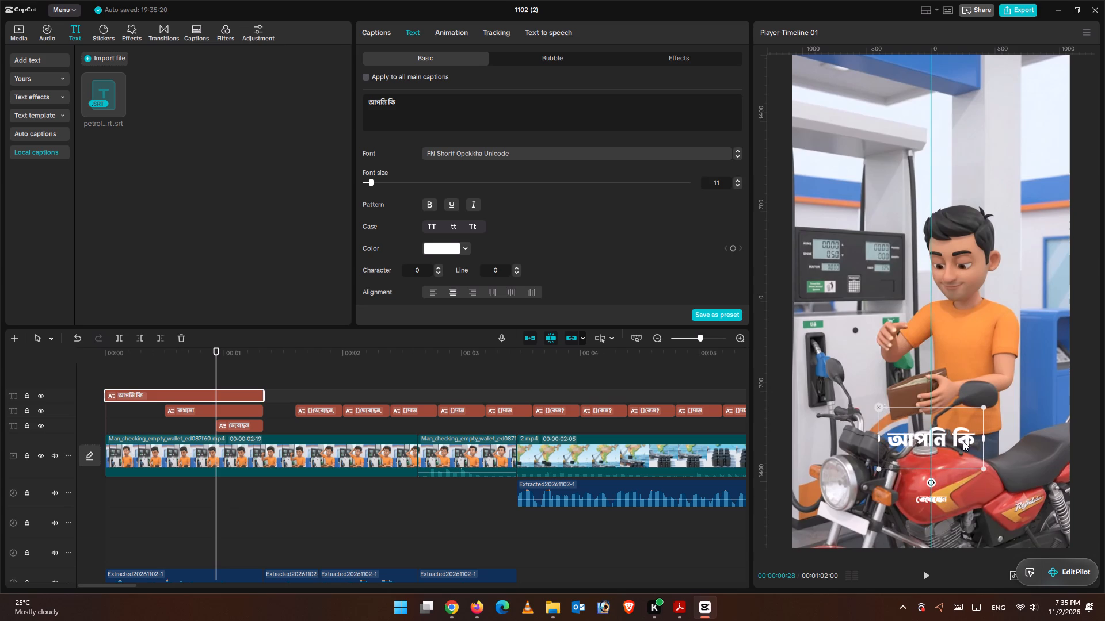
pyautogui.moveTo(963, 441); pyautogui.dragTo(961, 441)
# Separate the কখনো caption from ভেবেছেন, enlarge it and place it just beneath the start of আপনি কি.
pyautogui.click(937, 494)
pyautogui.moveTo(940, 499); pyautogui.dragTo(944, 499)
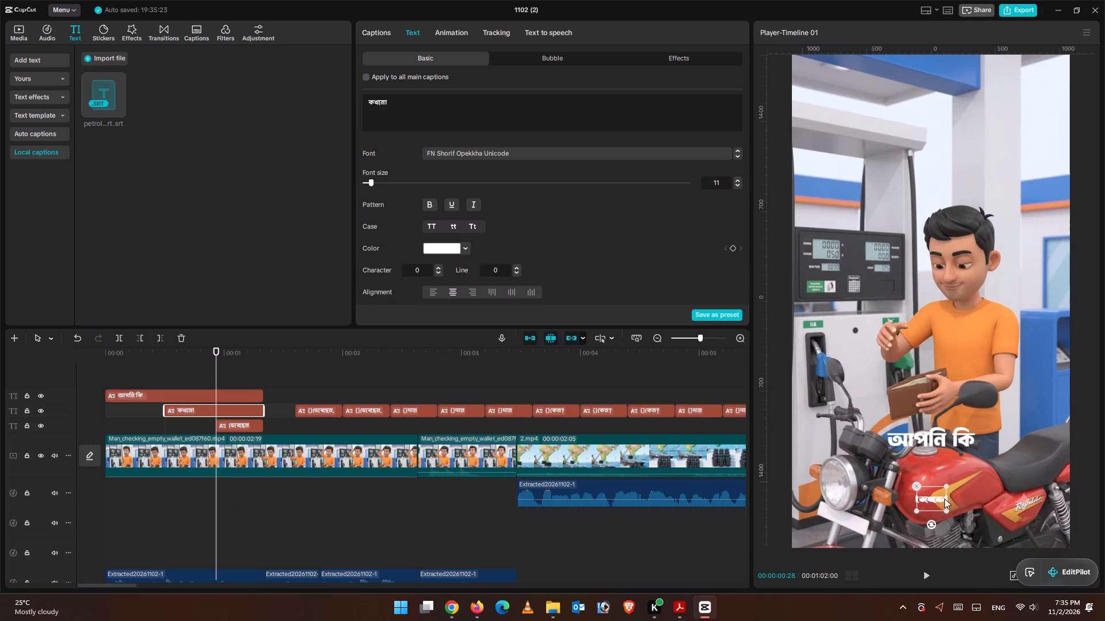
pyautogui.moveTo(944, 499); pyautogui.dragTo(1011, 491)
pyautogui.moveTo(1013, 489); pyautogui.dragTo(962, 459)
pyautogui.moveTo(963, 475); pyautogui.dragTo(984, 488)
pyautogui.moveTo(960, 461); pyautogui.dragTo(950, 461)
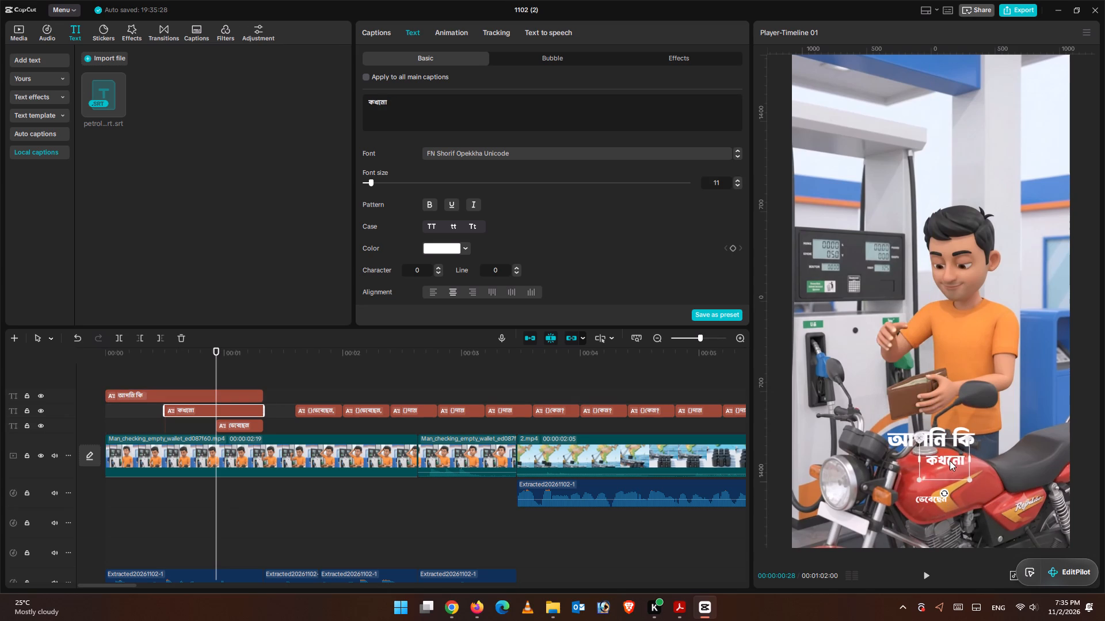
pyautogui.moveTo(950, 461); pyautogui.dragTo(924, 457)
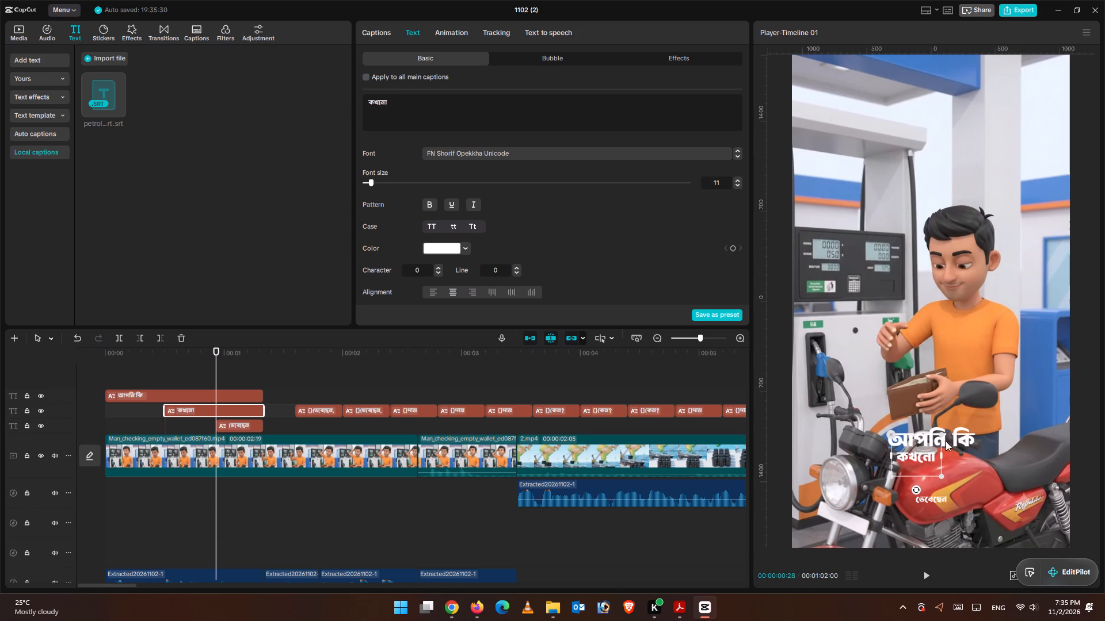
# Reselect the কখনো caption and shift it so that it sits tightly beneath the end of আপনি কি.
pyautogui.click(955, 436)
pyautogui.click(957, 435)
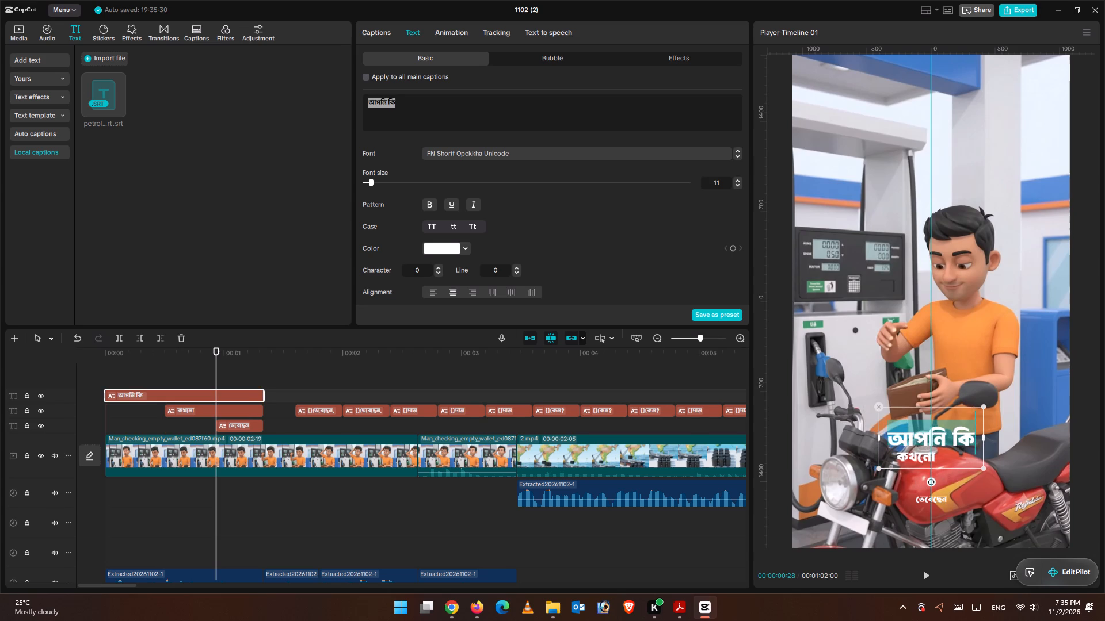
pyautogui.click(940, 467)
pyautogui.click(919, 459)
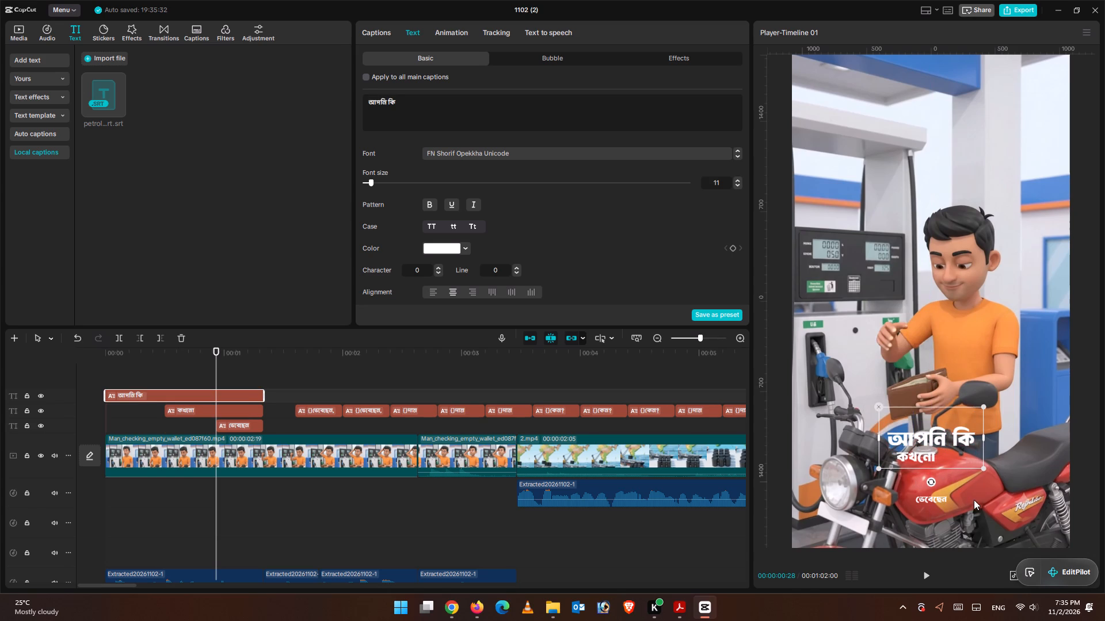
pyautogui.click(977, 501)
pyautogui.click(916, 458)
pyautogui.click(215, 415)
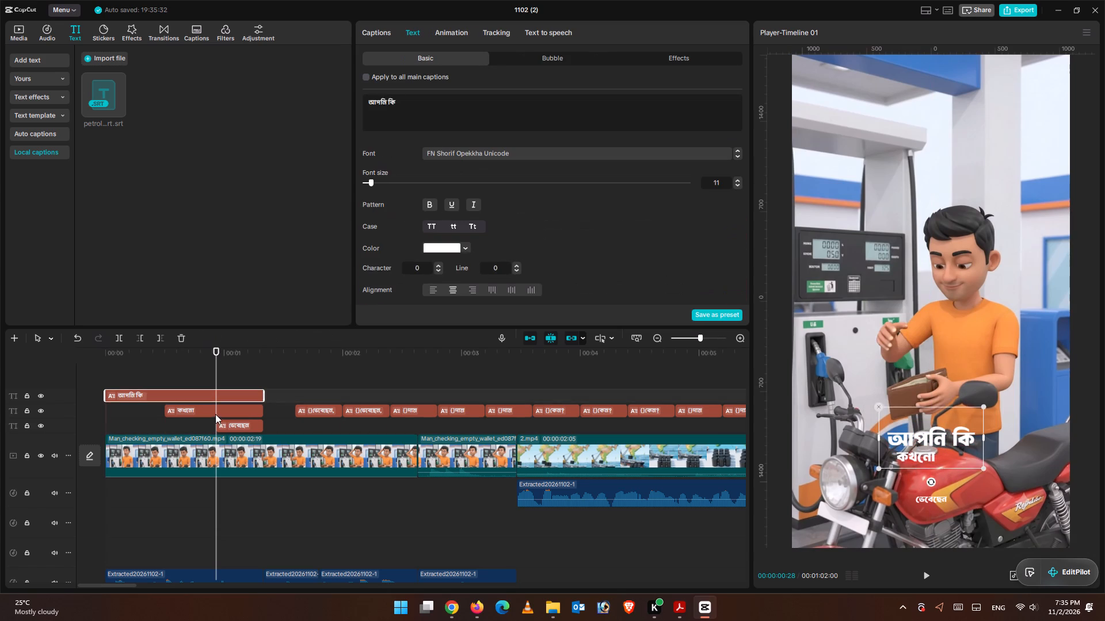
pyautogui.moveTo(910, 461); pyautogui.dragTo(940, 461)
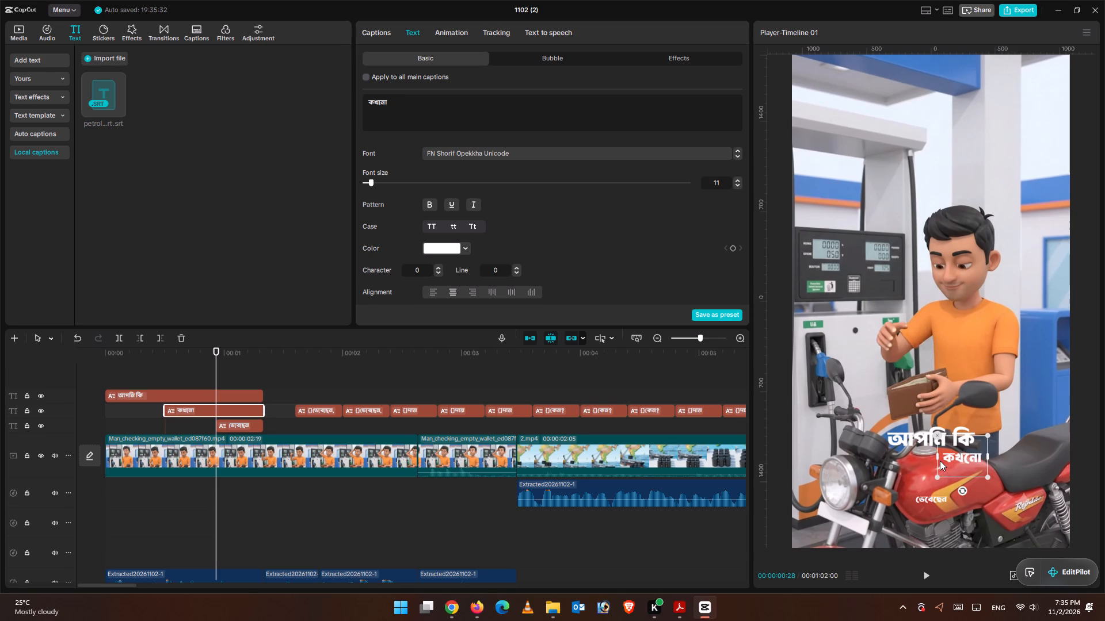
pyautogui.moveTo(940, 461); pyautogui.dragTo(932, 461)
pyautogui.moveTo(966, 459); pyautogui.dragTo(955, 457)
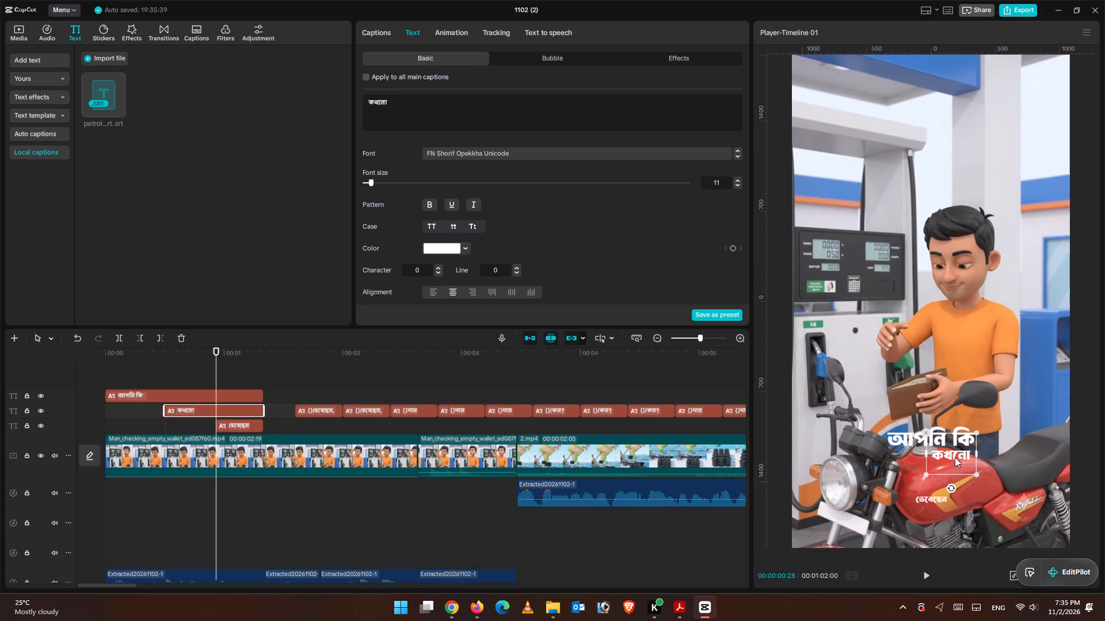
pyautogui.moveTo(955, 457); pyautogui.dragTo(957, 457)
# Enlarge the ভেবেছেন caption and move it up beneath কখনো, centred horizontally in the frame.
pyautogui.click(235, 427)
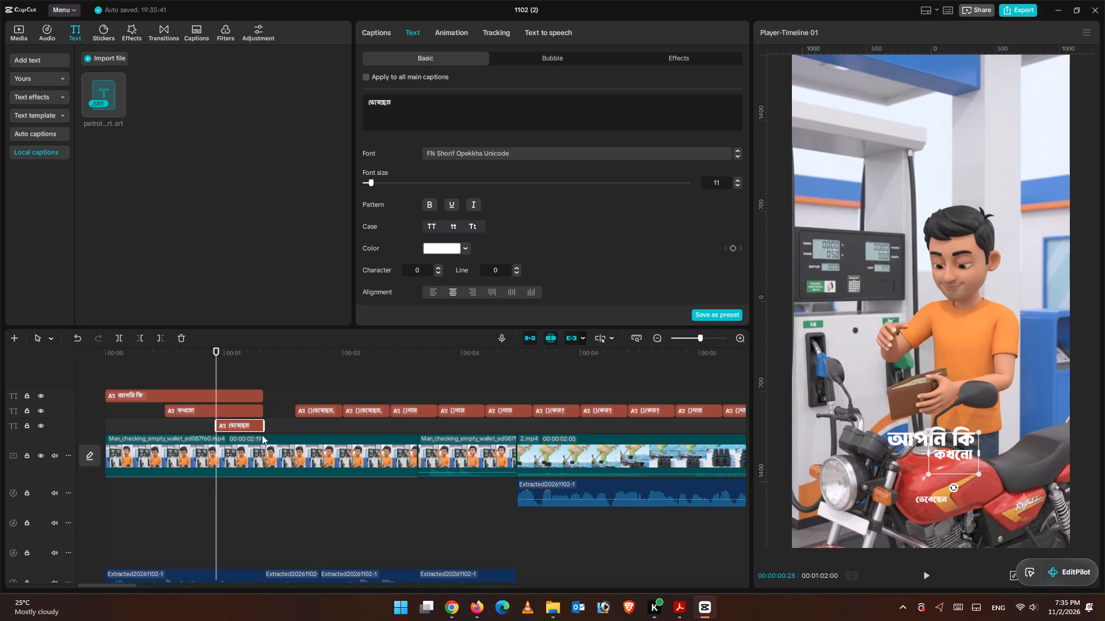
pyautogui.moveTo(948, 512); pyautogui.dragTo(973, 524)
pyautogui.moveTo(936, 496); pyautogui.dragTo(925, 488)
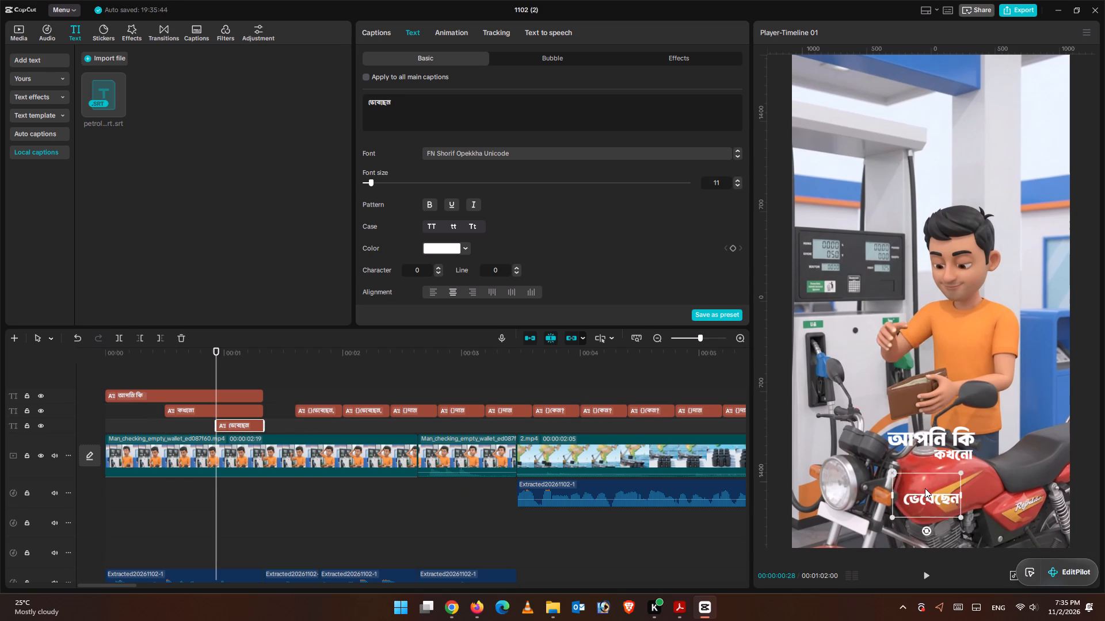
pyautogui.moveTo(925, 488); pyautogui.dragTo(975, 469)
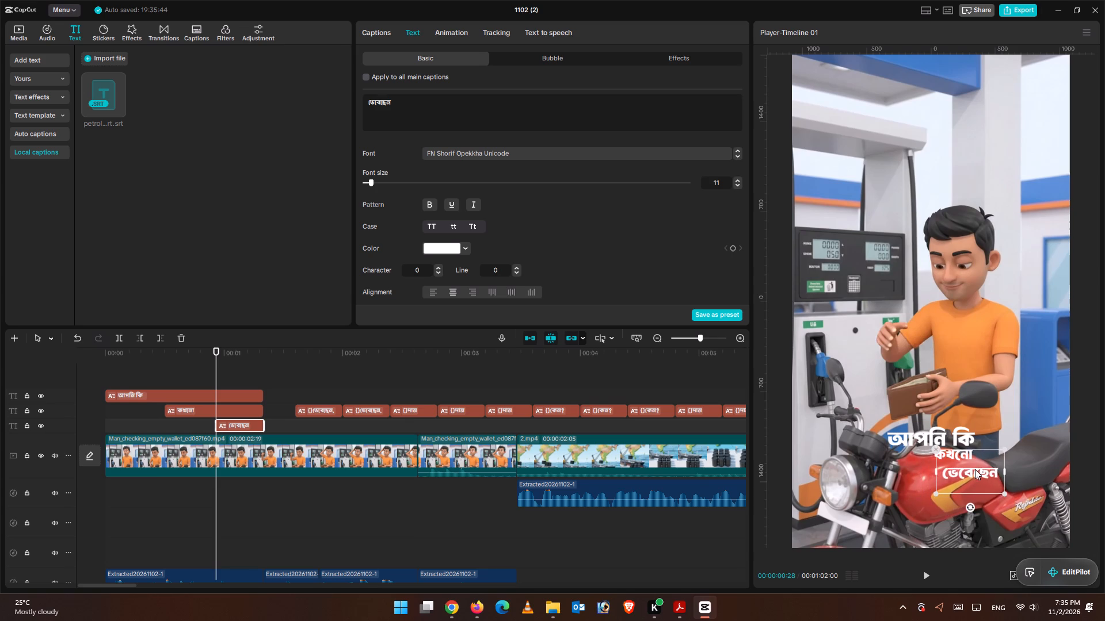
pyautogui.moveTo(975, 469); pyautogui.dragTo(934, 471)
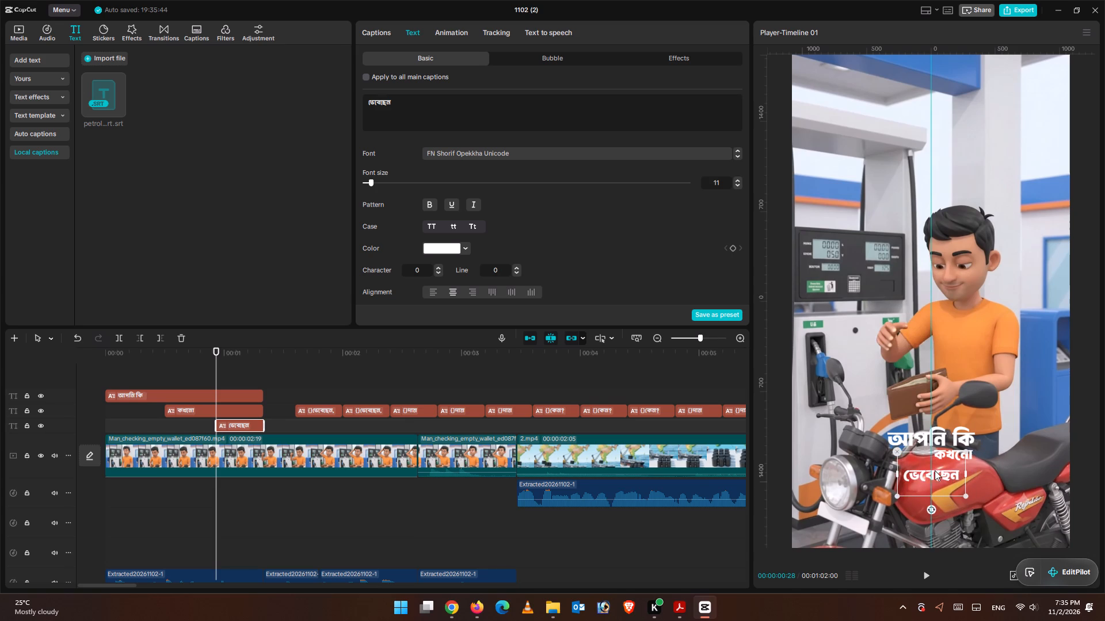
# Centre the কখনো caption horizontally under আপনি কি and lower ভেবেছেন to leave room between the lines.
pyautogui.click(951, 453)
pyautogui.click(978, 461)
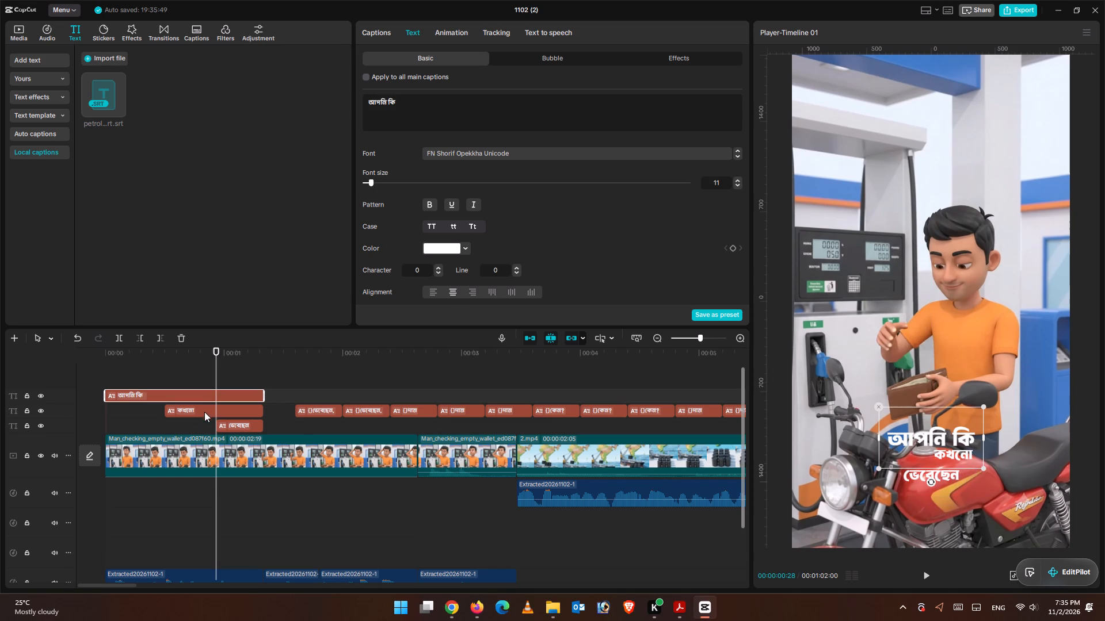
pyautogui.click(204, 409)
pyautogui.moveTo(957, 461); pyautogui.dragTo(932, 463)
pyautogui.click(940, 482)
pyautogui.moveTo(943, 477); pyautogui.dragTo(944, 488)
# Shrink the আপনি কি caption and move it slightly up and to the left of কখনো.
pyautogui.click(942, 453)
pyautogui.moveTo(942, 443); pyautogui.dragTo(933, 443)
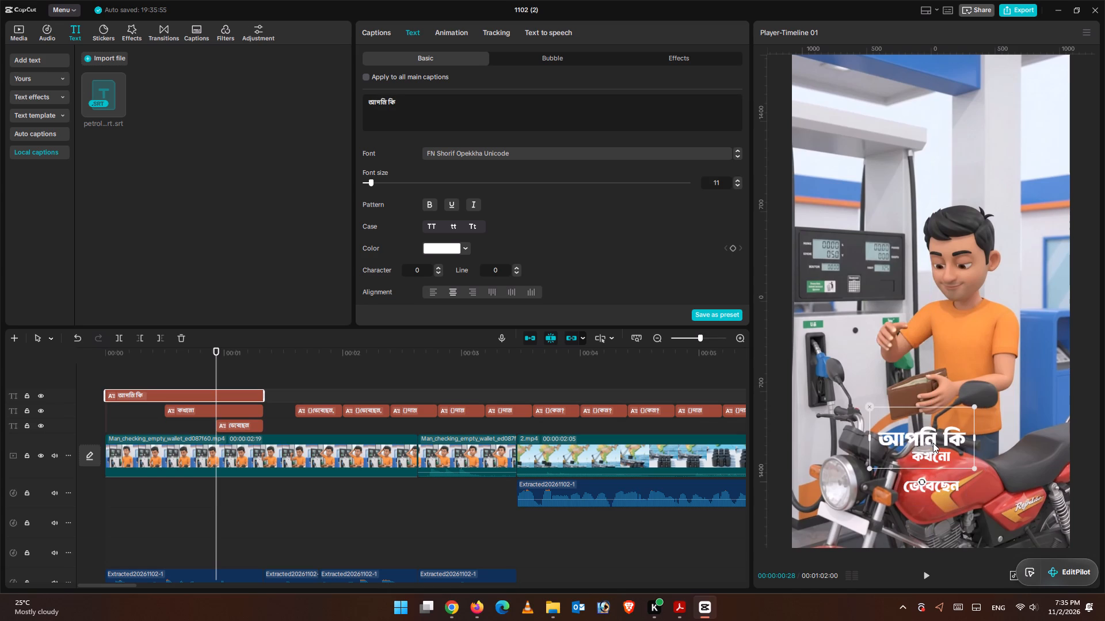
pyautogui.moveTo(933, 443); pyautogui.dragTo(938, 438)
pyautogui.moveTo(977, 465); pyautogui.dragTo(955, 451)
pyautogui.moveTo(937, 441); pyautogui.dragTo(901, 441)
pyautogui.moveTo(936, 439); pyautogui.dragTo(911, 438)
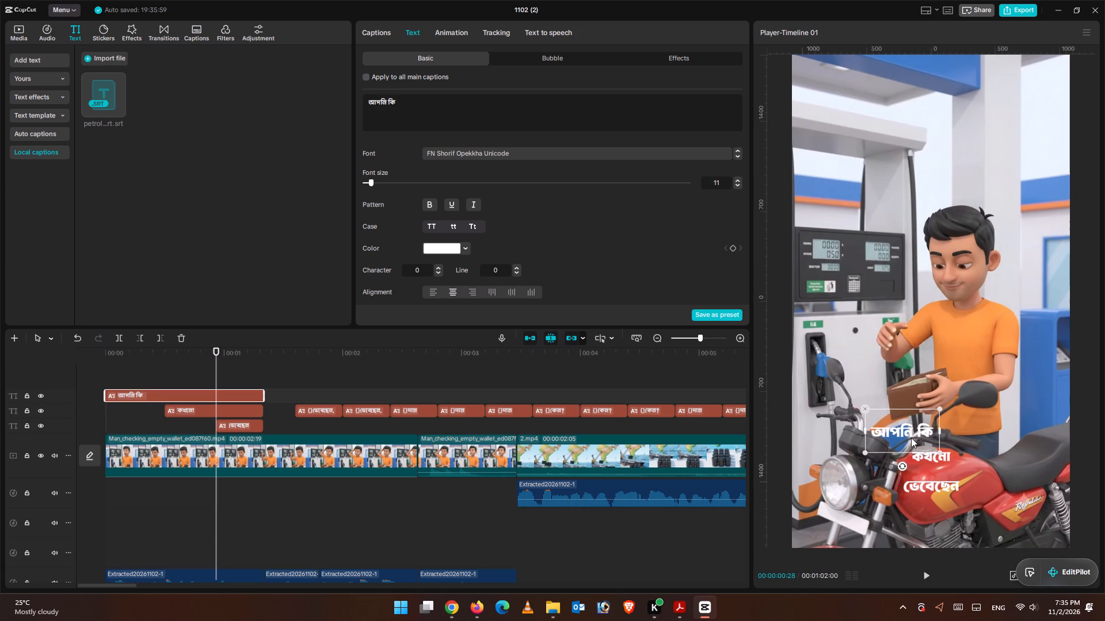
pyautogui.moveTo(911, 438); pyautogui.dragTo(882, 436)
# Enlarge the কখনো caption to about twice its size and centre it horizontally as the dominant middle line.
pyautogui.click(944, 459)
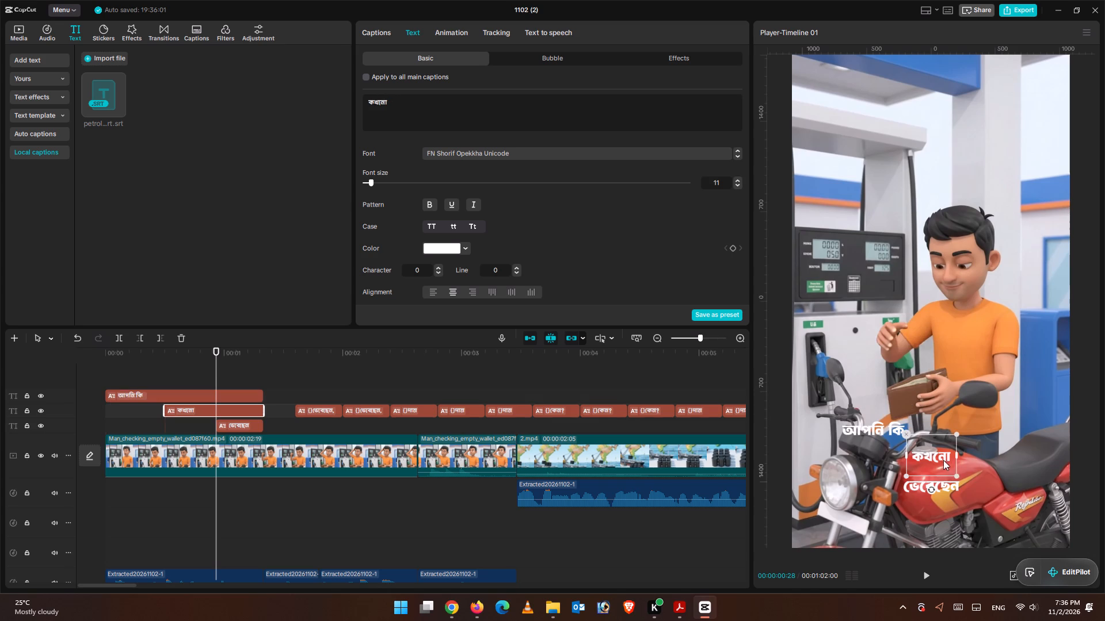
pyautogui.moveTo(956, 477); pyautogui.dragTo(1013, 520)
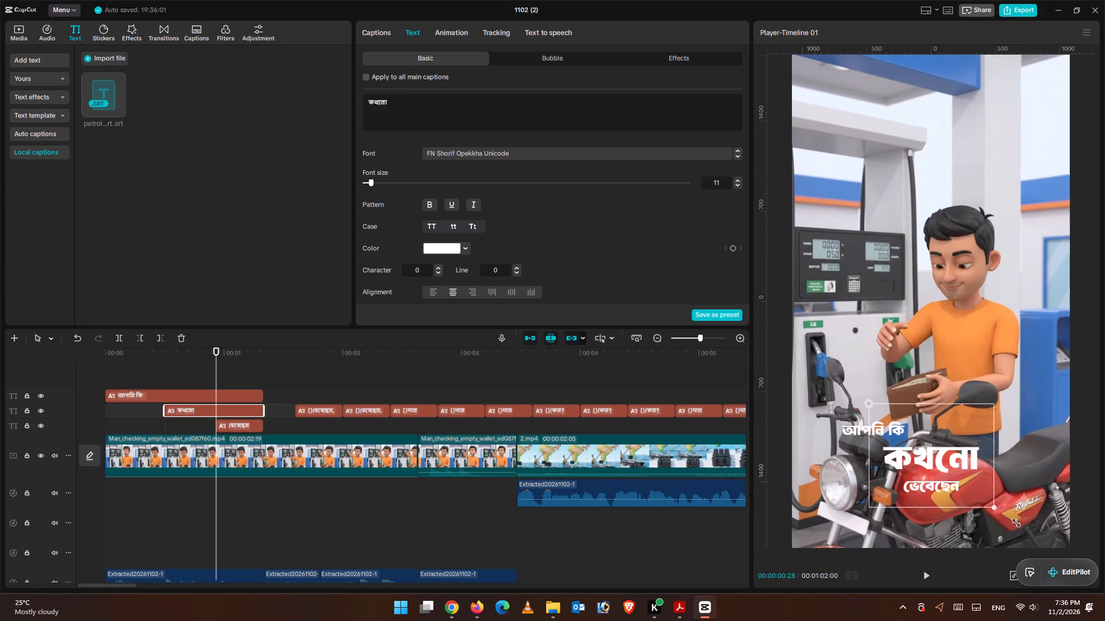
pyautogui.moveTo(1013, 520); pyautogui.dragTo(1013, 521)
pyautogui.moveTo(973, 465); pyautogui.dragTo(968, 466)
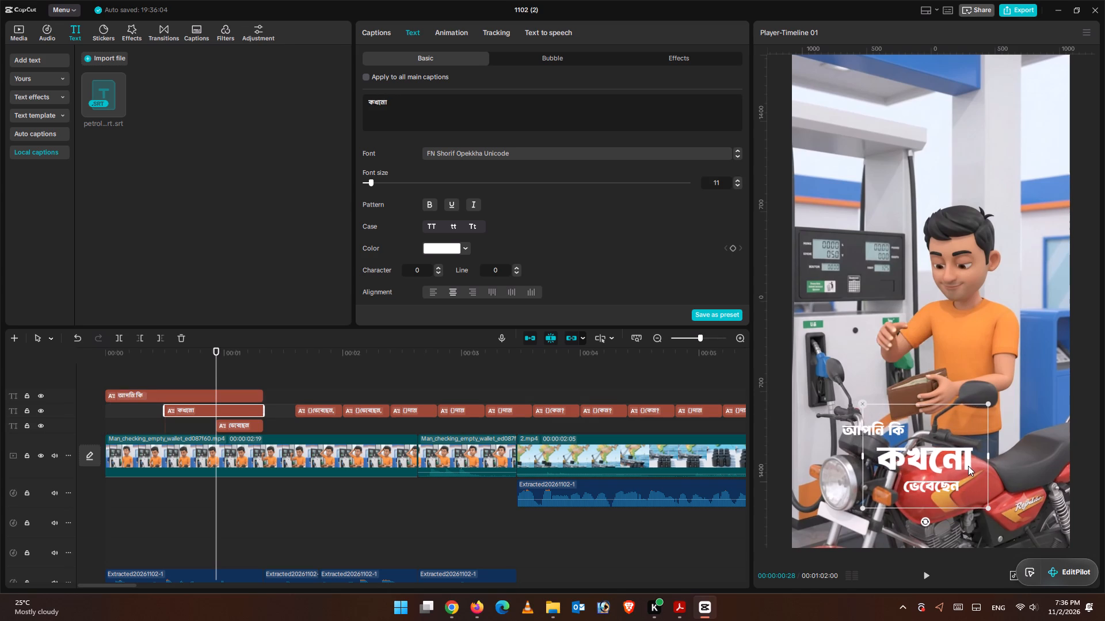
pyautogui.moveTo(968, 466); pyautogui.dragTo(940, 465)
pyautogui.click(919, 457)
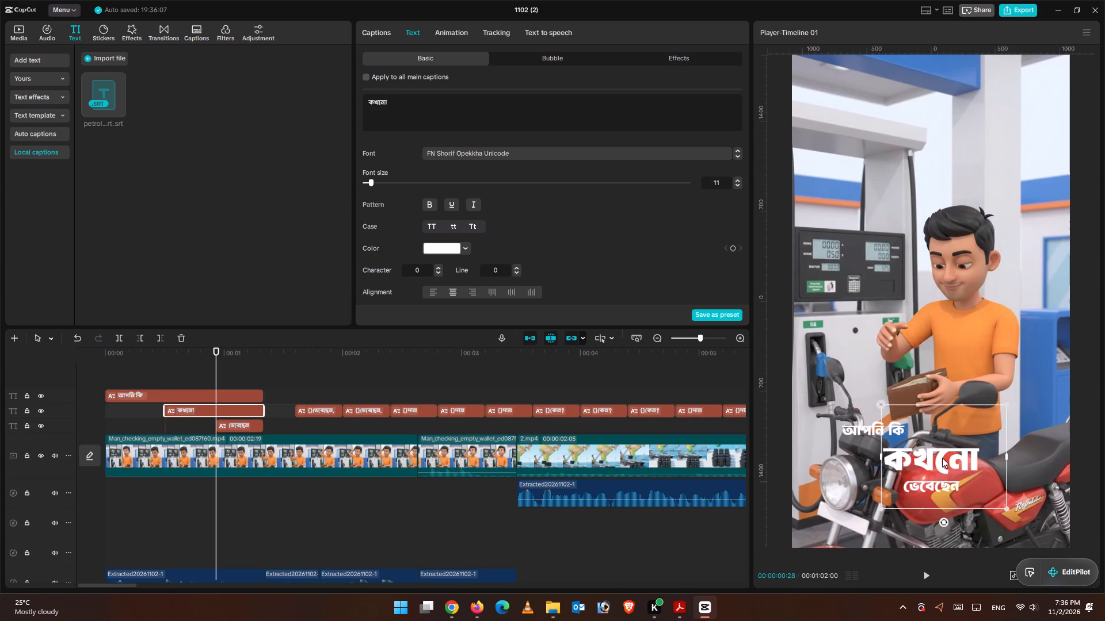
# Shift the আপনি কি caption so that it sits tightly above the start of কখনো.
pyautogui.click(873, 434)
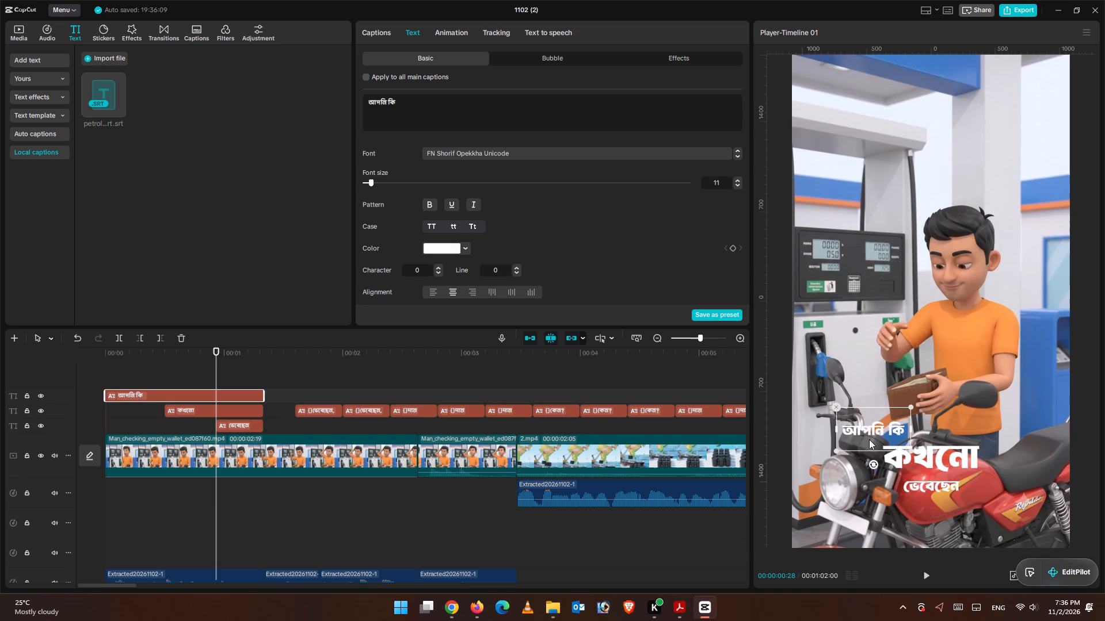
pyautogui.moveTo(872, 428); pyautogui.dragTo(884, 426)
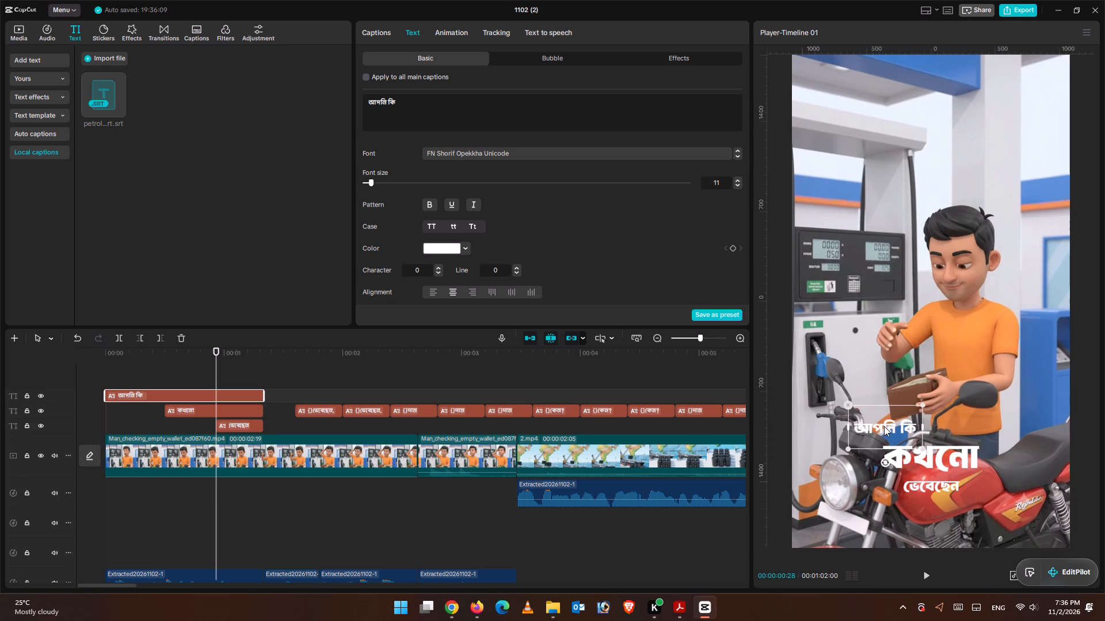
pyautogui.moveTo(884, 426); pyautogui.dragTo(888, 432)
# Move the ভেবেছেন caption so that it sits tightly beneath the end of কখনো.
pyautogui.click(941, 496)
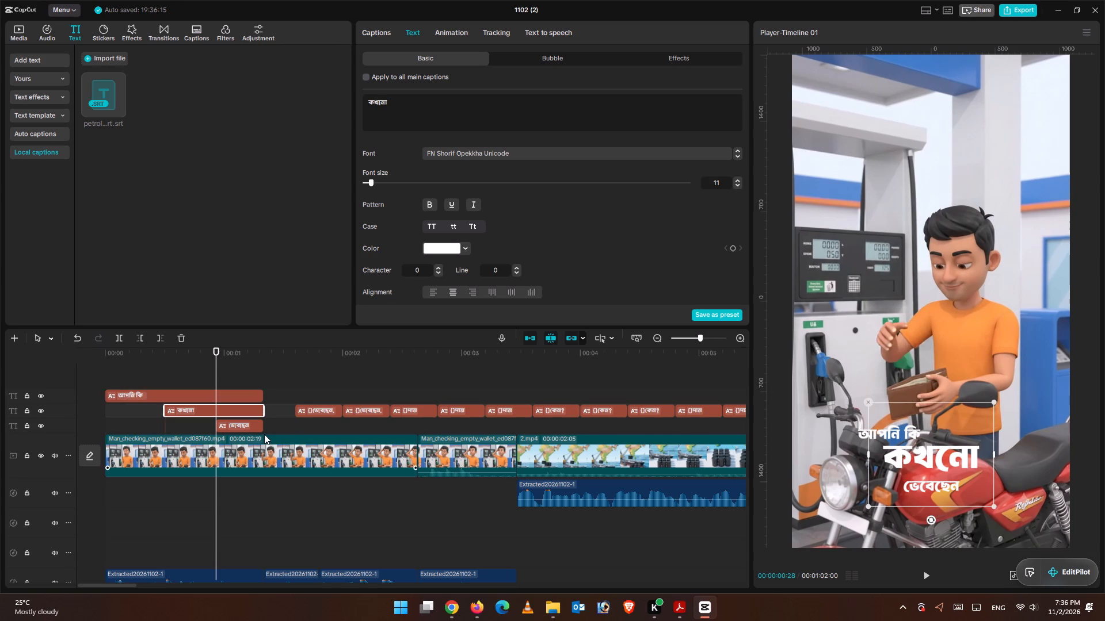
pyautogui.click(258, 431)
pyautogui.moveTo(933, 490); pyautogui.dragTo(955, 487)
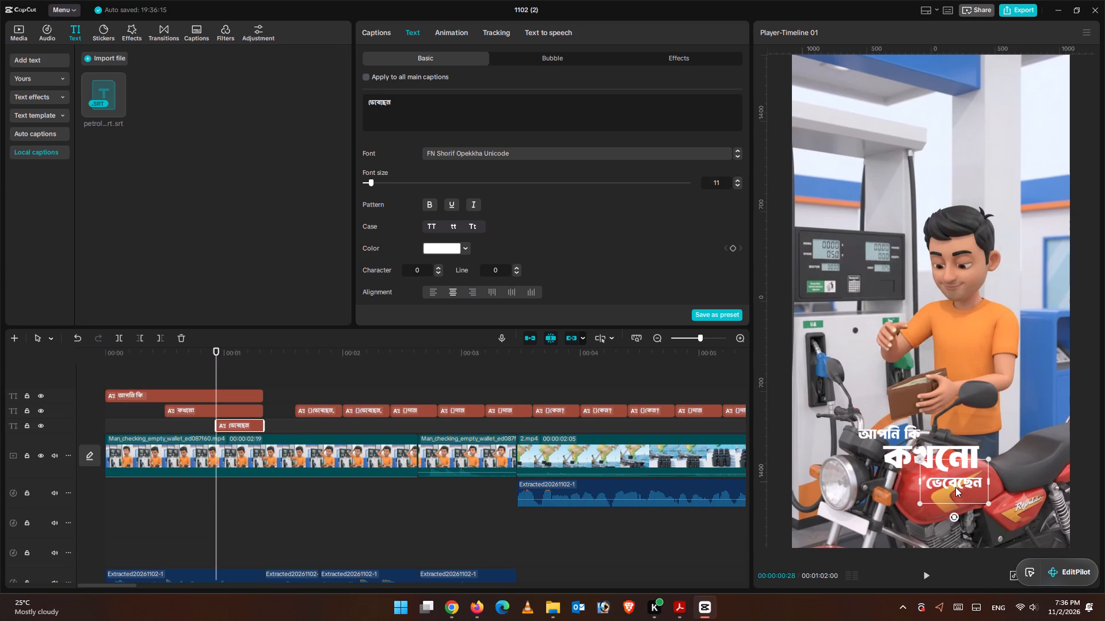
pyautogui.moveTo(955, 487); pyautogui.dragTo(952, 486)
pyautogui.click(1024, 435)
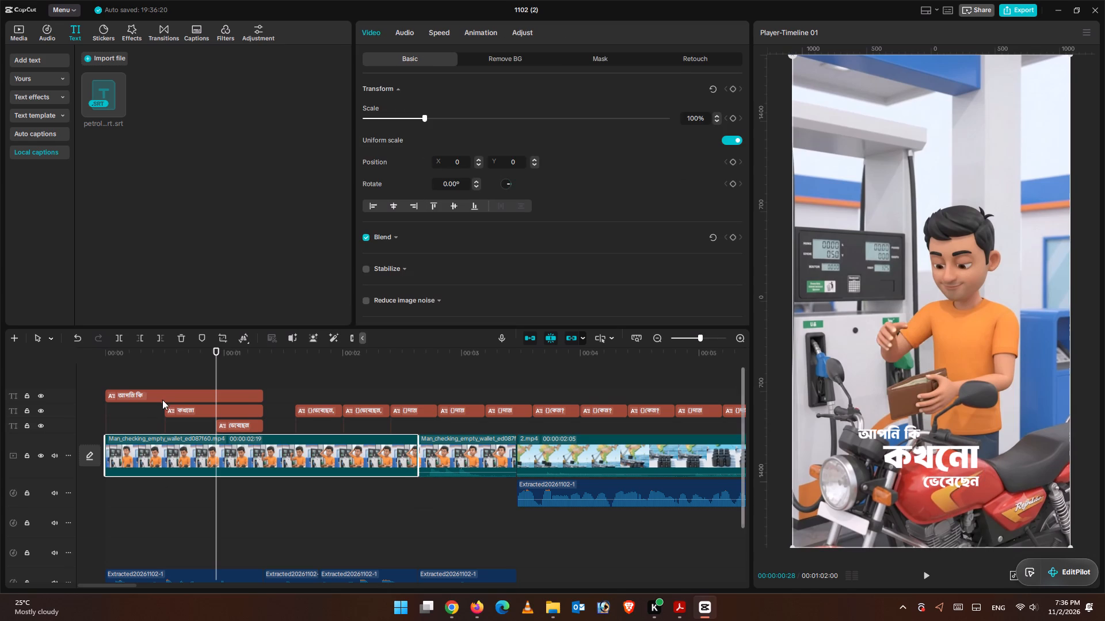
# Try several preset styles on the আপনি কি caption and apply the white one with dark edging.
pyautogui.click(164, 397)
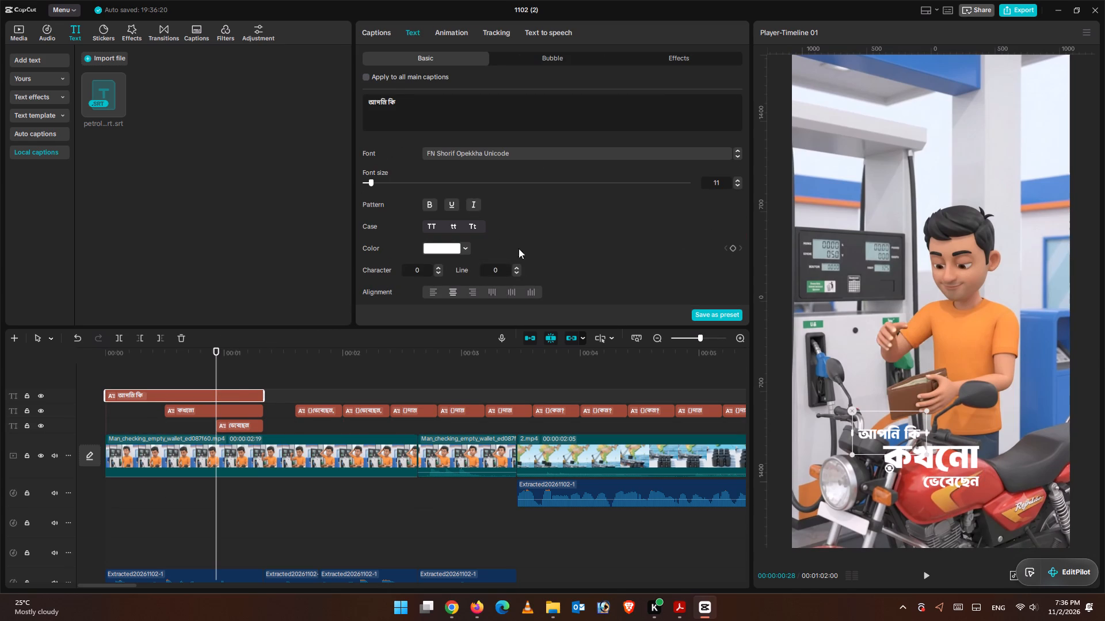
pyautogui.scroll(-2, 545, 252)
pyautogui.click(458, 247)
pyautogui.click(494, 239)
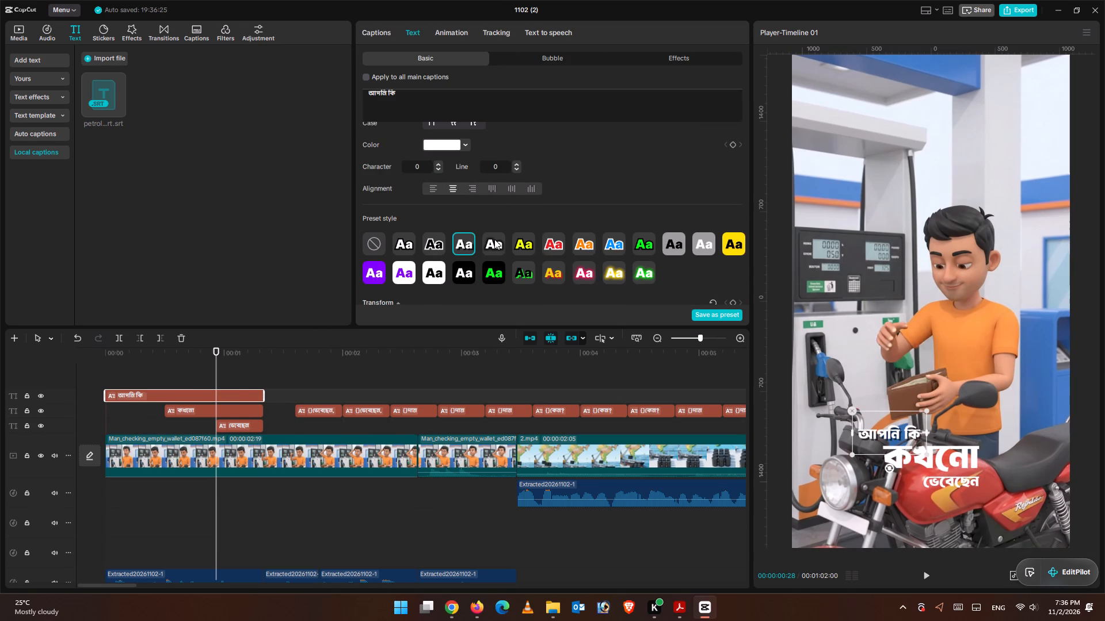
pyautogui.click(494, 245)
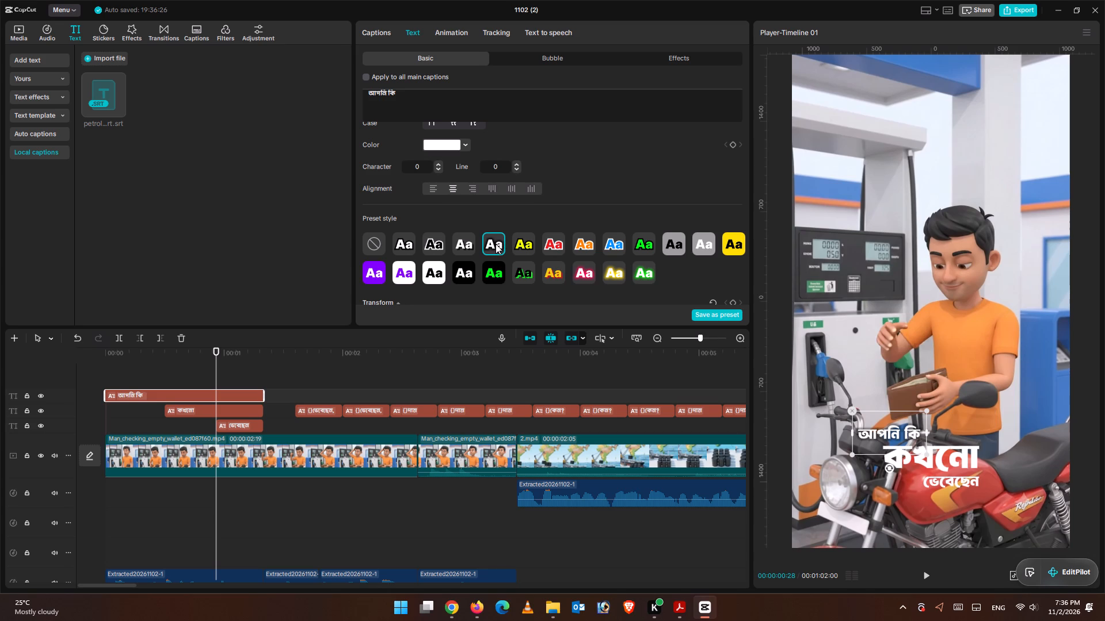
pyautogui.click(468, 243)
pyautogui.click(500, 244)
pyautogui.click(520, 244)
pyautogui.click(552, 245)
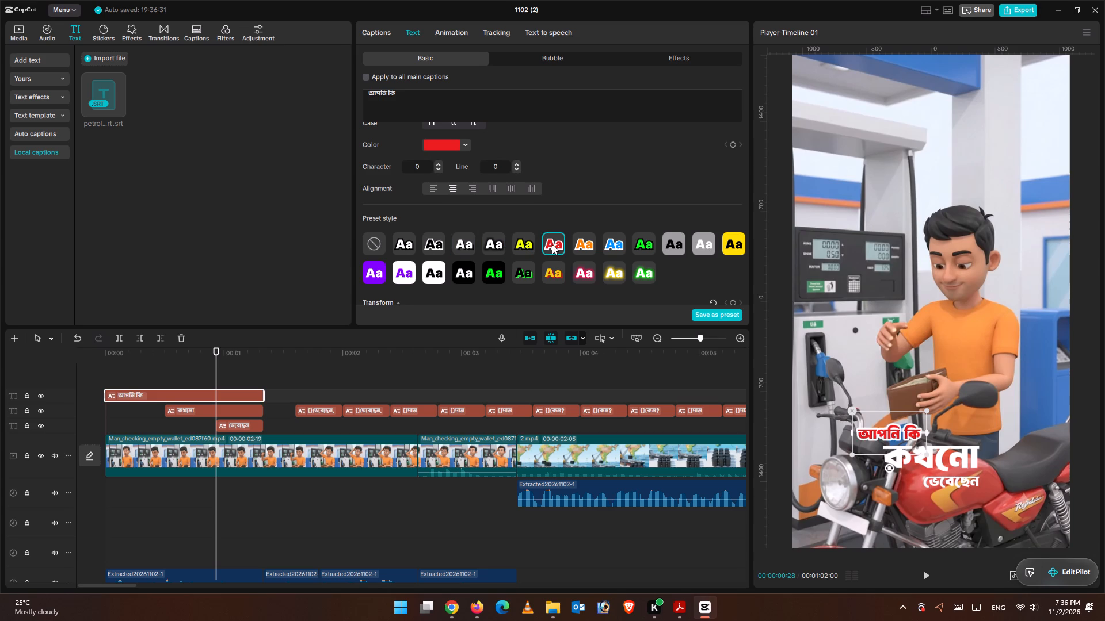
pyautogui.click(531, 246)
pyautogui.click(497, 246)
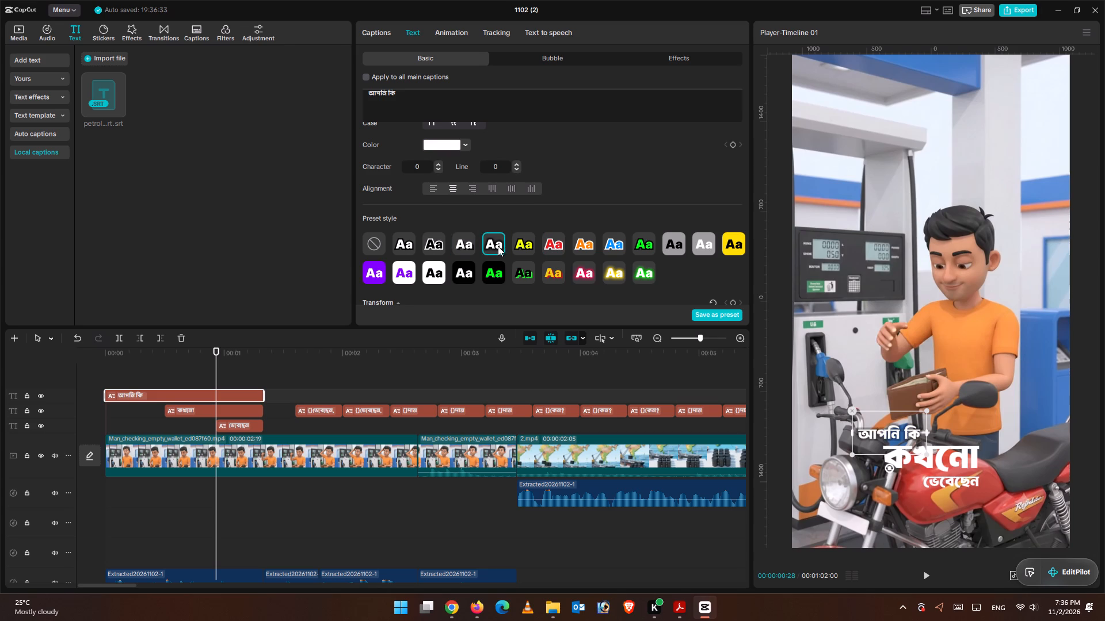
# Apply the yellow preset style with a black outline to the কখনো caption.
pyautogui.click(244, 405)
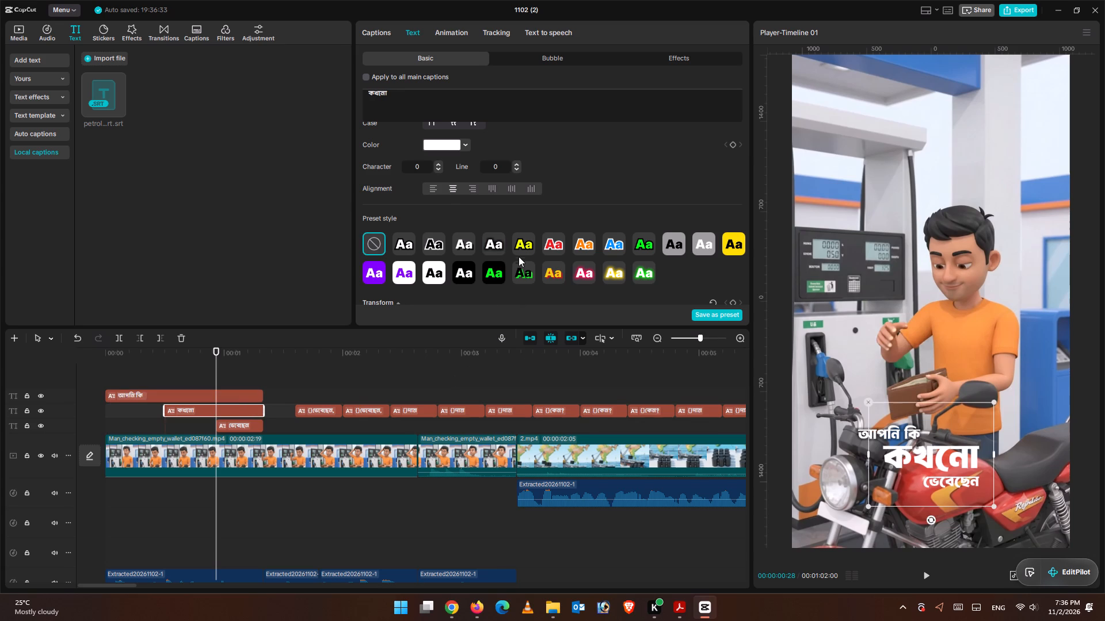
pyautogui.click(521, 250)
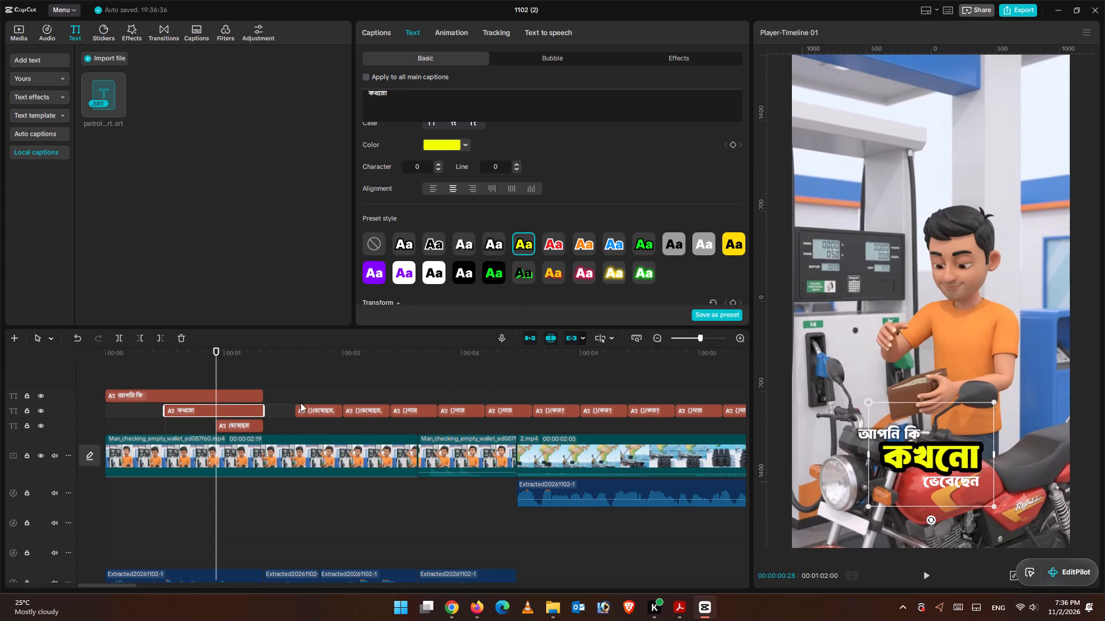
# Compare white, black, red and boxed preset styles on ভেবেছেন and apply the yellow one with a black outline.
pyautogui.click(258, 423)
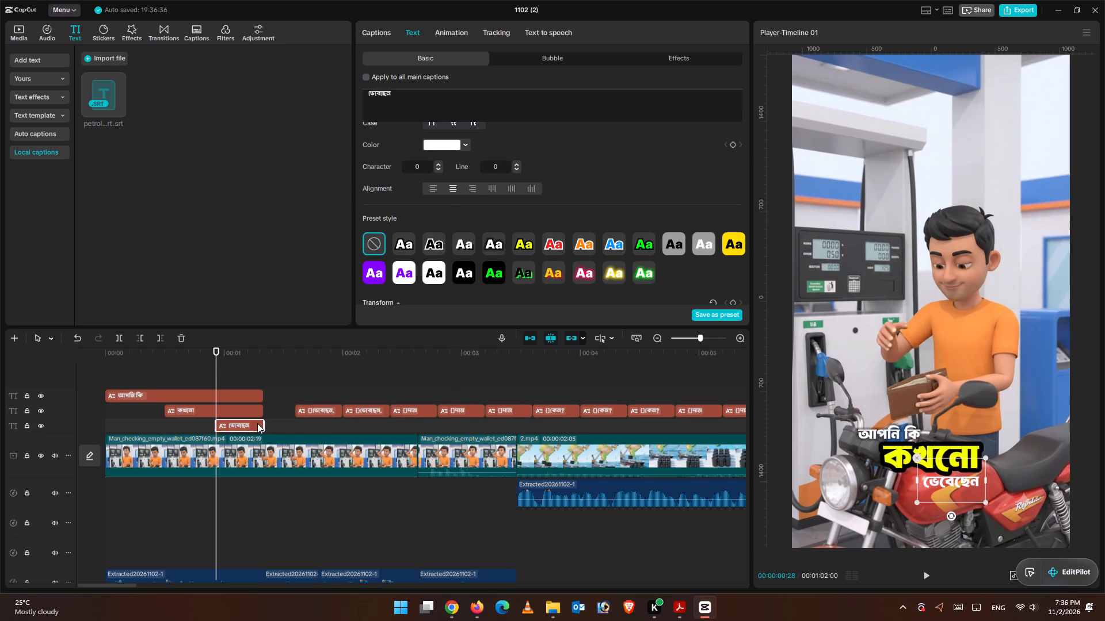
pyautogui.click(493, 246)
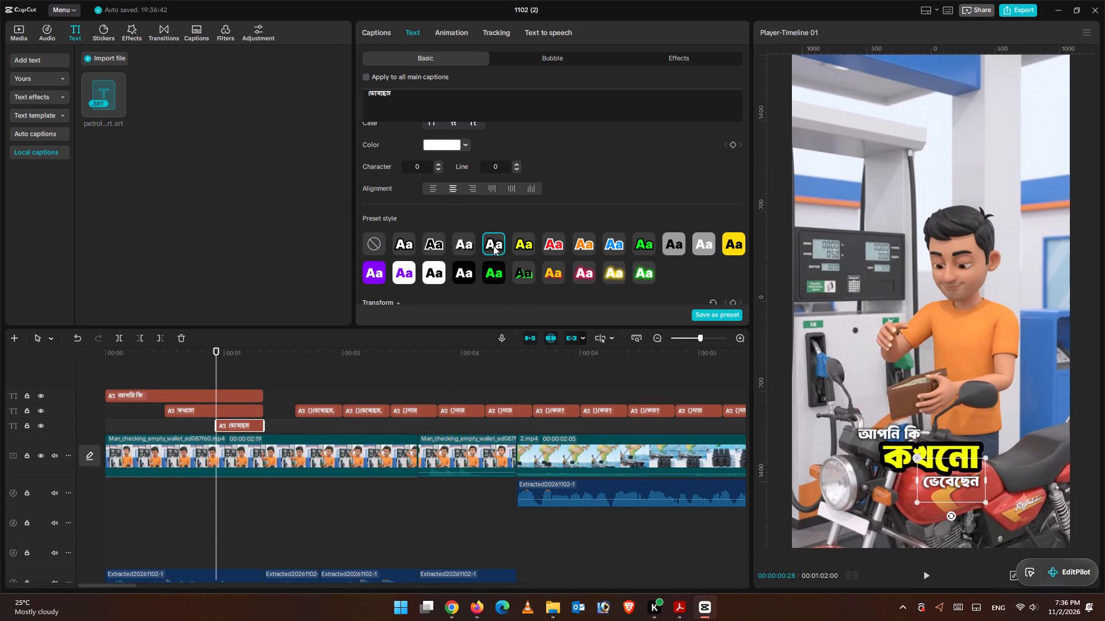
pyautogui.click(426, 240)
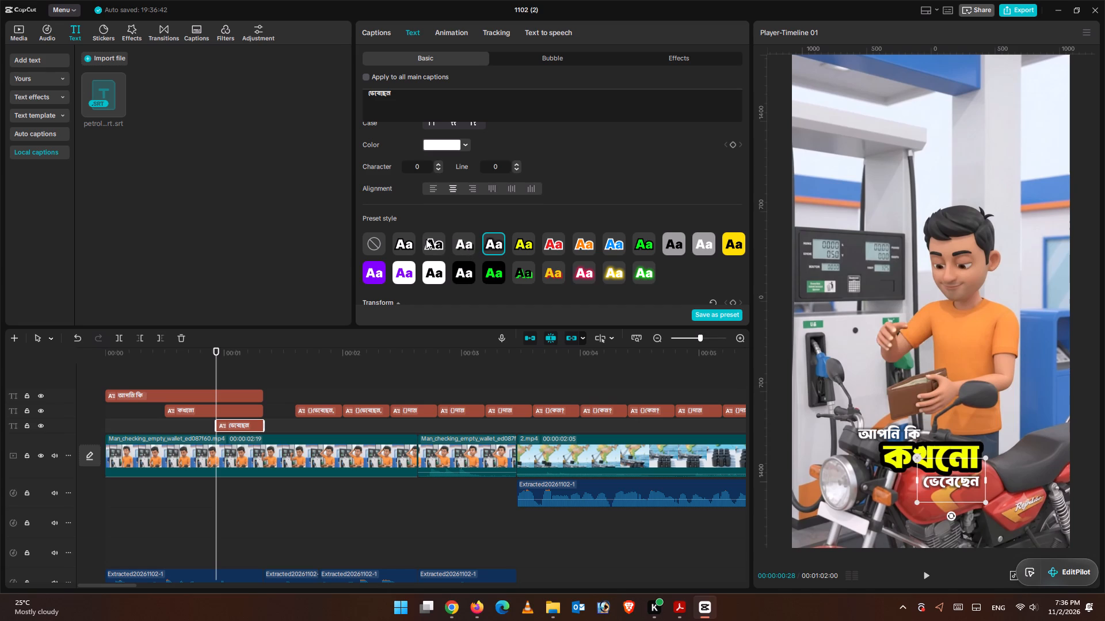
pyautogui.click(426, 239)
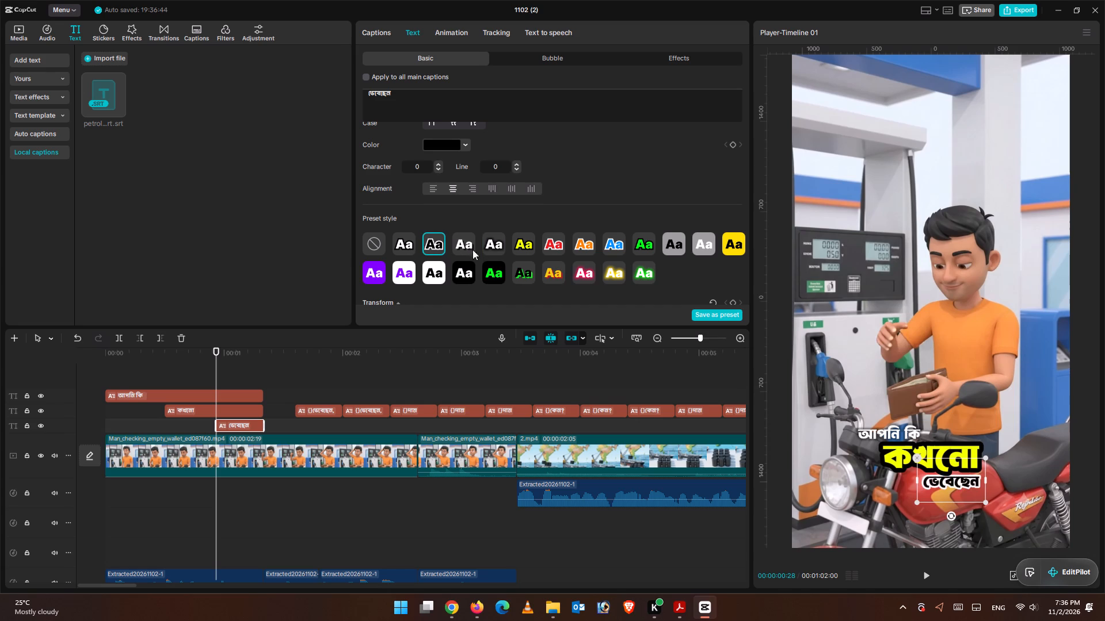
pyautogui.click(455, 246)
pyautogui.click(498, 236)
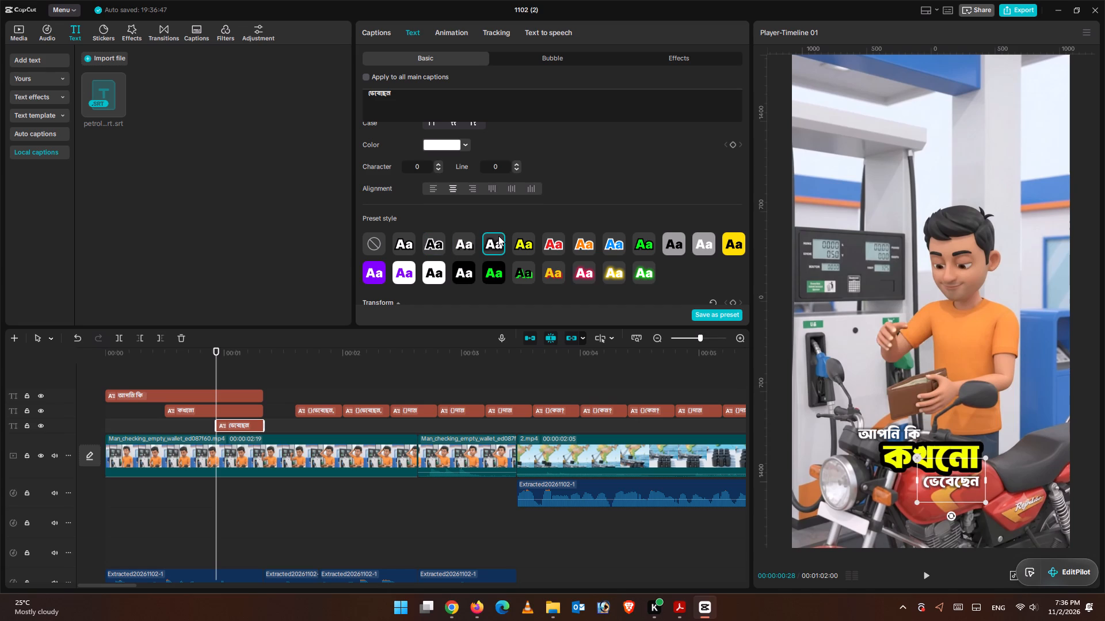
pyautogui.click(516, 236)
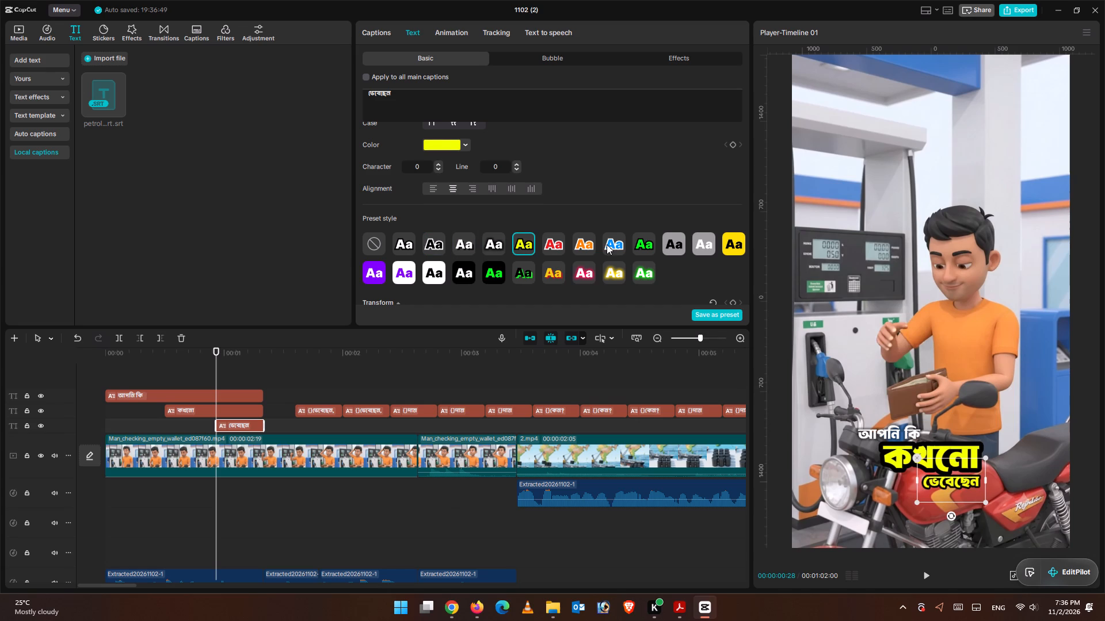
pyautogui.click(709, 240)
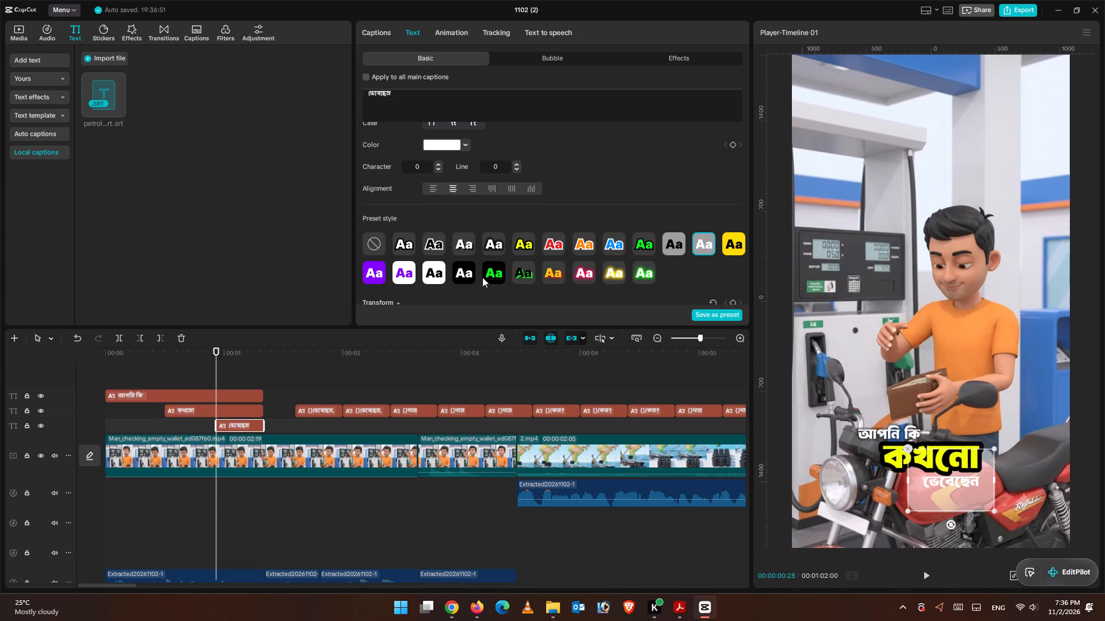
pyautogui.click(535, 250)
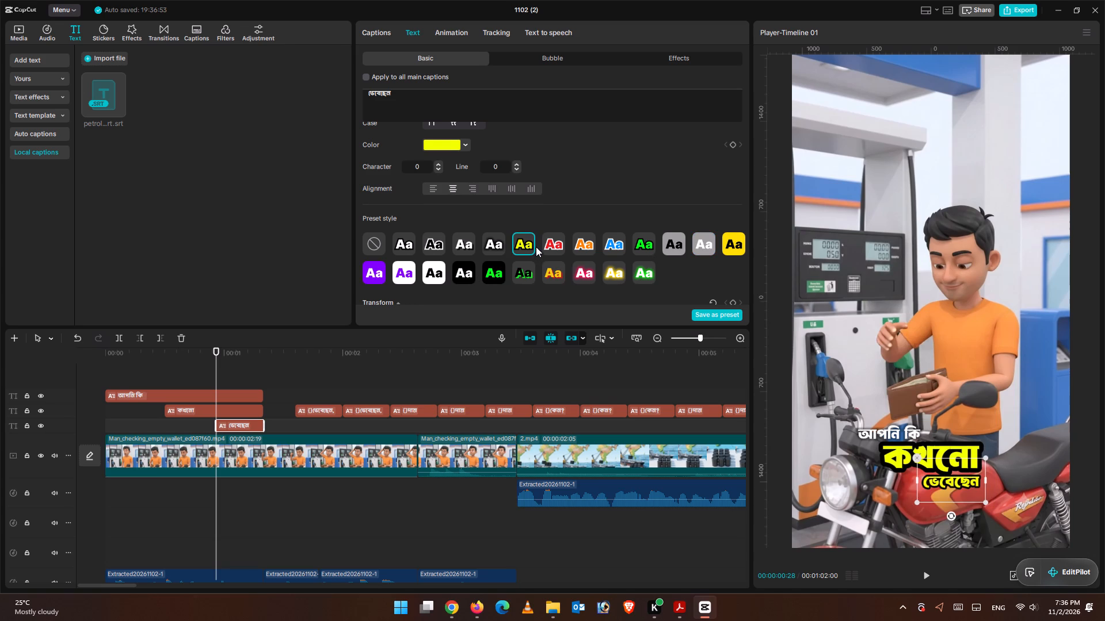
pyautogui.click(549, 247)
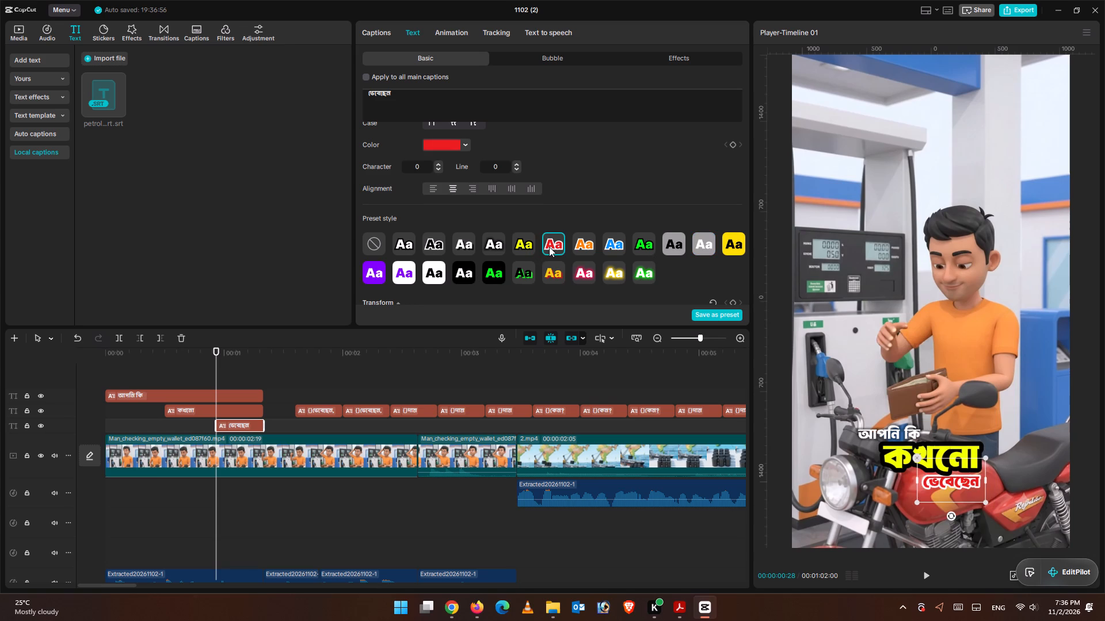
pyautogui.click(525, 248)
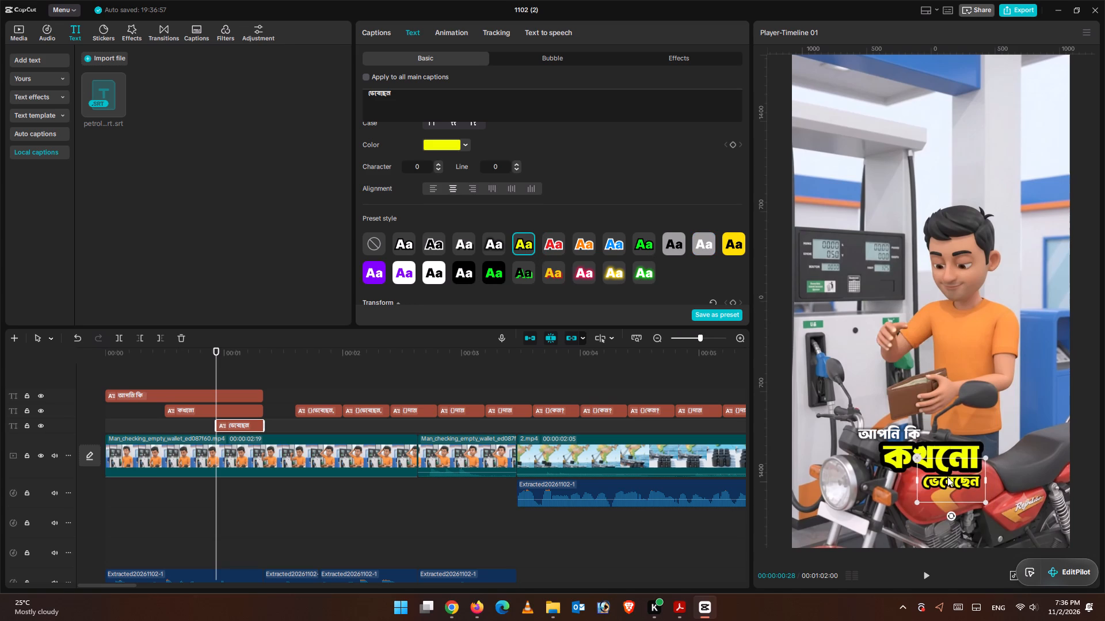
# Nudge the ভেবেছেন caption slightly lower beneath কখনো.
pyautogui.moveTo(948, 478); pyautogui.dragTo(948, 487)
pyautogui.click(953, 485)
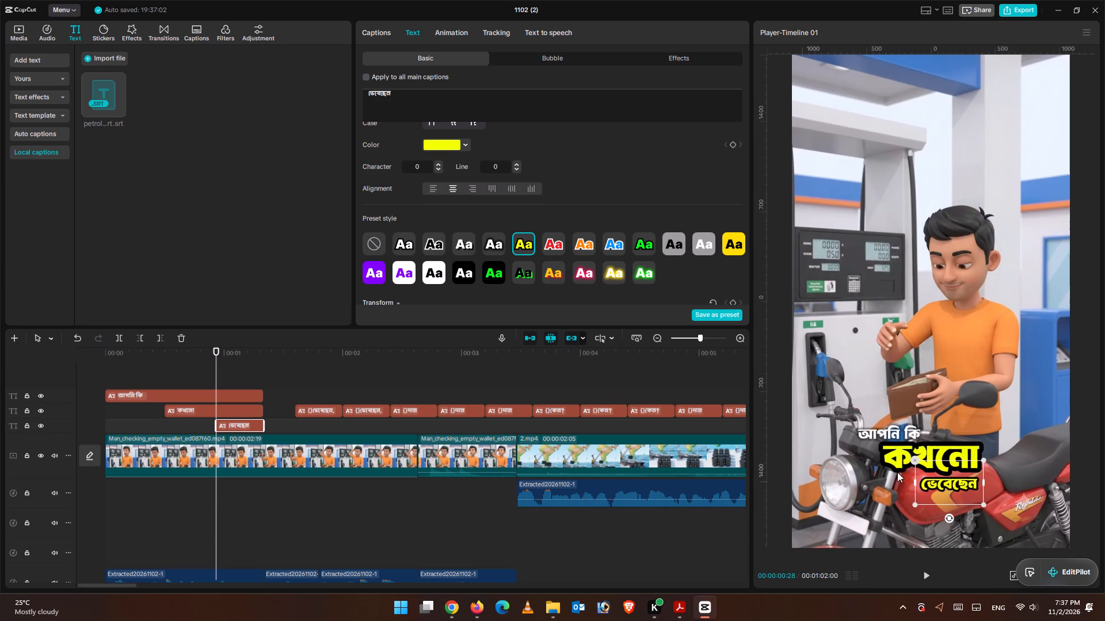
# Apply the yellow preset style with a black outline to the আপনি কি caption.
pyautogui.click(893, 433)
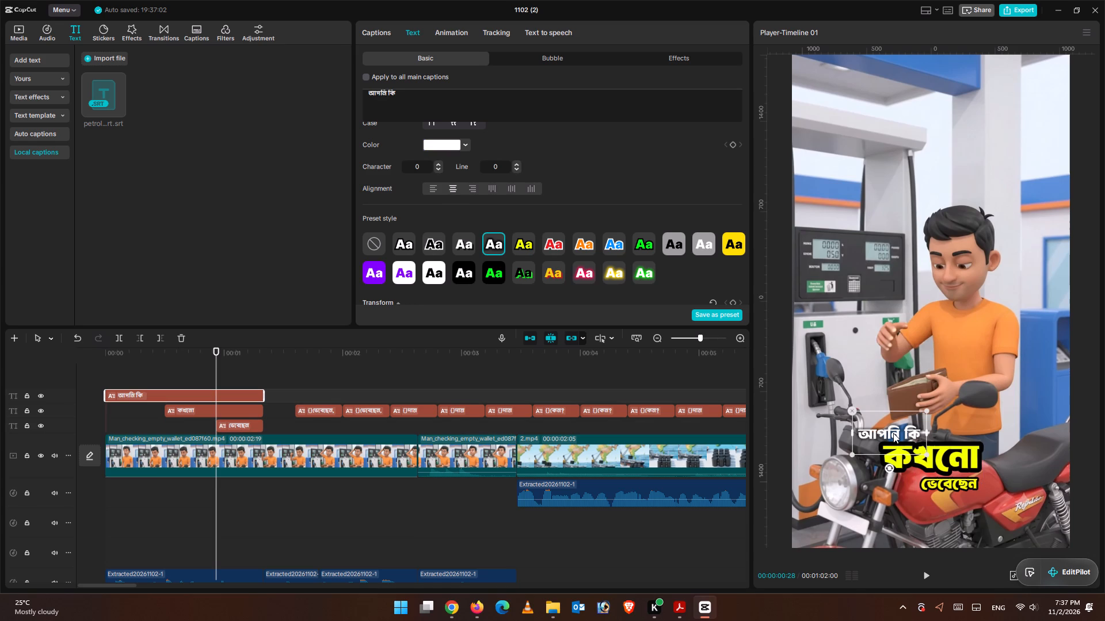
pyautogui.click(529, 243)
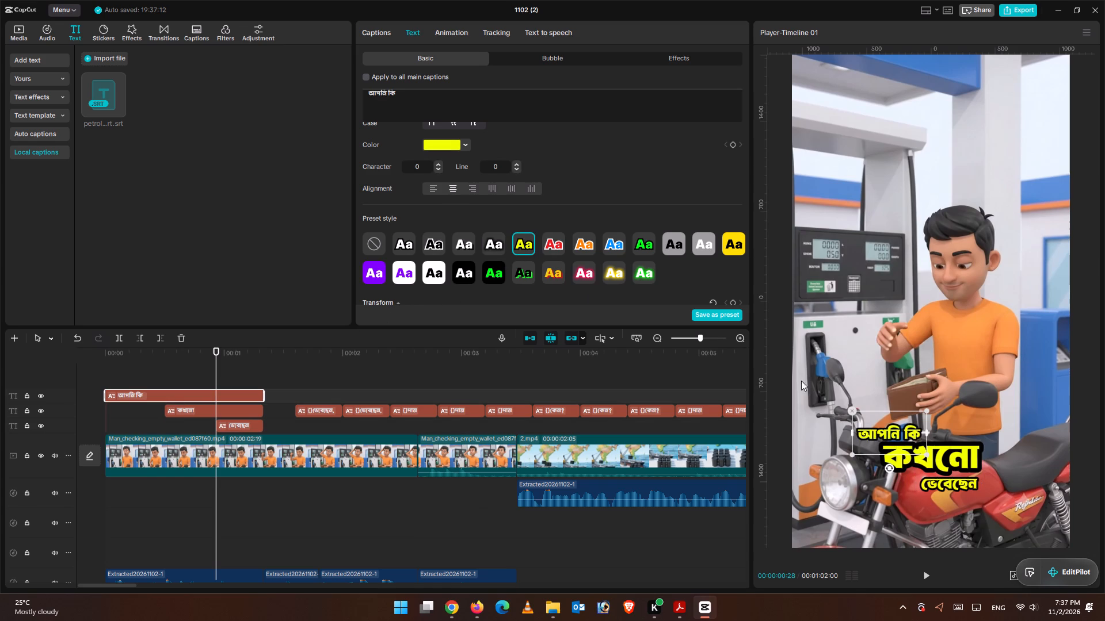
pyautogui.click(901, 434)
pyautogui.click(877, 509)
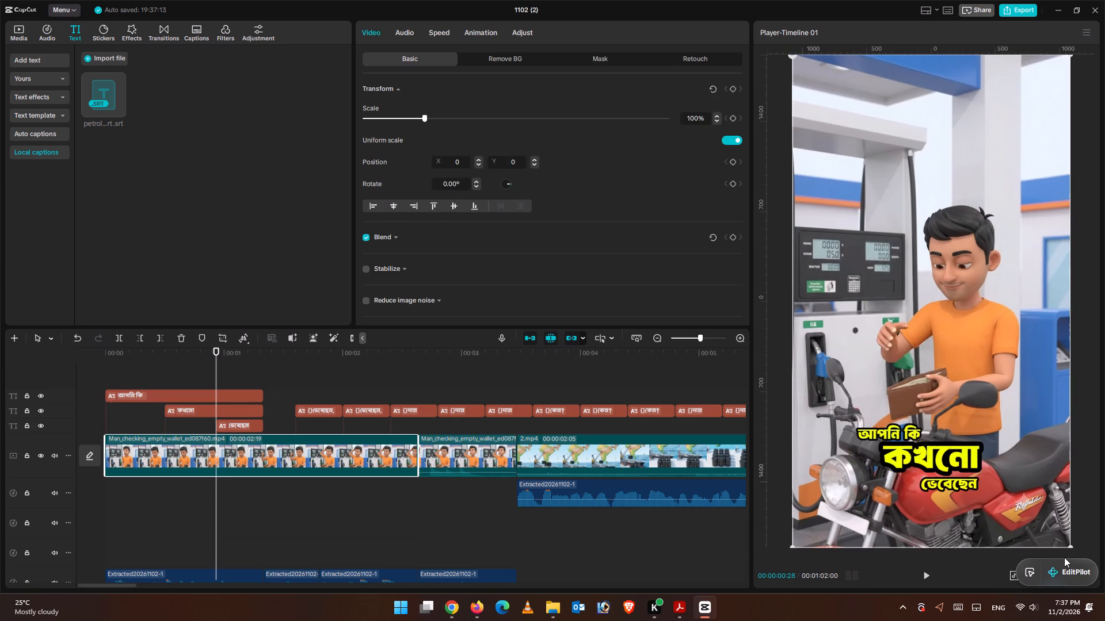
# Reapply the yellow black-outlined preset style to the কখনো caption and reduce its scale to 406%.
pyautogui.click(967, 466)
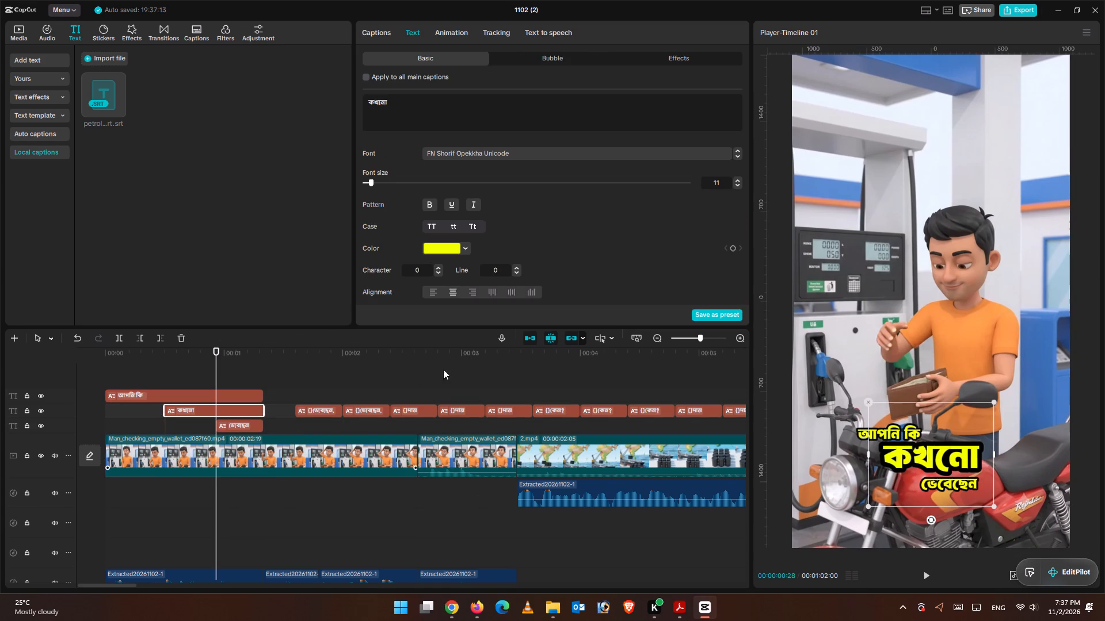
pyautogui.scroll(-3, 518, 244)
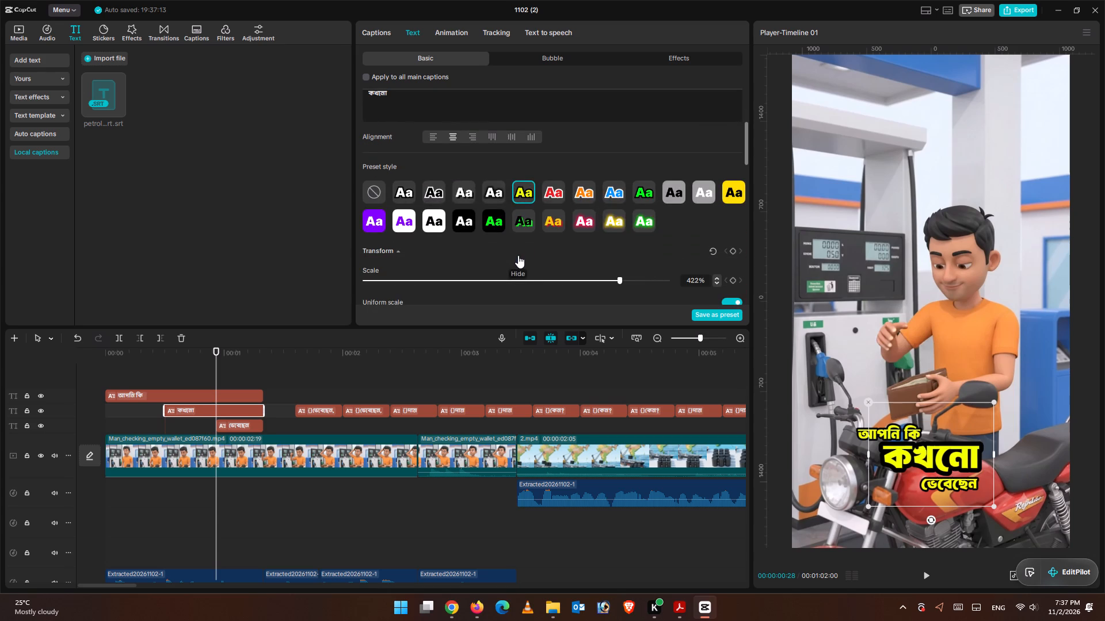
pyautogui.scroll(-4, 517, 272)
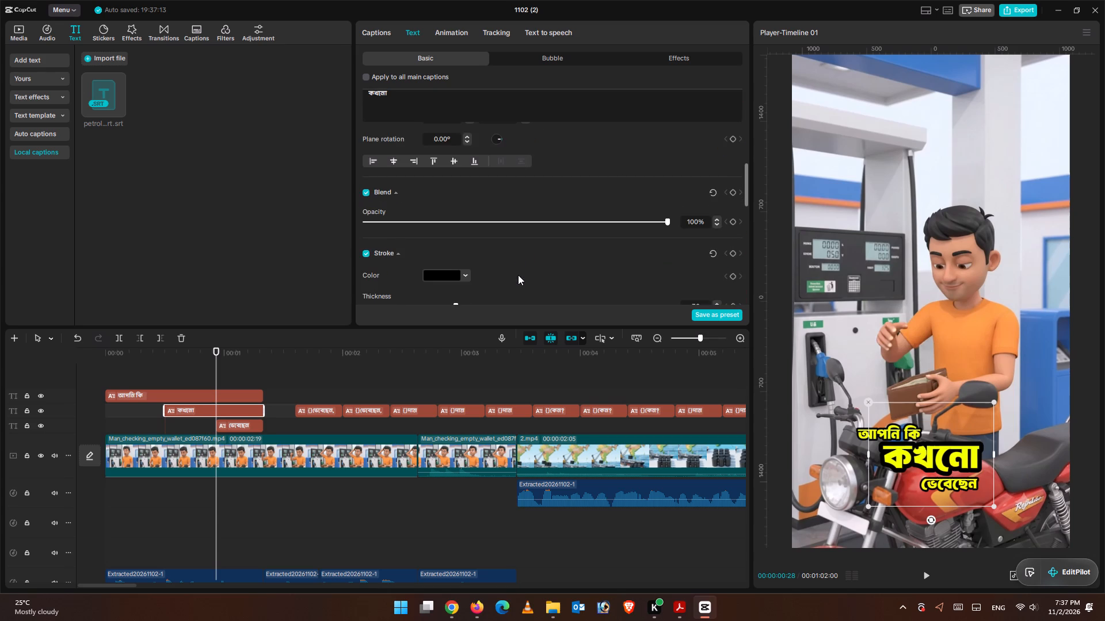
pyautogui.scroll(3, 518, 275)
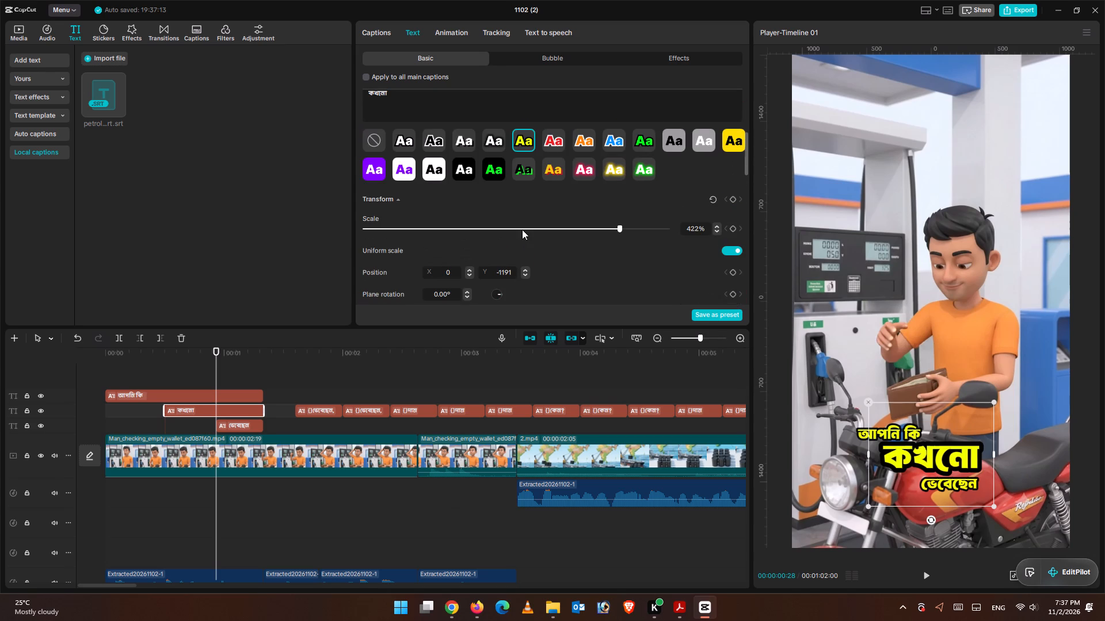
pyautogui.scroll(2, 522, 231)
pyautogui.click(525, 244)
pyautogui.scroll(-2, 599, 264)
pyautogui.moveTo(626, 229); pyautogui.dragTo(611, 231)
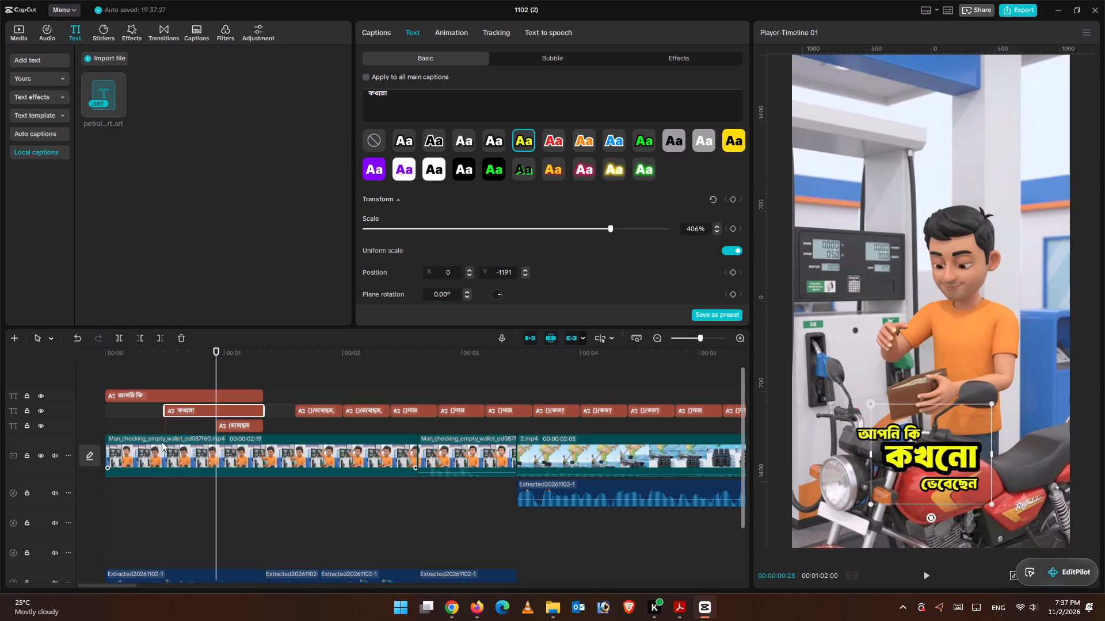
# Play the opening phrase from the start of the timeline to check the three stacked captions.
pyautogui.click(201, 388)
pyautogui.moveTo(205, 360); pyautogui.dragTo(0, 347)
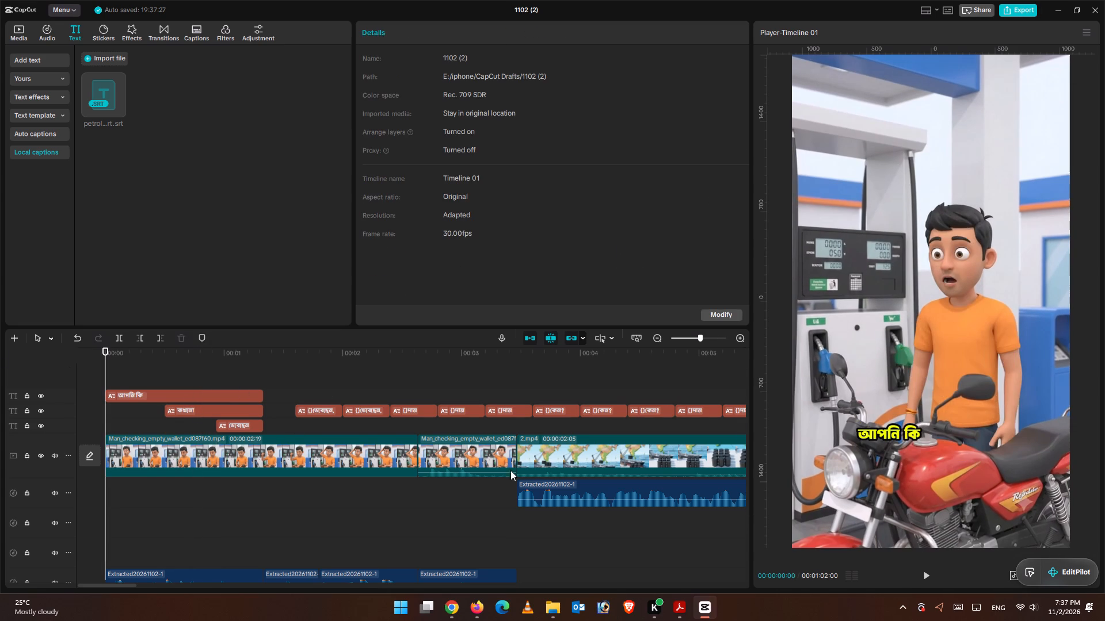
pyautogui.click(931, 572)
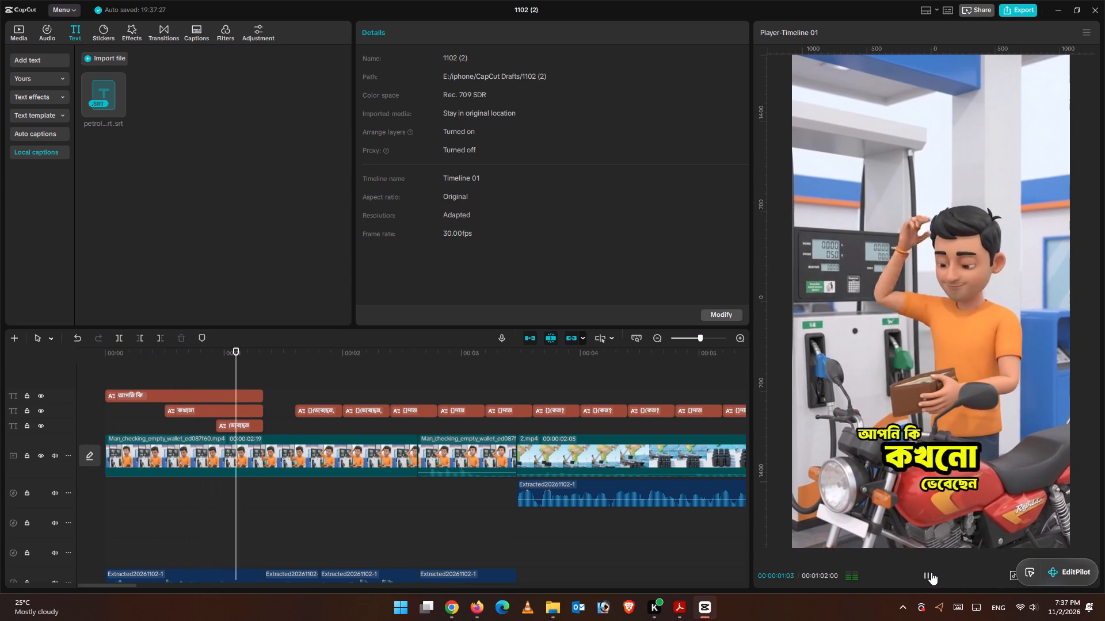
pyautogui.click(931, 572)
# Move the আপনি কি caption up and across so it sits centred above কখনো.
pyautogui.moveTo(298, 352); pyautogui.dragTo(223, 350)
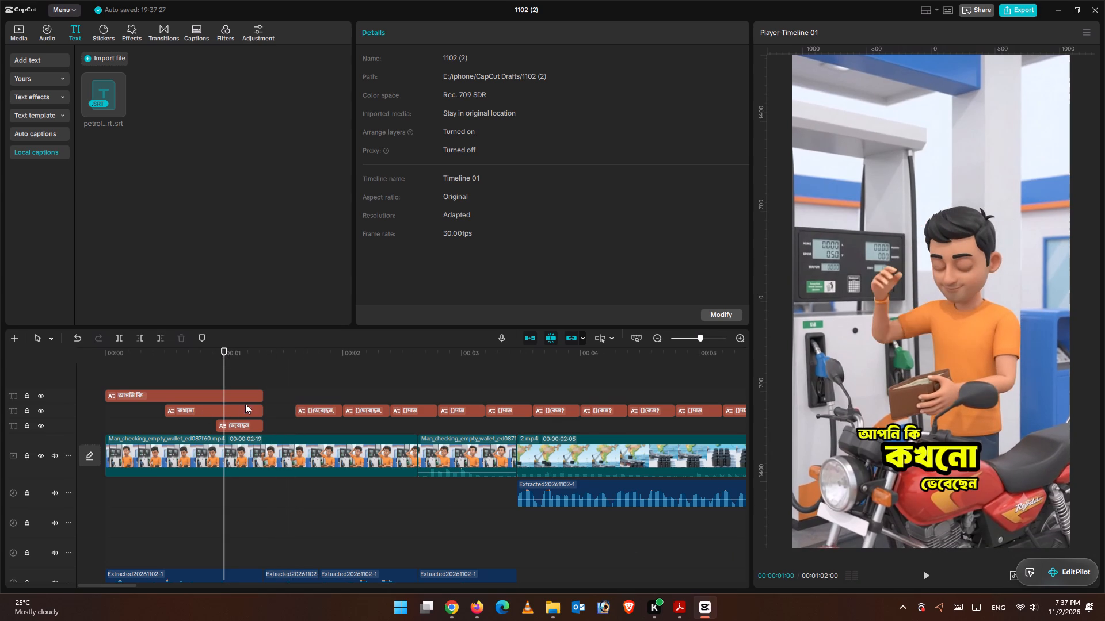
pyautogui.click(890, 431)
pyautogui.moveTo(898, 432); pyautogui.dragTo(942, 426)
# Move the ভেবেছেন caption across so it sits horizontally centred beneath কখনো.
pyautogui.click(963, 484)
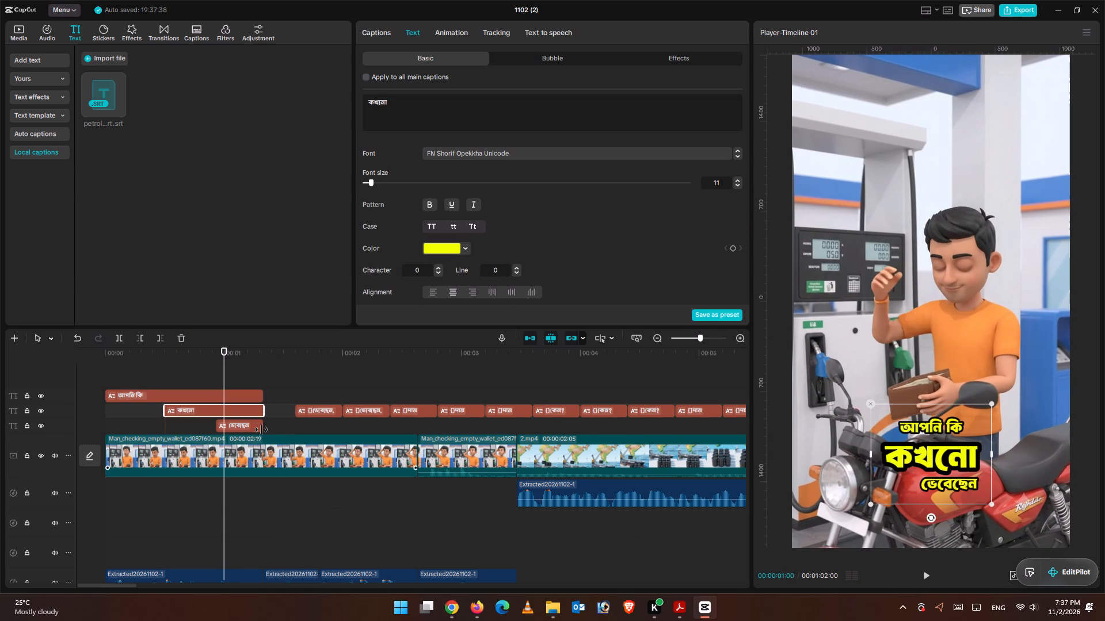
pyautogui.click(252, 425)
pyautogui.moveTo(953, 489); pyautogui.dragTo(928, 492)
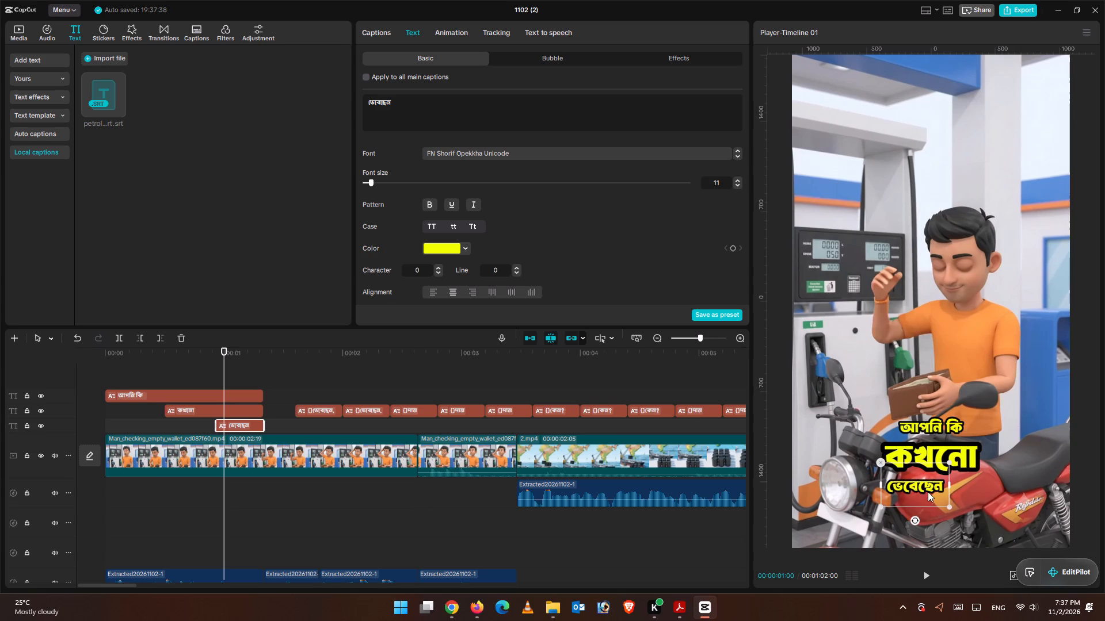
pyautogui.moveTo(928, 492); pyautogui.dragTo(935, 492)
pyautogui.click(933, 418)
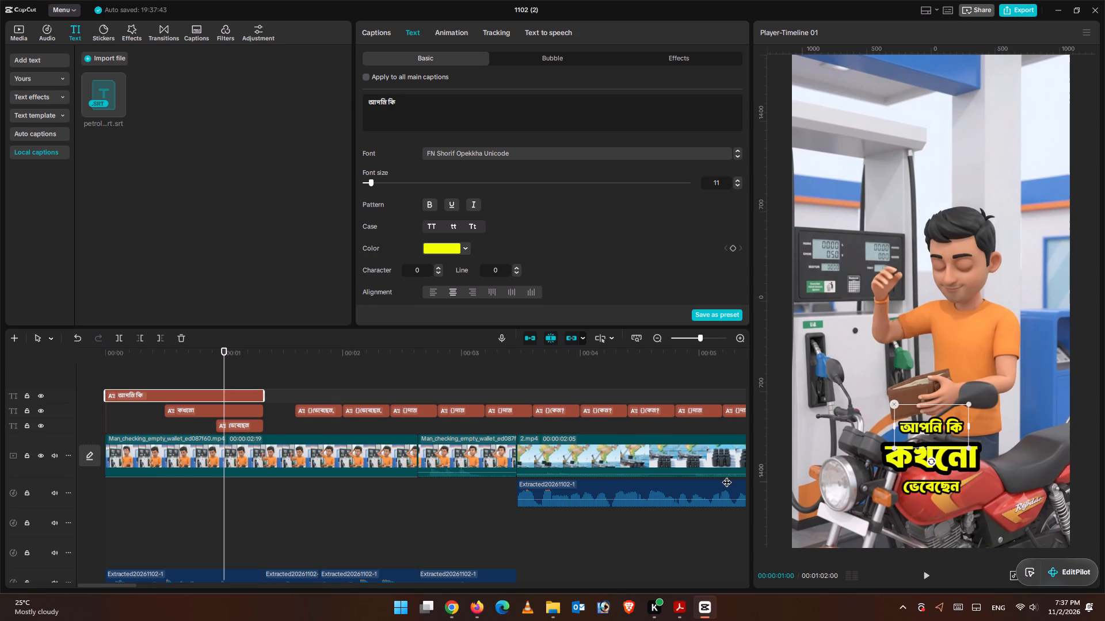
# Enlarge the কখনো caption to 500% scale in the preview.
pyautogui.click(252, 412)
pyautogui.moveTo(991, 503); pyautogui.dragTo(1026, 526)
pyautogui.click(986, 480)
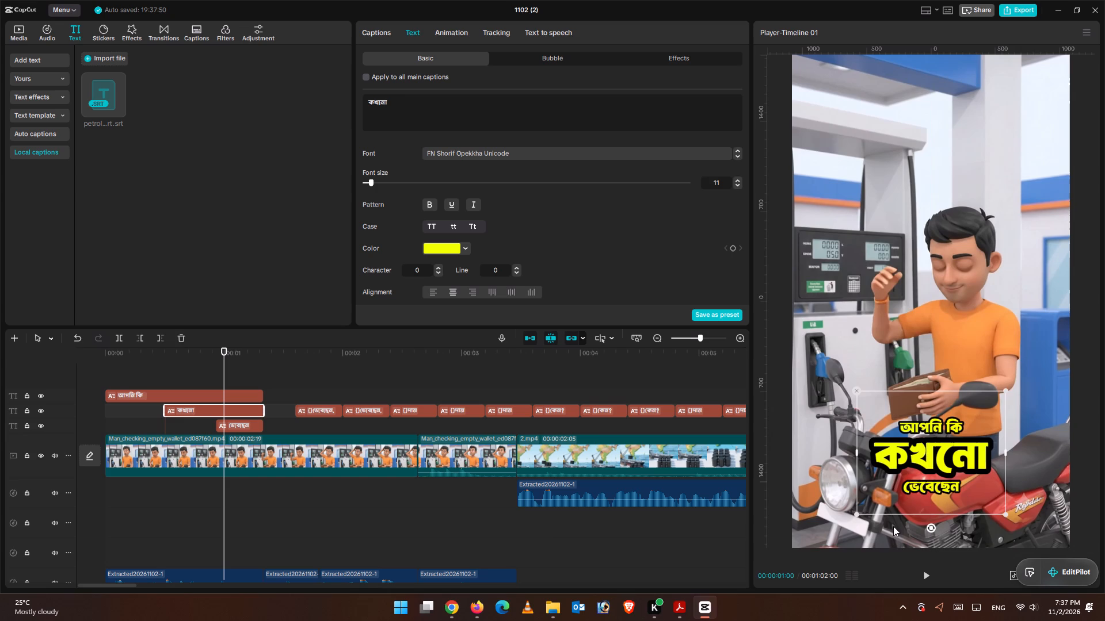
# Shrink the ভেবেছেন caption slightly and re-centre it just beneath the enlarged কখনো.
pyautogui.click(234, 425)
pyautogui.moveTo(963, 502); pyautogui.dragTo(956, 501)
pyautogui.moveTo(959, 507); pyautogui.dragTo(953, 505)
pyautogui.moveTo(936, 492); pyautogui.dragTo(952, 496)
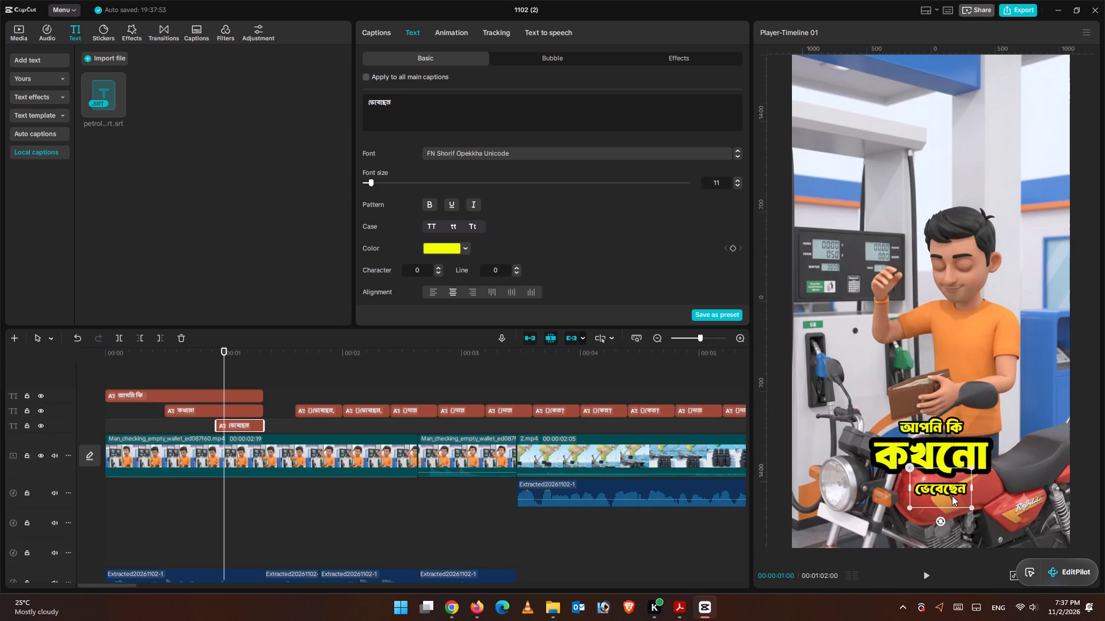
pyautogui.moveTo(952, 496); pyautogui.dragTo(943, 496)
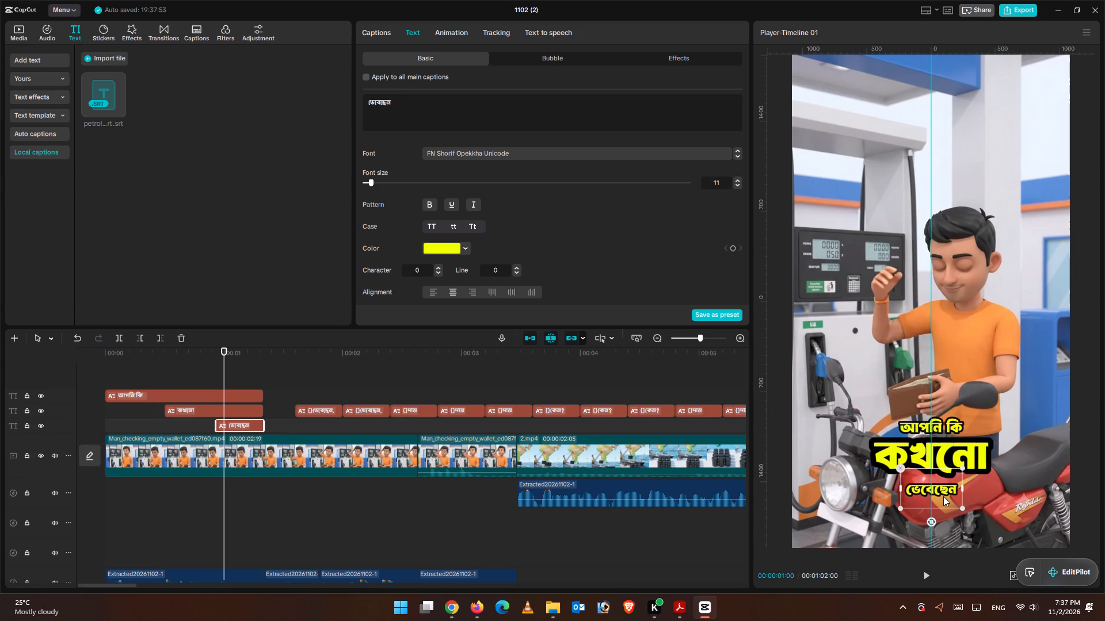
pyautogui.moveTo(943, 496); pyautogui.dragTo(944, 496)
# Nudge the আপনি কি caption slightly higher above কখনো.
pyautogui.click(932, 420)
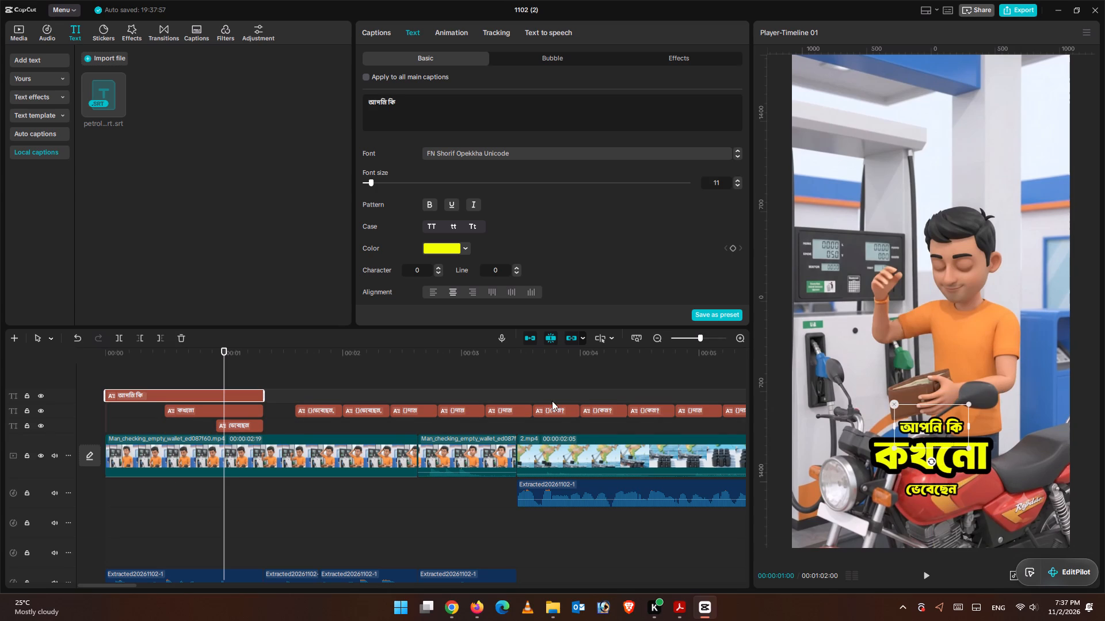
pyautogui.click(929, 419)
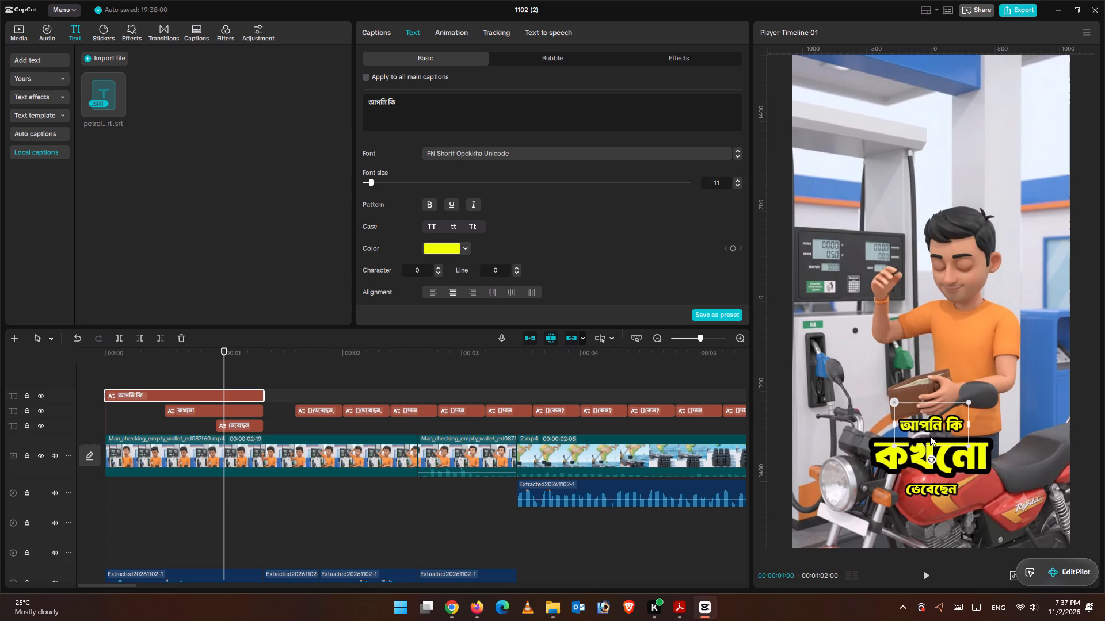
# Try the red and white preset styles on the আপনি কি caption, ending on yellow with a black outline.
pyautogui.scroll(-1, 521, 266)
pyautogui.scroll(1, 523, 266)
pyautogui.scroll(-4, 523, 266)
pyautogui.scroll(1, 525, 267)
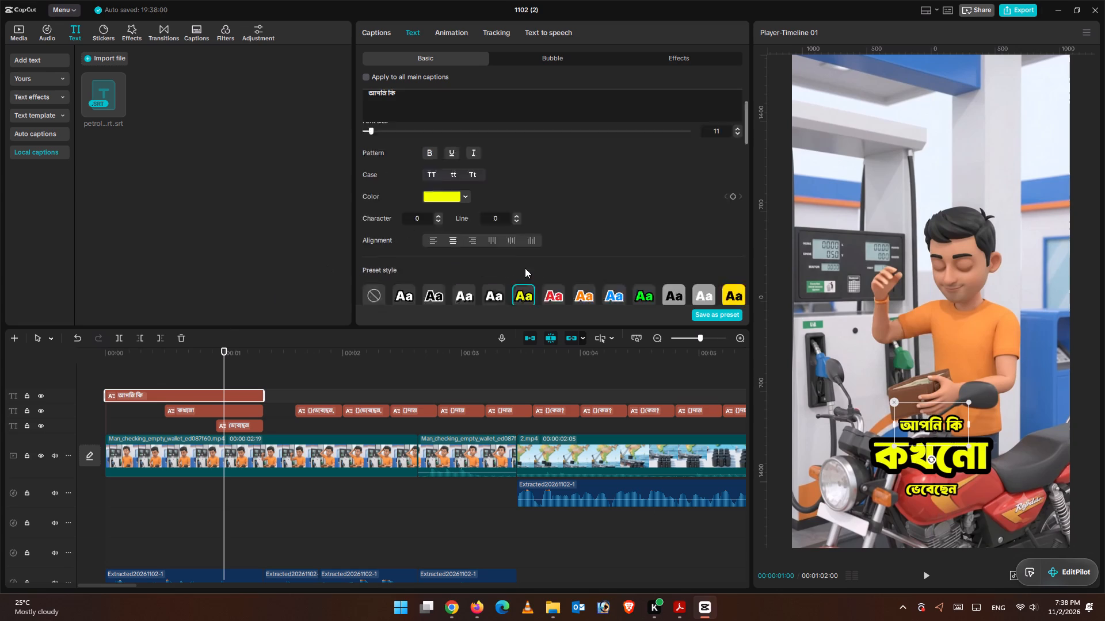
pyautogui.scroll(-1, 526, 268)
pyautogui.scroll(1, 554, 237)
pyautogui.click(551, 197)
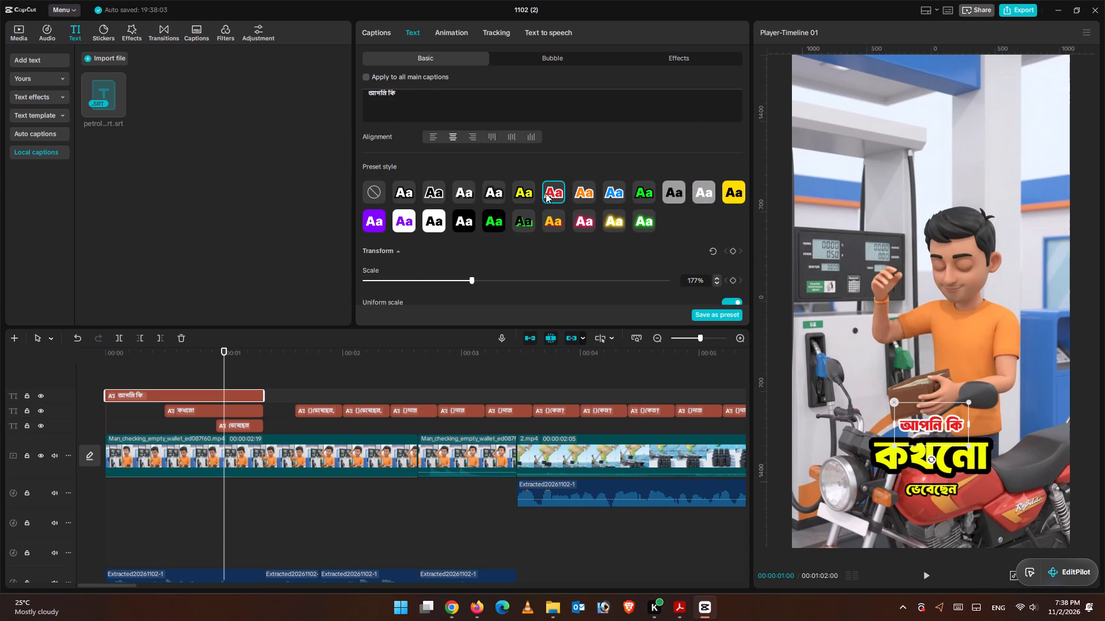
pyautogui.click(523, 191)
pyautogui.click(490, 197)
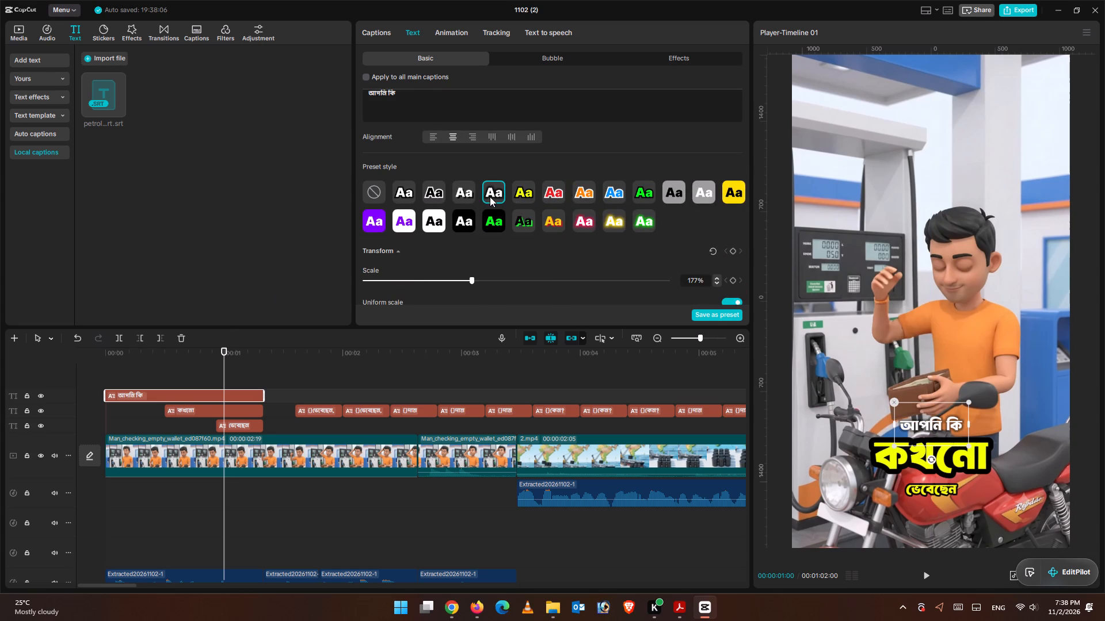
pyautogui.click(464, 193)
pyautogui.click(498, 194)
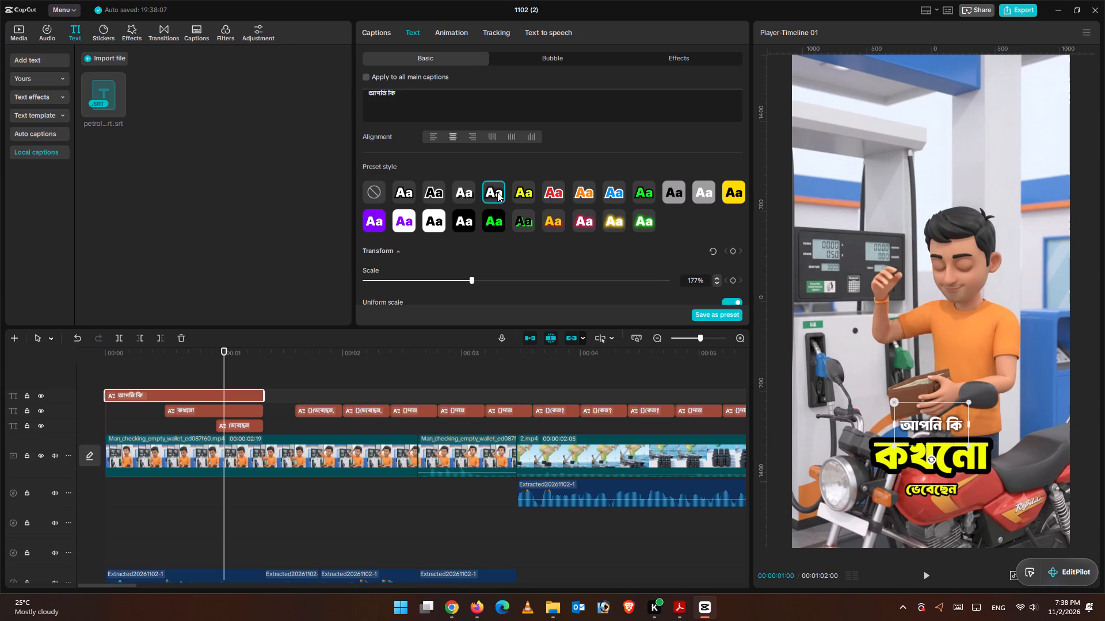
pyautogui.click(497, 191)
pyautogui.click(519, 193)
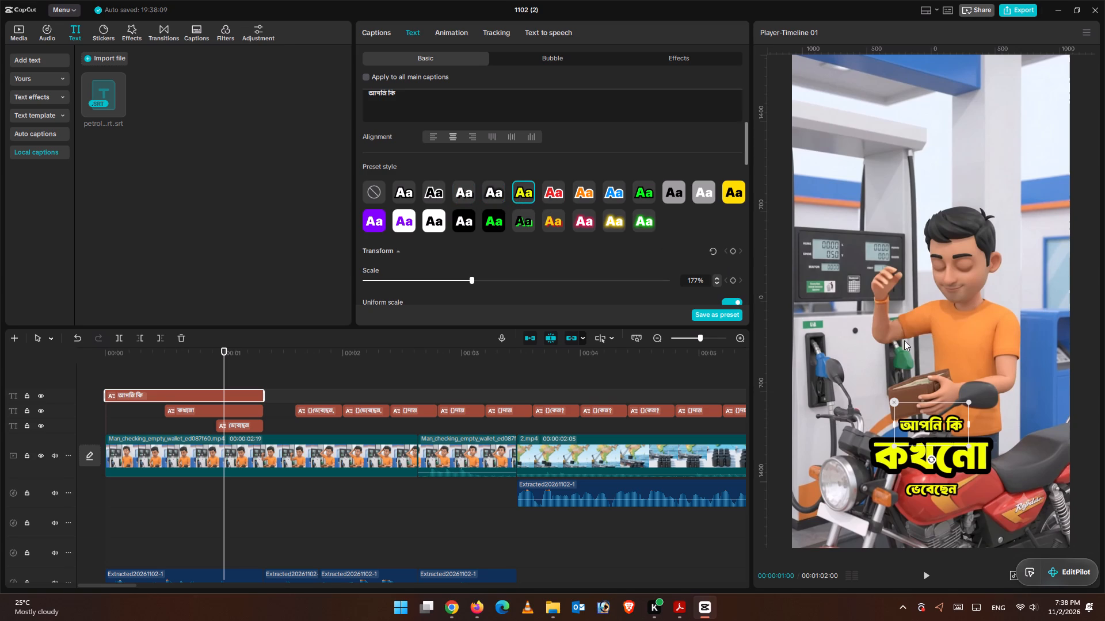
# Fine-tune the vertical position of the ভেবেছেন caption beneath কখনো, keeping it horizontally centred.
pyautogui.click(928, 486)
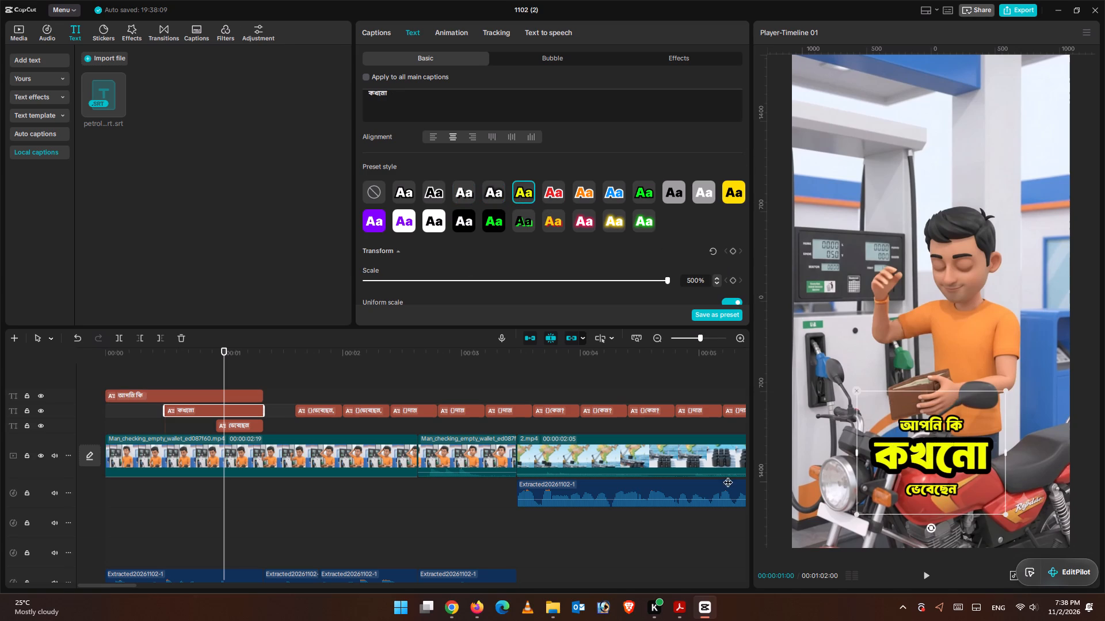
pyautogui.click(237, 434)
pyautogui.click(239, 425)
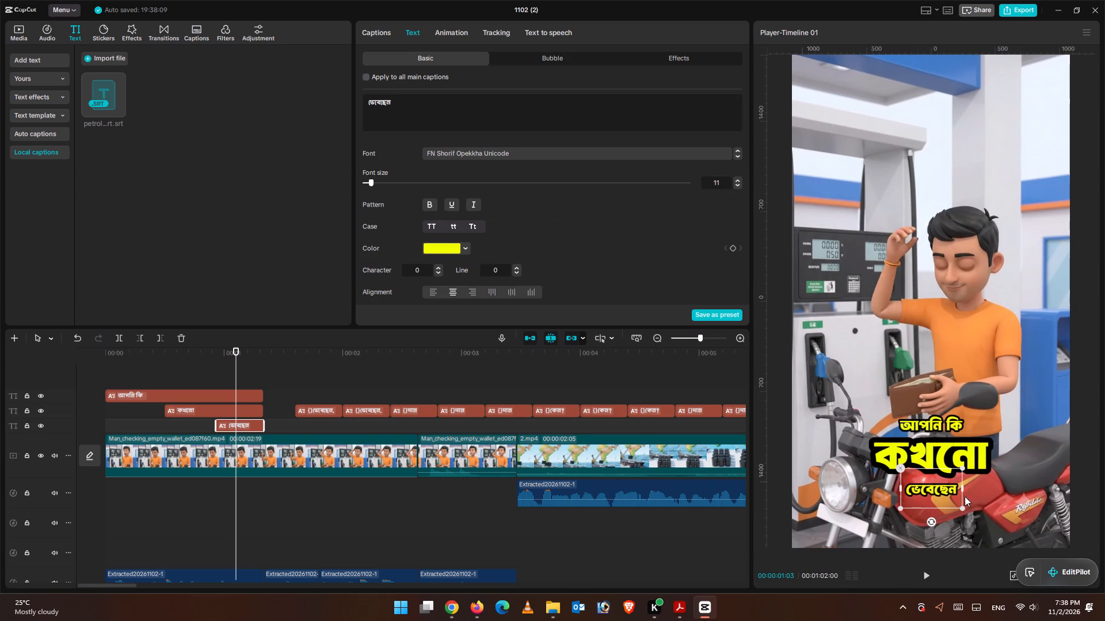
pyautogui.click(937, 491)
pyautogui.click(937, 486)
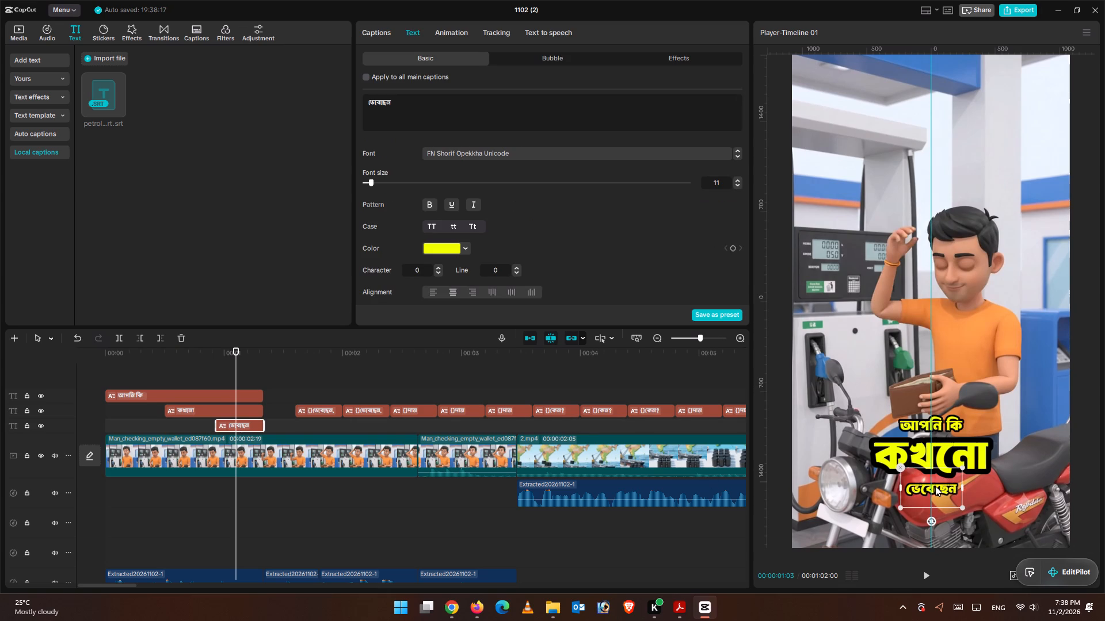
pyautogui.click(920, 492)
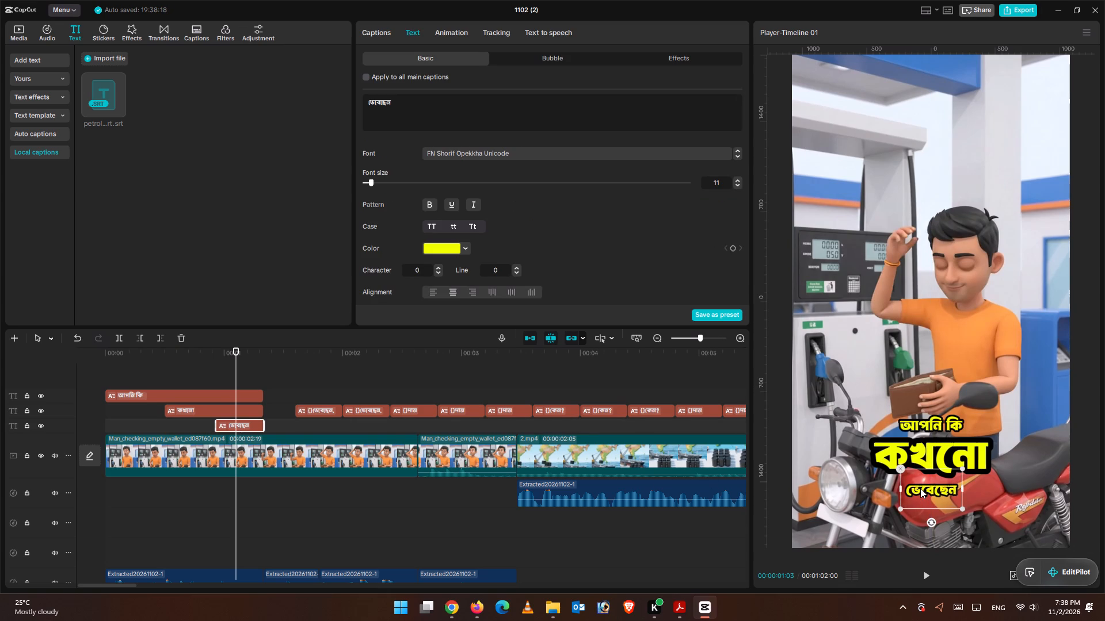
pyautogui.click(926, 487)
pyautogui.click(874, 327)
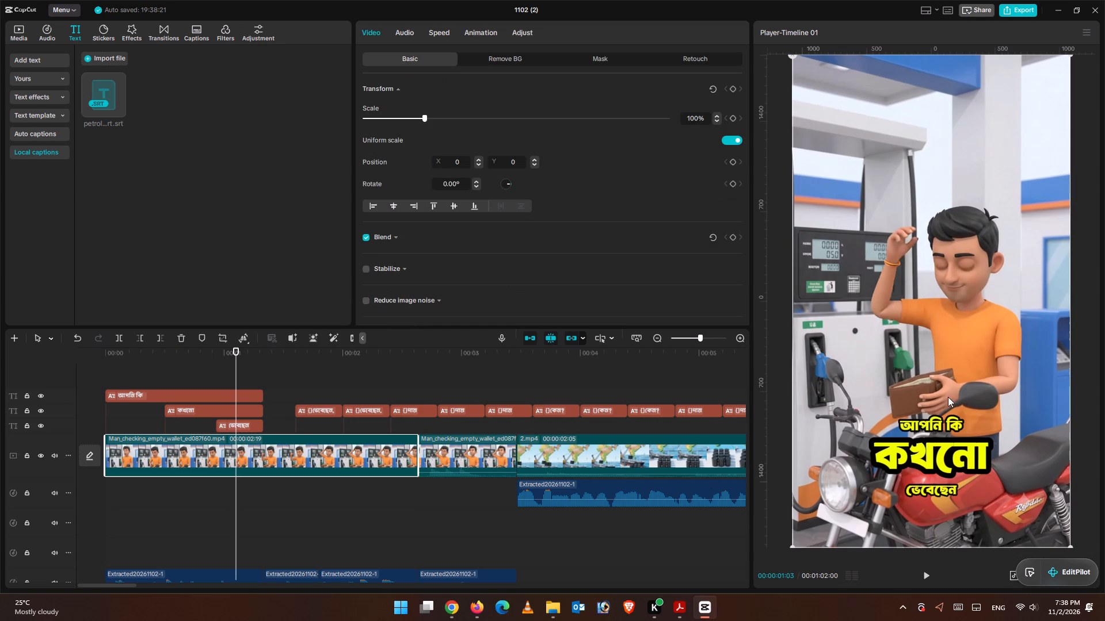
# Play the video from the start to review the restyled three-caption phrase.
pyautogui.moveTo(233, 351); pyautogui.dragTo(0, 348)
pyautogui.click(925, 578)
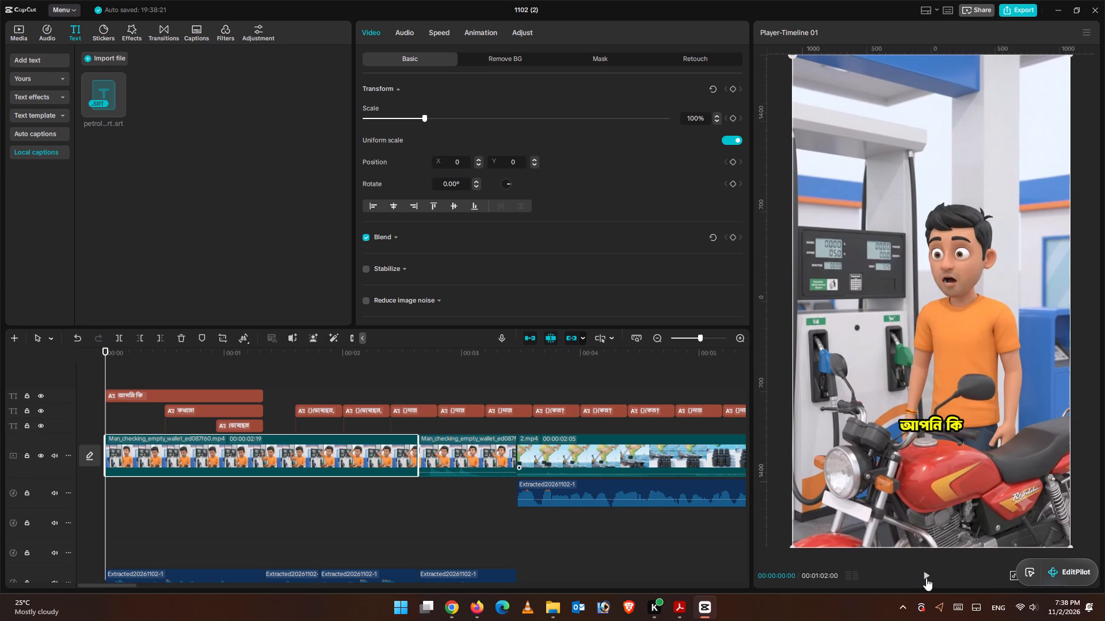
pyautogui.click(926, 575)
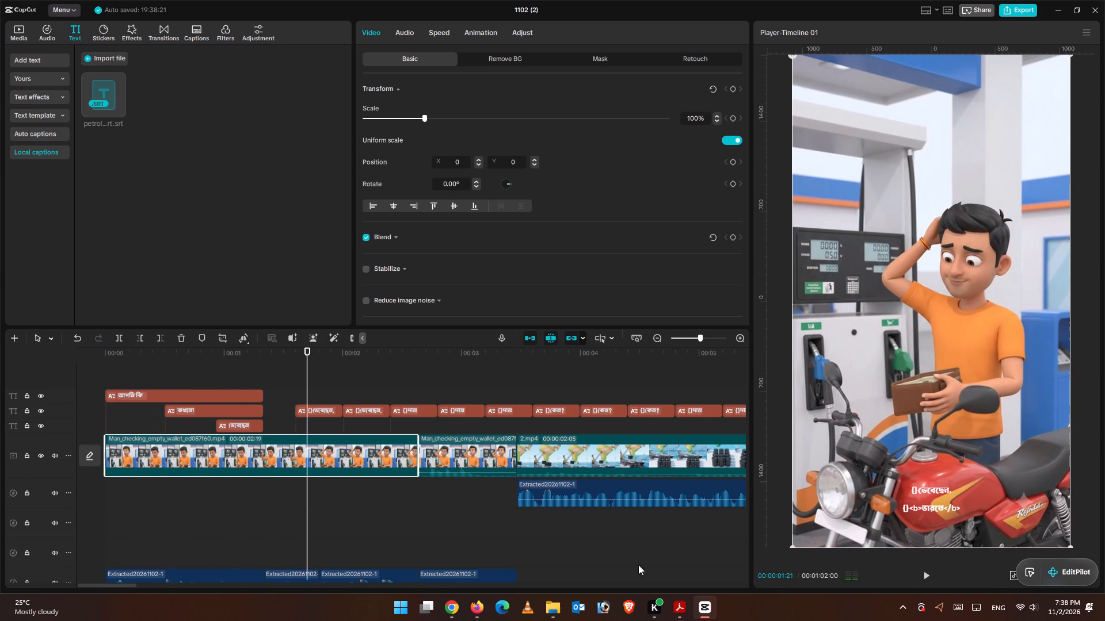
# Move the ভেবেছেন caption slightly lower to widen the gap beneath কখনো.
pyautogui.click(210, 373)
pyautogui.moveTo(211, 371); pyautogui.dragTo(231, 375)
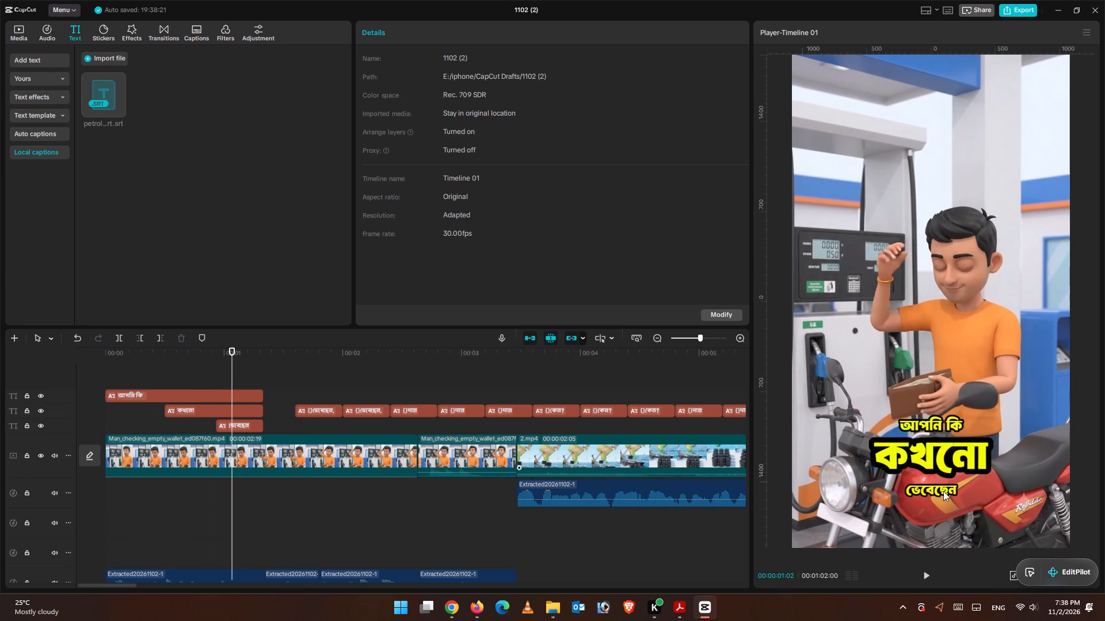
pyautogui.click(937, 493)
pyautogui.click(247, 424)
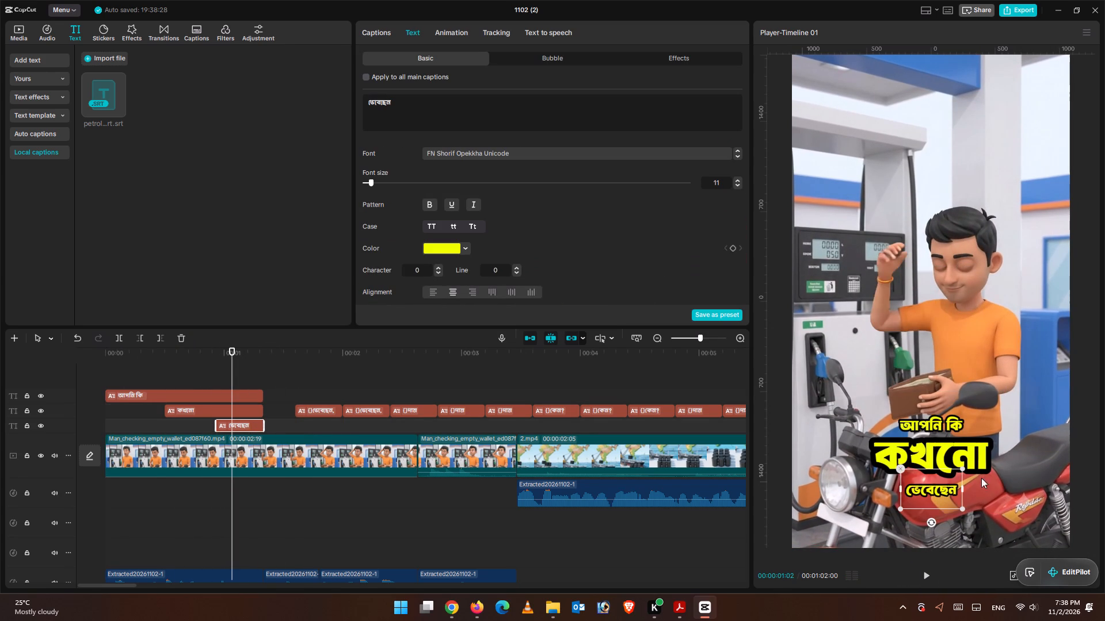
pyautogui.click(919, 488)
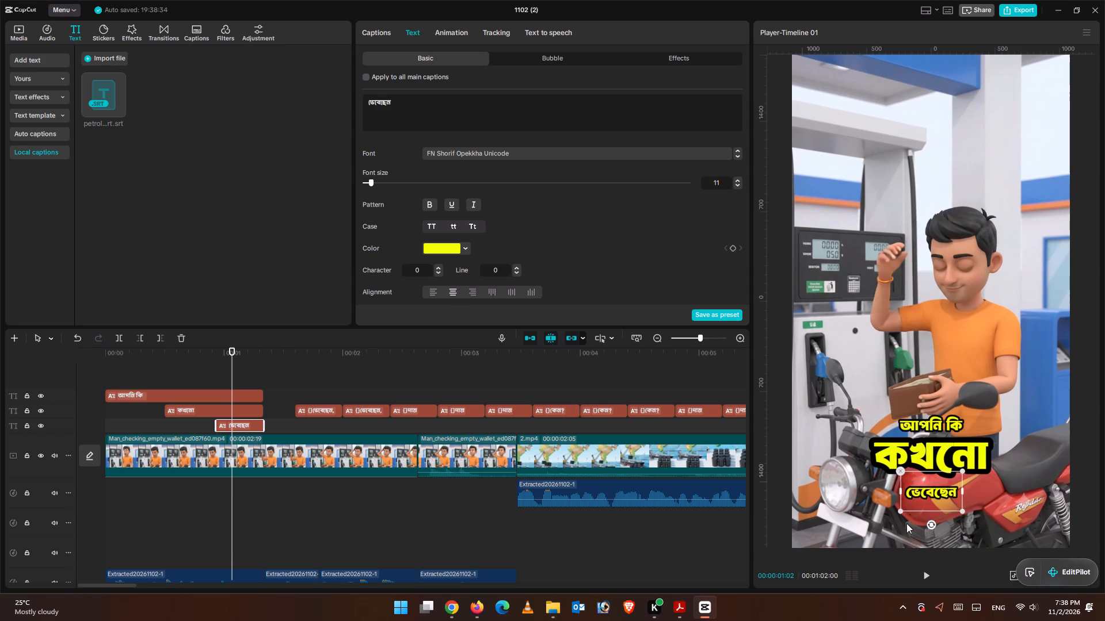
# Play the video from the start to review the spacing of the stacked three-caption phrase.
pyautogui.click(906, 544)
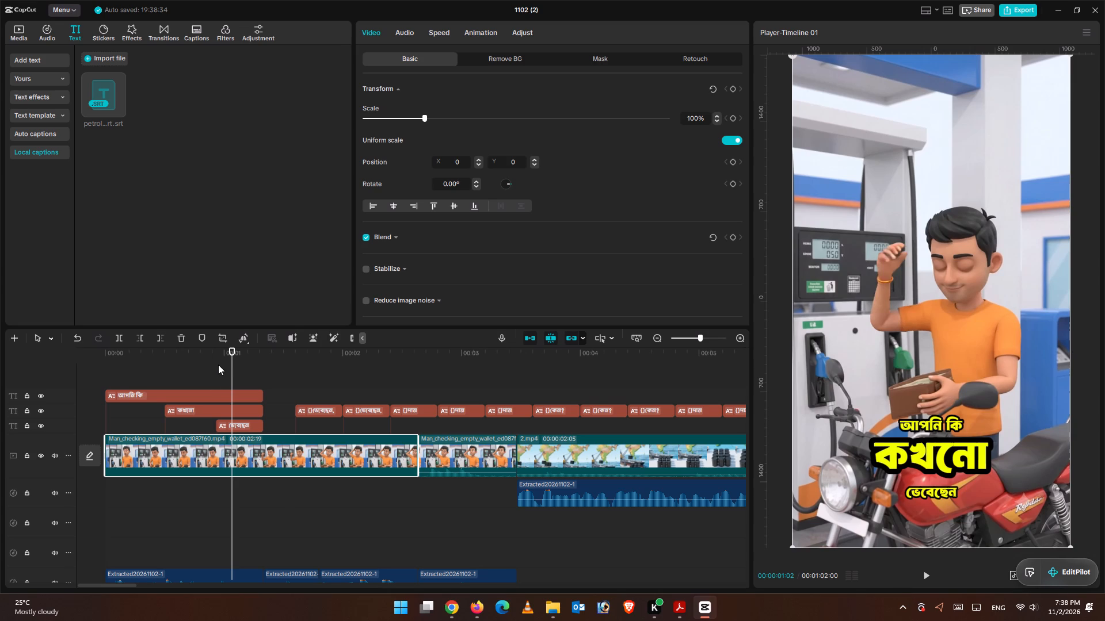
pyautogui.moveTo(231, 359); pyautogui.dragTo(0, 340)
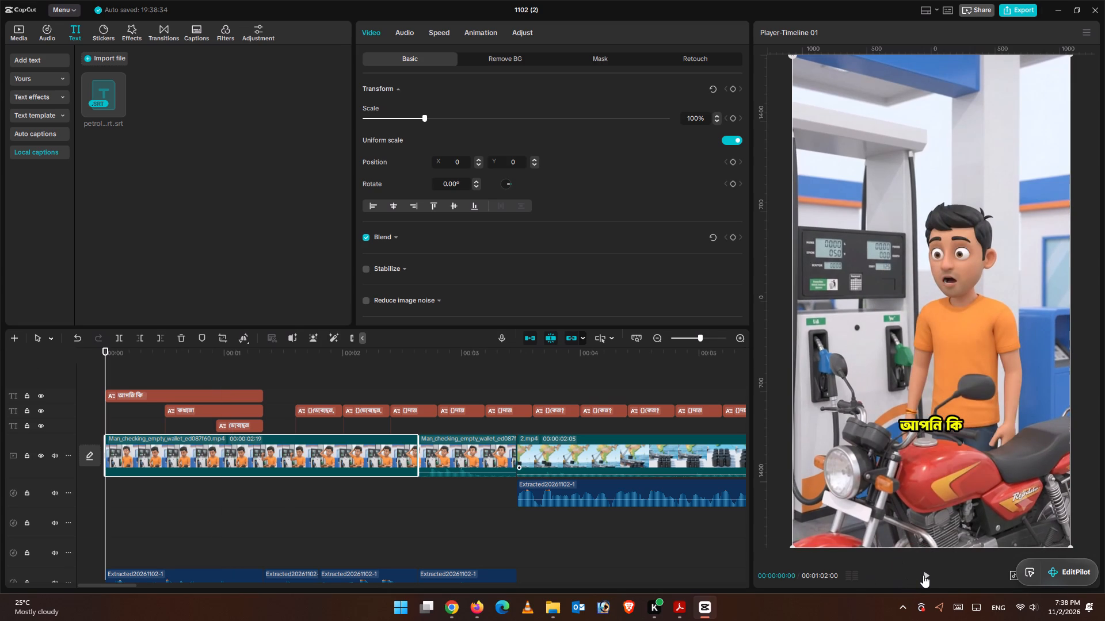
pyautogui.click(923, 575)
pyautogui.click(923, 569)
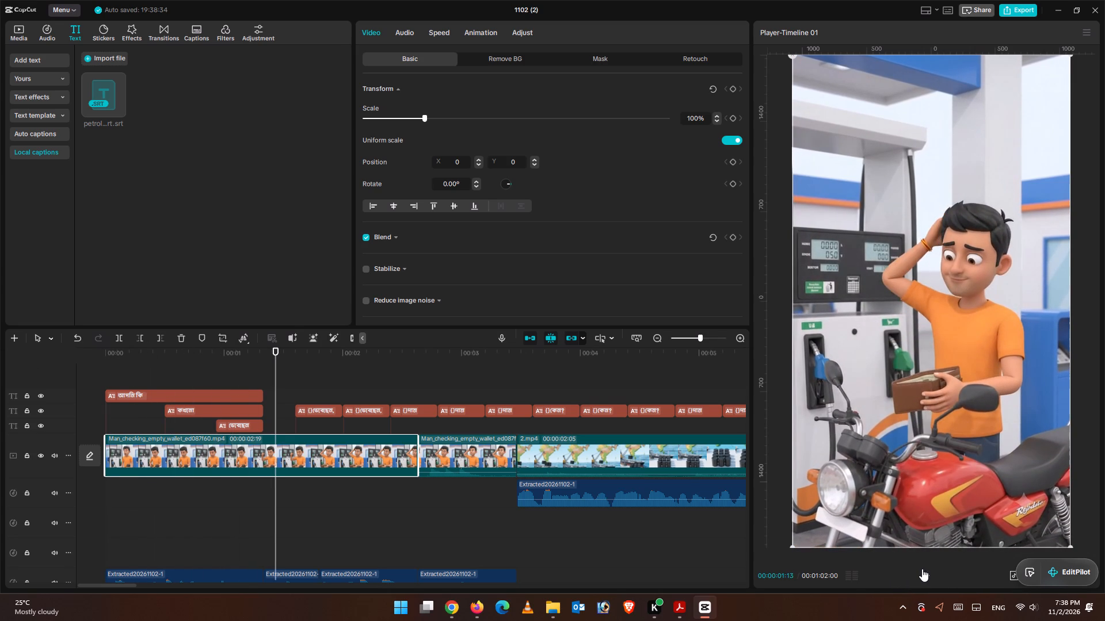
# Listen to the speech from 00:00:01:10 and move the two-line caption containing ভারতে to start right where the ভেবেছেন caption ends.
pyautogui.moveTo(273, 358); pyautogui.dragTo(265, 361)
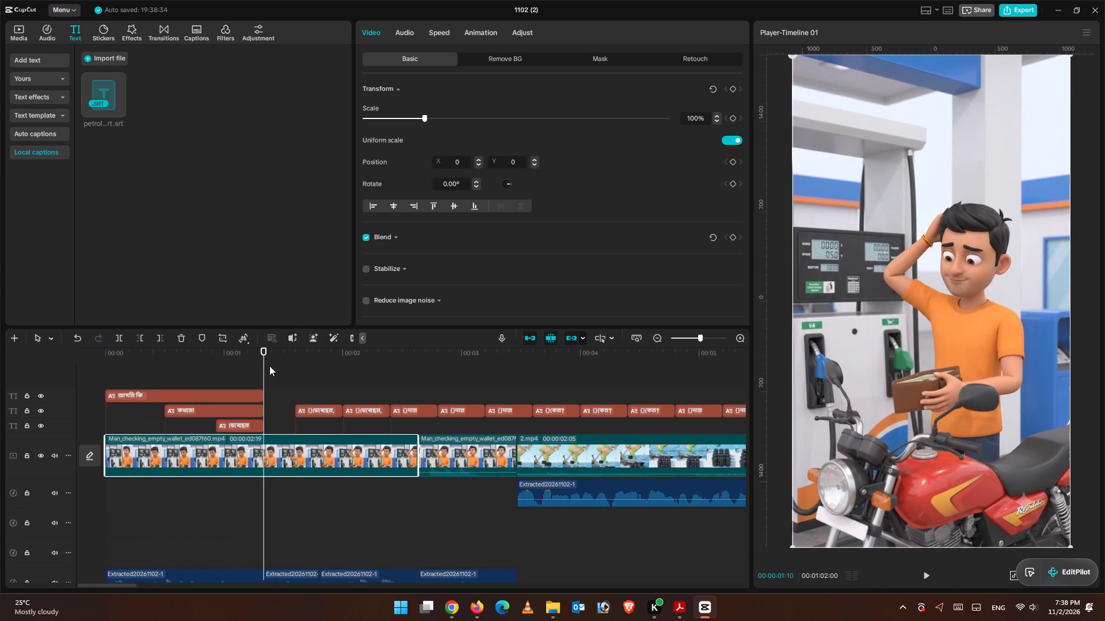
pyautogui.scroll(-1, 302, 382)
pyautogui.scroll(-2, 322, 461)
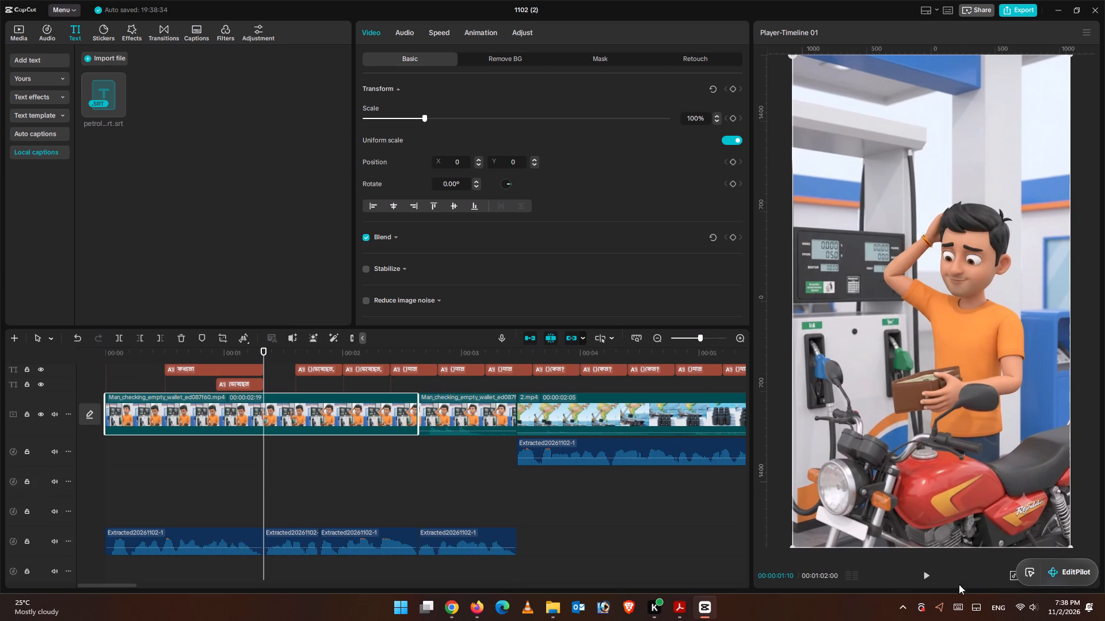
pyautogui.click(929, 574)
pyautogui.click(929, 574)
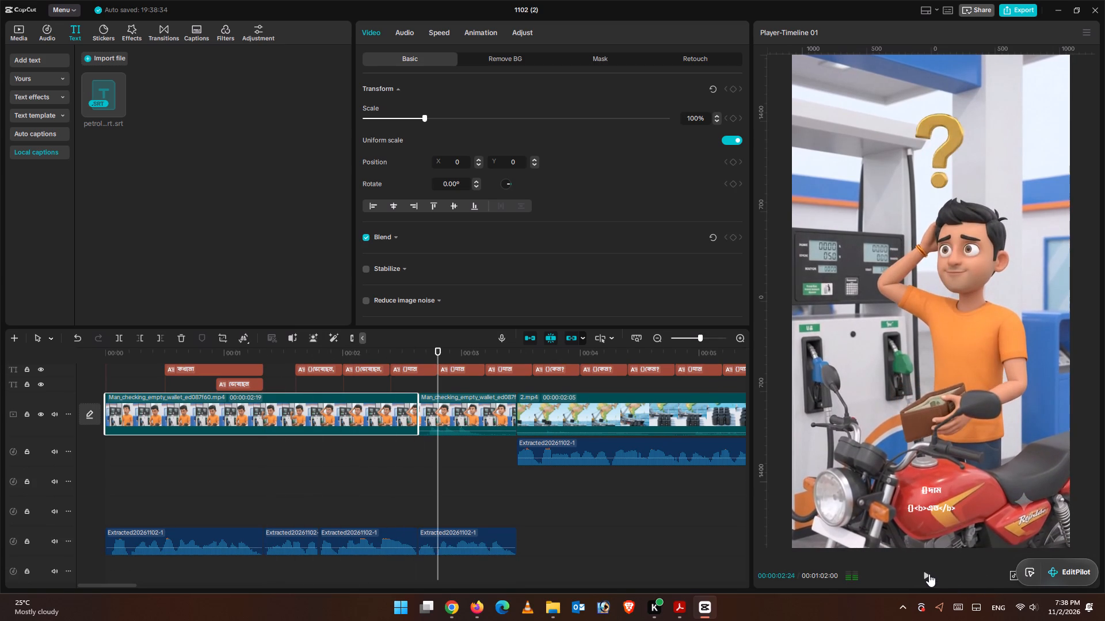
pyautogui.moveTo(437, 352); pyautogui.dragTo(418, 351)
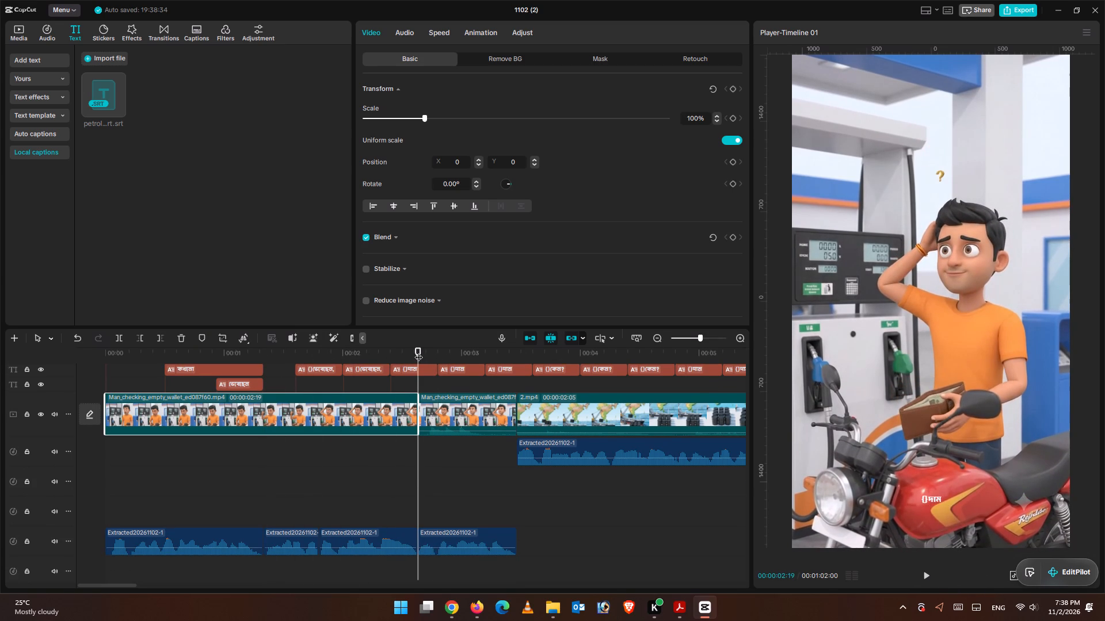
pyautogui.scroll(2, 418, 467)
pyautogui.moveTo(314, 394); pyautogui.dragTo(289, 394)
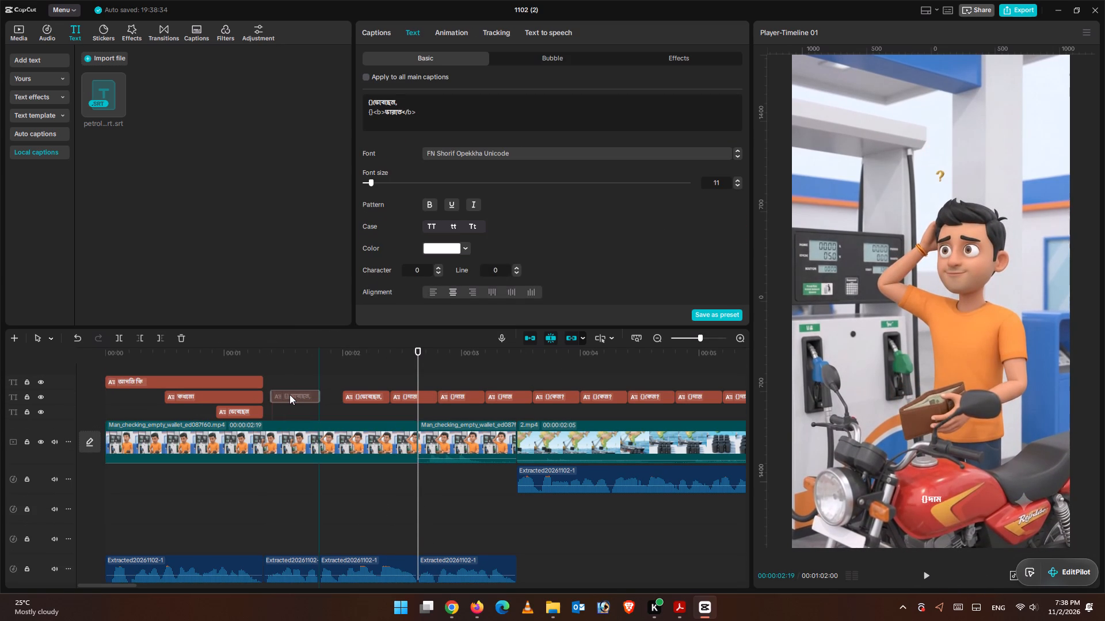
pyautogui.moveTo(289, 394); pyautogui.dragTo(281, 394)
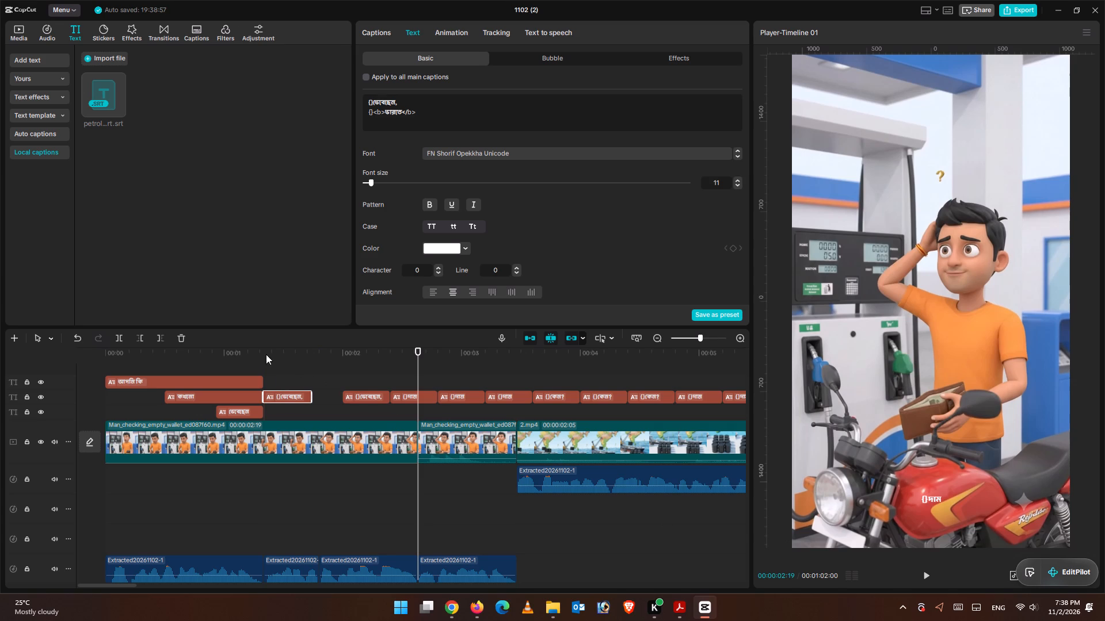
# Find where the next spoken word begins and move the three-line caption containing পেট্রোলের to start at 00:00:01:24.
pyautogui.click(264, 354)
pyautogui.click(924, 573)
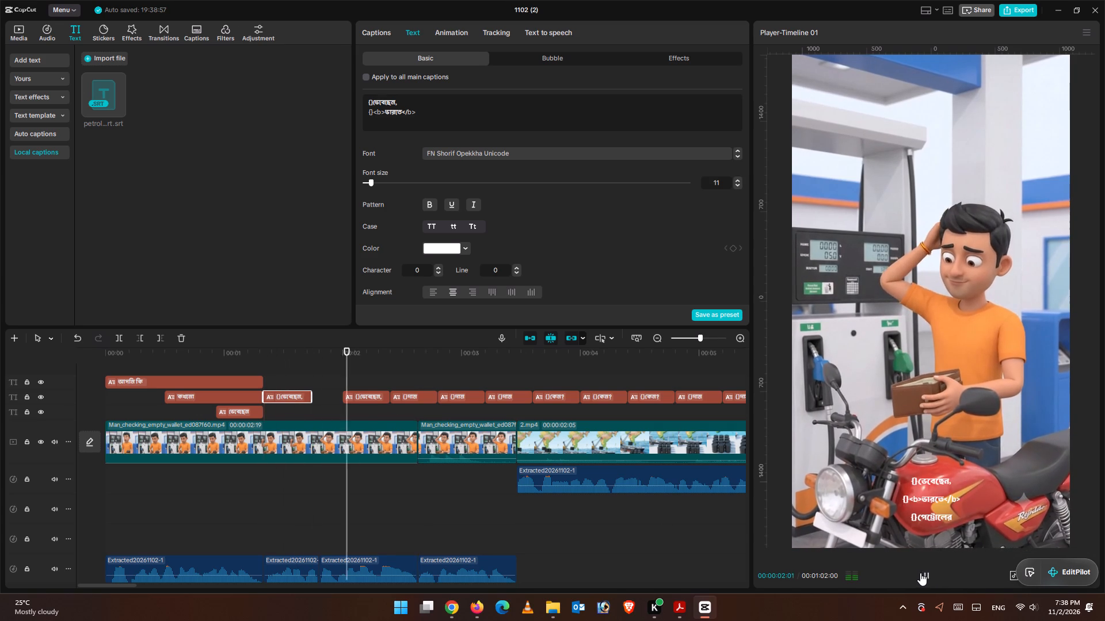
pyautogui.click(920, 573)
pyautogui.click(298, 372)
pyautogui.click(921, 577)
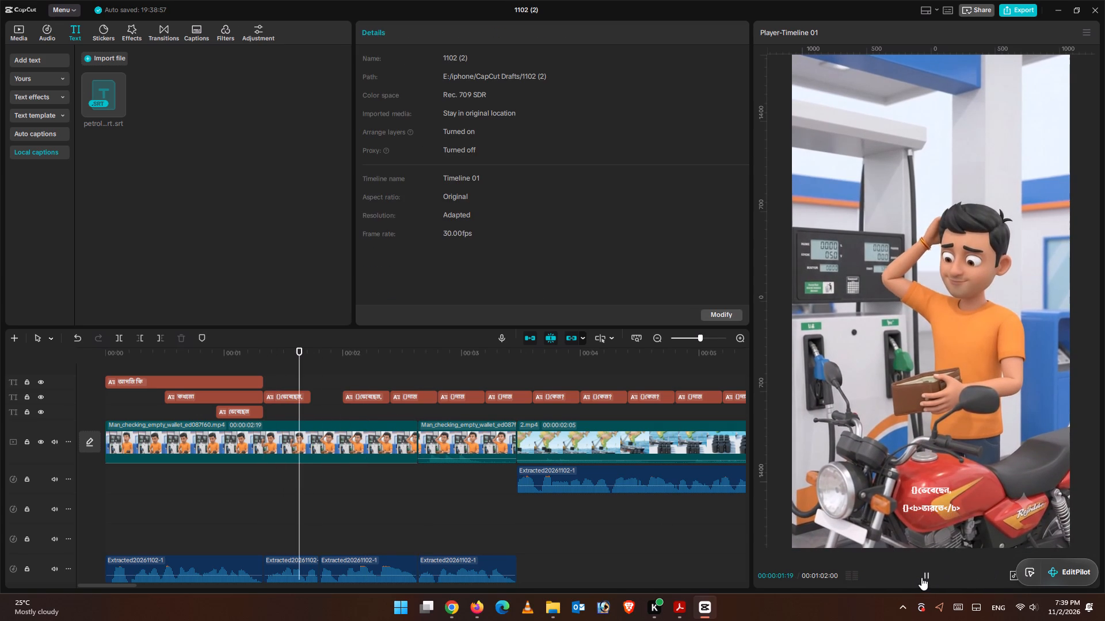
pyautogui.click(917, 577)
pyautogui.click(442, 364)
pyautogui.click(287, 365)
pyautogui.click(309, 363)
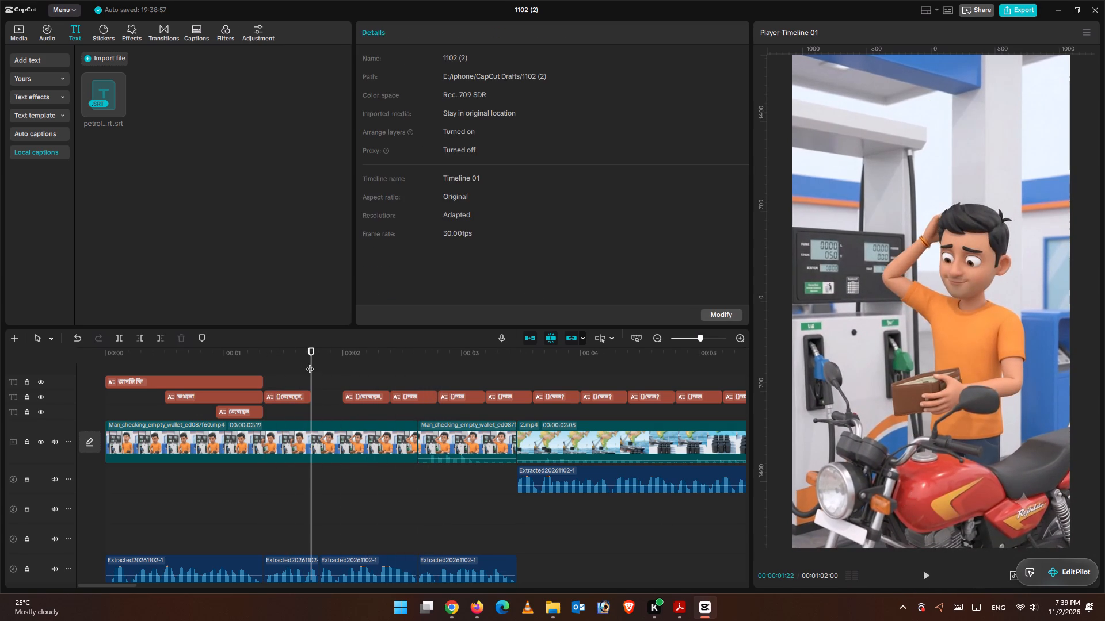
pyautogui.moveTo(310, 363); pyautogui.dragTo(322, 371)
pyautogui.moveTo(361, 395); pyautogui.dragTo(336, 396)
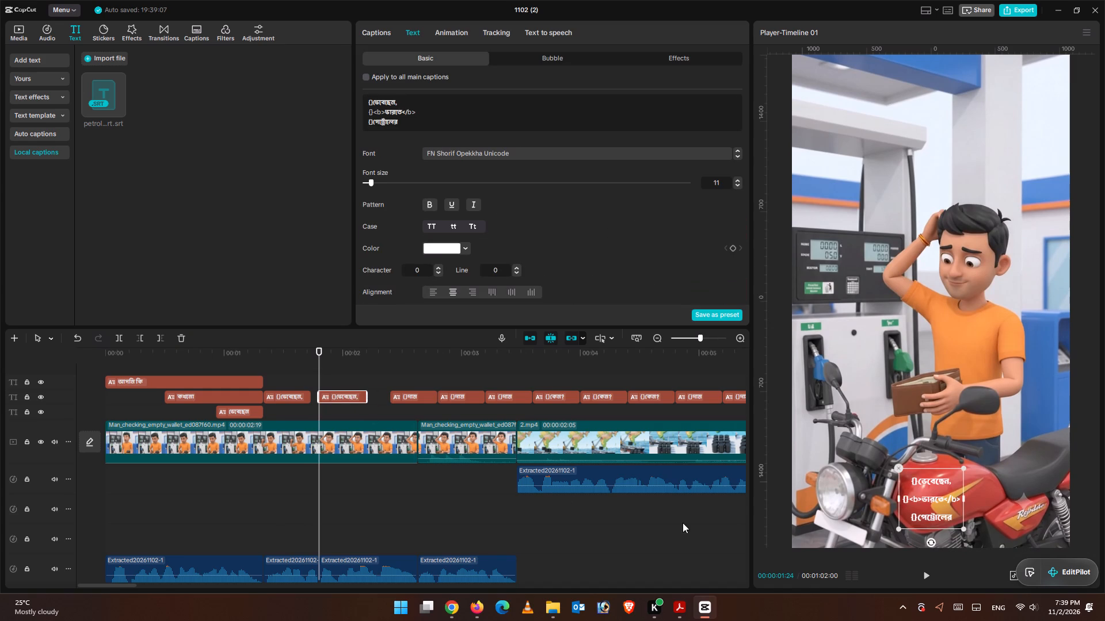
# Play and scrub through the audio around the ভারতে, পেট্রোলের and দাম captions to check their timing.
pyautogui.click(927, 579)
pyautogui.click(927, 579)
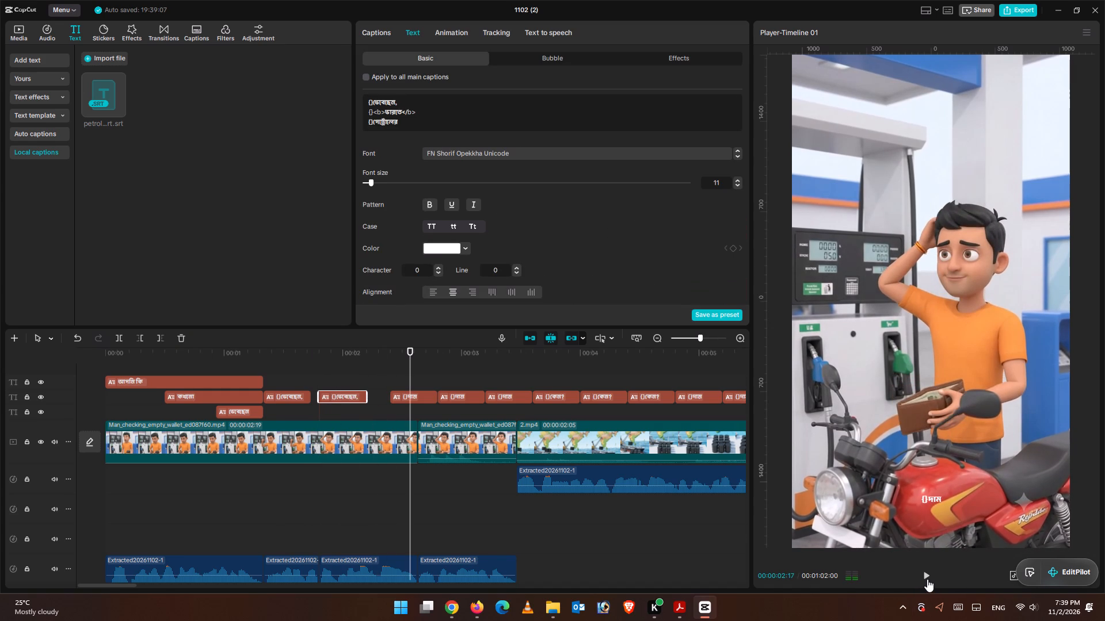
pyautogui.click(928, 576)
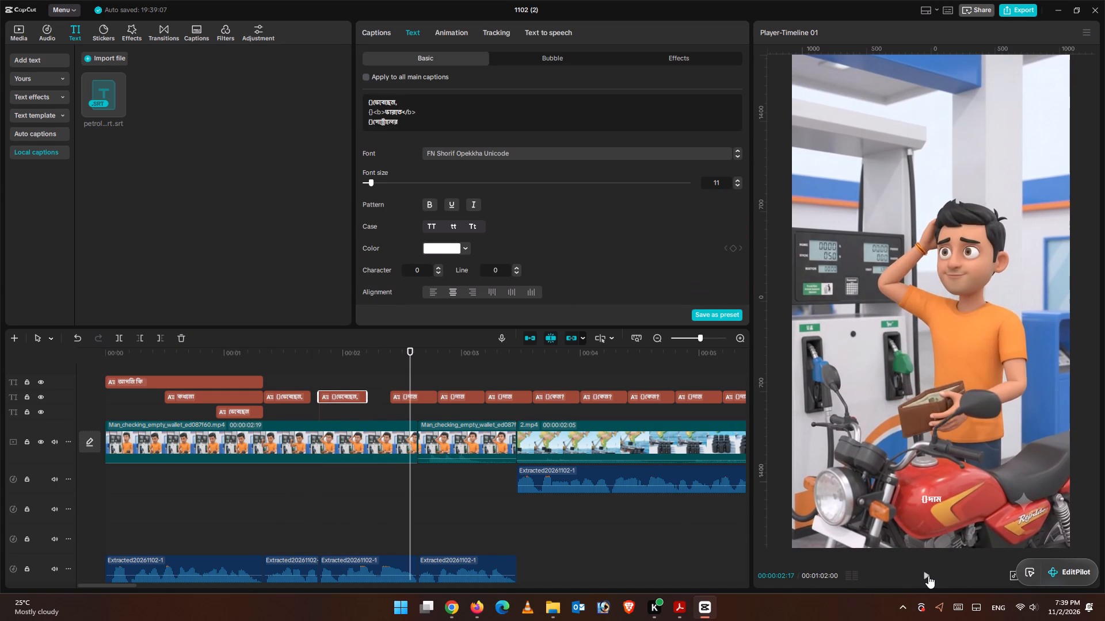
pyautogui.click(405, 361)
pyautogui.moveTo(407, 363); pyautogui.dragTo(425, 370)
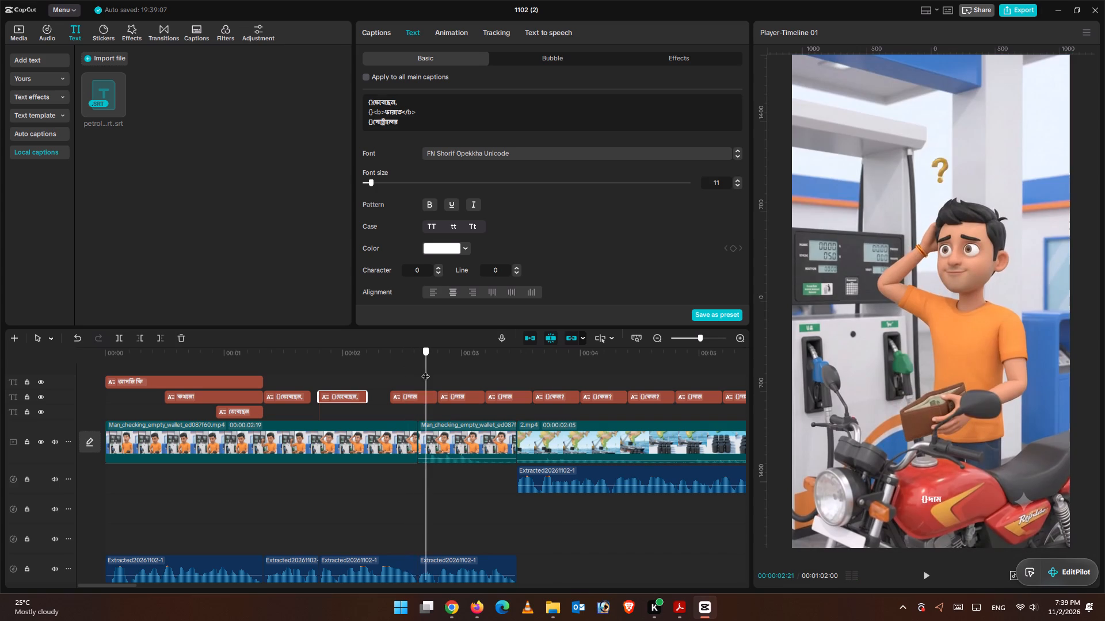
pyautogui.moveTo(425, 370); pyautogui.dragTo(418, 370)
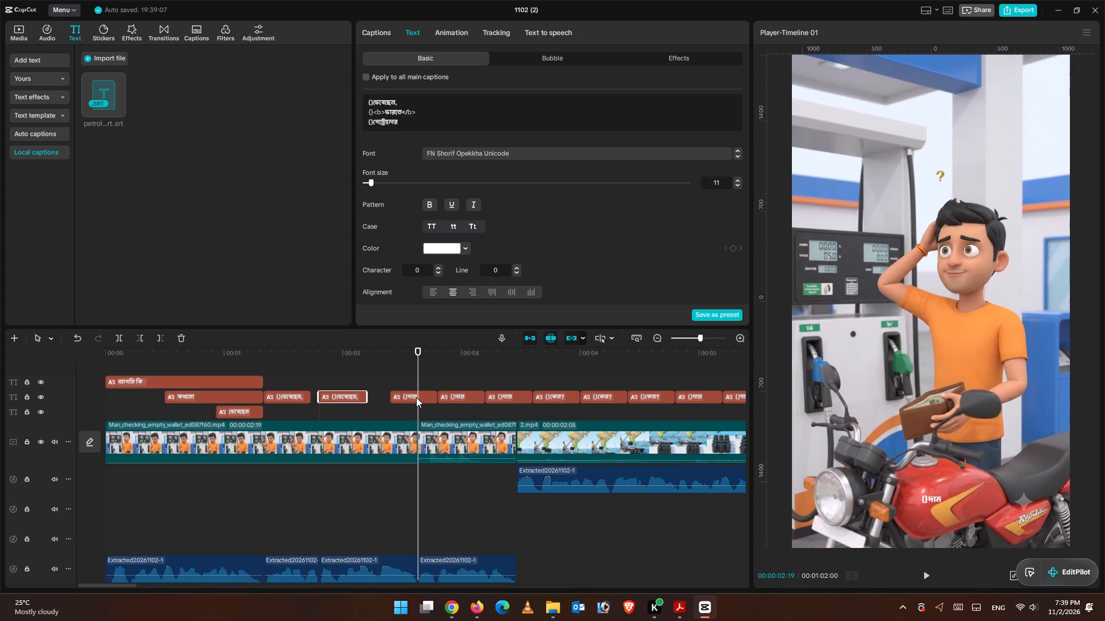
pyautogui.click(348, 393)
pyautogui.click(295, 381)
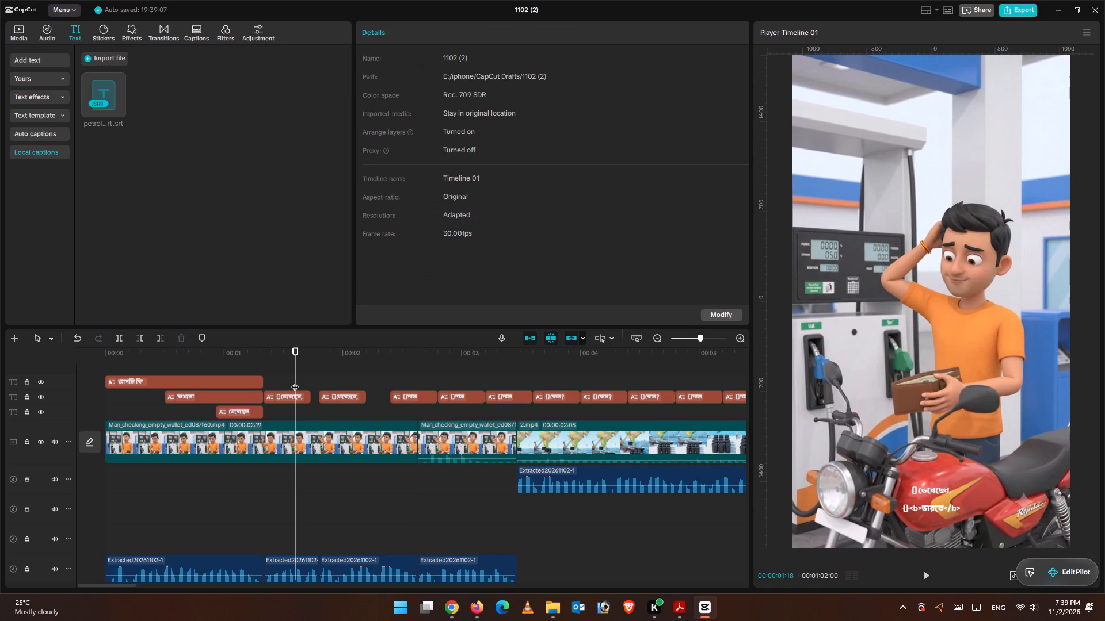
pyautogui.click(266, 372)
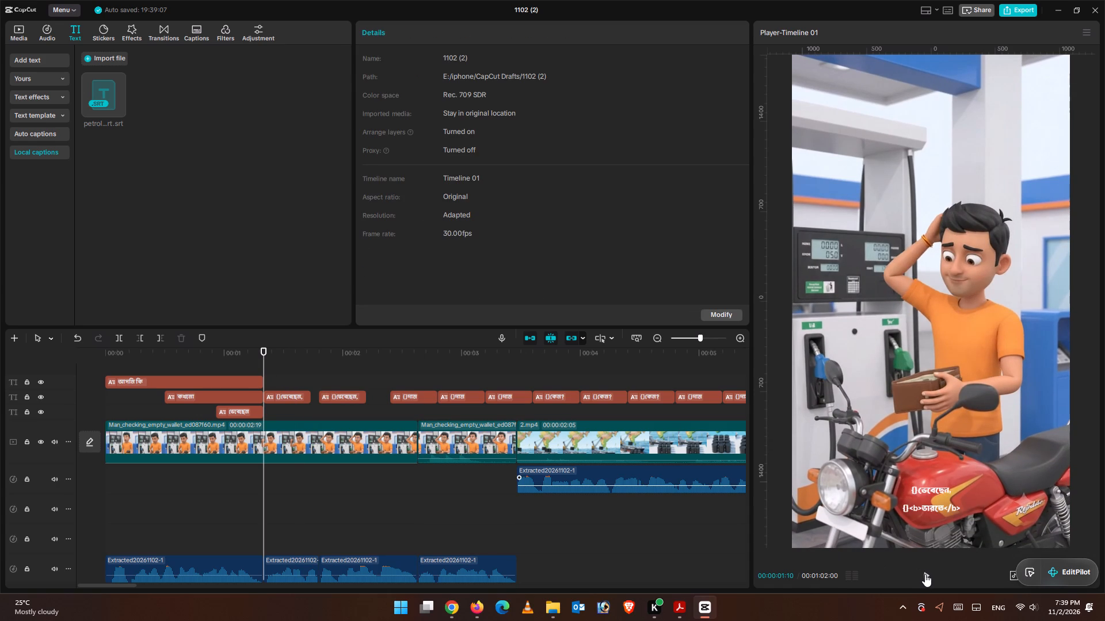
pyautogui.doubleClick(927, 574)
# Strip the repeated ভেবেছেন line, brackets and bold tags from the caption at 00:00:01:10, leaving only ভারতে.
pyautogui.click(288, 397)
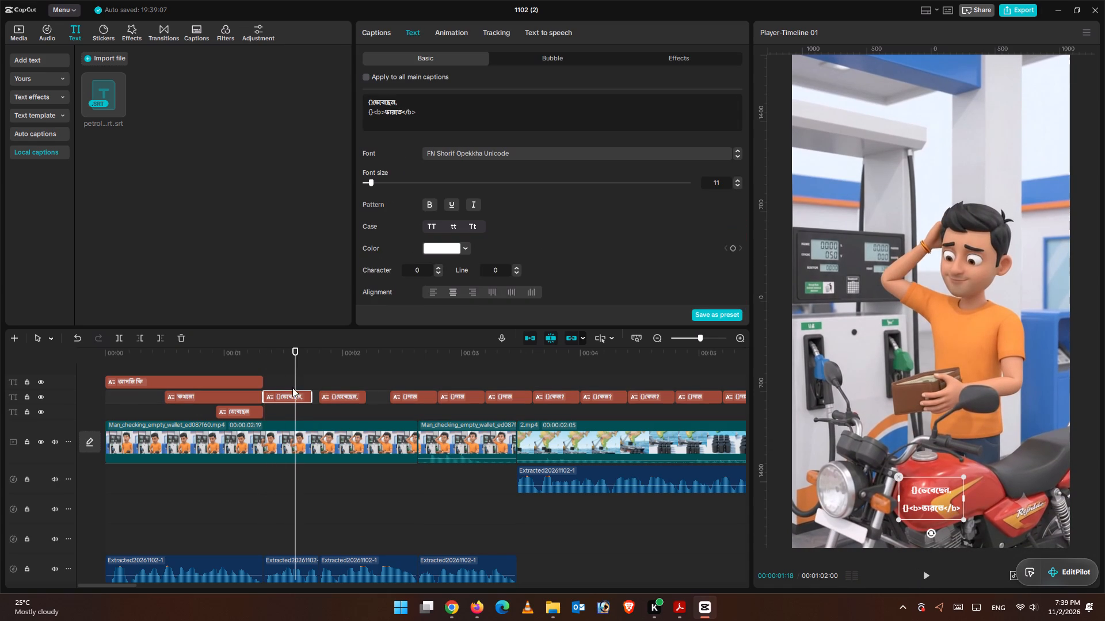
pyautogui.click(382, 116)
pyautogui.click(384, 117)
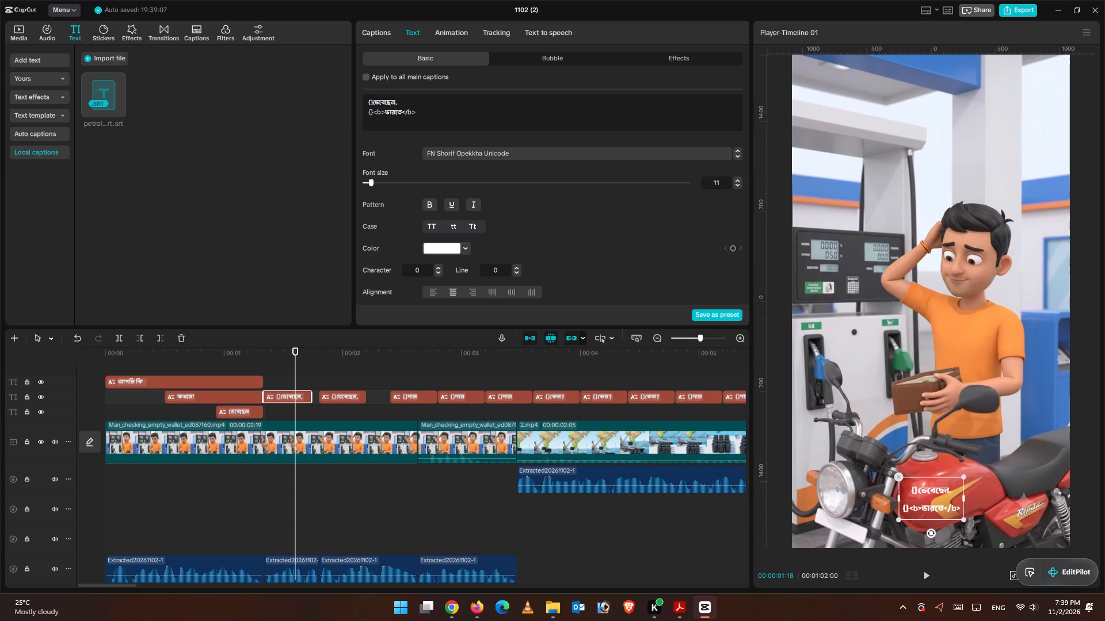
pyautogui.click(387, 114)
pyautogui.press('BackSpace')
pyautogui.press('BackSpace')
pyautogui.press('BackSpace')
pyautogui.press('BackSpace')
pyautogui.press('BackSpace')
pyautogui.press('BackSpace')
pyautogui.press('BackSpace')
pyautogui.press('BackSpace')
pyautogui.press('BackSpace')
pyautogui.press('BackSpace')
pyautogui.press('BackSpace')
pyautogui.press('BackSpace')
pyautogui.press('BackSpace')
pyautogui.press('BackSpace')
pyautogui.press('BackSpace')
pyautogui.press('BackSpace')
pyautogui.press('BackSpace')
pyautogui.press('BackSpace')
pyautogui.press('BackSpace')
pyautogui.press('BackSpace')
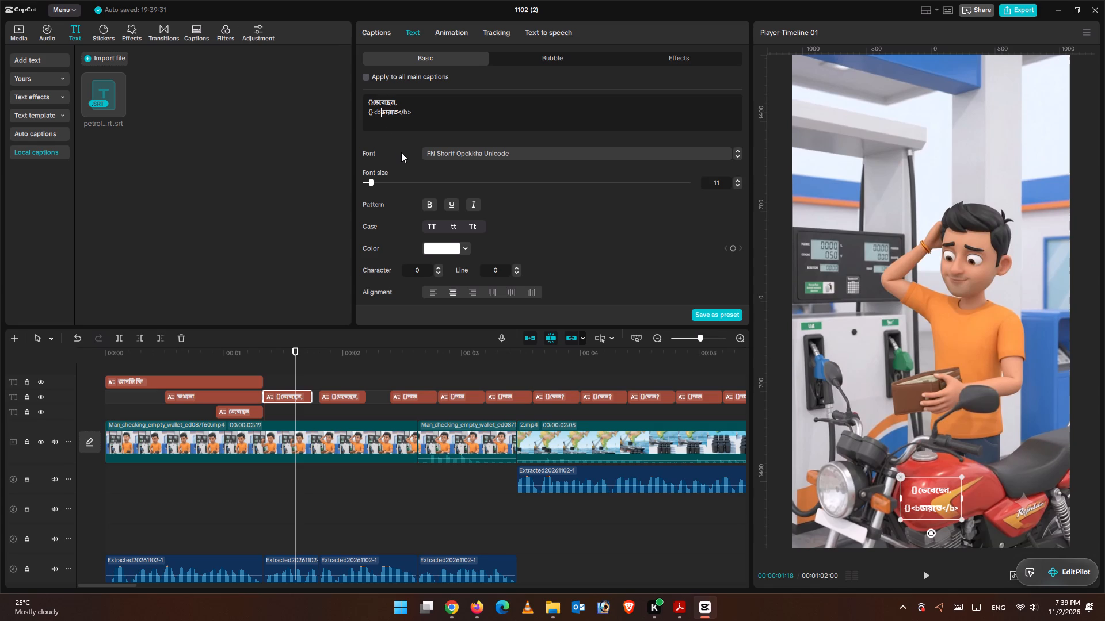
pyautogui.click(417, 103)
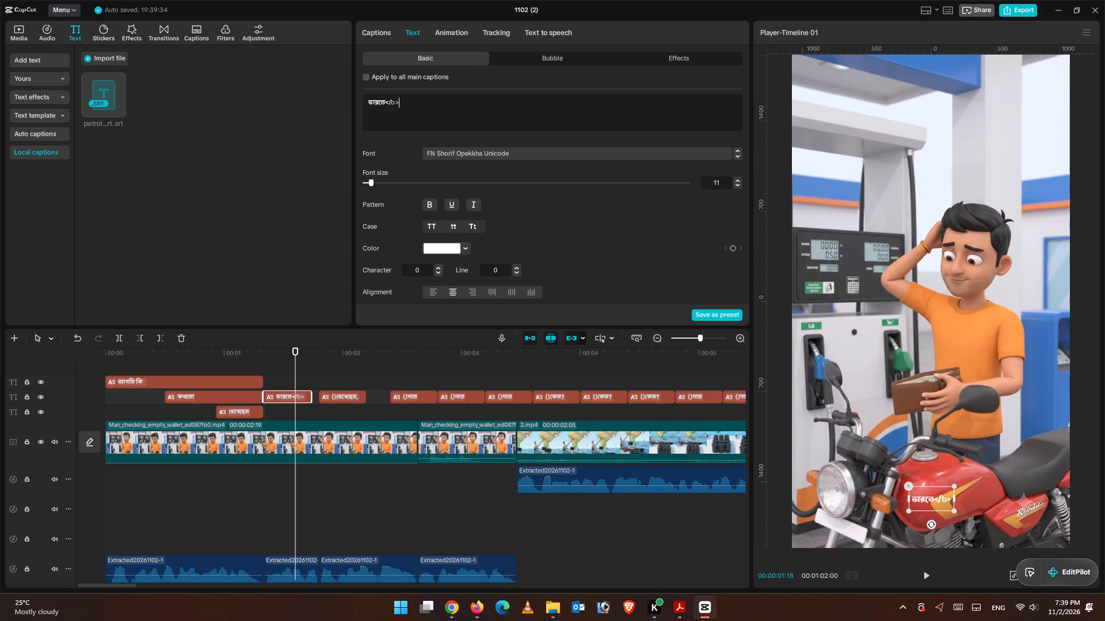
pyautogui.press('BackSpace')
pyautogui.press('BackSpace')
pyautogui.press('BackSpace')
pyautogui.press('BackSpace')
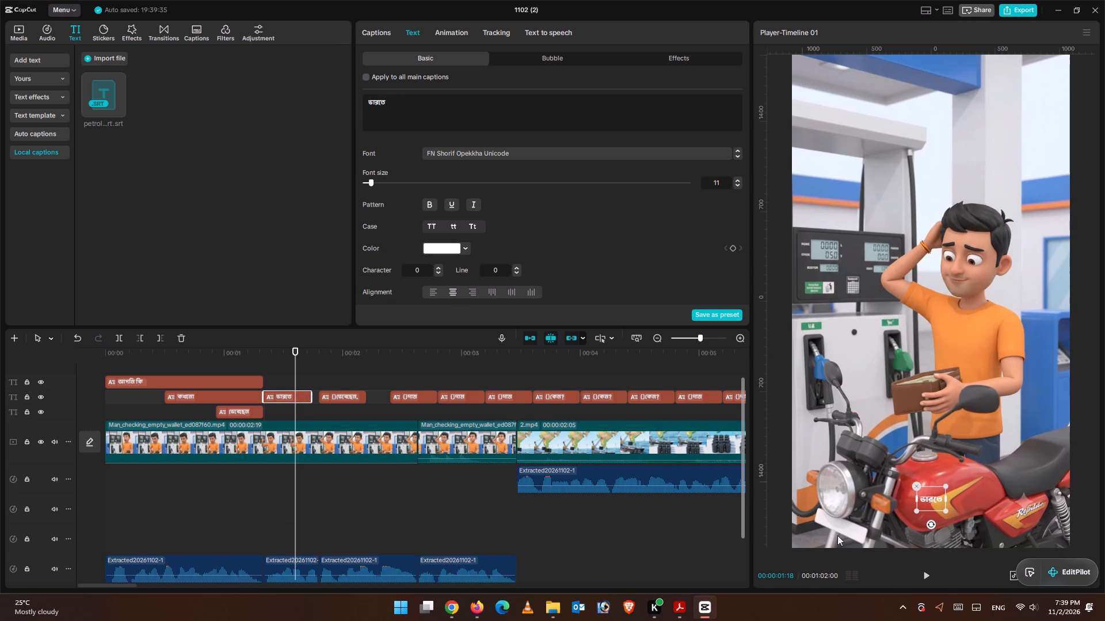
# Play on past ভারতে and reduce the three-line caption at 00:00:01:24 to the single word পেট্রোলের.
pyautogui.click(925, 575)
pyautogui.click(925, 574)
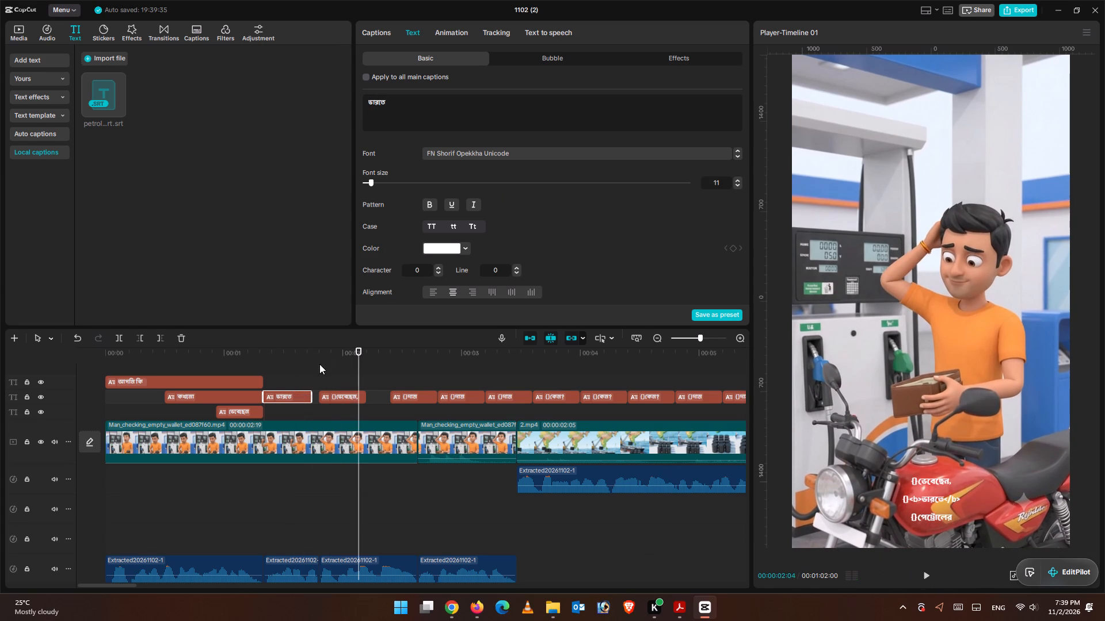
pyautogui.doubleClick(319, 363)
pyautogui.click(332, 393)
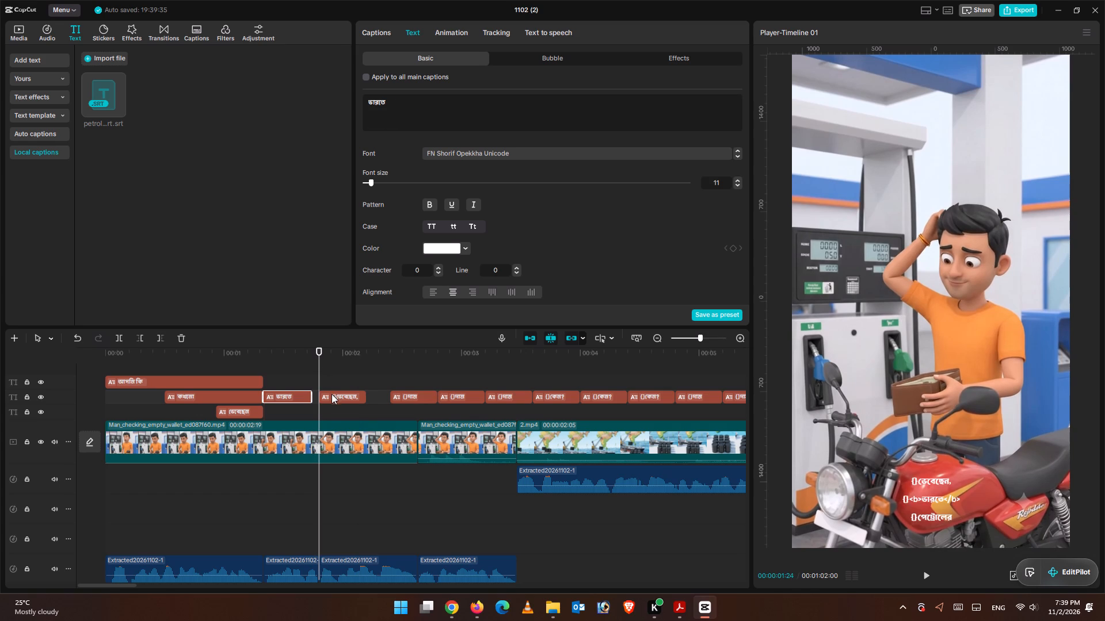
pyautogui.scroll(-1, 410, 126)
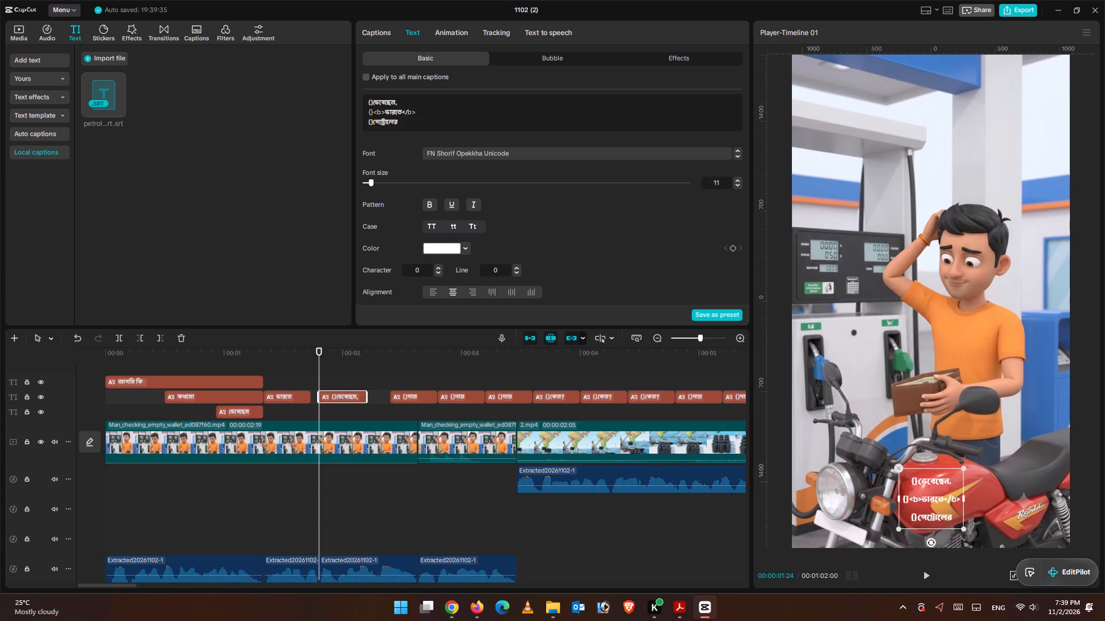
pyautogui.click(373, 124)
pyautogui.press('BackSpace')
pyautogui.press('BackSpace')
pyautogui.press('BackSpace')
pyautogui.press('BackSpace')
pyautogui.press('BackSpace')
pyautogui.press('BackSpace')
pyautogui.press('BackSpace')
pyautogui.press('BackSpace')
pyautogui.press('BackSpace')
pyautogui.press('BackSpace')
pyautogui.press('BackSpace')
pyautogui.press('BackSpace')
pyautogui.press('BackSpace')
pyautogui.press('BackSpace')
pyautogui.press('BackSpace')
pyautogui.press('BackSpace')
pyautogui.press('BackSpace')
pyautogui.press('BackSpace')
pyautogui.press('BackSpace')
pyautogui.press('BackSpace')
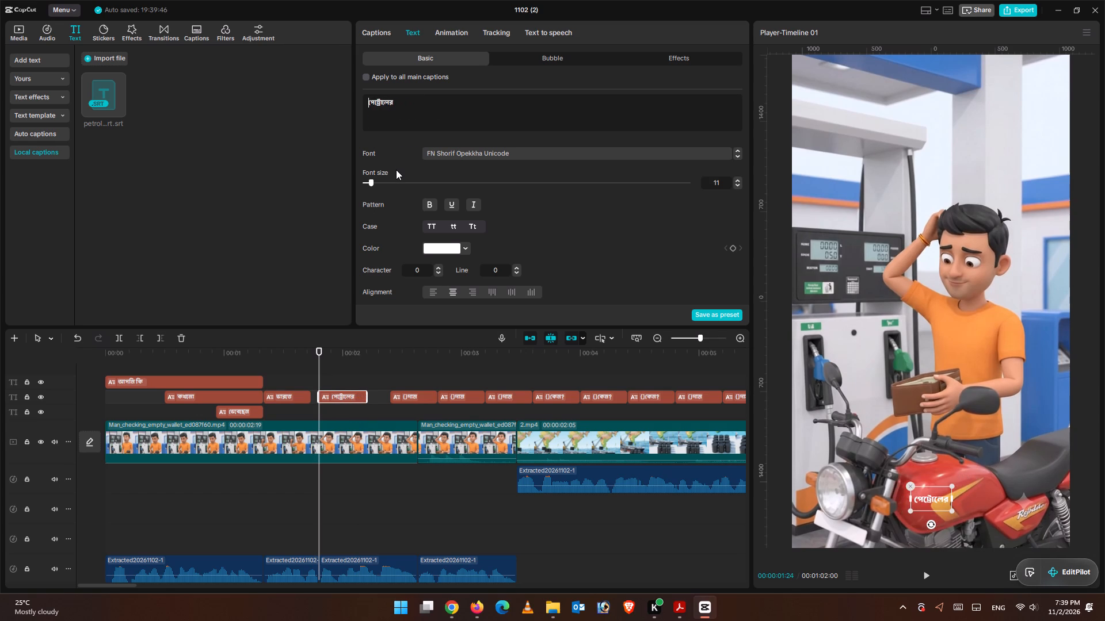
# Cut the word দাম from the caption following পেট্রোলের, clear its leftover brackets and delete that caption.
pyautogui.click(407, 397)
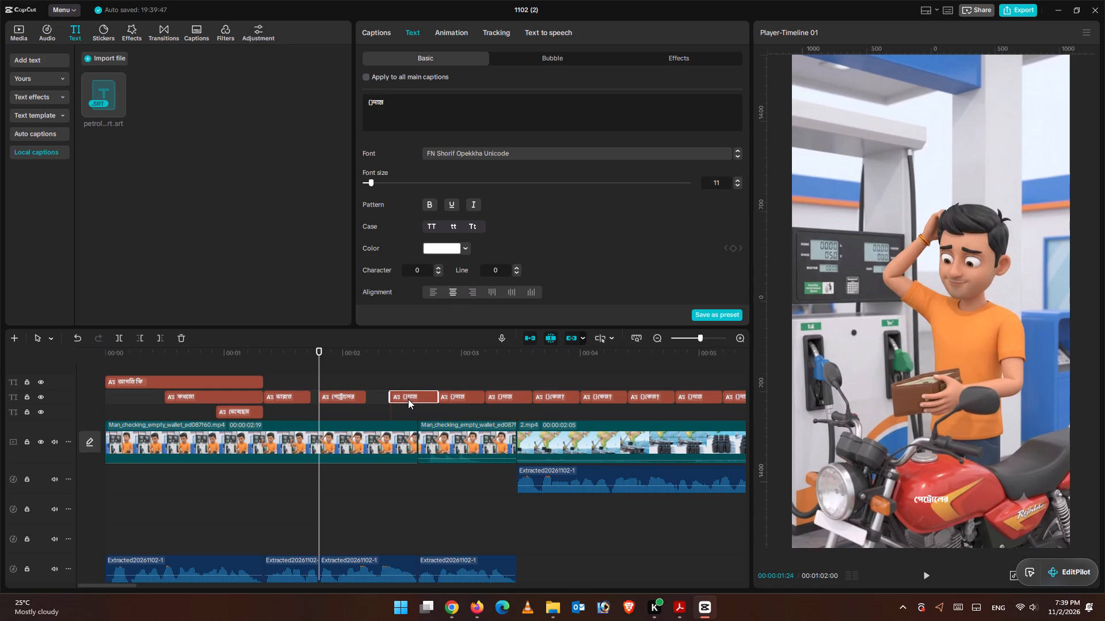
pyautogui.doubleClick(378, 102)
pyautogui.rightClick(378, 102)
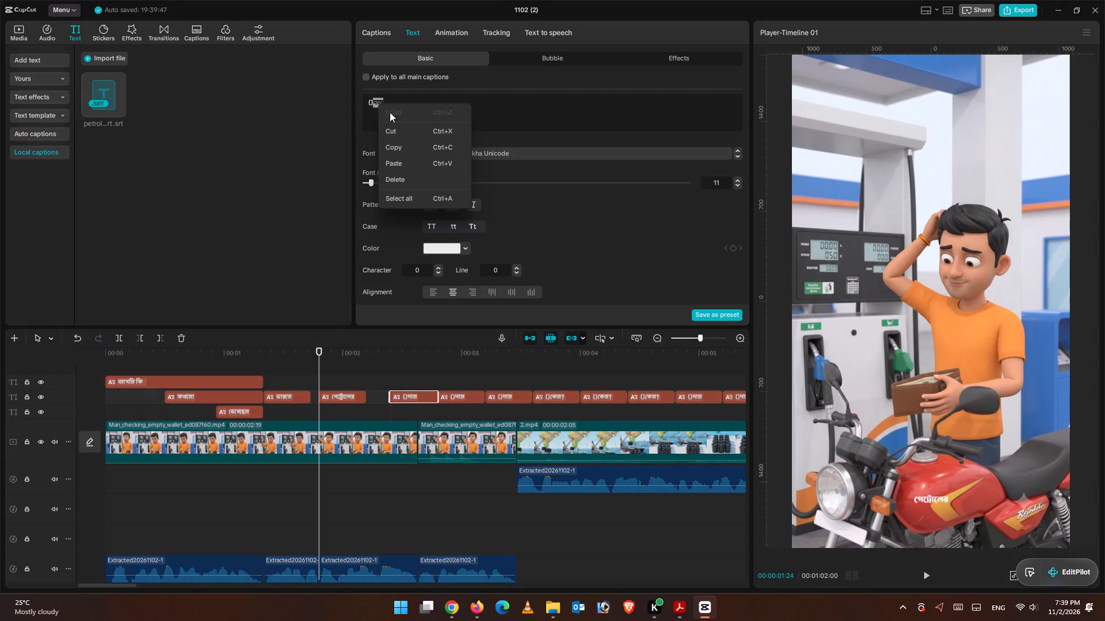
pyautogui.click(402, 131)
pyautogui.click(405, 103)
pyautogui.press('BackSpace')
pyautogui.press('BackSpace')
pyautogui.press('BackSpace')
pyautogui.press('BackSpace')
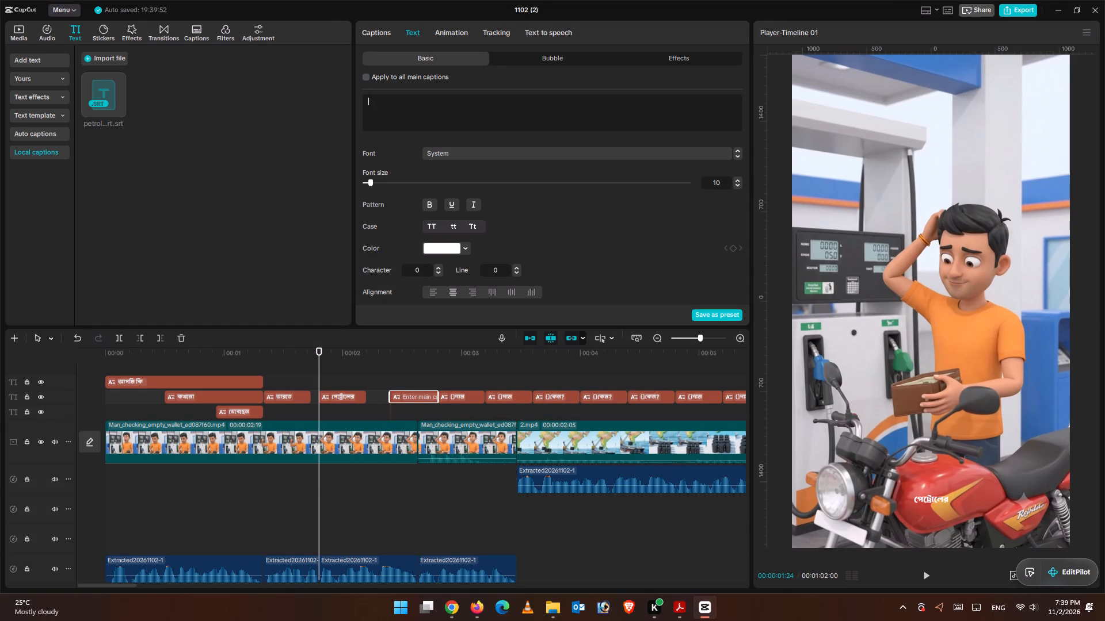
pyautogui.click(186, 335)
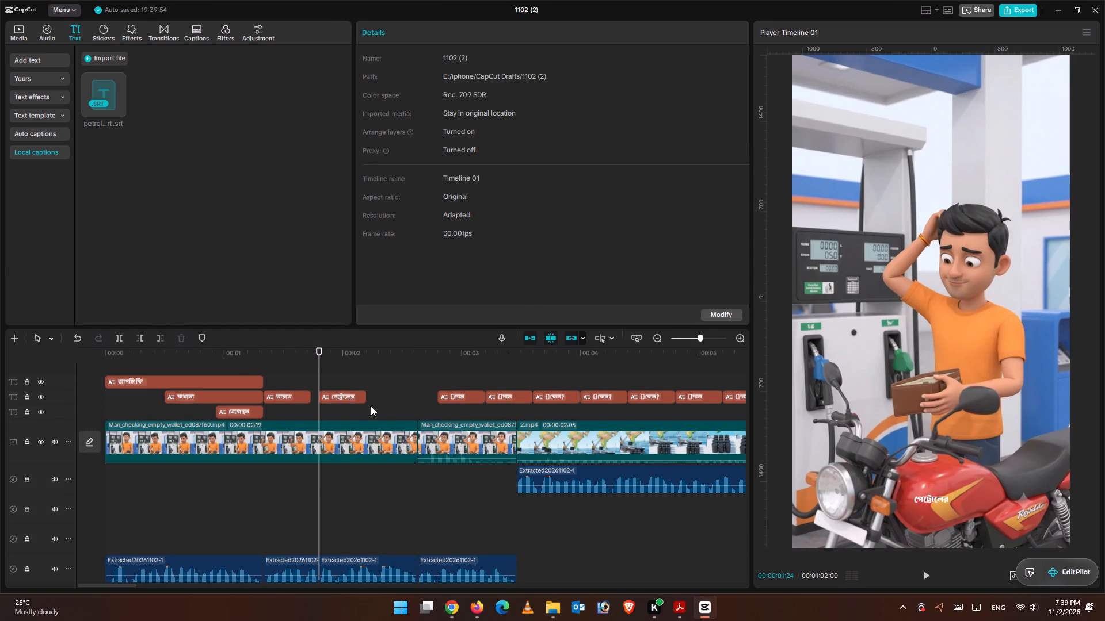
# Append দাম after a space in the পেট্রোলের caption, making it পেট্রোলের দাম.
pyautogui.click(349, 398)
pyautogui.click(415, 106)
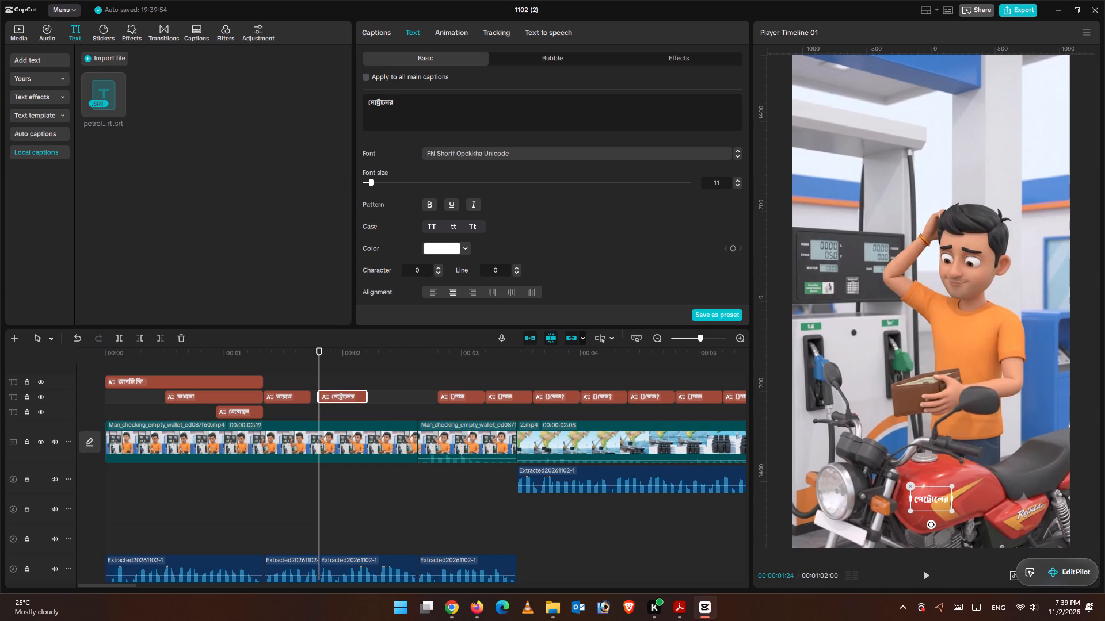
pyautogui.press('space')
pyautogui.hotkey('ctrl', 'v')
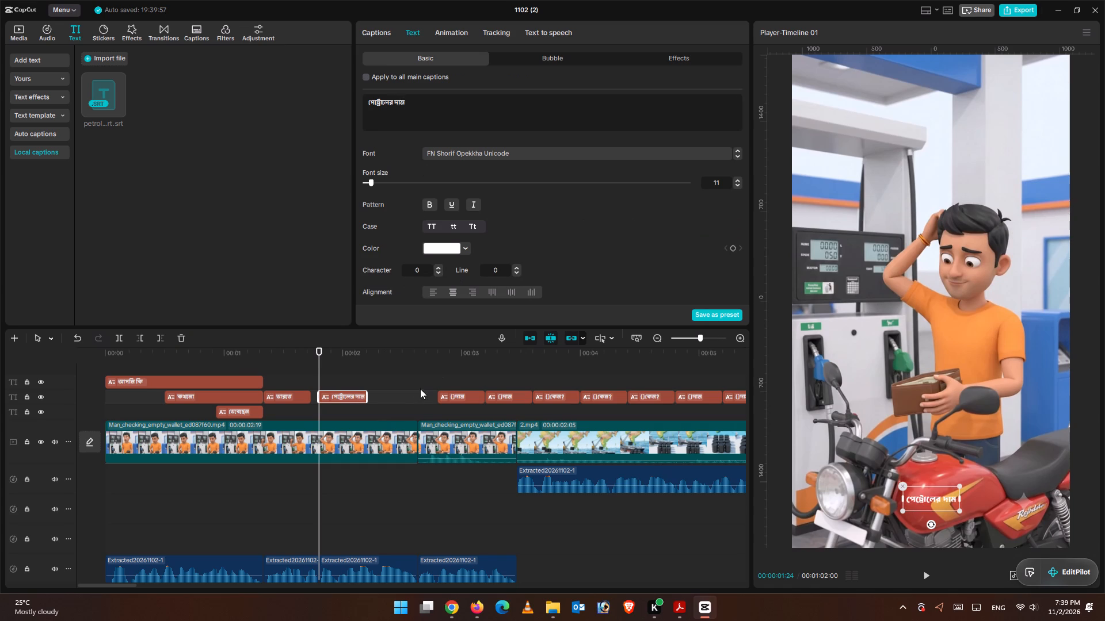
# Play on from the পেট্রোলের দাম caption to find where its speech ends and the next phrase begins.
pyautogui.click(378, 370)
pyautogui.moveTo(377, 369); pyautogui.dragTo(367, 368)
pyautogui.click(333, 374)
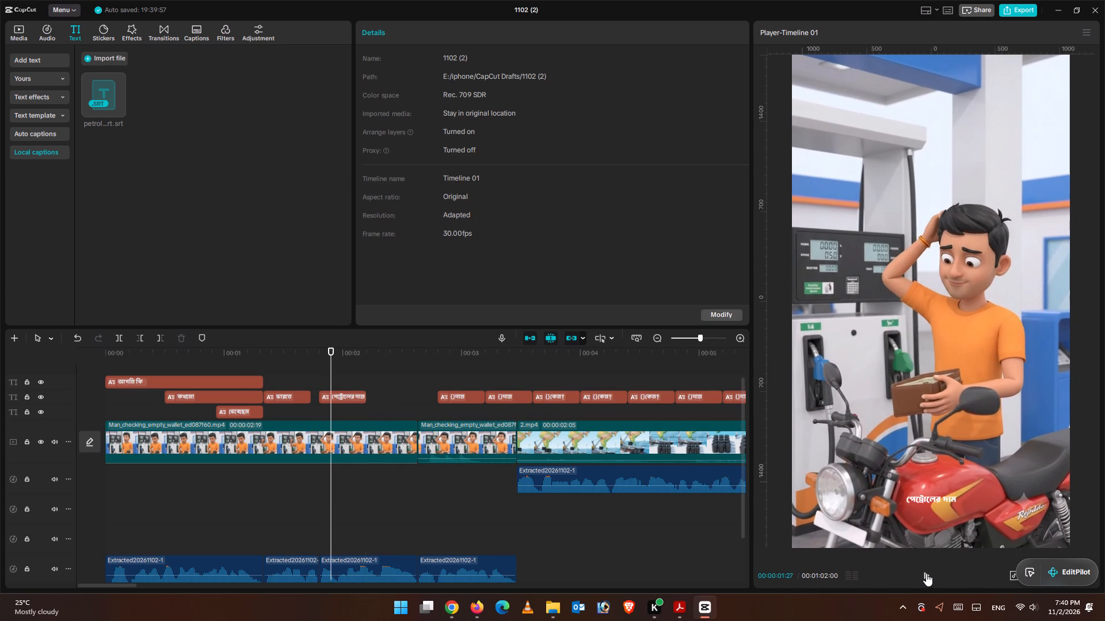
pyautogui.click(928, 574)
pyautogui.click(927, 574)
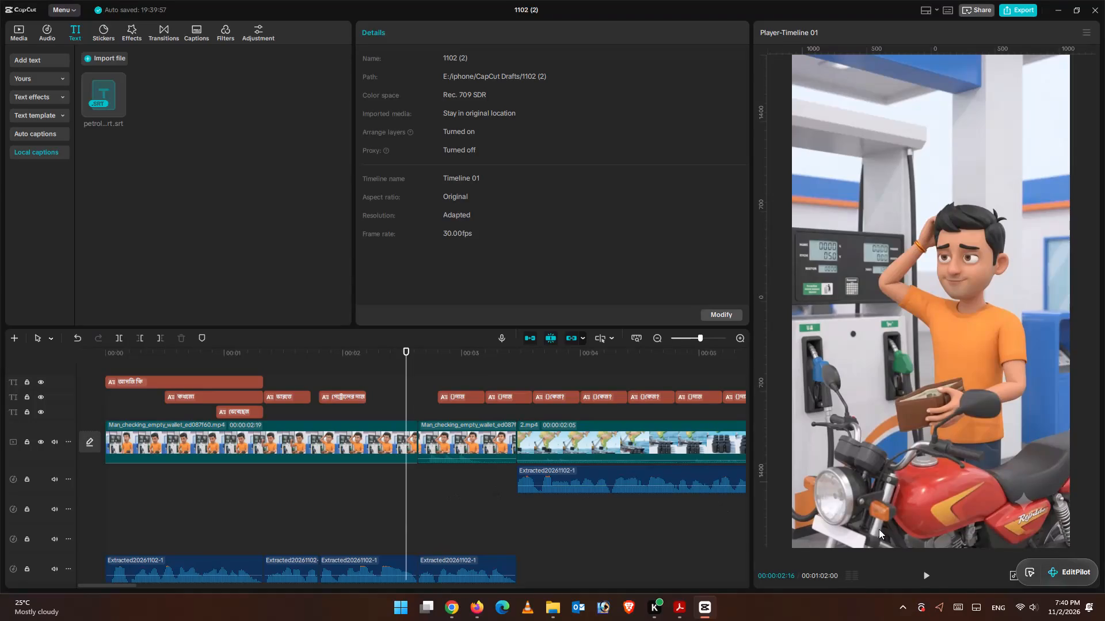
pyautogui.doubleClick(929, 570)
pyautogui.click(406, 369)
pyautogui.moveTo(406, 369); pyautogui.dragTo(407, 369)
pyautogui.moveTo(407, 369); pyautogui.dragTo(417, 375)
# Strip the দাম line, brackets and bold tags from the first caption after the gap following পেট্রোলের দাম, leaving only এত.
pyautogui.click(464, 396)
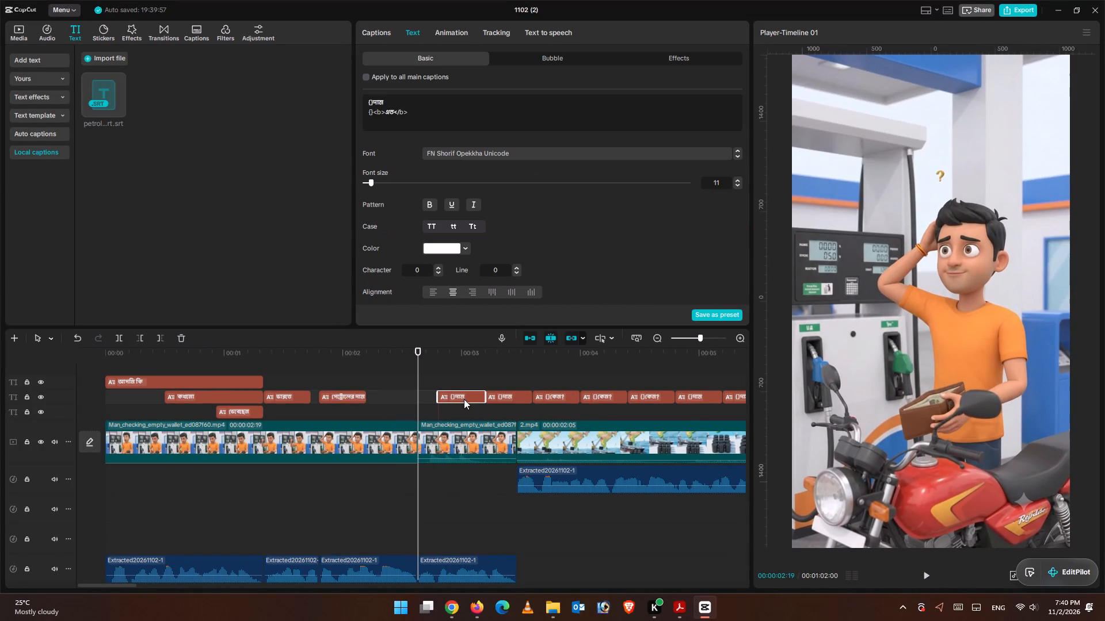
pyautogui.click(507, 397)
pyautogui.moveTo(462, 374); pyautogui.dragTo(495, 407)
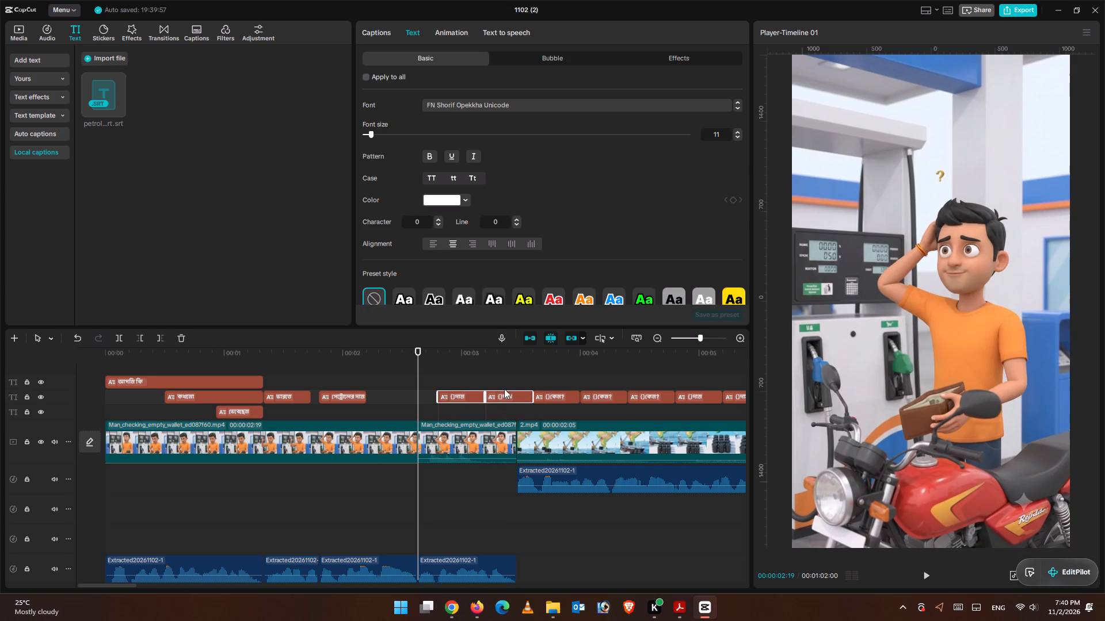
pyautogui.click(505, 376)
pyautogui.click(460, 394)
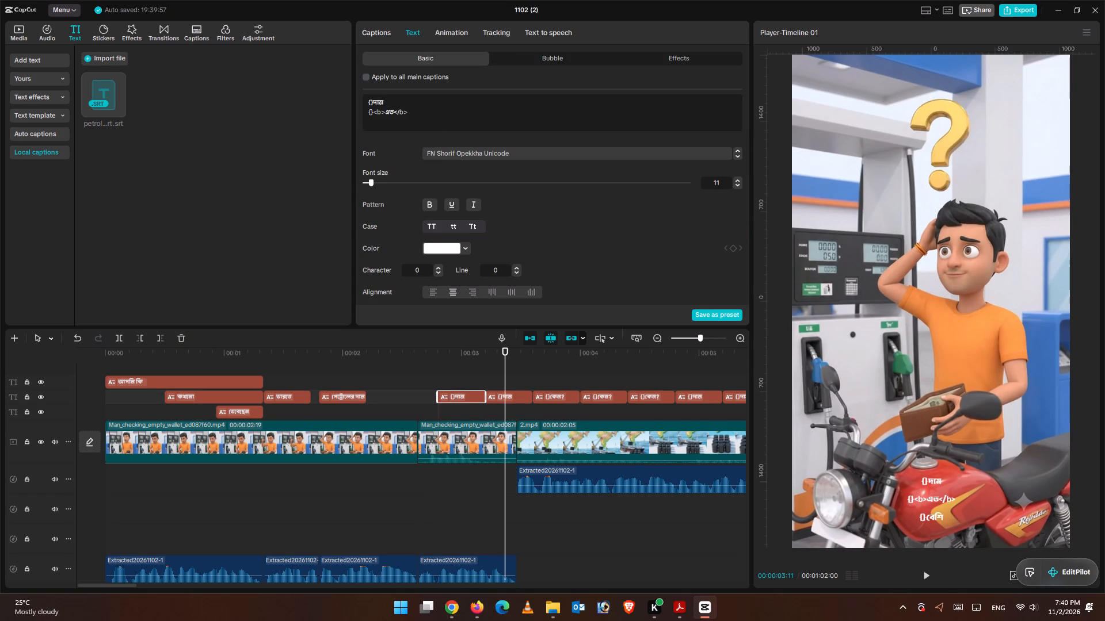
pyautogui.scroll(-1, 382, 125)
pyautogui.click(384, 114)
pyautogui.press('BackSpace')
pyautogui.press('BackSpace')
pyautogui.press('BackSpace')
pyautogui.press('BackSpace')
pyautogui.press('BackSpace')
pyautogui.press('BackSpace')
pyautogui.press('BackSpace')
pyautogui.press('BackSpace')
pyautogui.press('BackSpace')
pyautogui.press('BackSpace')
pyautogui.press('BackSpace')
pyautogui.press('BackSpace')
pyautogui.press('BackSpace')
pyautogui.press('BackSpace')
pyautogui.press('BackSpace')
pyautogui.press('BackSpace')
pyautogui.press('BackSpace')
pyautogui.press('BackSpace')
pyautogui.press('BackSpace')
pyautogui.press('BackSpace')
pyautogui.click(414, 106)
pyautogui.press('BackSpace')
pyautogui.press('BackSpace')
pyautogui.press('BackSpace')
pyautogui.press('BackSpace')
# Reduce the three-line caption right after এত to the single word বেশি, removing its brackets and bold tags.
pyautogui.click(506, 397)
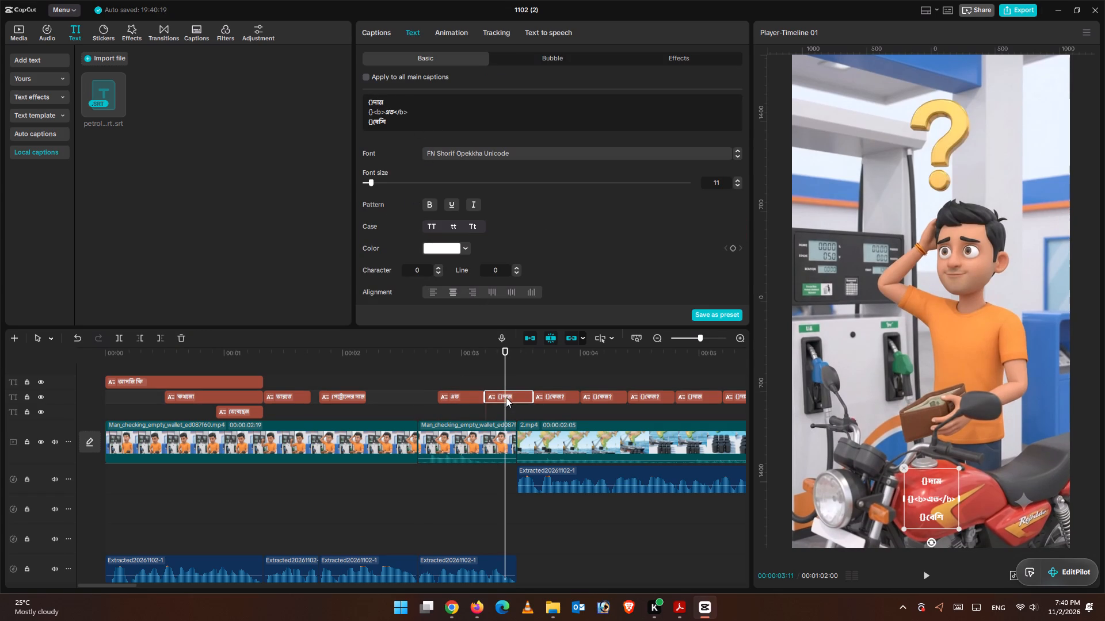
pyautogui.click(374, 122)
pyautogui.press('BackSpace')
pyautogui.press('BackSpace')
pyautogui.press('BackSpace')
pyautogui.press('BackSpace')
pyautogui.press('BackSpace')
pyautogui.press('BackSpace')
pyautogui.press('BackSpace')
pyautogui.press('BackSpace')
pyautogui.press('BackSpace')
pyautogui.press('BackSpace')
pyautogui.press('BackSpace')
pyautogui.press('BackSpace')
pyautogui.press('BackSpace')
pyautogui.press('BackSpace')
pyautogui.press('BackSpace')
pyautogui.press('BackSpace')
pyautogui.press('BackSpace')
pyautogui.press('BackSpace')
pyautogui.press('BackSpace')
pyautogui.press('BackSpace')
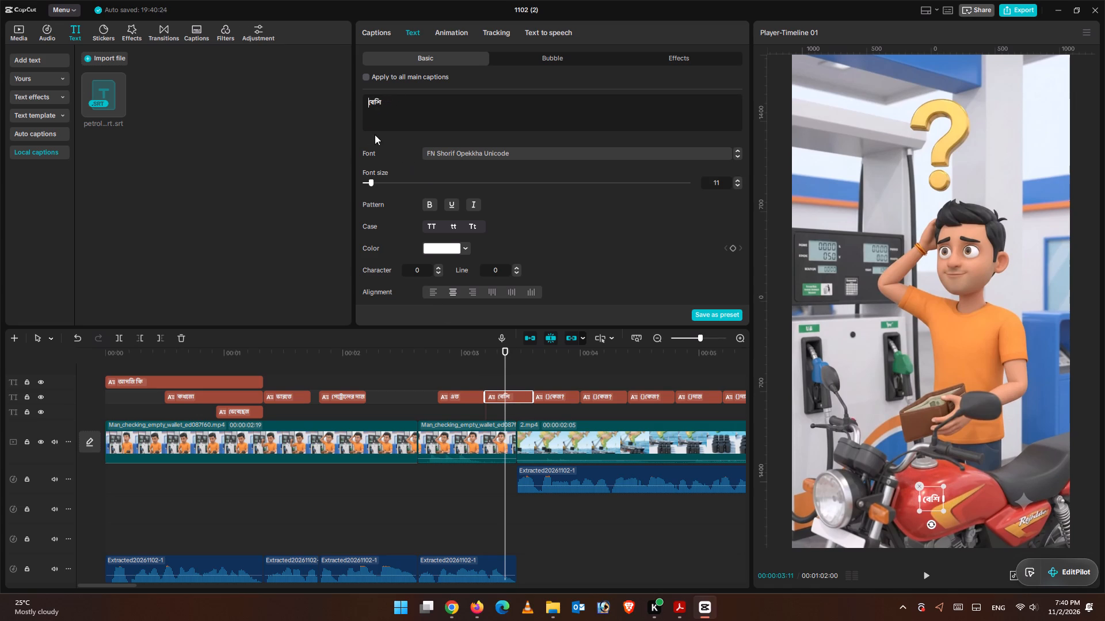
# Copy বেশি from its caption and append it after a space in the এত caption, making it এত বেশি.
pyautogui.tripleClick(380, 113)
pyautogui.rightClick(376, 110)
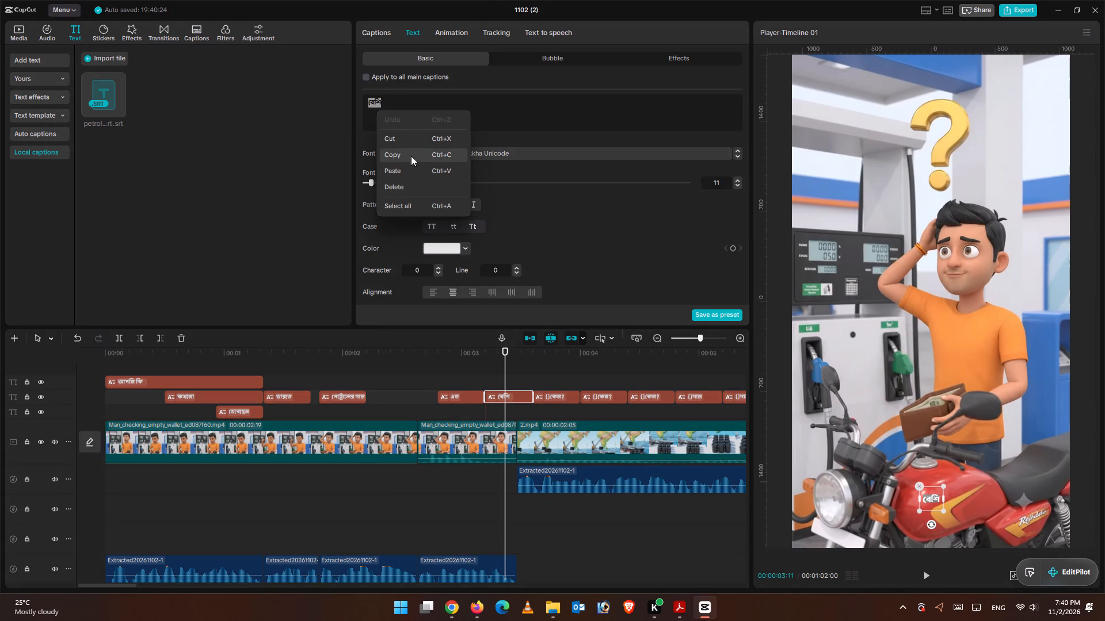
pyautogui.click(411, 156)
pyautogui.click(456, 390)
pyautogui.click(459, 395)
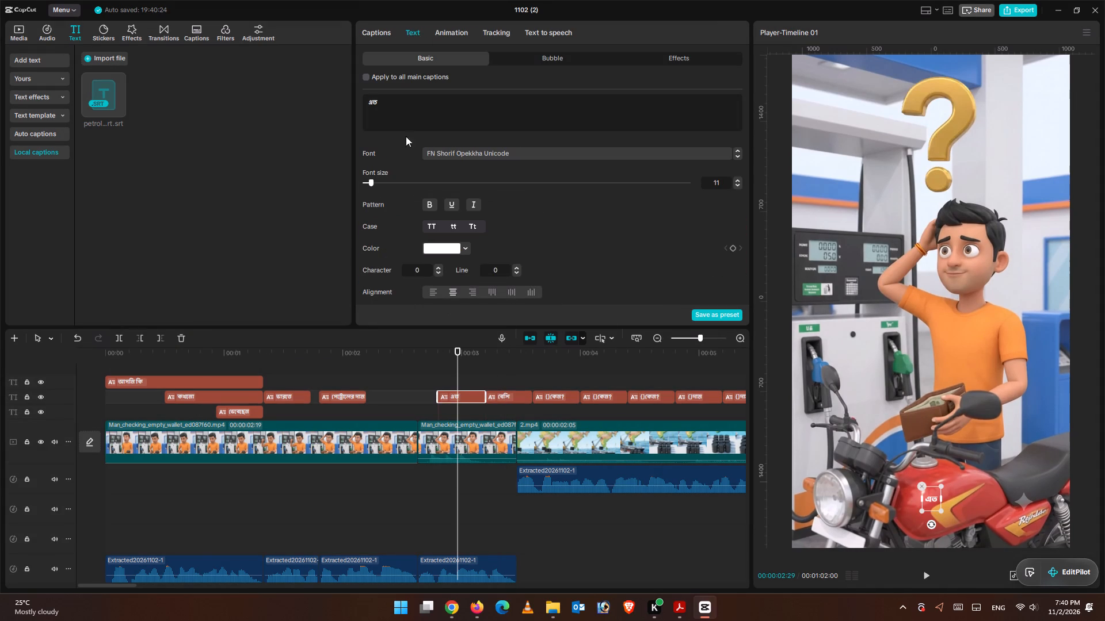
pyautogui.click(397, 103)
pyautogui.press('space')
pyautogui.hotkey('ctrl', 'v')
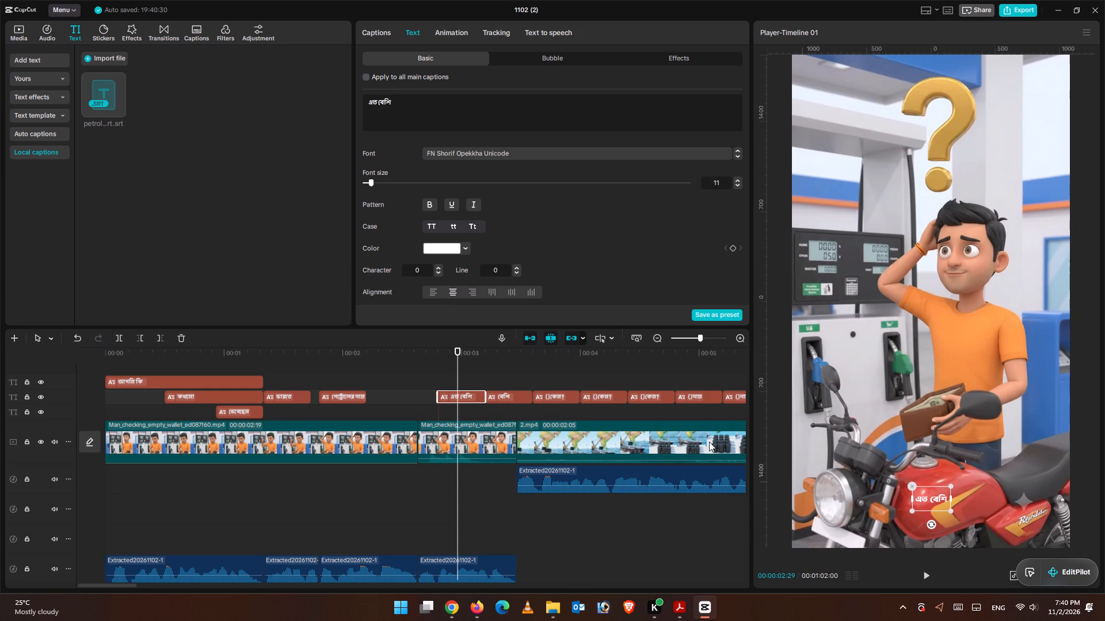
# Play the stretch from ভারতে through পেট্রোলের দাম and এত বেশি several times to check caption timing against the speech.
pyautogui.click(932, 580)
pyautogui.click(930, 578)
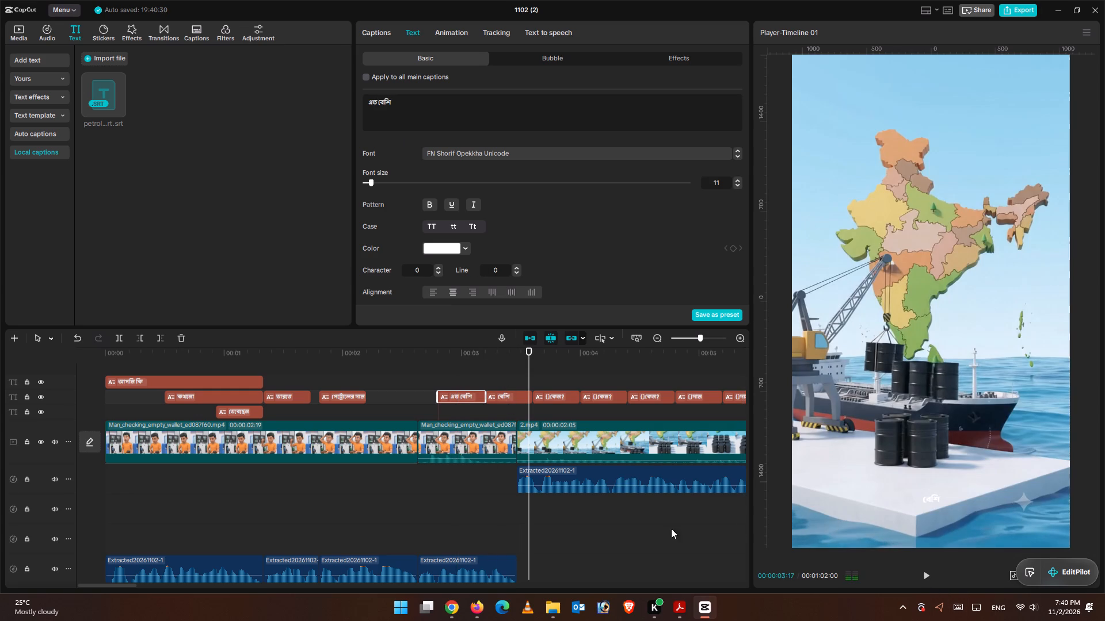
pyautogui.click(300, 369)
pyautogui.click(285, 363)
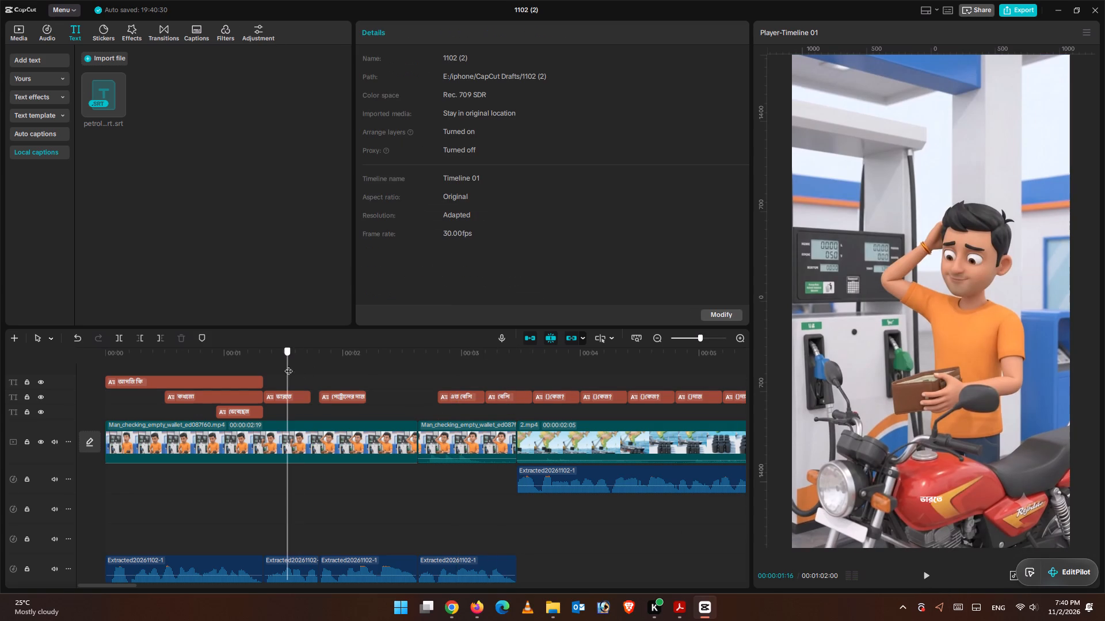
pyautogui.click(925, 572)
pyautogui.click(926, 572)
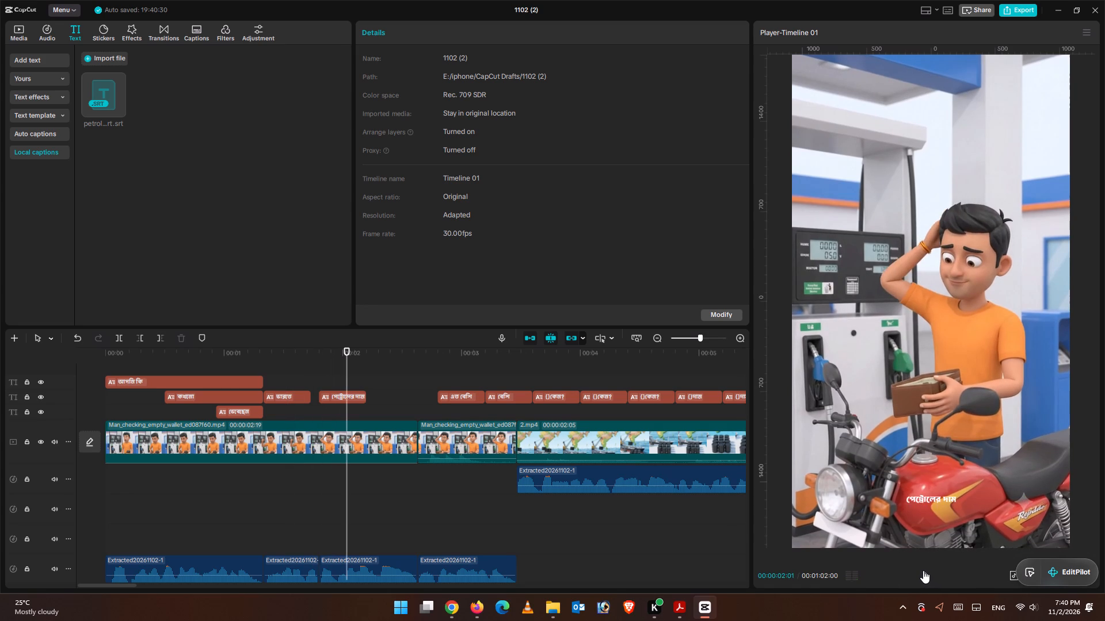
pyautogui.doubleClick(923, 570)
pyautogui.moveTo(387, 364); pyautogui.dragTo(378, 364)
pyautogui.click(352, 390)
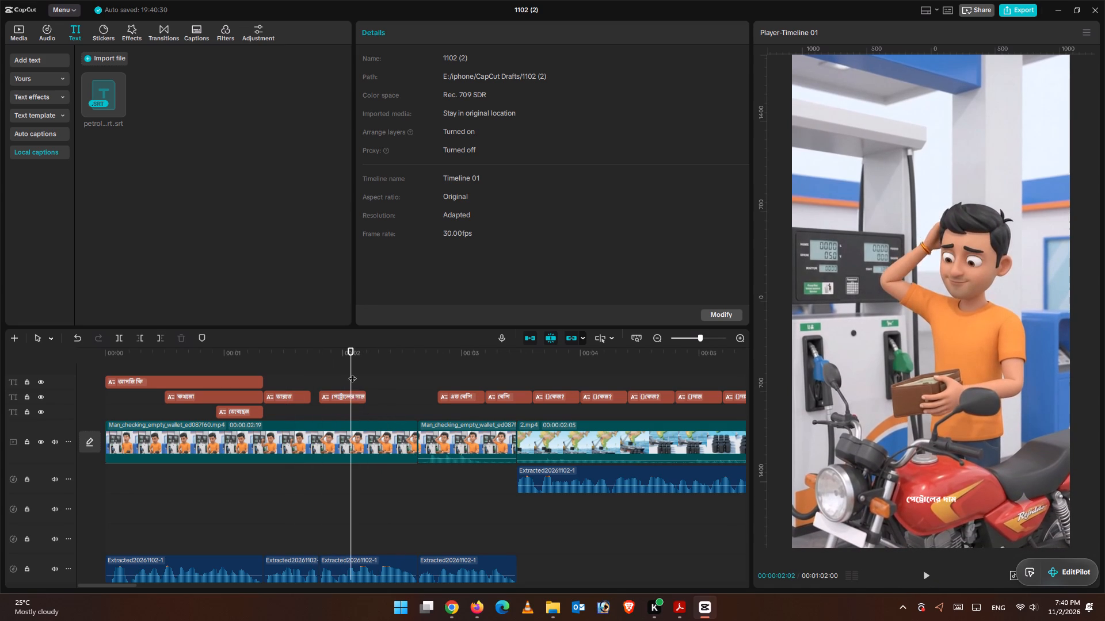
pyautogui.moveTo(352, 373); pyautogui.dragTo(274, 369)
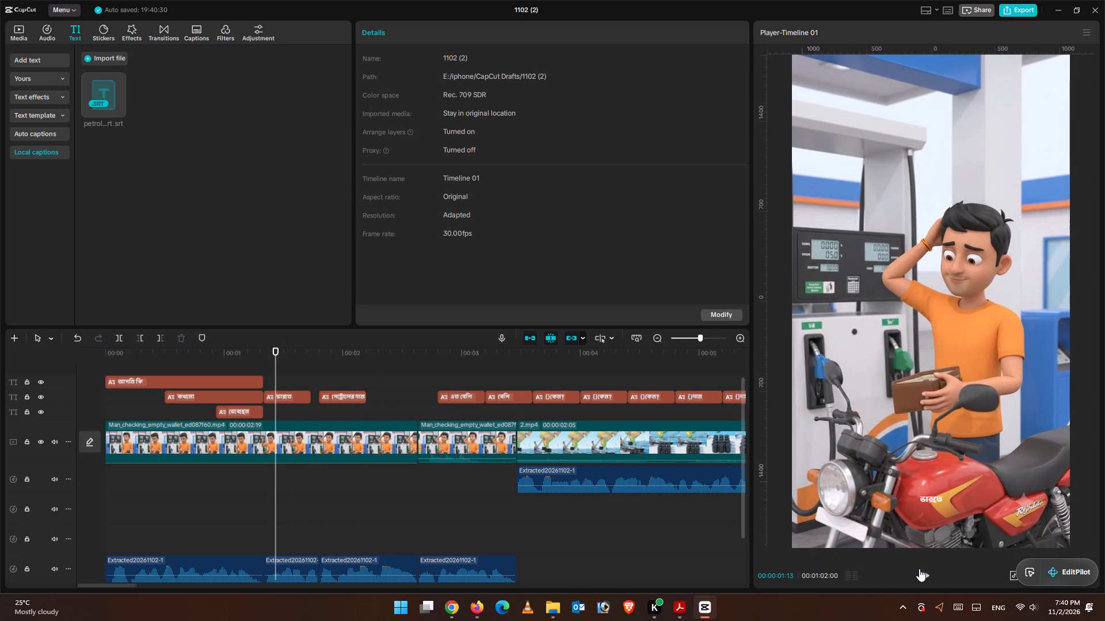
pyautogui.click(921, 569)
pyautogui.click(921, 568)
pyautogui.click(261, 362)
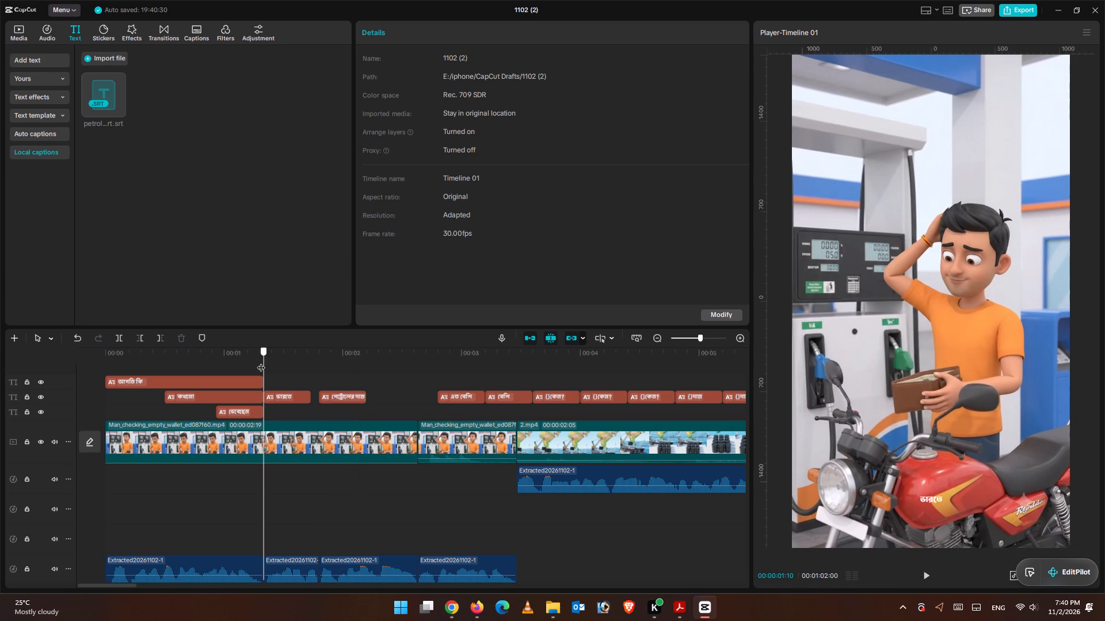
pyautogui.click(923, 574)
pyautogui.click(923, 572)
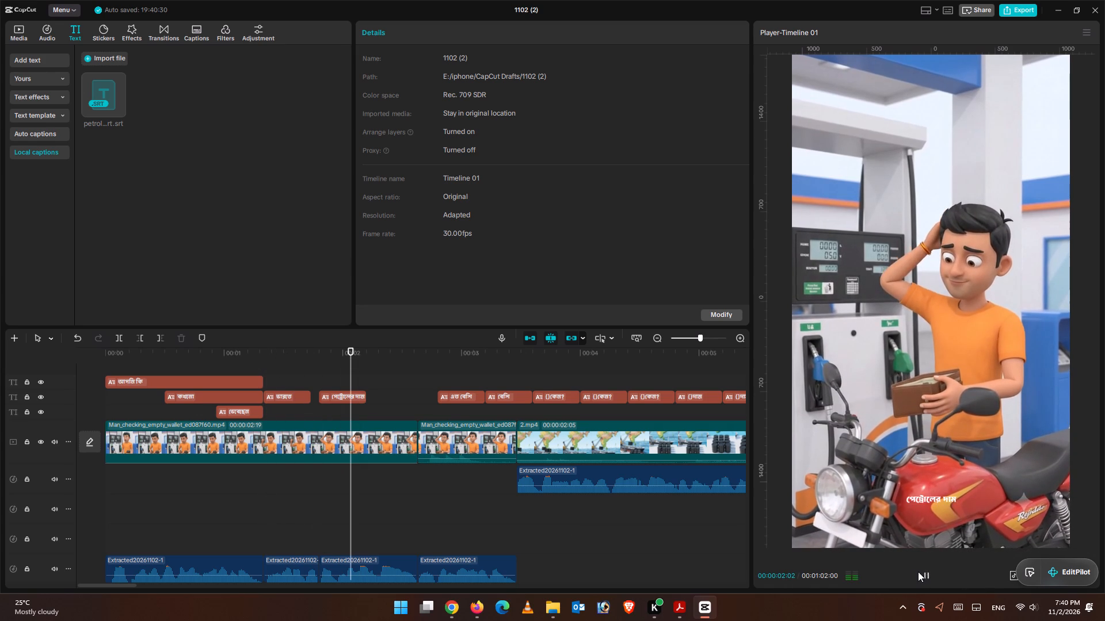
pyautogui.click(925, 573)
pyautogui.click(925, 573)
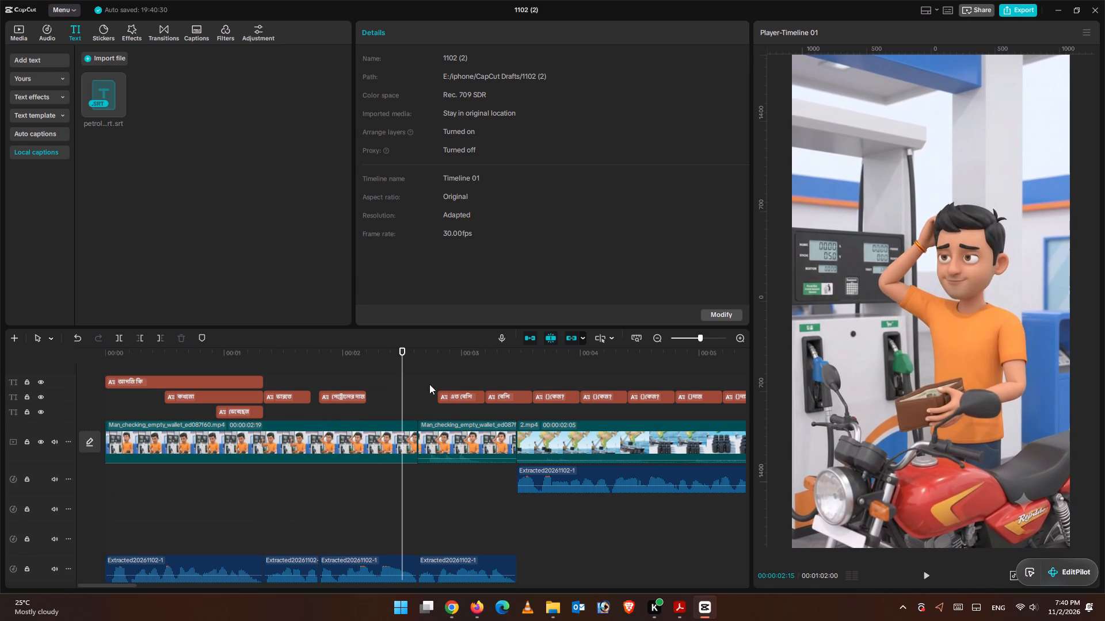
# Extend the পেট্রোলের দাম caption to about the end of the first video clip and split it at 00:00:02:09.
pyautogui.moveTo(402, 370); pyautogui.dragTo(380, 374)
pyautogui.click(364, 396)
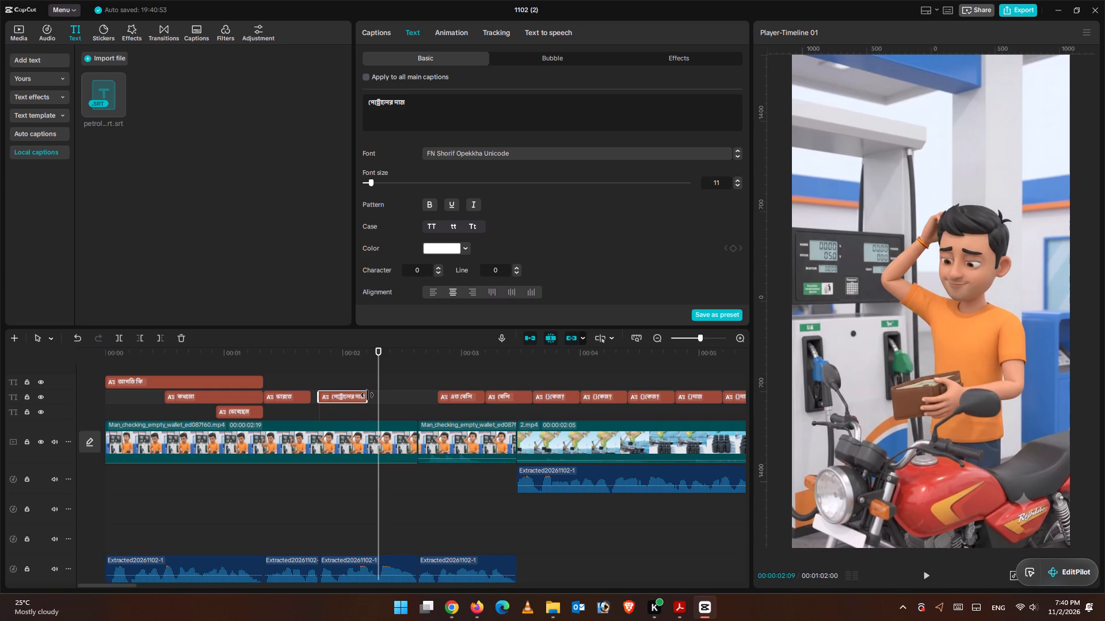
pyautogui.moveTo(368, 395); pyautogui.dragTo(421, 396)
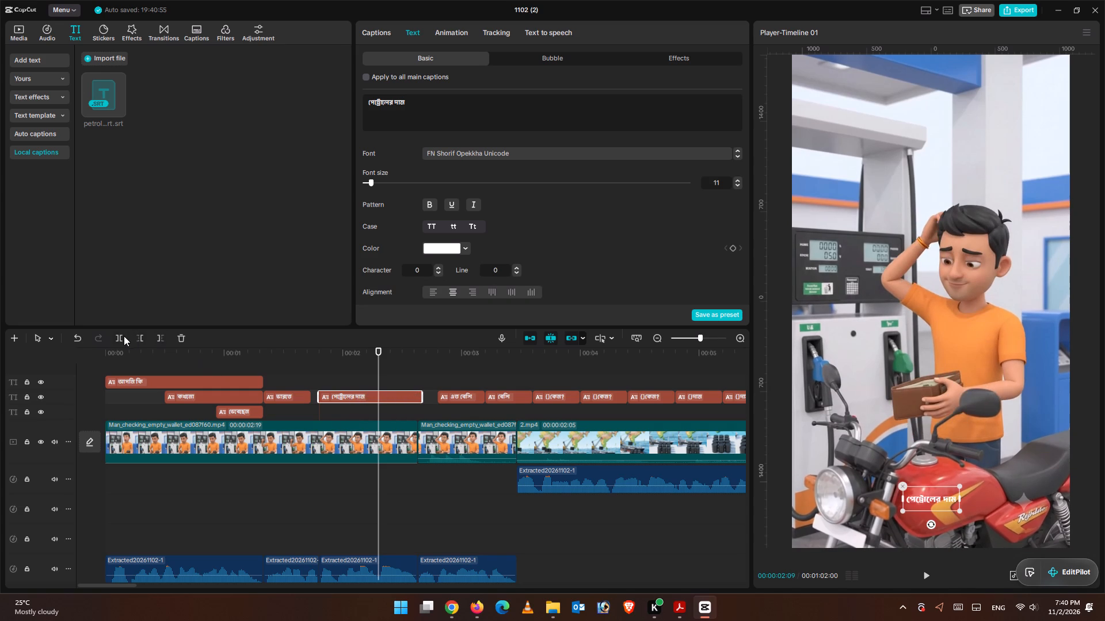
pyautogui.click(123, 335)
# Remove পেট্রোলের from the second half of the split caption, leaving only দাম.
pyautogui.click(391, 106)
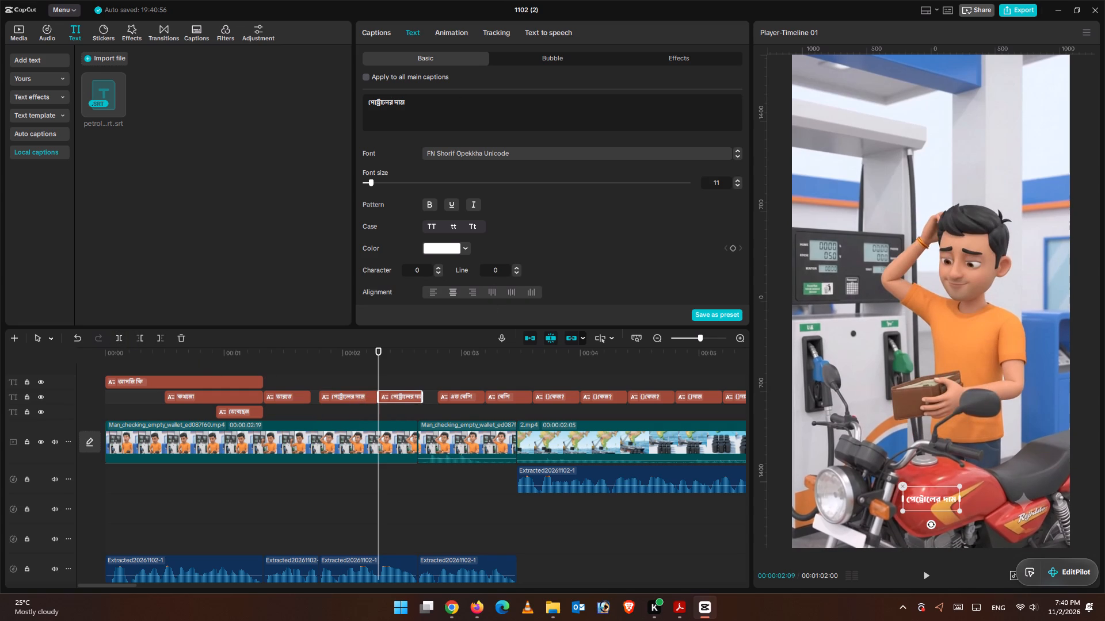
pyautogui.press('Right')
pyautogui.press('BackSpace')
pyautogui.press('BackSpace')
pyautogui.press('BackSpace')
pyautogui.press('BackSpace')
pyautogui.press('BackSpace')
pyautogui.press('BackSpace')
pyautogui.press('BackSpace')
pyautogui.press('BackSpace')
pyautogui.press('BackSpace')
pyautogui.press('BackSpace')
pyautogui.press('BackSpace')
pyautogui.press('BackSpace')
pyautogui.press('BackSpace')
pyautogui.press('BackSpace')
pyautogui.press('BackSpace')
pyautogui.press('BackSpace')
pyautogui.press('BackSpace')
pyautogui.press('BackSpace')
pyautogui.press('BackSpace')
pyautogui.press('BackSpace')
pyautogui.press('BackSpace')
pyautogui.press('BackSpace')
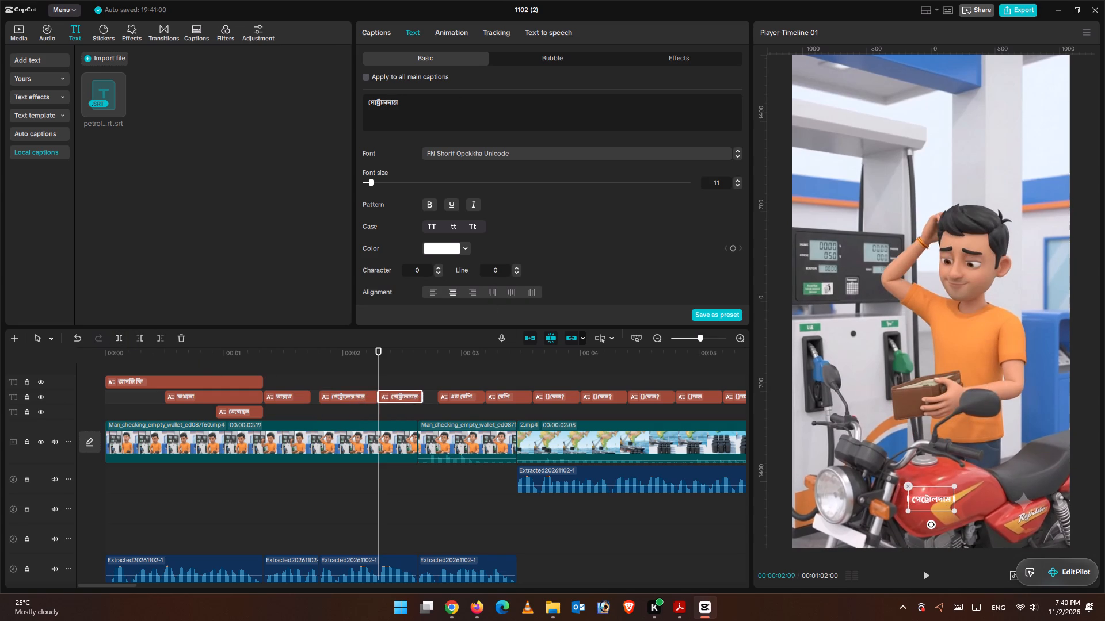
# Remove দাম from the first half of the split caption, leaving only পেট্রোলের.
pyautogui.click(353, 393)
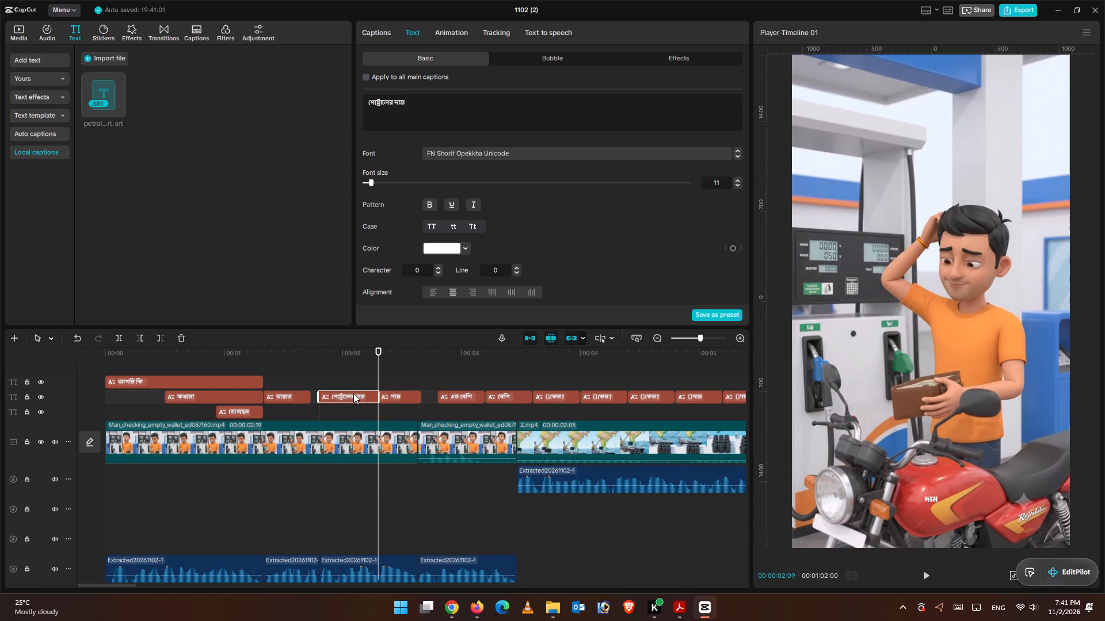
pyautogui.click(424, 97)
pyautogui.click(432, 103)
pyautogui.press('BackSpace')
pyautogui.press('BackSpace')
pyautogui.press('BackSpace')
pyautogui.press('BackSpace')
# Move the ভারতে caption to the top caption track after আপনি কি and extend it to the end of the দাম caption.
pyautogui.click(294, 393)
pyautogui.moveTo(293, 396); pyautogui.dragTo(293, 388)
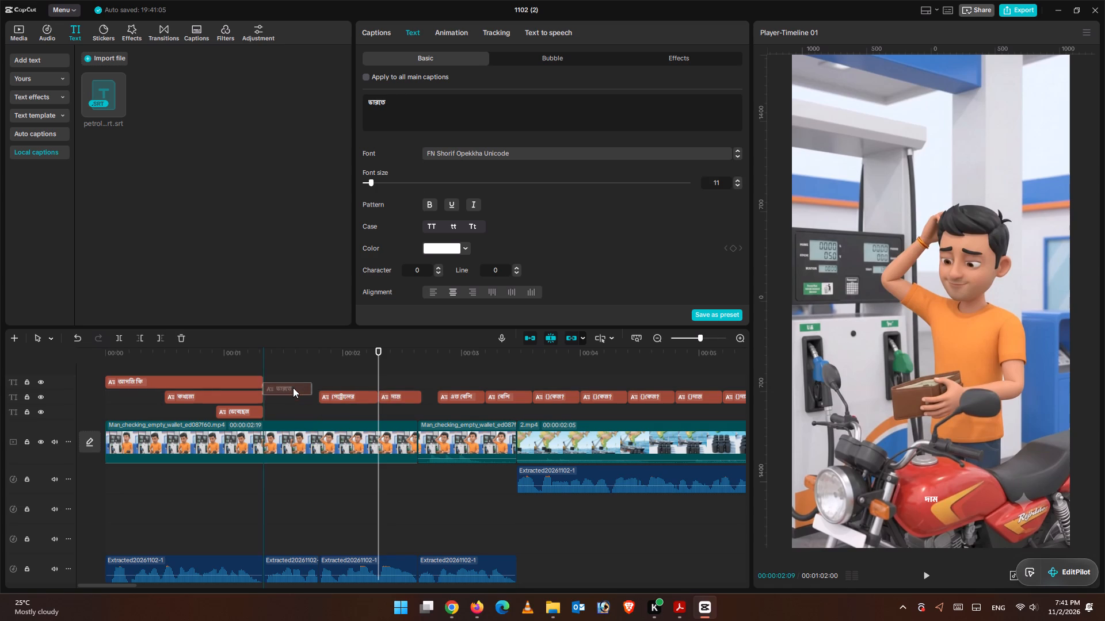
pyautogui.moveTo(293, 388); pyautogui.dragTo(293, 384)
pyautogui.moveTo(312, 379); pyautogui.dragTo(360, 376)
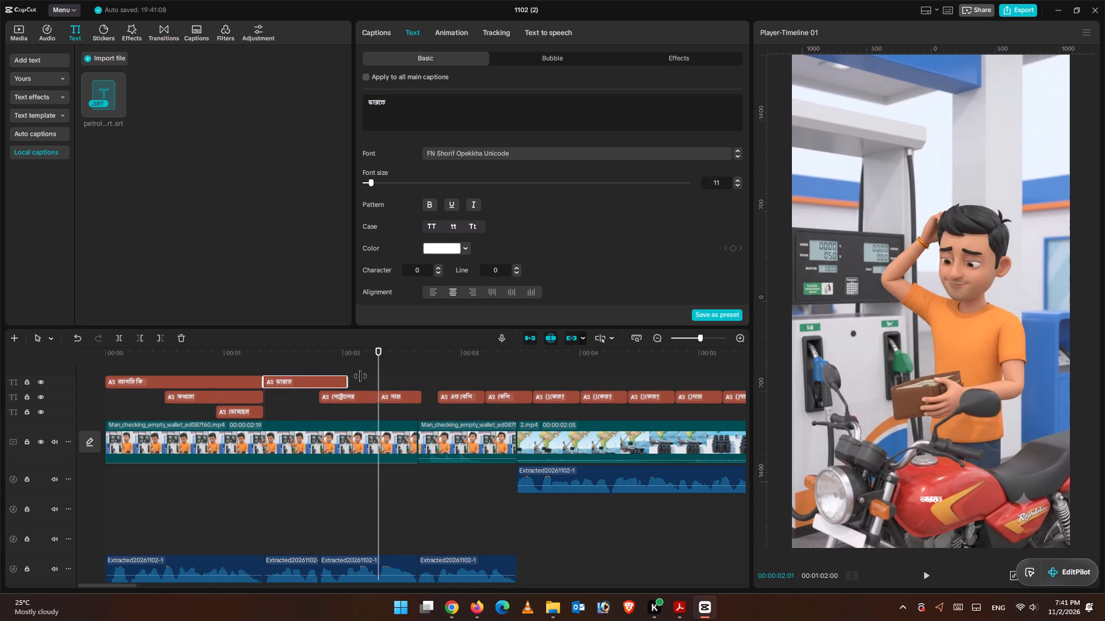
pyautogui.moveTo(360, 376); pyautogui.dragTo(418, 375)
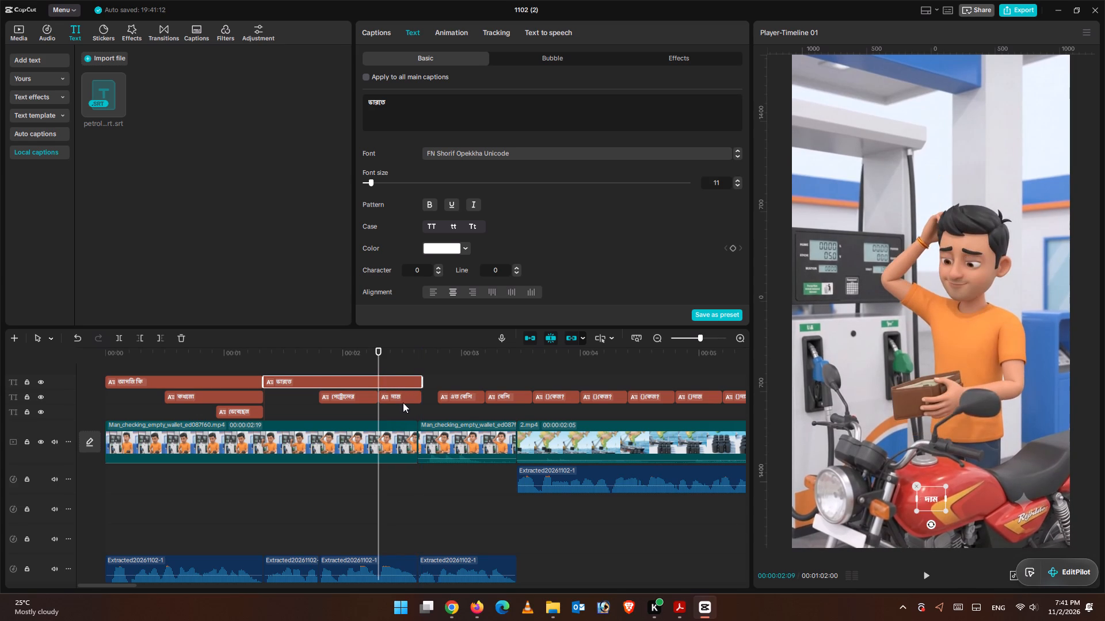
# Move the দাম caption down to the third caption track and extend পেট্রোলের above it to the same end point.
pyautogui.moveTo(400, 394); pyautogui.dragTo(401, 410)
pyautogui.click(372, 396)
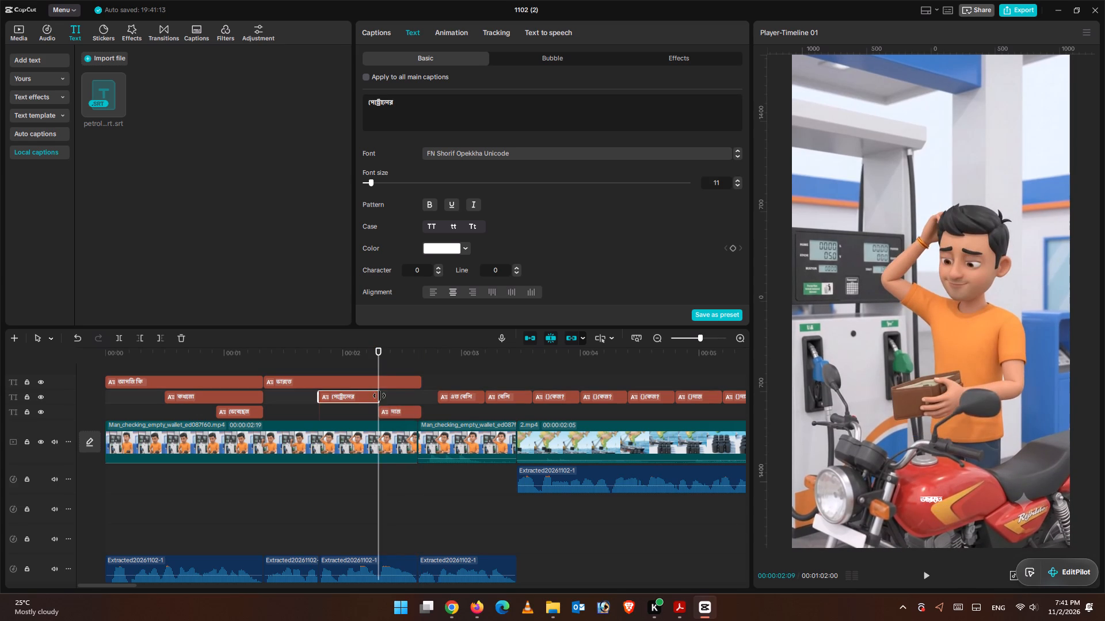
pyautogui.moveTo(379, 396); pyautogui.dragTo(420, 396)
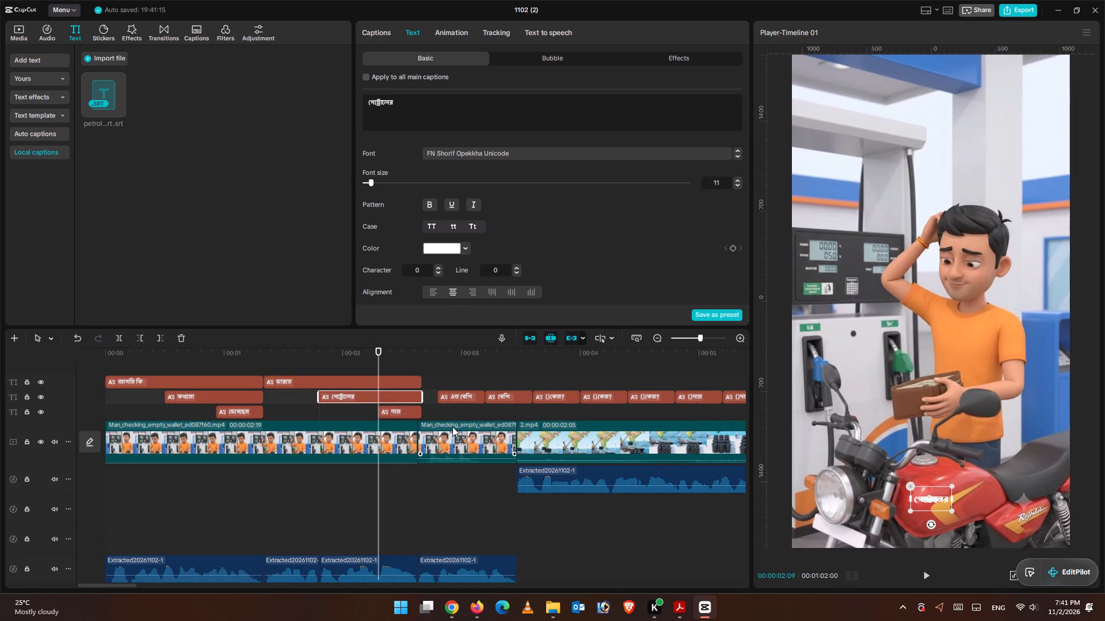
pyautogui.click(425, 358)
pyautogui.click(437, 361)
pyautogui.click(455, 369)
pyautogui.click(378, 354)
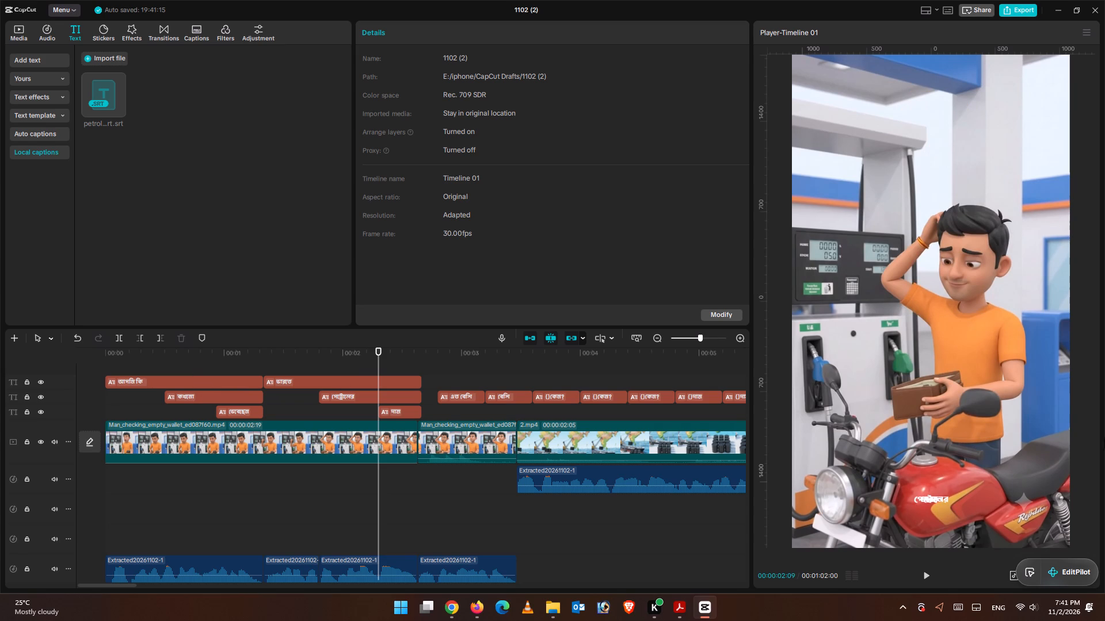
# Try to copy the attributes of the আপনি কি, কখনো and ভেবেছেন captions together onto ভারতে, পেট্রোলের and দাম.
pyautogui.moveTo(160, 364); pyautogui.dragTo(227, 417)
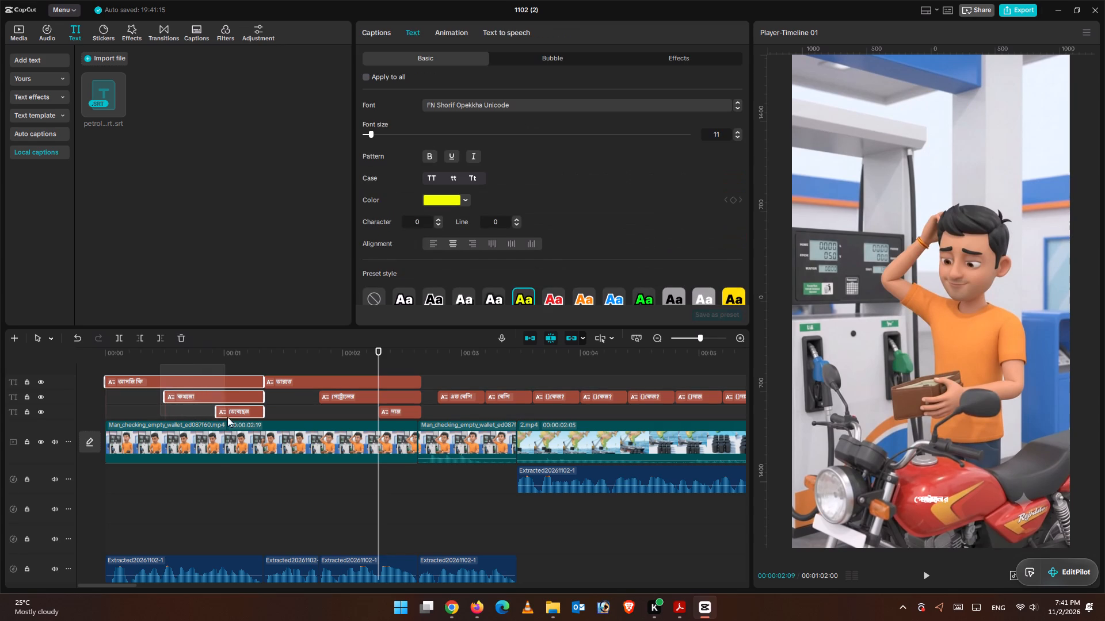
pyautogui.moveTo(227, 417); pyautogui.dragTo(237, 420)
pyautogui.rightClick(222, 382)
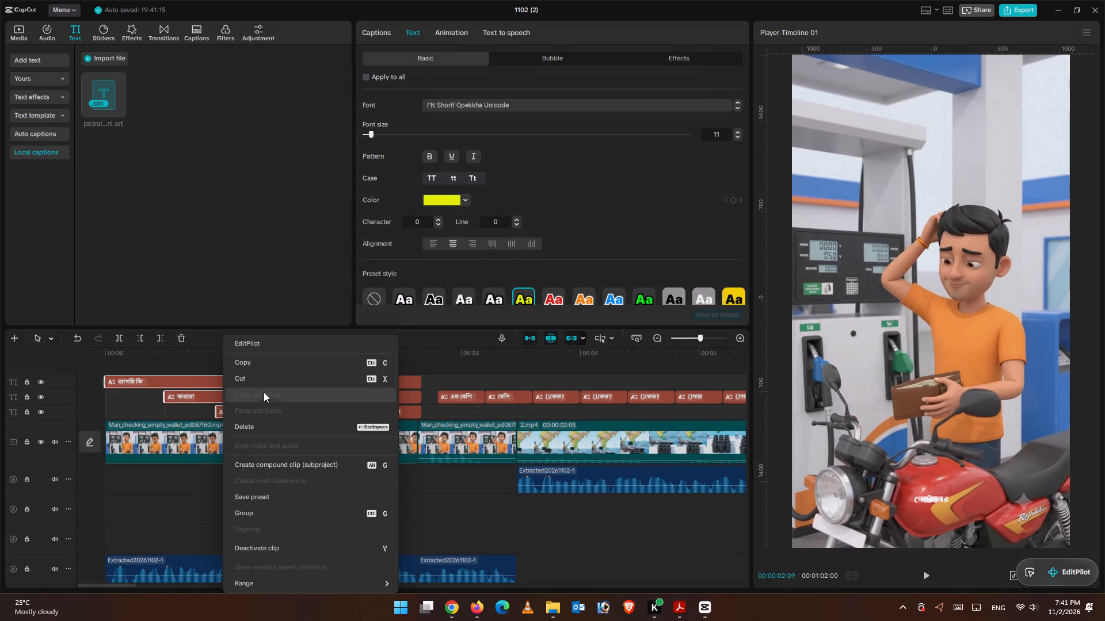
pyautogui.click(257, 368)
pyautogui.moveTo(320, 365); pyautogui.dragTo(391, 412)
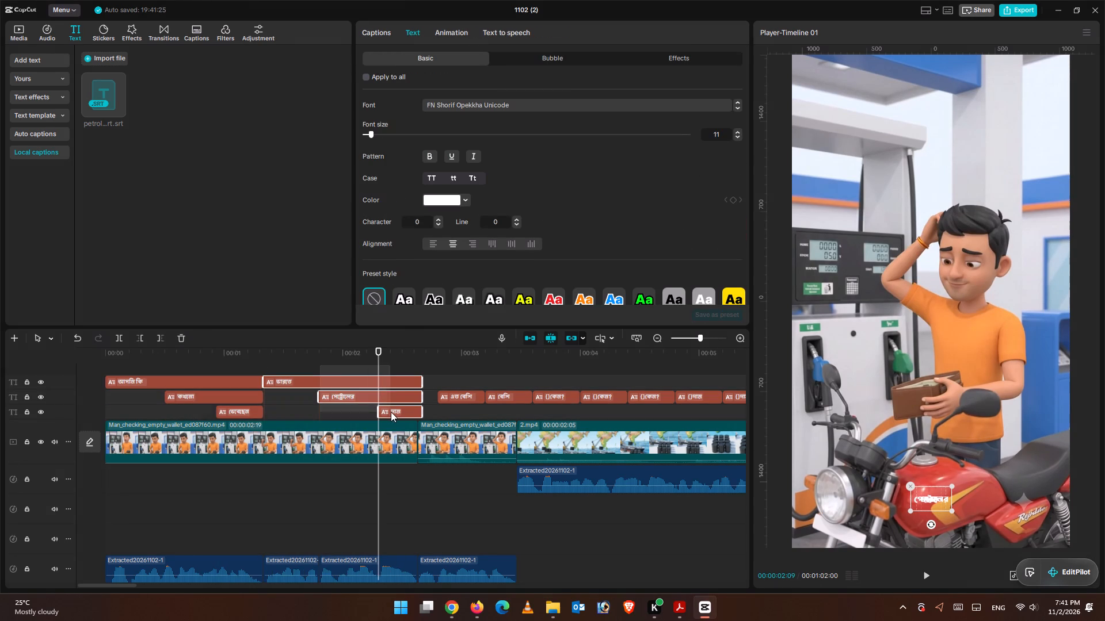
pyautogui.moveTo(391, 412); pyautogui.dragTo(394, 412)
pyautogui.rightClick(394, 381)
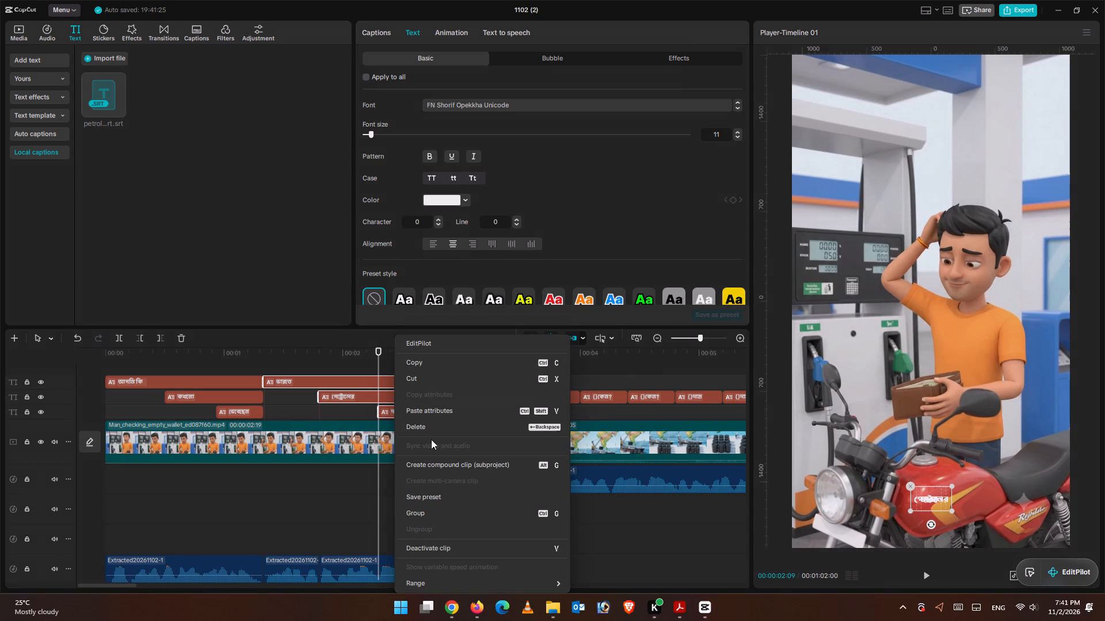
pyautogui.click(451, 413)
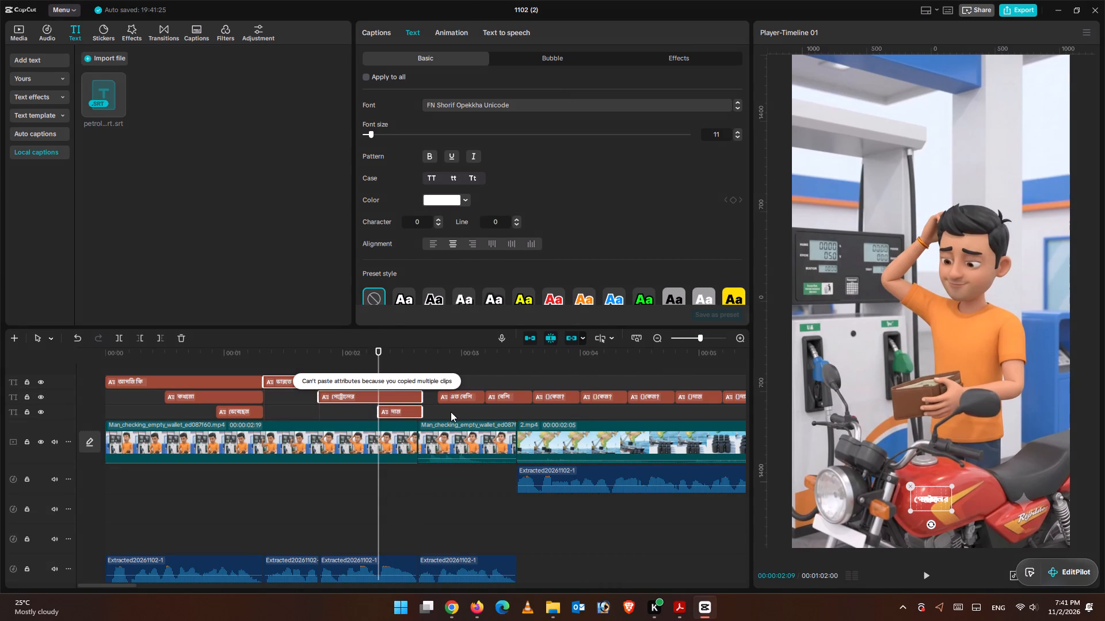
# Paste the আপনি কি caption's attributes onto ভারতে, including basic text style, location size, blend, stroke and shadow.
pyautogui.click(247, 359)
pyautogui.click(230, 382)
pyautogui.rightClick(230, 382)
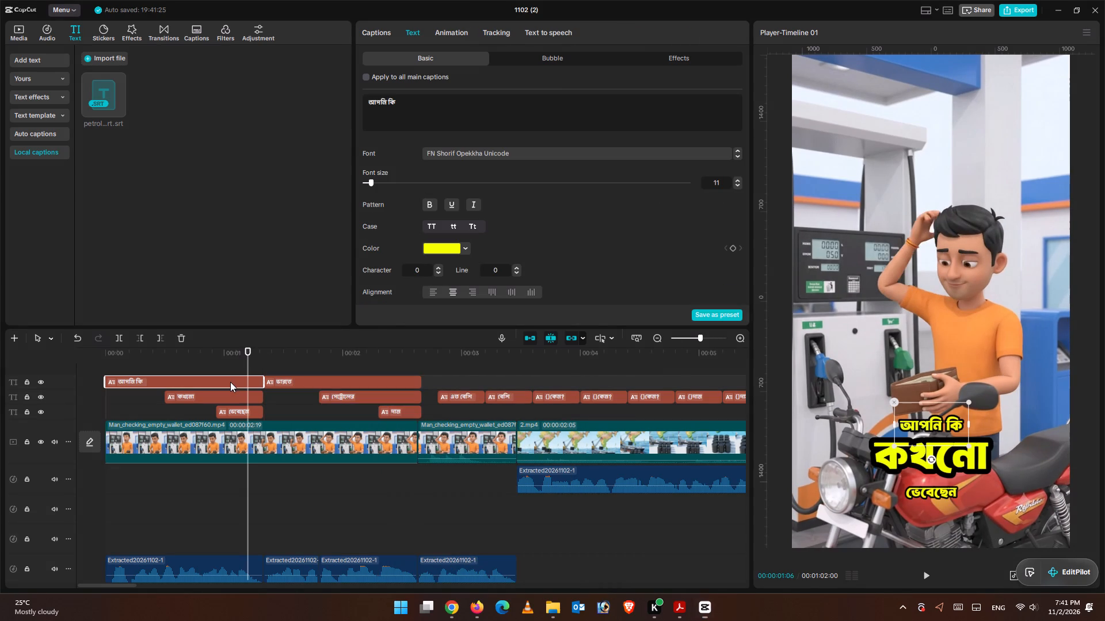
pyautogui.click(262, 363)
pyautogui.click(313, 384)
pyautogui.rightClick(313, 384)
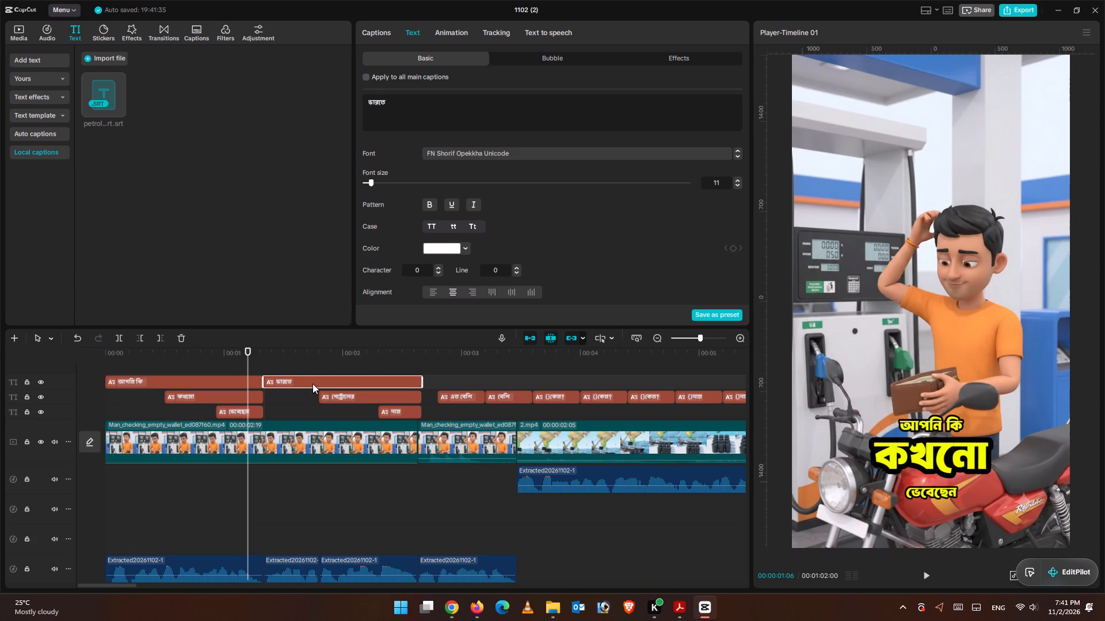
pyautogui.click(368, 411)
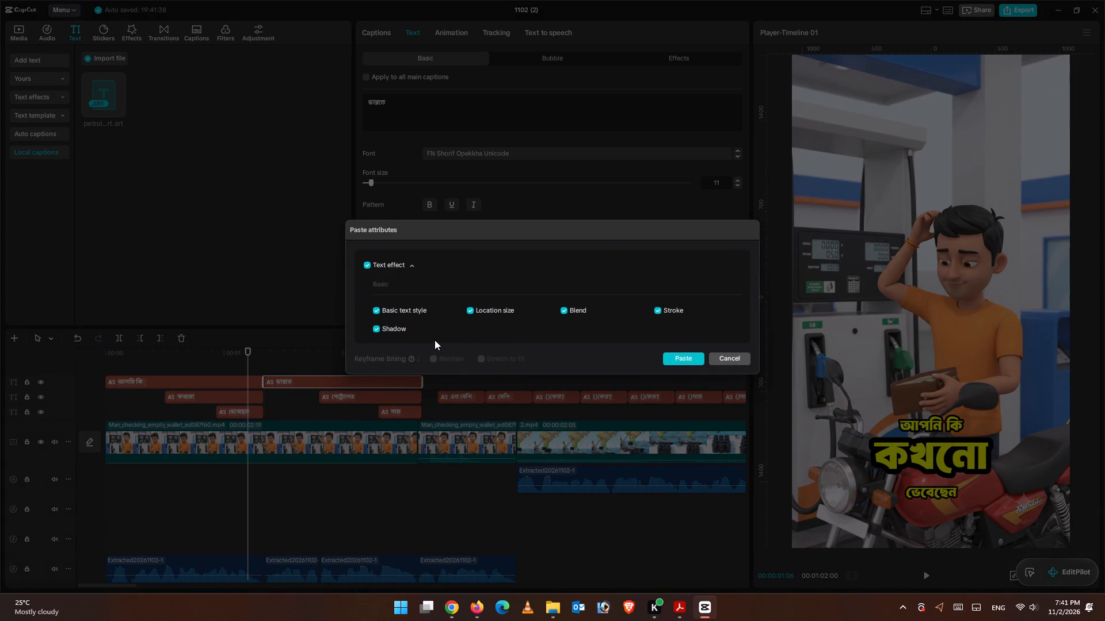
pyautogui.scroll(-2, 623, 325)
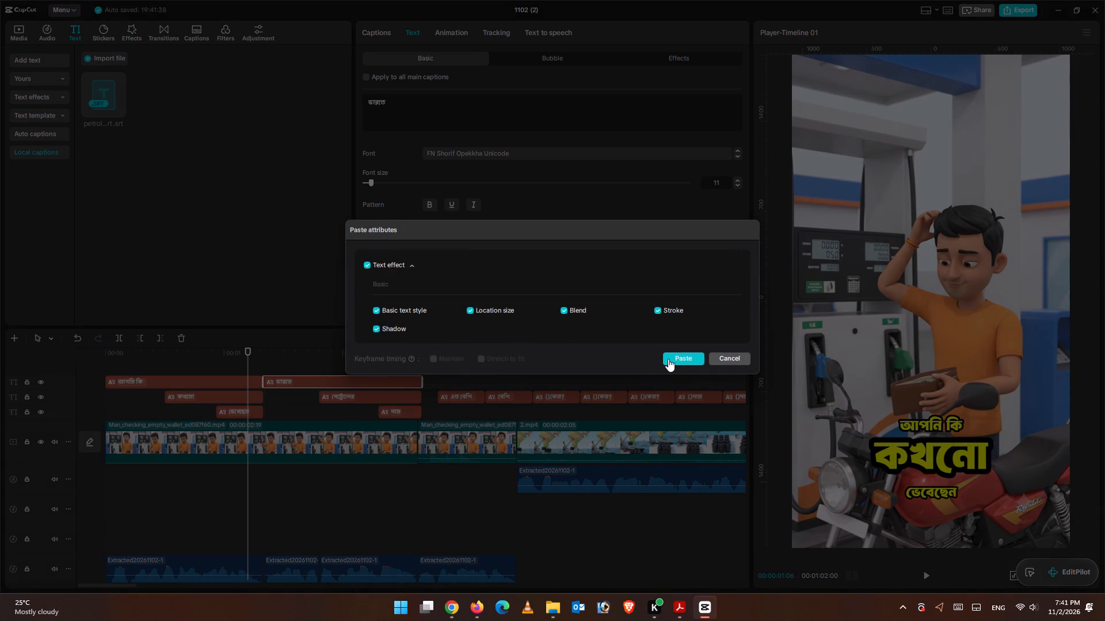
pyautogui.click(680, 357)
# Paste the কখনো caption's attributes onto পেট্রোলের, including basic text style, location size, blend and stroke.
pyautogui.click(322, 364)
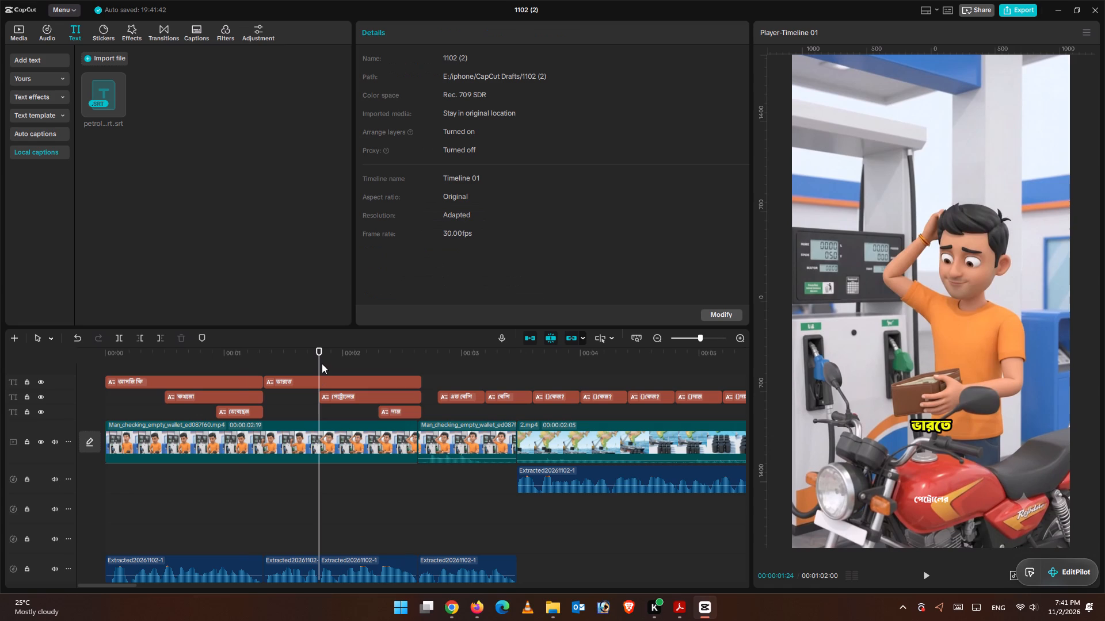
pyautogui.moveTo(321, 362); pyautogui.dragTo(363, 358)
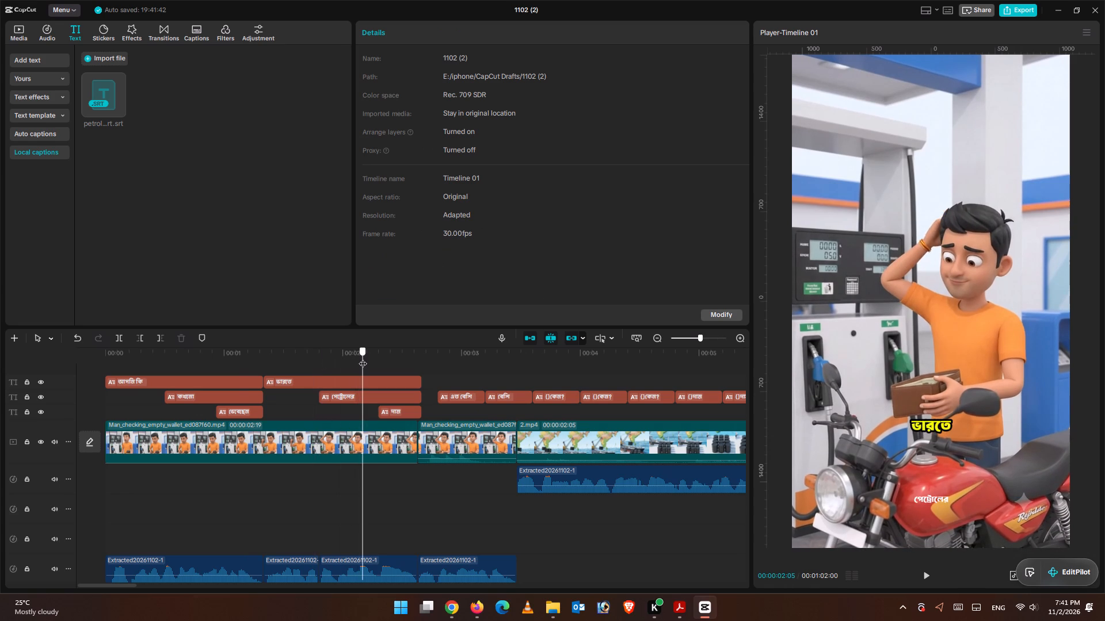
pyautogui.moveTo(363, 358); pyautogui.dragTo(285, 362)
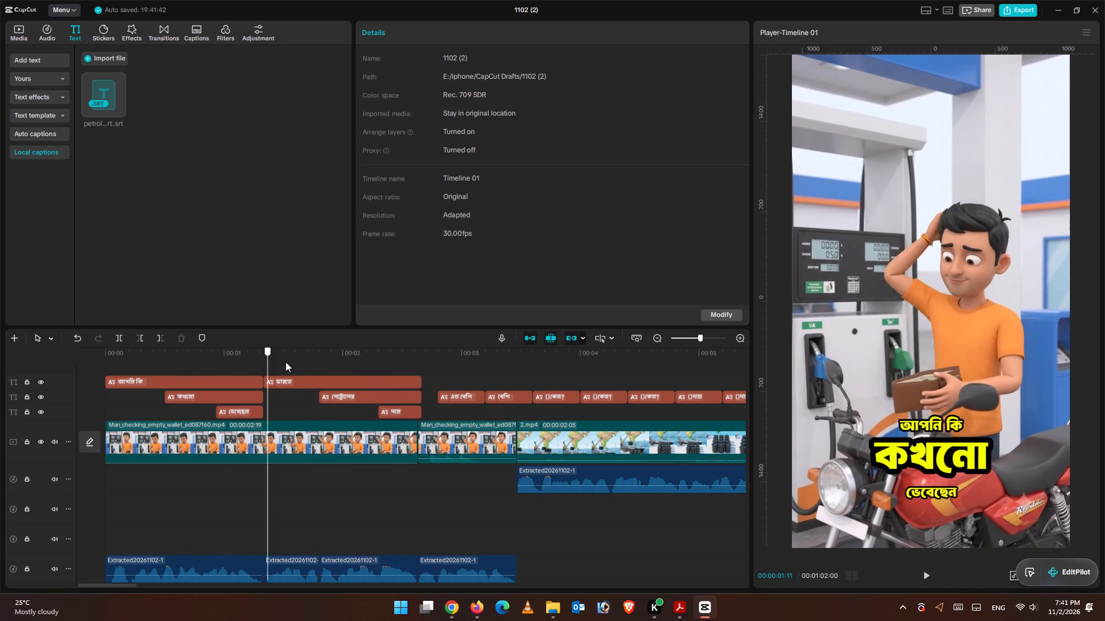
pyautogui.moveTo(285, 362); pyautogui.dragTo(287, 352)
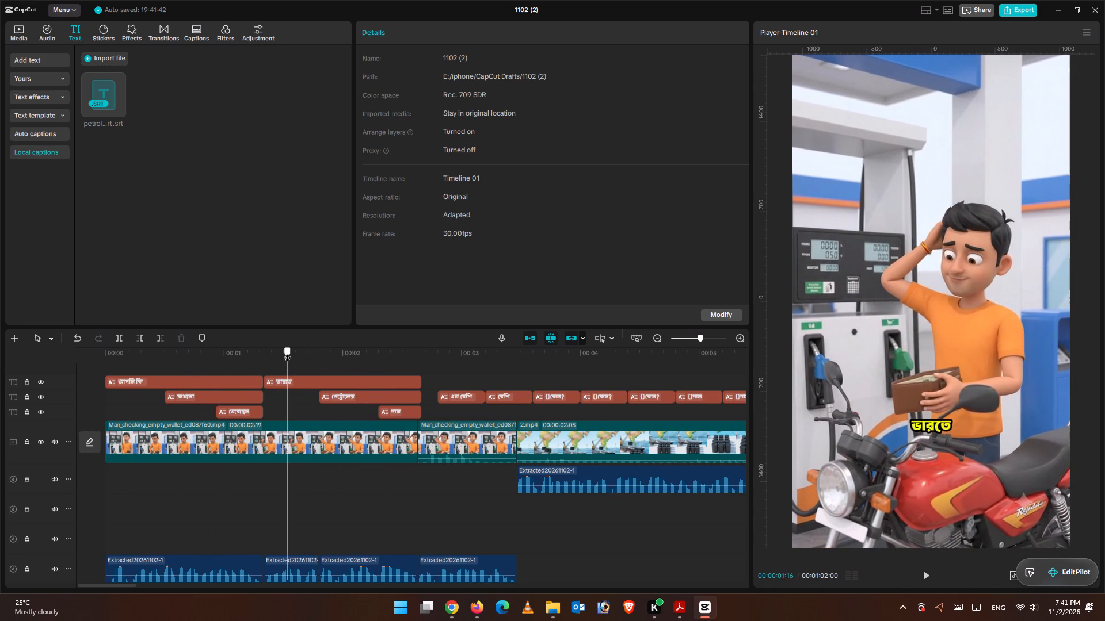
pyautogui.moveTo(287, 352); pyautogui.dragTo(234, 346)
pyautogui.click(226, 393)
pyautogui.rightClick(226, 393)
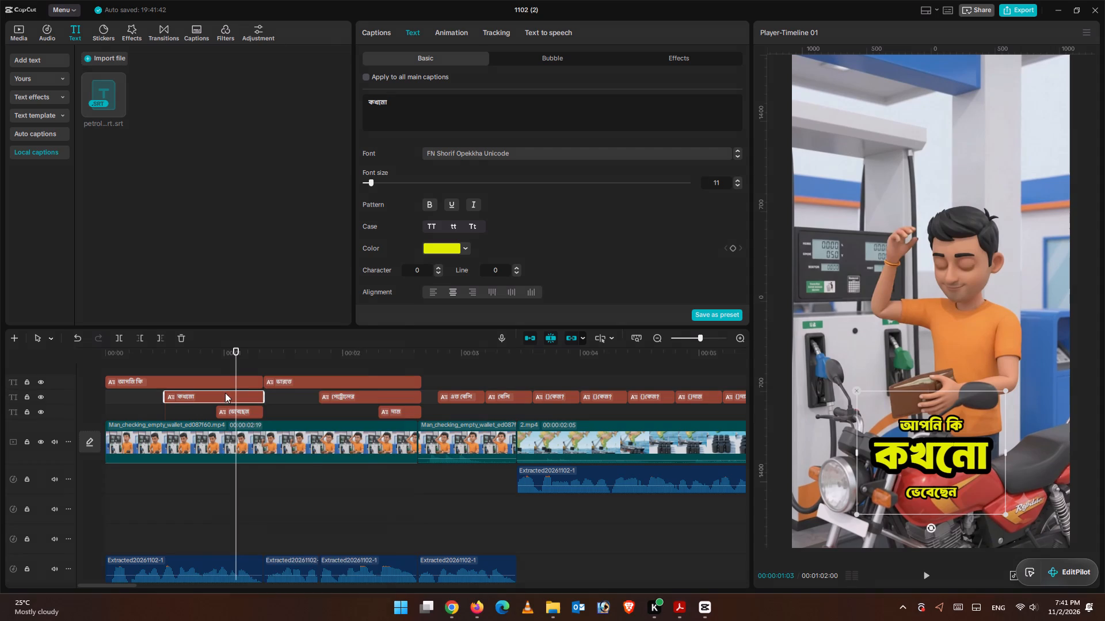
pyautogui.click(249, 365)
pyautogui.click(368, 399)
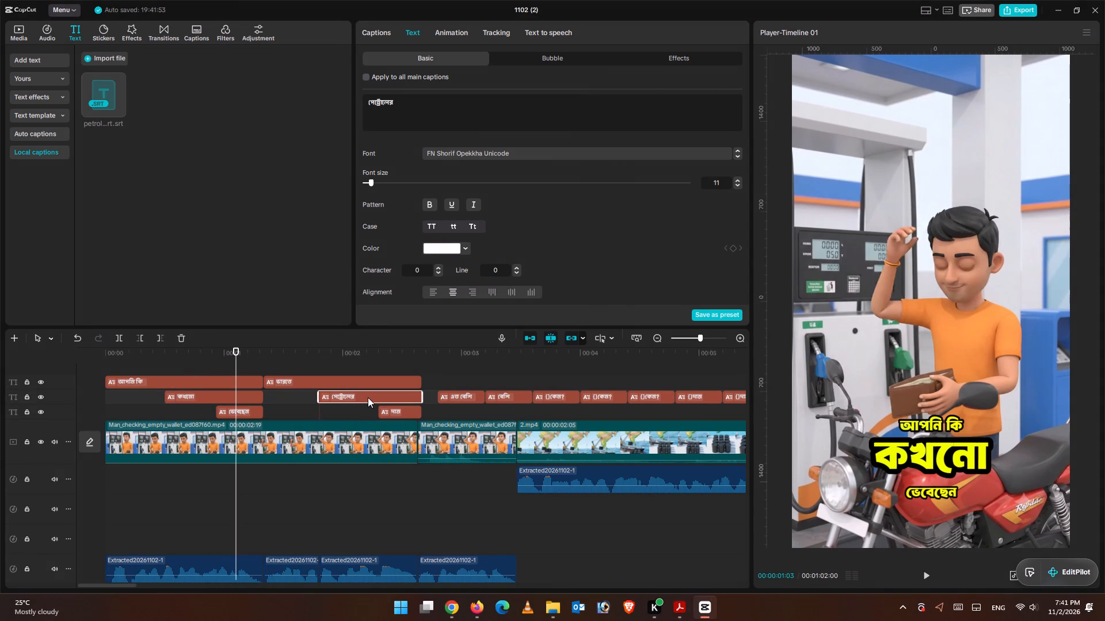
pyautogui.rightClick(368, 397)
pyautogui.click(405, 406)
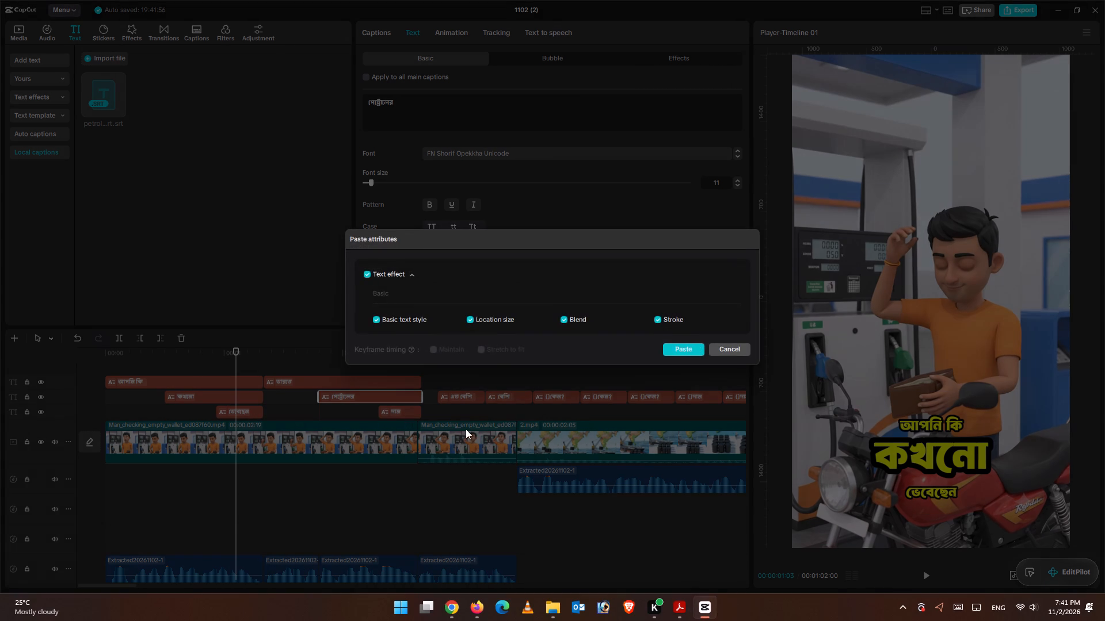
pyautogui.click(688, 353)
# Copy the ভেবেছেন caption's attributes and paste them onto the দাম caption on the third caption track.
pyautogui.click(235, 411)
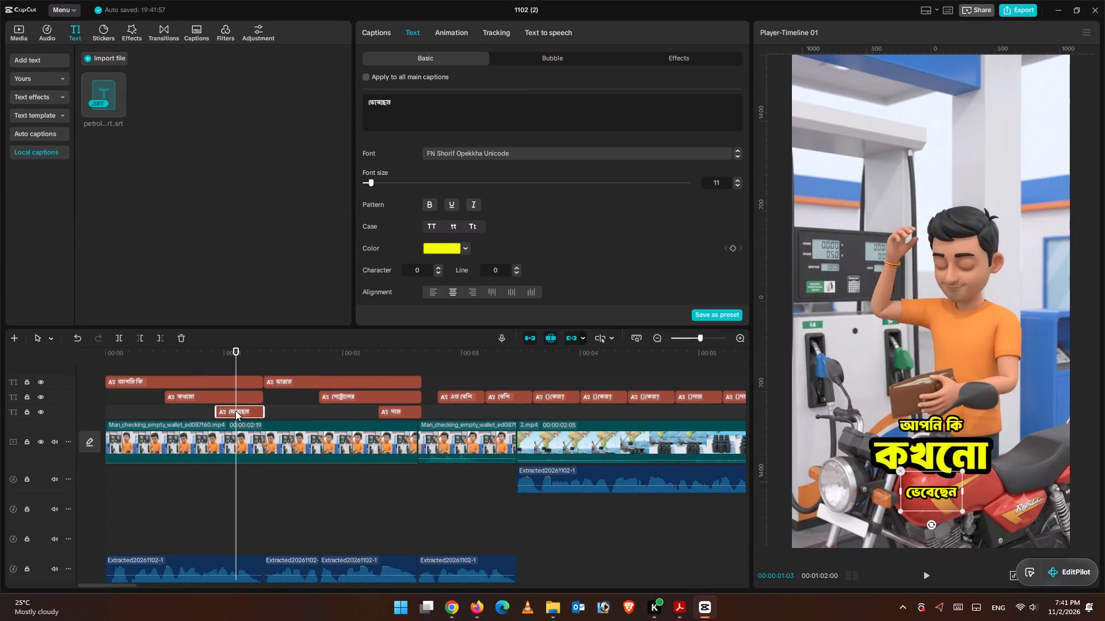
pyautogui.rightClick(235, 410)
pyautogui.click(261, 366)
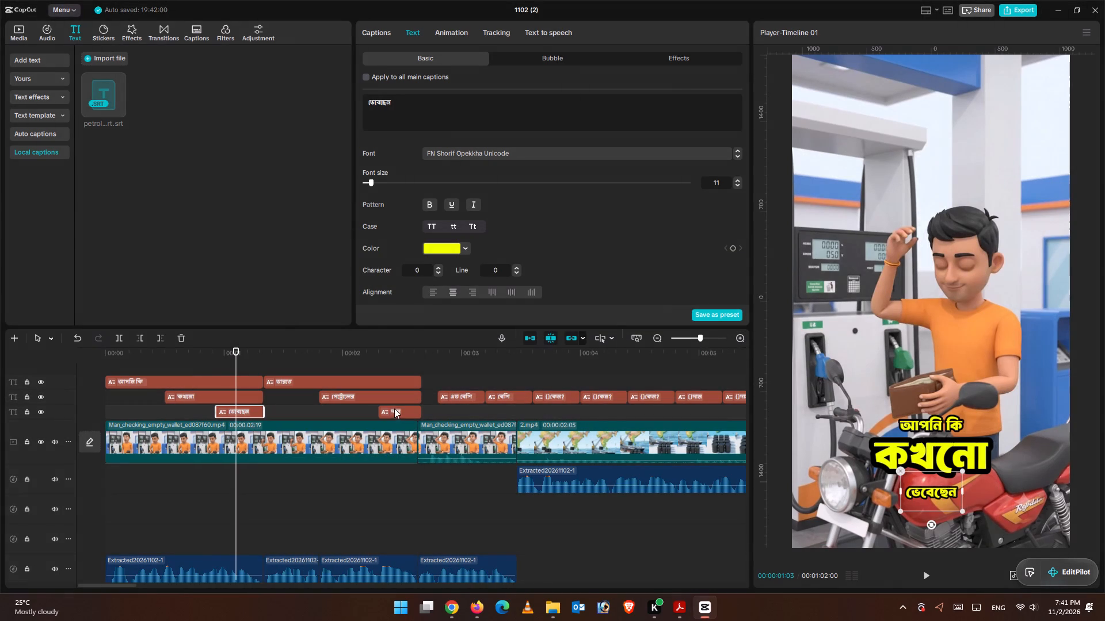
pyautogui.rightClick(401, 410)
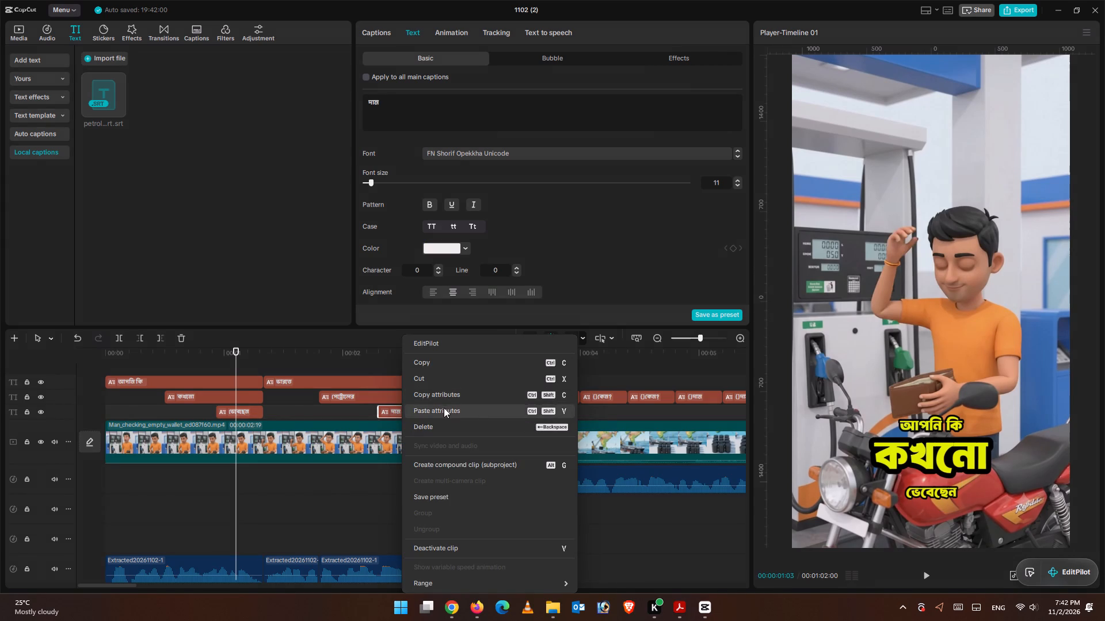
pyautogui.click(444, 408)
pyautogui.click(674, 360)
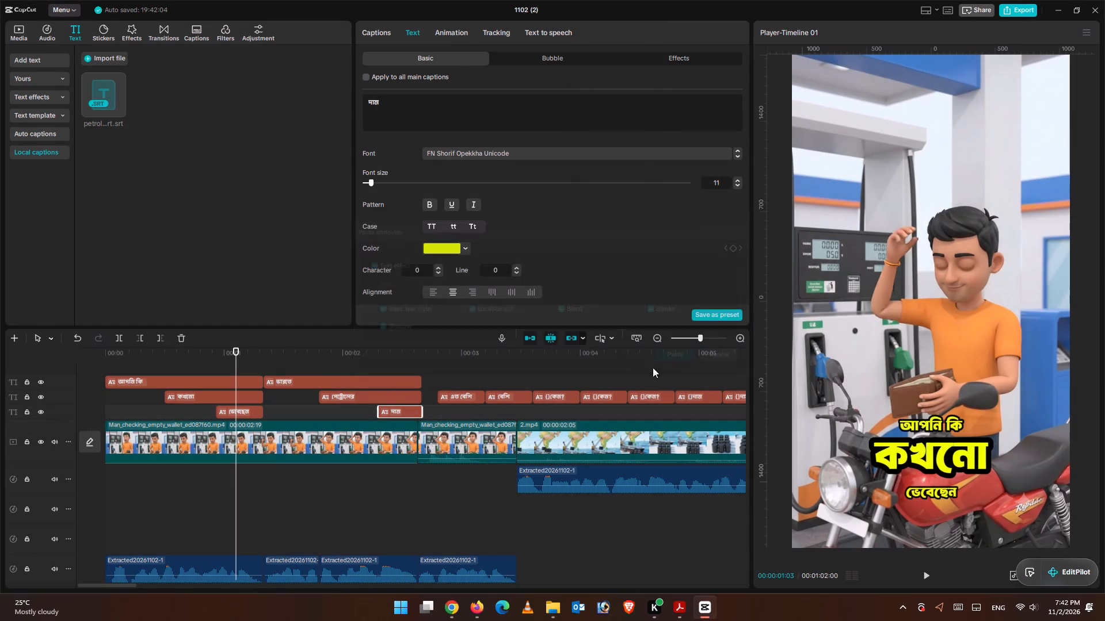
# Shift the আপনি কি caption in the video frame so it lines up with the left edge of কখনো.
pyautogui.click(352, 365)
pyautogui.moveTo(352, 365); pyautogui.dragTo(386, 366)
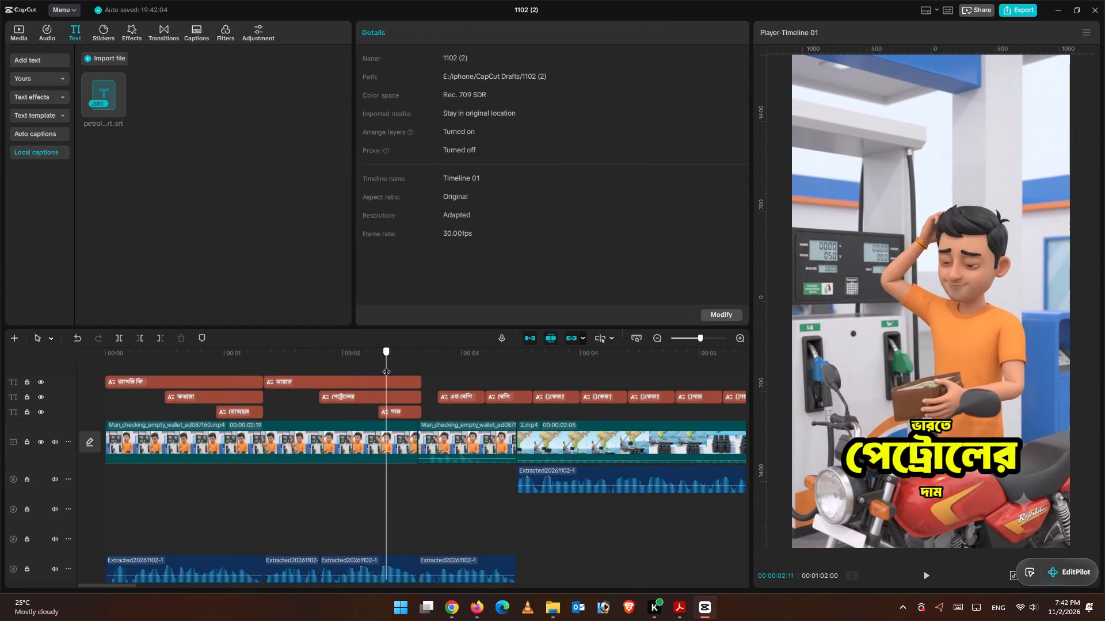
pyautogui.moveTo(386, 366); pyautogui.dragTo(388, 366)
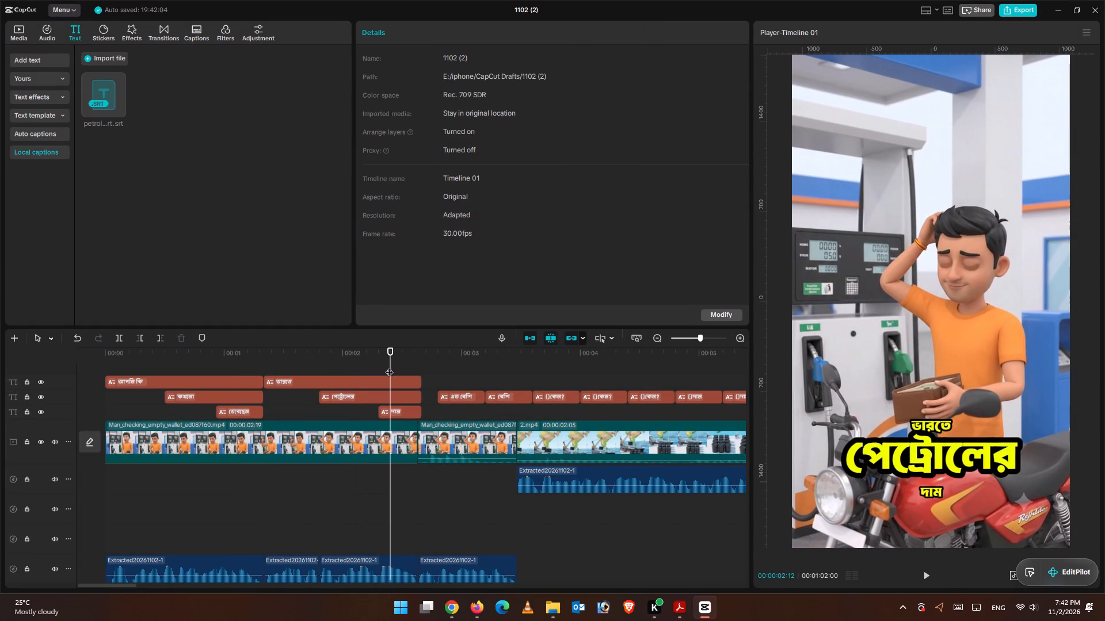
pyautogui.click(195, 369)
pyautogui.moveTo(195, 369); pyautogui.dragTo(169, 366)
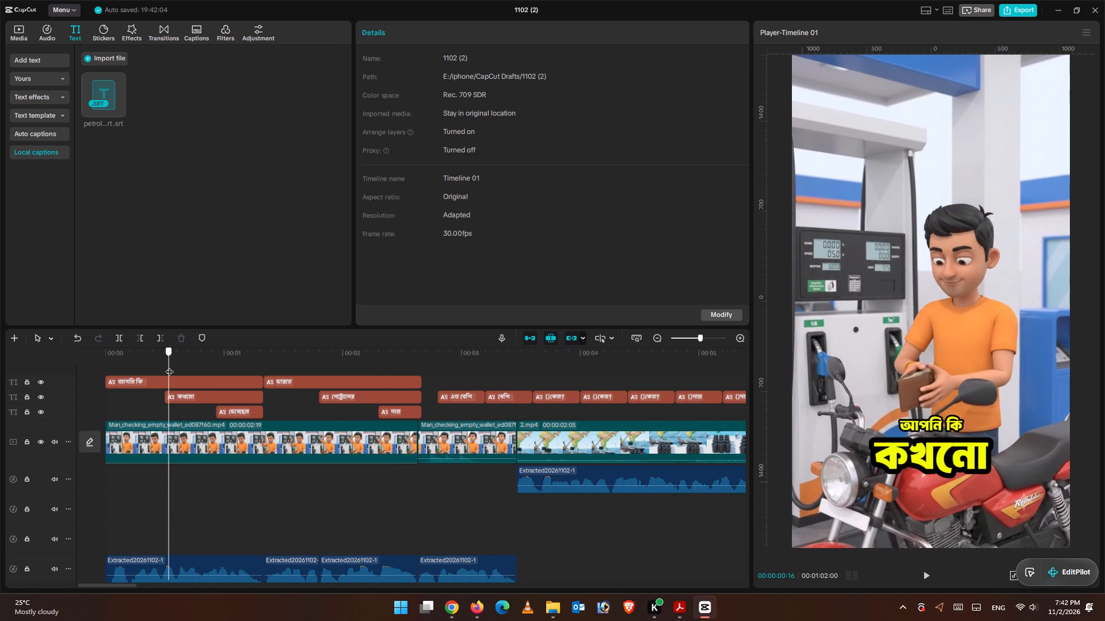
pyautogui.moveTo(169, 366); pyautogui.dragTo(169, 366)
pyautogui.click(170, 383)
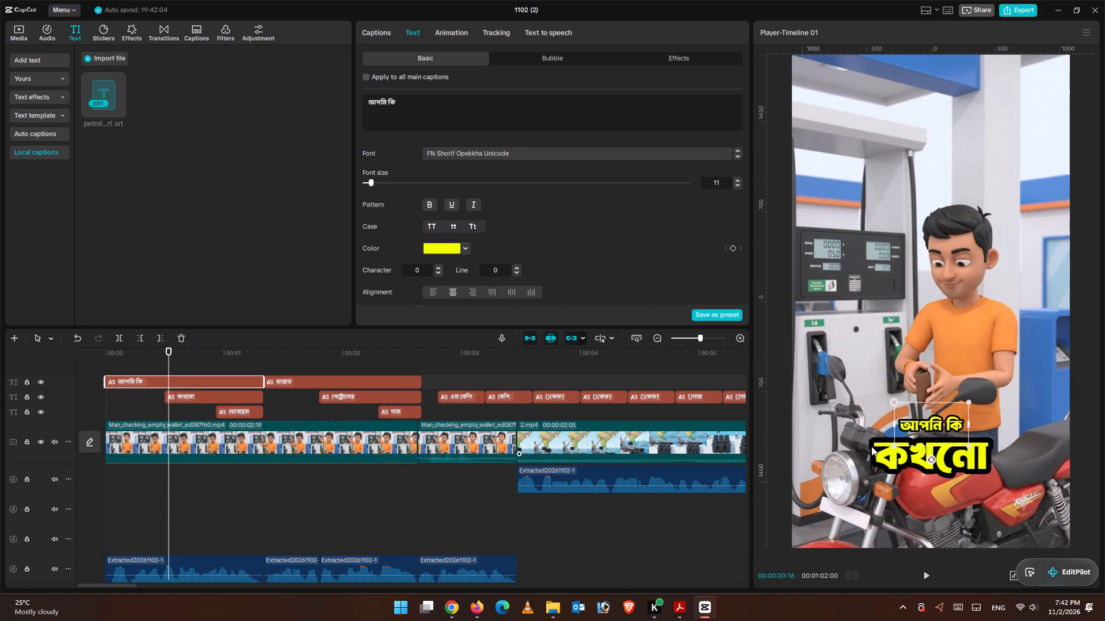
pyautogui.moveTo(933, 423); pyautogui.dragTo(891, 423)
pyautogui.moveTo(942, 424); pyautogui.dragTo(919, 423)
pyautogui.click(928, 420)
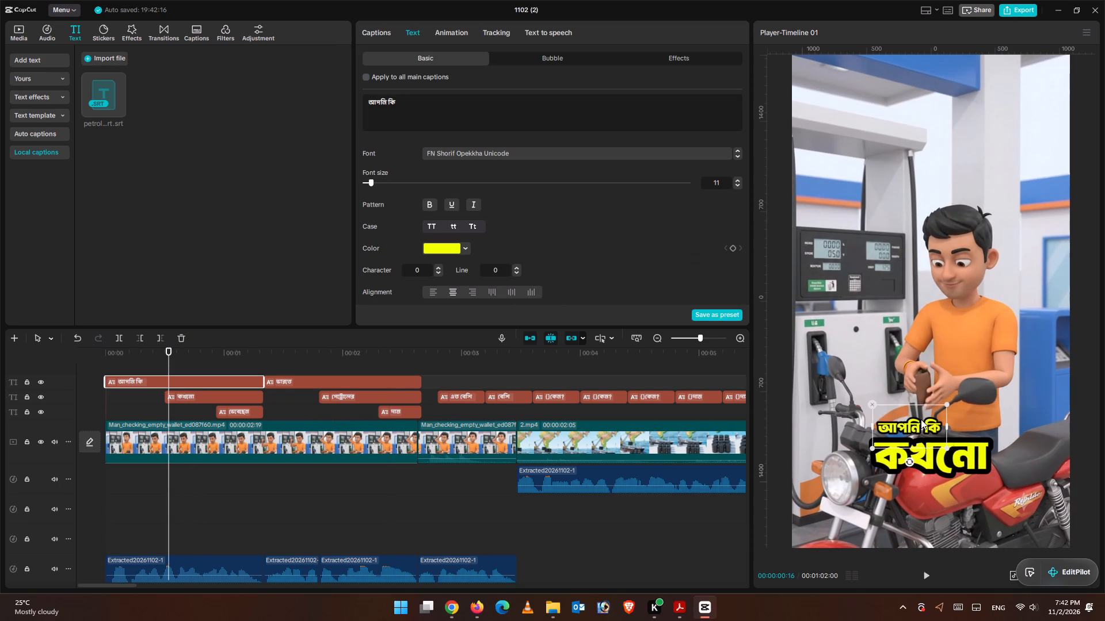
pyautogui.moveTo(921, 420); pyautogui.dragTo(915, 420)
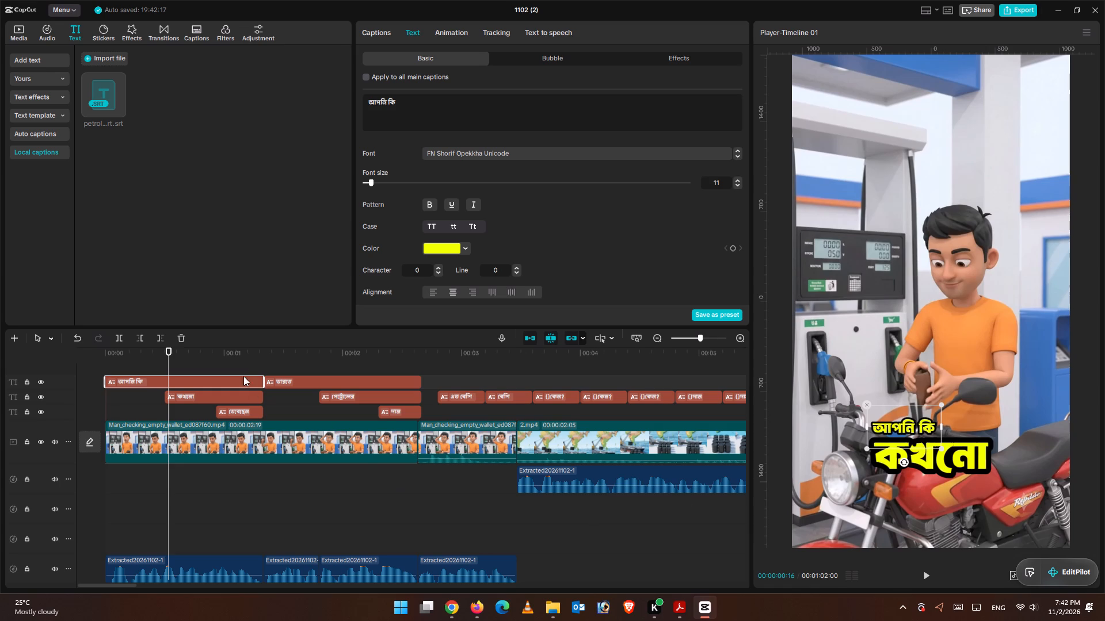
# Move the ভেবেছেন caption in the frame to sit close beneath the right end of কখনো.
pyautogui.click(241, 363)
pyautogui.click(248, 412)
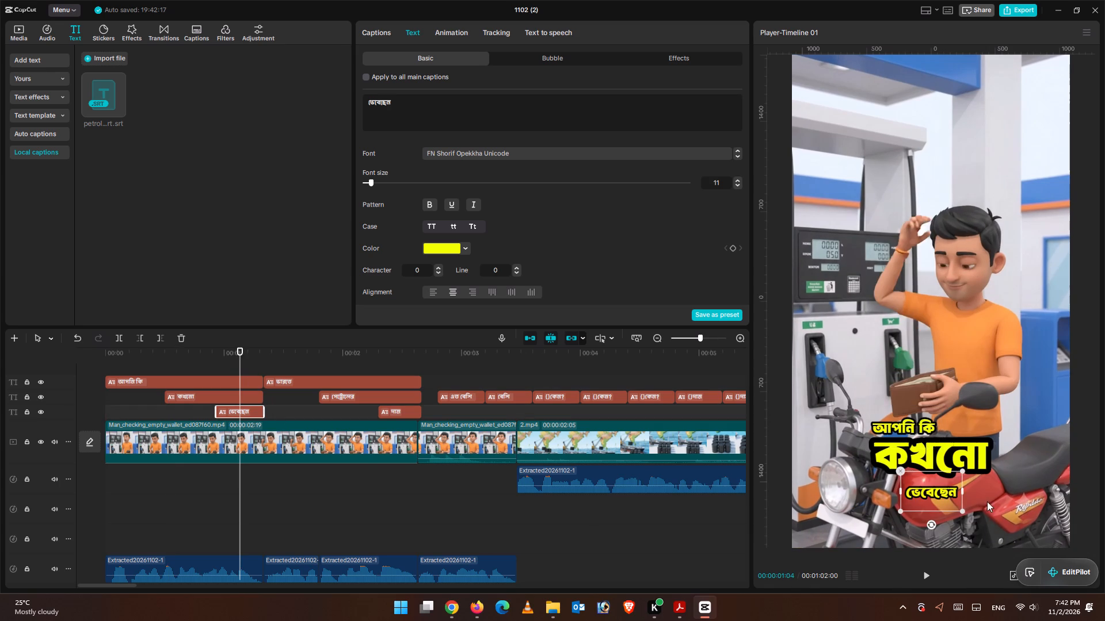
pyautogui.moveTo(927, 488); pyautogui.dragTo(959, 485)
pyautogui.moveTo(959, 486); pyautogui.dragTo(958, 481)
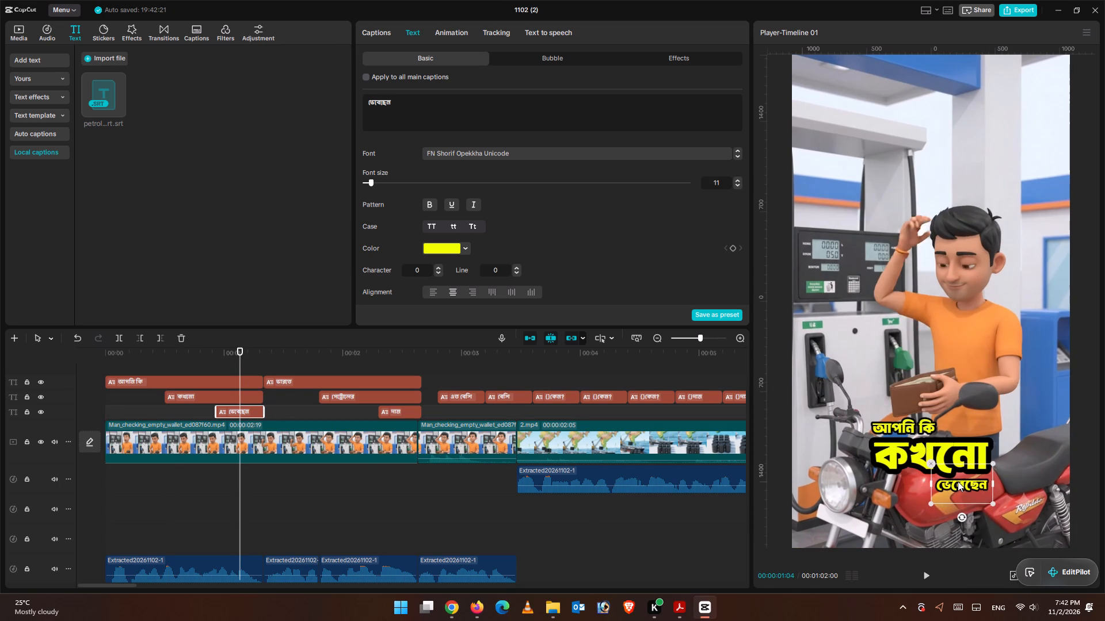
pyautogui.moveTo(958, 481); pyautogui.dragTo(958, 481)
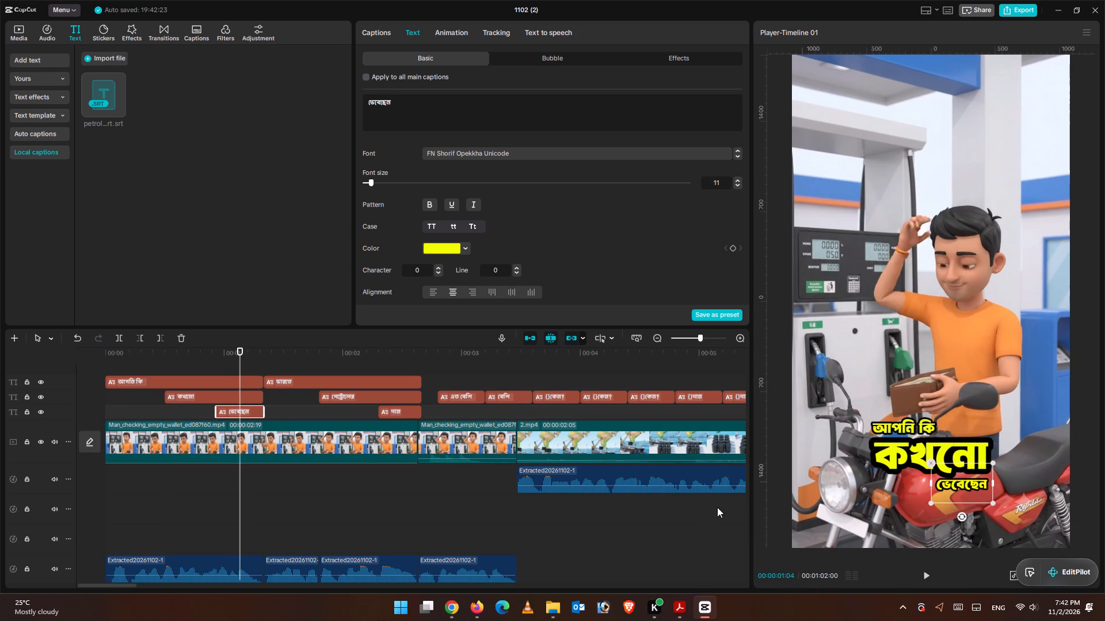
# Move the ভারতে caption in the frame to sit just above the left end of পেট্রোলের.
pyautogui.click(304, 350)
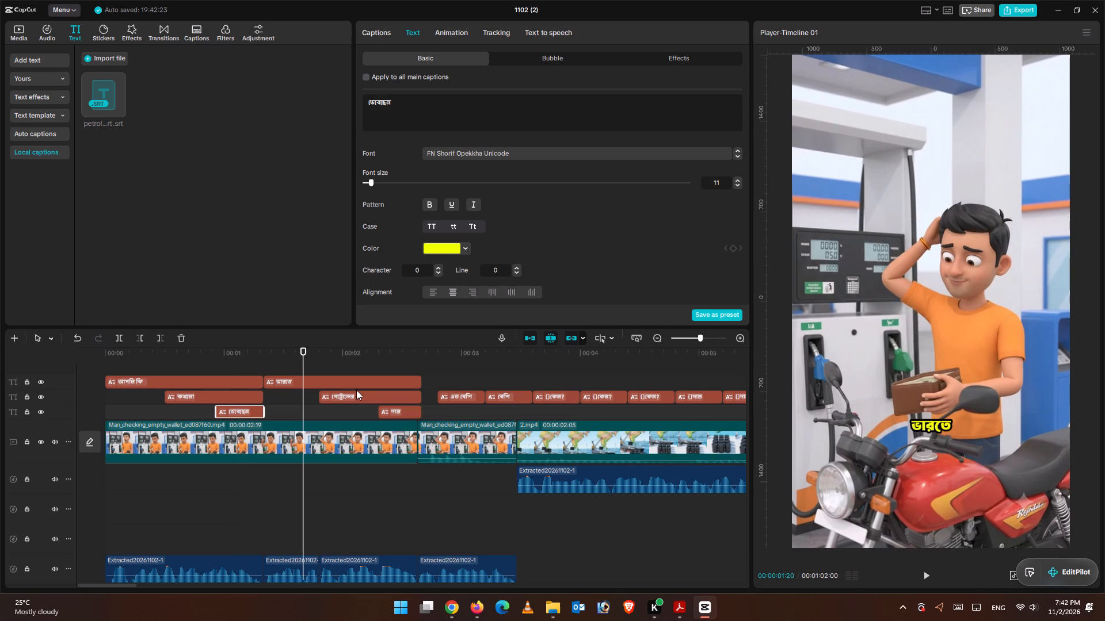
pyautogui.click(350, 368)
pyautogui.click(357, 386)
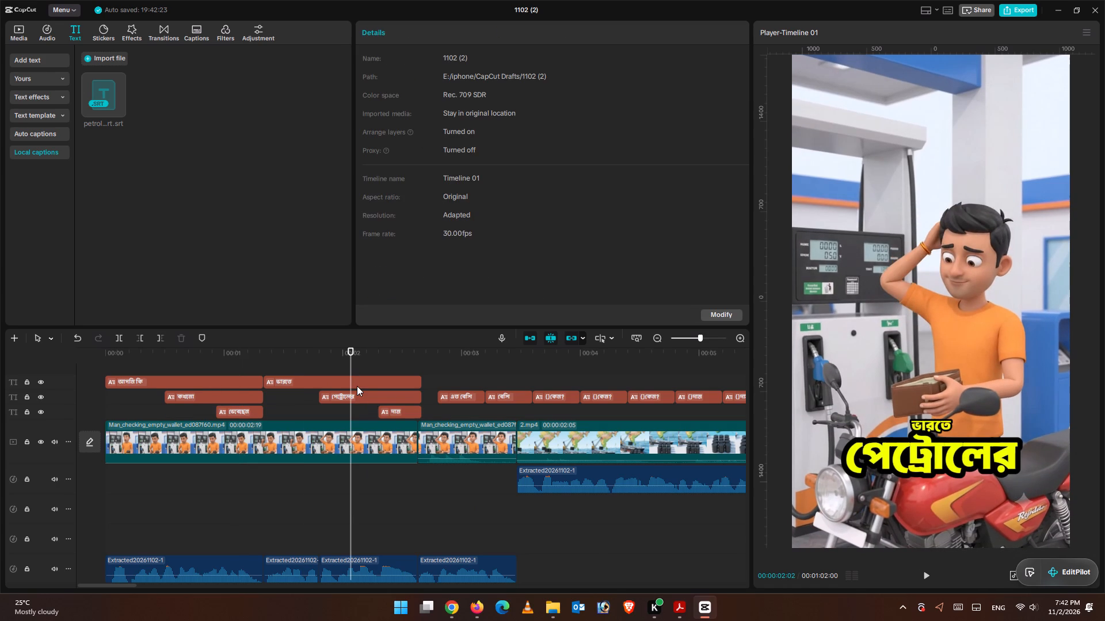
pyautogui.moveTo(939, 417); pyautogui.dragTo(882, 417)
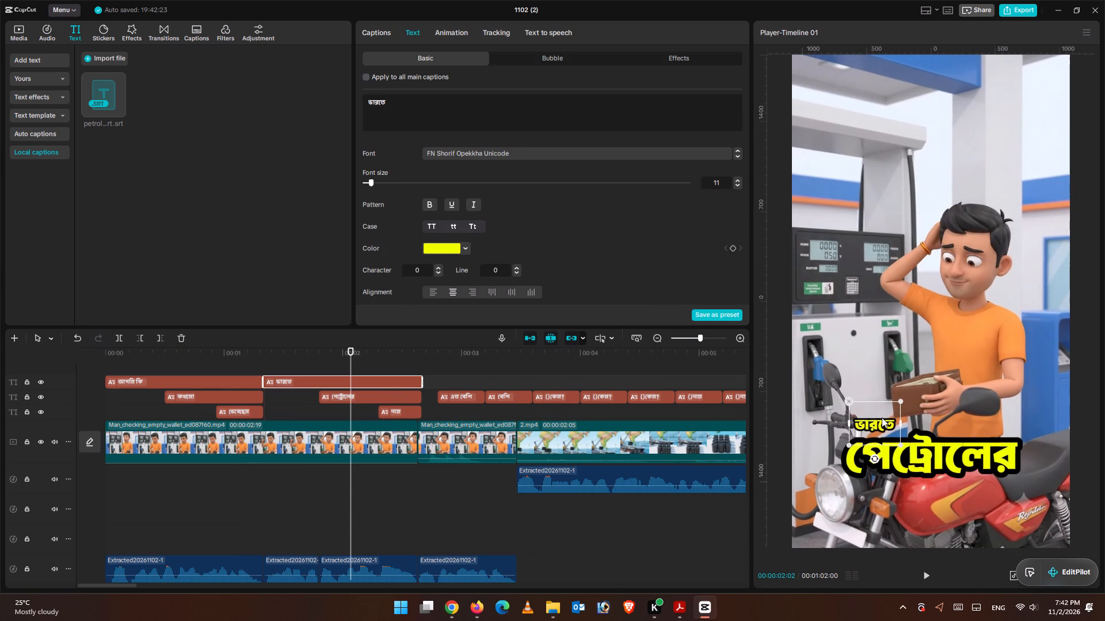
pyautogui.moveTo(882, 417); pyautogui.dragTo(882, 419)
# Move the দাম caption in the frame to sit close beneath the right end of পেট্রোলের.
pyautogui.click(388, 358)
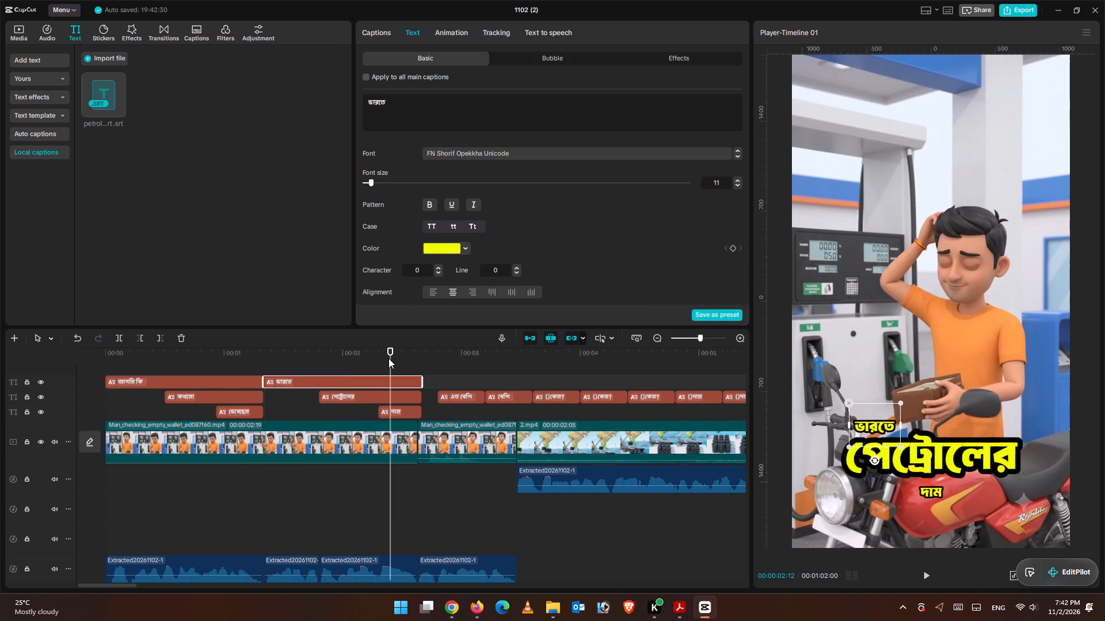
pyautogui.click(403, 415)
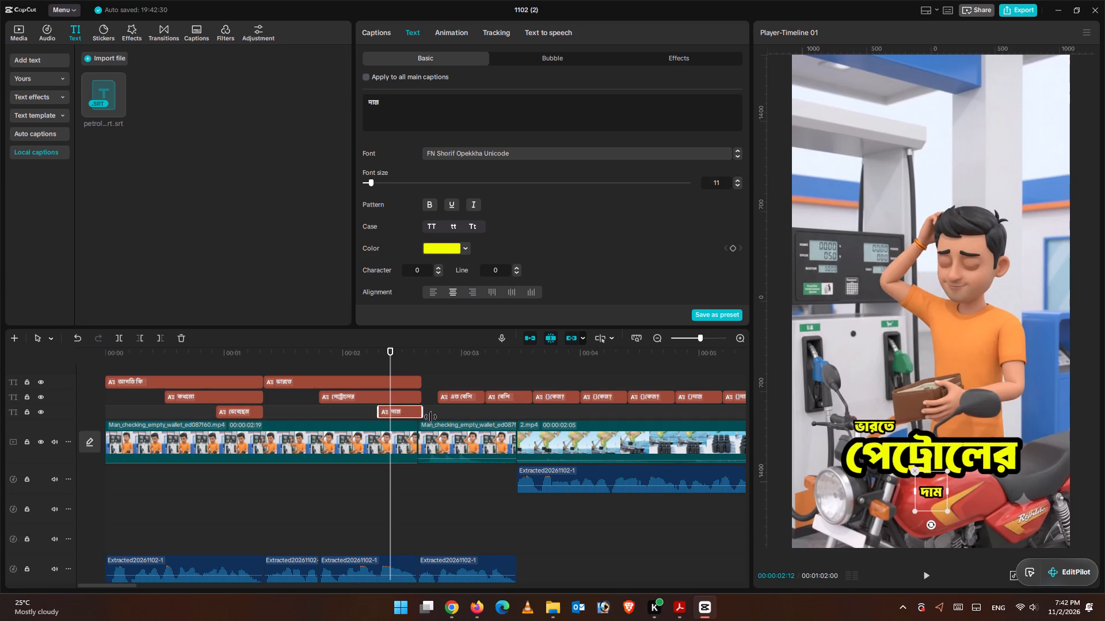
pyautogui.moveTo(936, 488); pyautogui.dragTo(1009, 481)
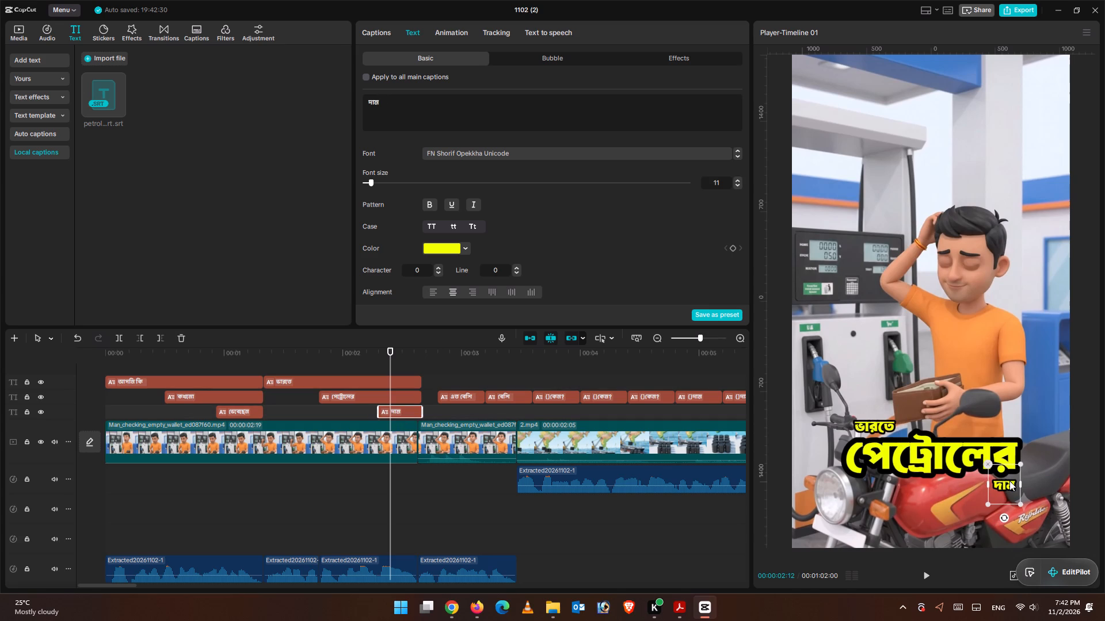
# Play the video from the start to check how the stacked, styled captions appear over the first wallet clip.
pyautogui.moveTo(1009, 481); pyautogui.dragTo(1009, 481)
pyautogui.click(979, 403)
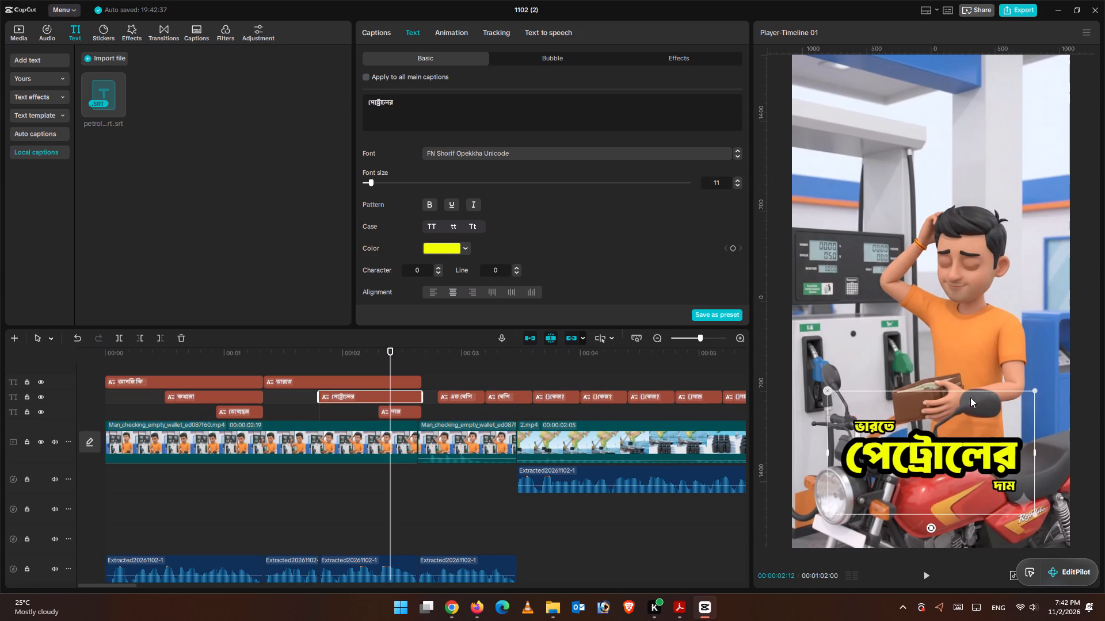
pyautogui.click(881, 330)
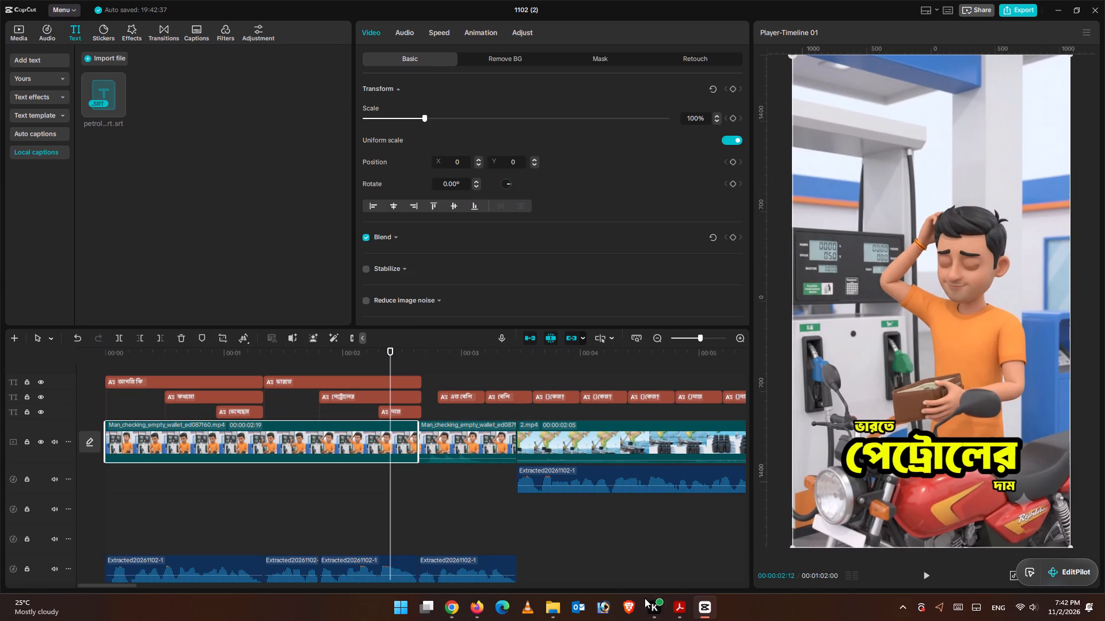
pyautogui.hotkey('ctrl', '-')
pyautogui.hotkey('ctrl', '-')
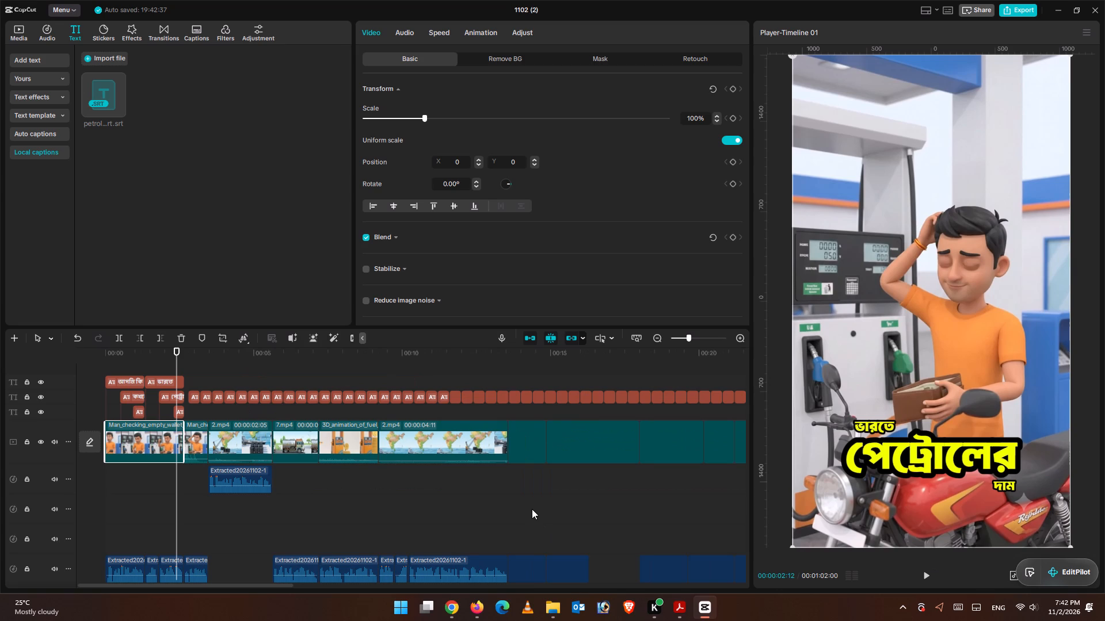
pyautogui.moveTo(177, 359); pyautogui.dragTo(4, 355)
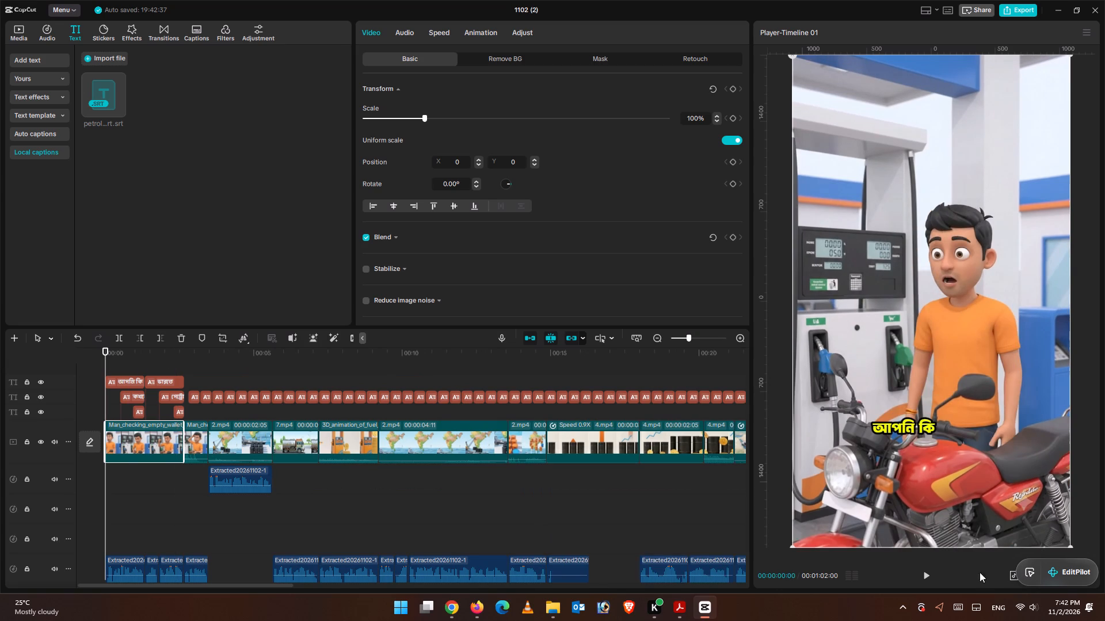
pyautogui.click(925, 574)
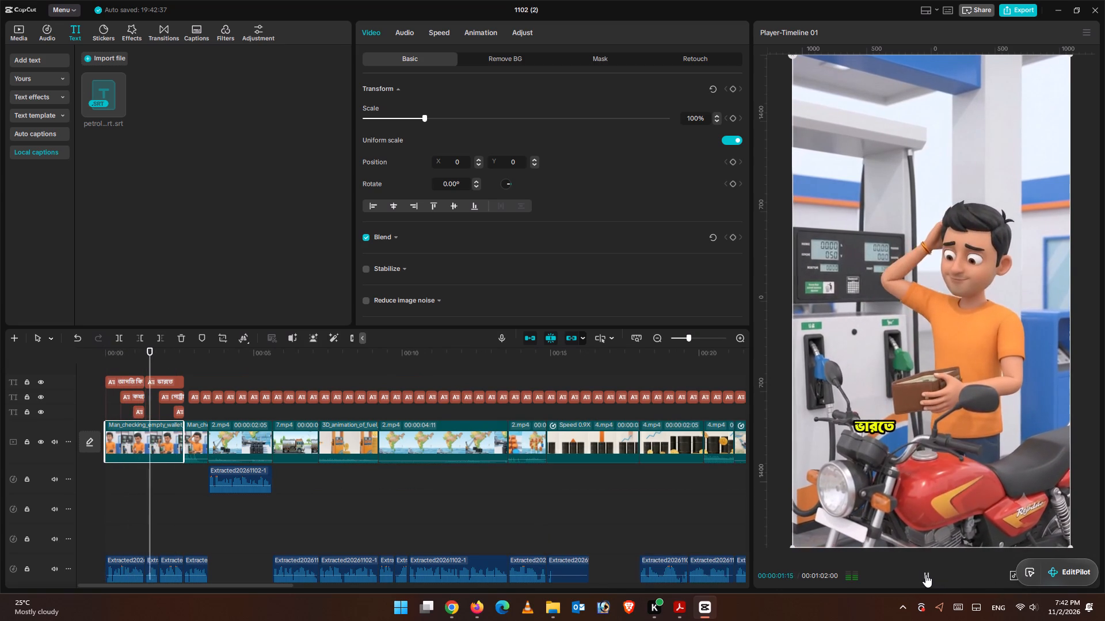
pyautogui.click(925, 574)
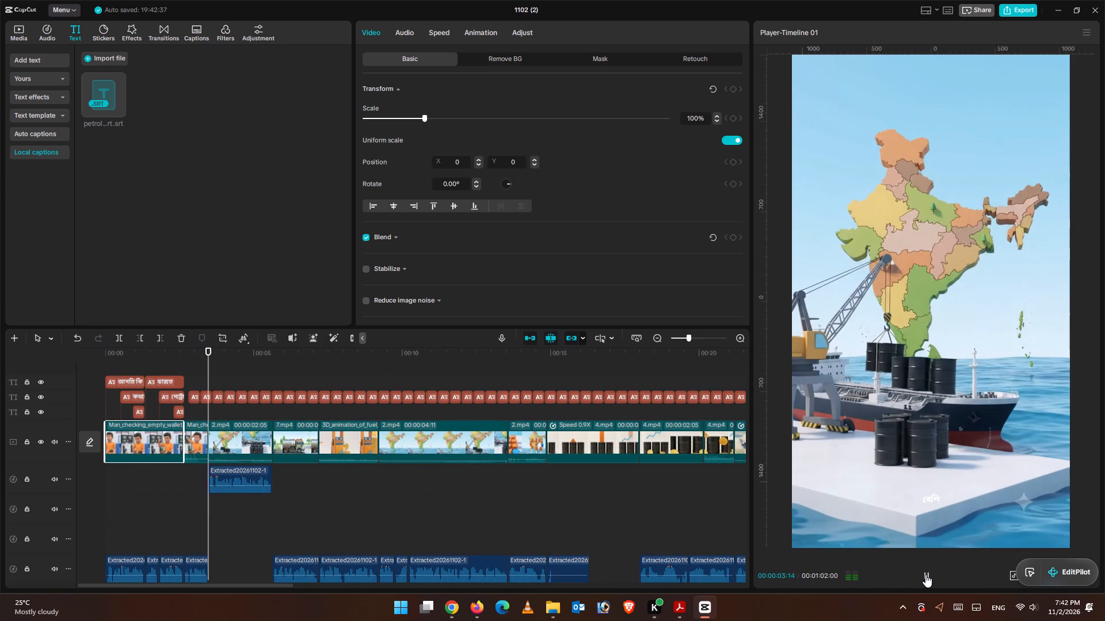
# Play on from the end of the first wallet clip at 00:00:02:19 to check when the এত বেশি phrase is spoken.
pyautogui.click(184, 352)
pyautogui.hotkey('ctrl', '=')
pyautogui.hotkey('ctrl', '=')
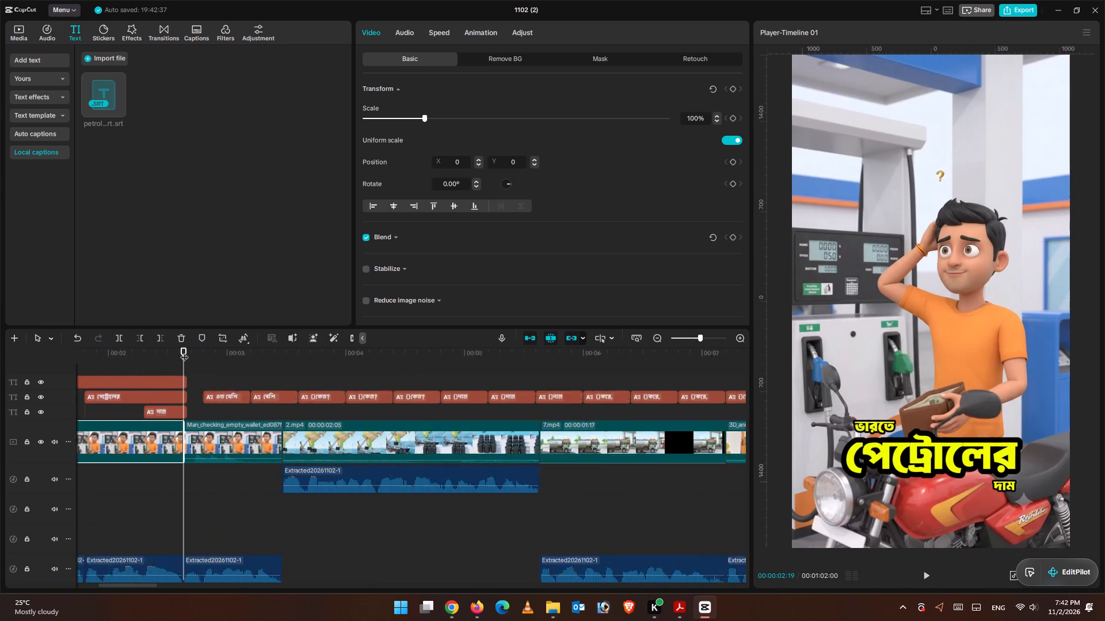
pyautogui.hotkey('ctrl', '=')
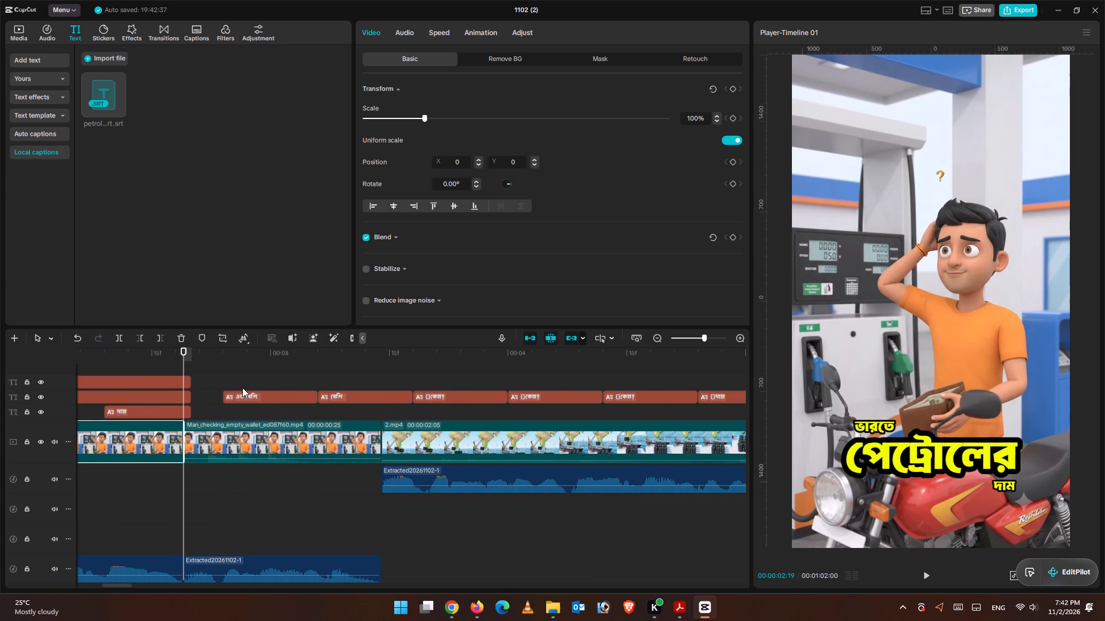
pyautogui.scroll(-5, 235, 391)
pyautogui.scroll(2, 178, 473)
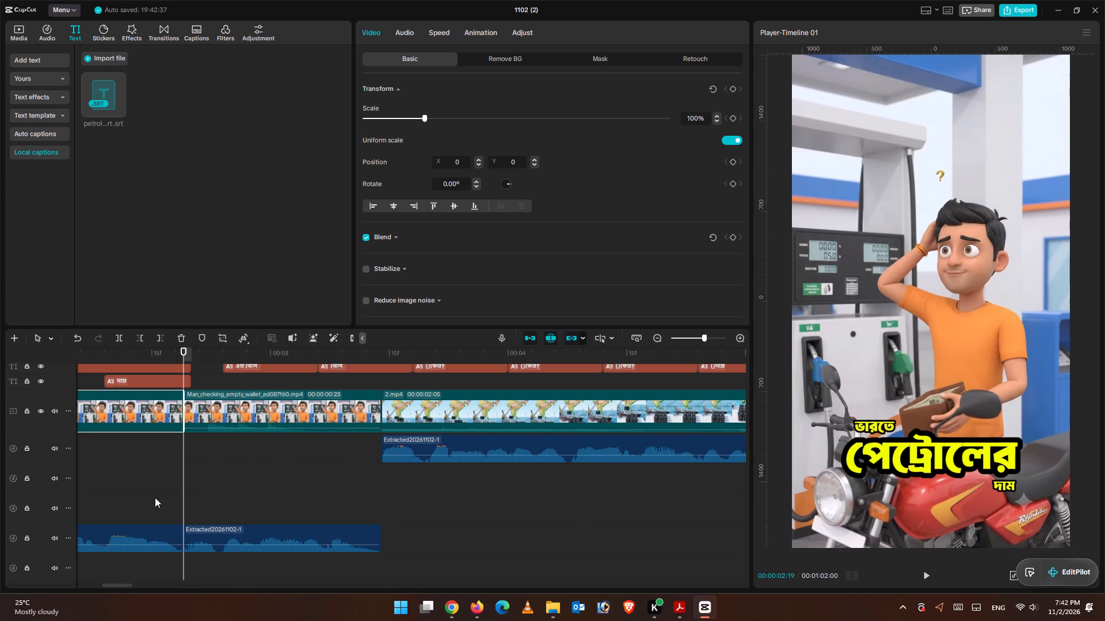
pyautogui.click(149, 494)
pyautogui.click(925, 578)
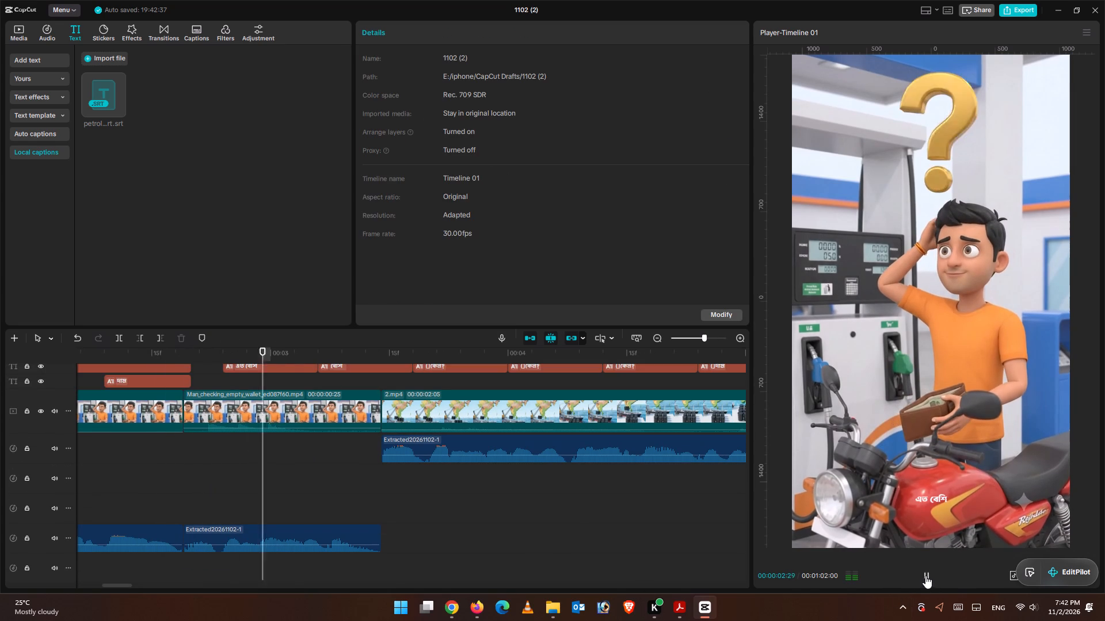
pyautogui.click(925, 576)
# Trim the ends of the দাম, পেট্রোলের and ভারতে captions to the end of the first wallet clip at 00:00:02:19.
pyautogui.click(160, 466)
pyautogui.moveTo(161, 467); pyautogui.dragTo(184, 471)
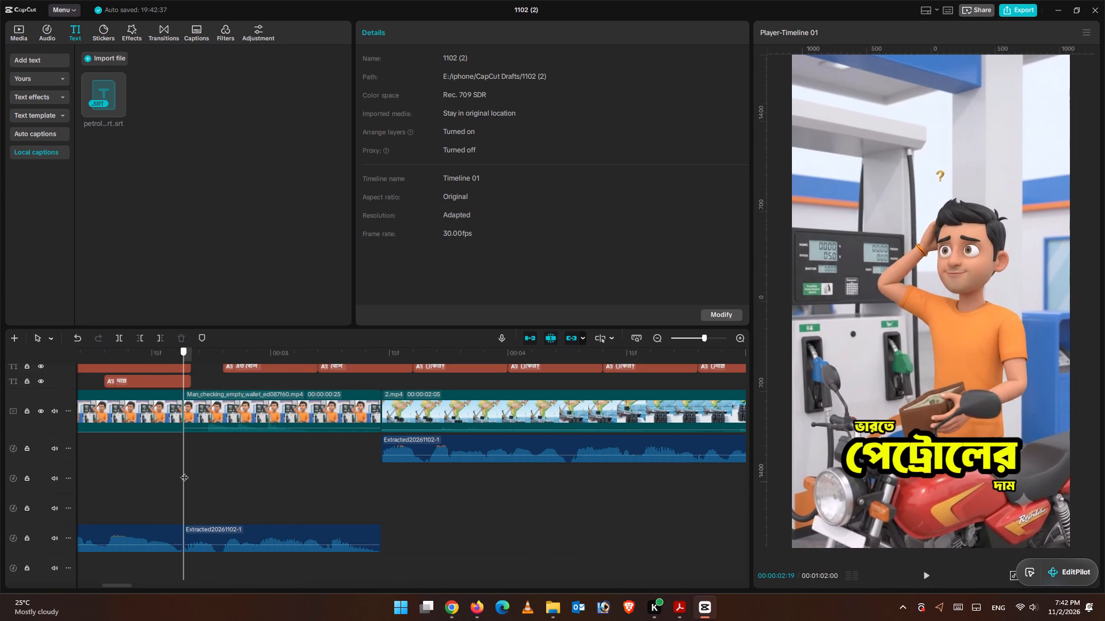
pyautogui.moveTo(184, 471); pyautogui.dragTo(187, 471)
pyautogui.scroll(4, 193, 477)
pyautogui.click(171, 441)
pyautogui.click(174, 435)
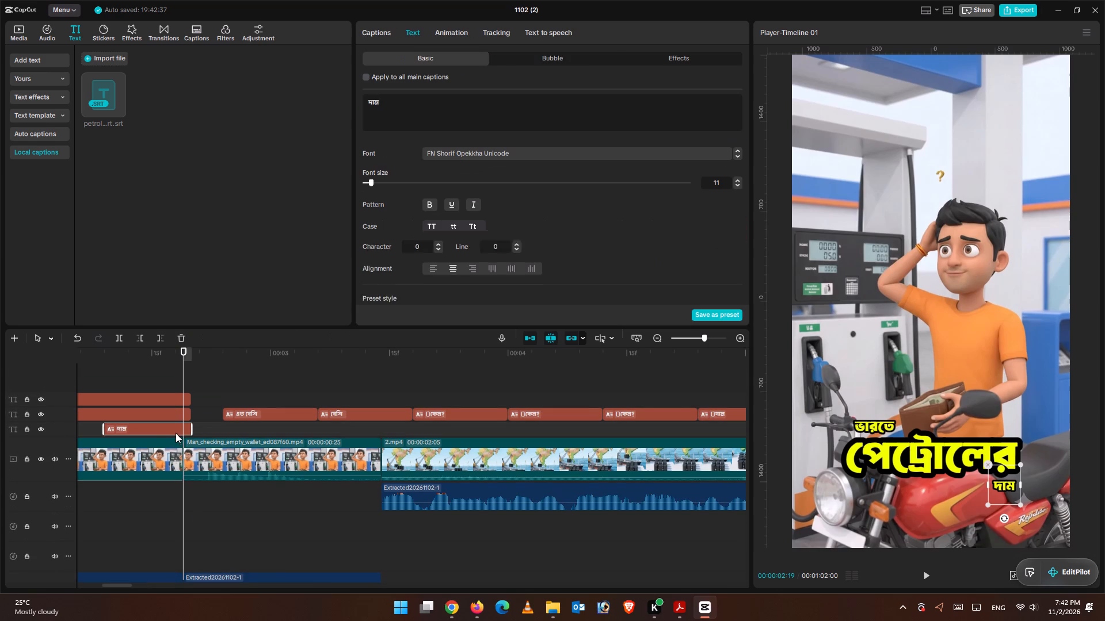
pyautogui.click(161, 338)
pyautogui.click(185, 410)
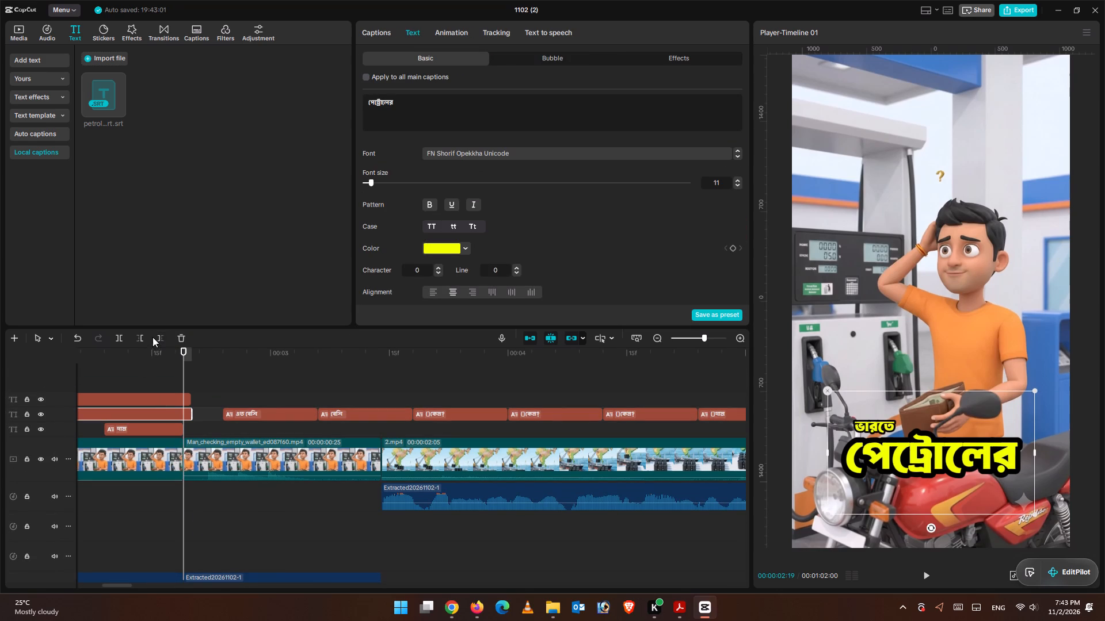
pyautogui.click(153, 337)
pyautogui.click(162, 337)
pyautogui.click(186, 401)
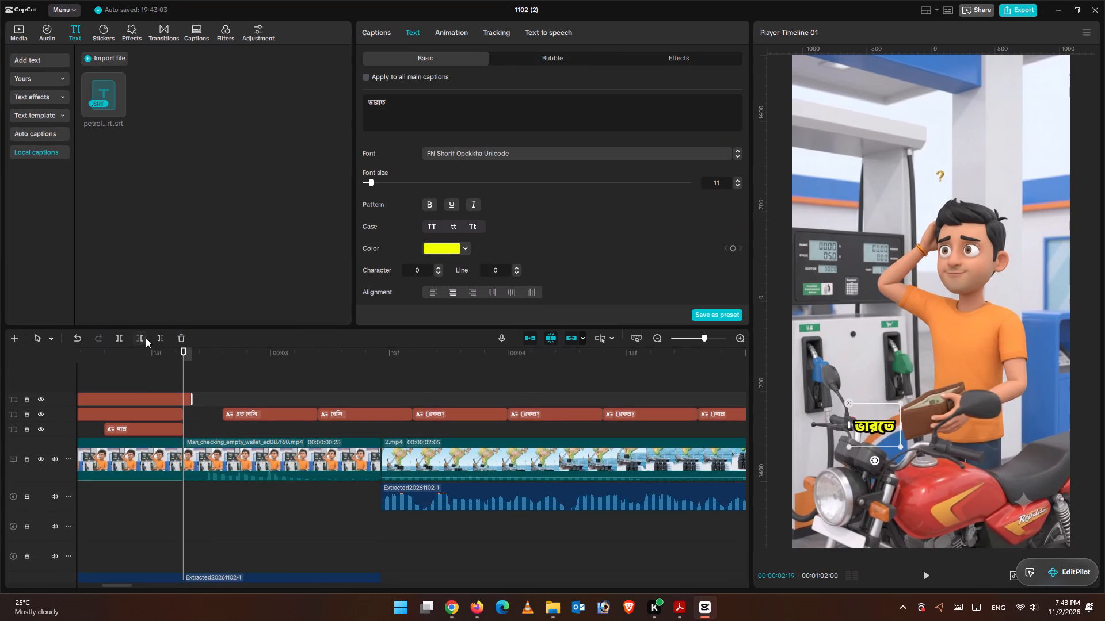
pyautogui.click(153, 337)
pyautogui.click(155, 337)
# Shift the এত বেশি caption earlier so it starts with the second wallet clip at 00:00:02:19.
pyautogui.moveTo(247, 409); pyautogui.dragTo(221, 410)
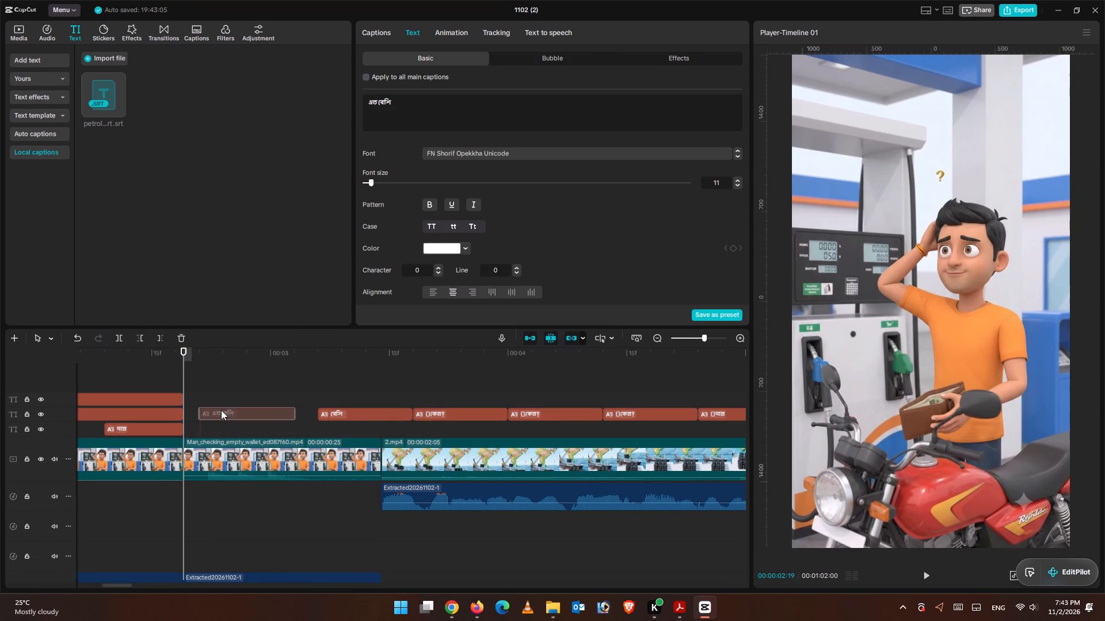
pyautogui.moveTo(221, 410); pyautogui.dragTo(207, 411)
# Play the second wallet clip in short bursts to check the timing of the এত বেশি and বেশি captions against the voice.
pyautogui.click(152, 372)
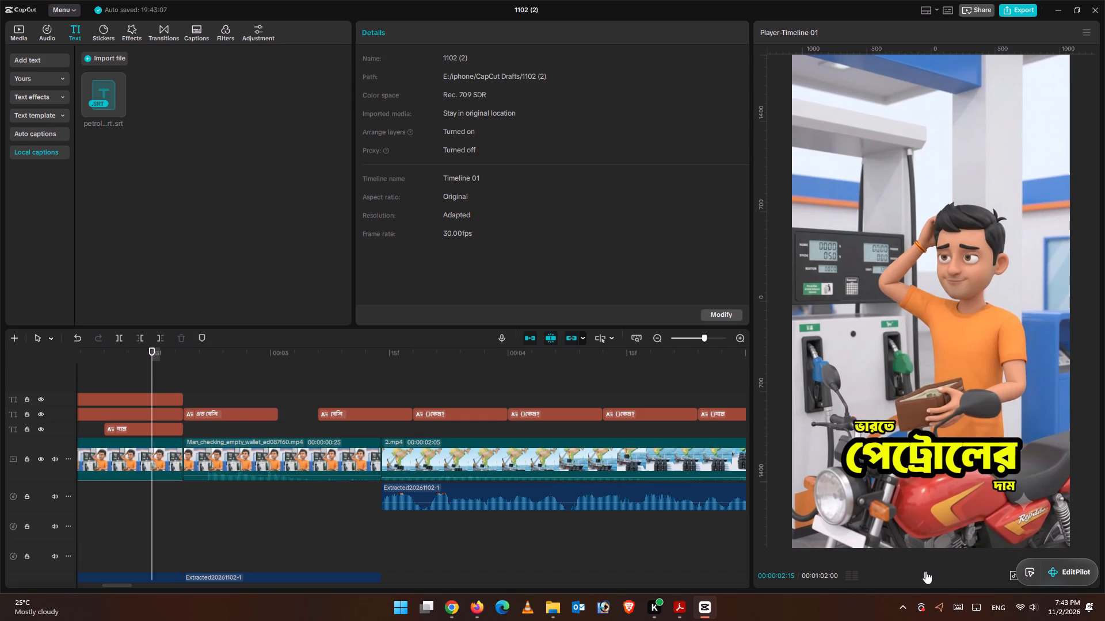
pyautogui.click(925, 572)
pyautogui.click(923, 570)
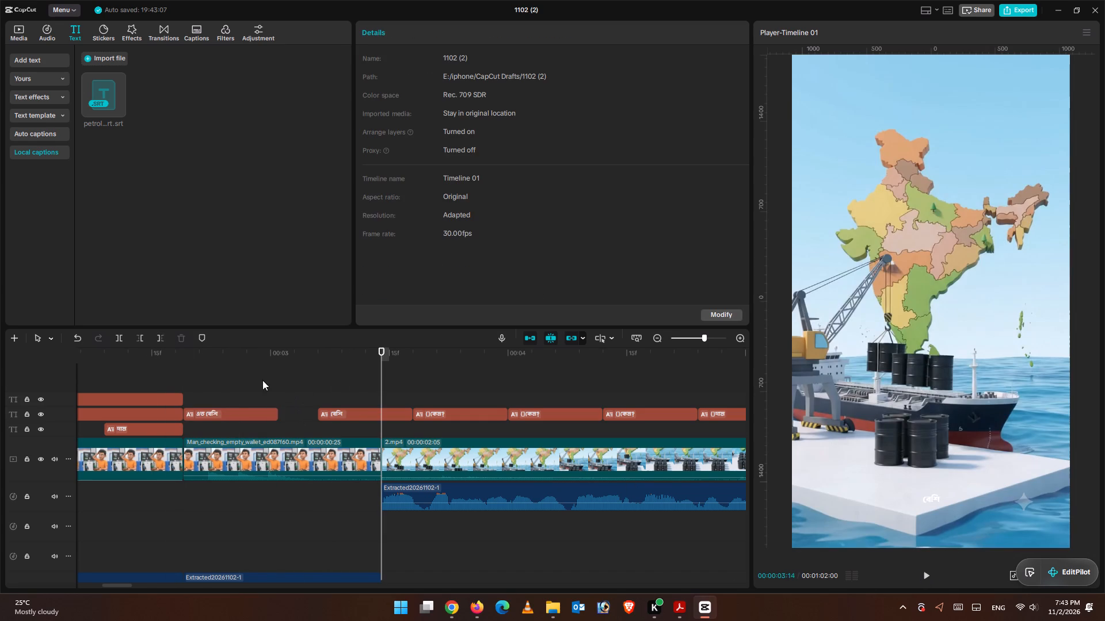
pyautogui.click(252, 379)
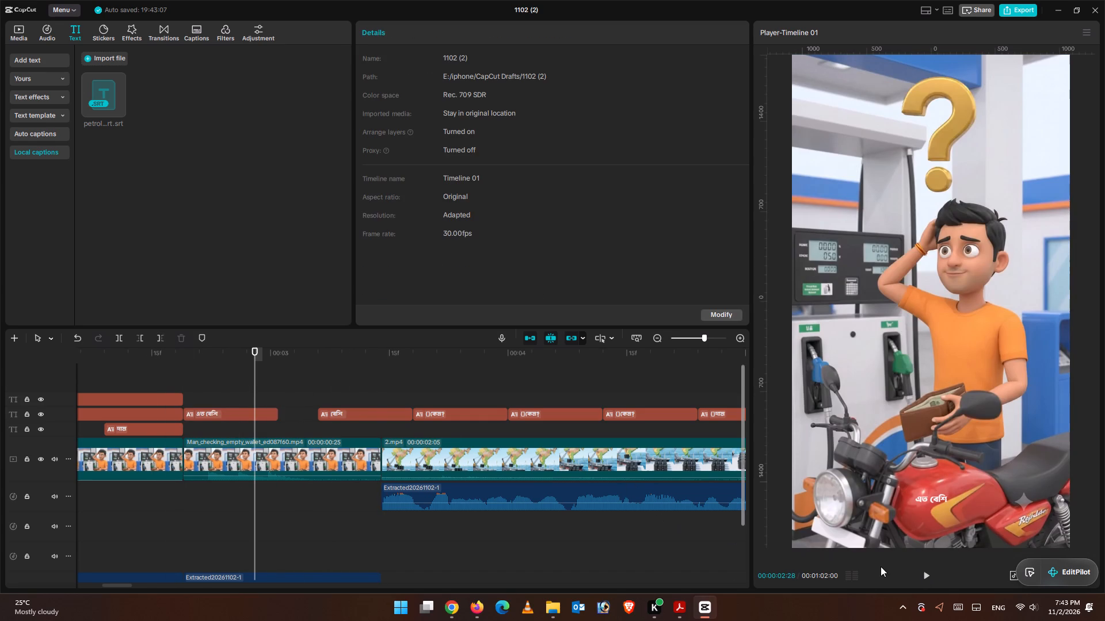
pyautogui.click(929, 576)
pyautogui.click(924, 573)
pyautogui.doubleClick(918, 572)
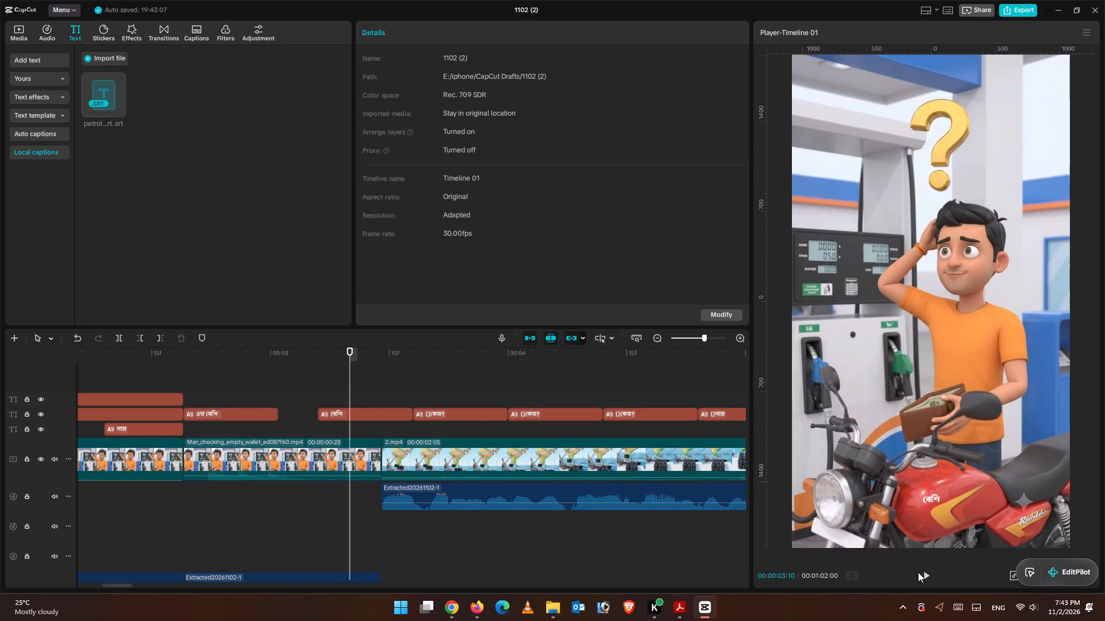
pyautogui.doubleClick(927, 575)
pyautogui.click(383, 379)
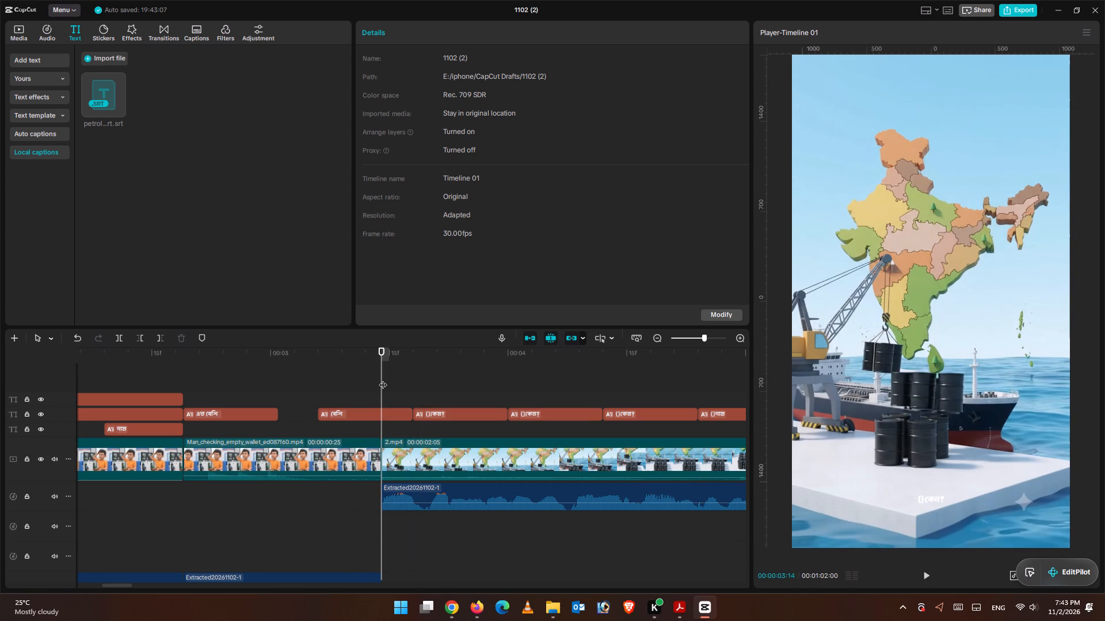
pyautogui.click(383, 378)
pyautogui.click(367, 411)
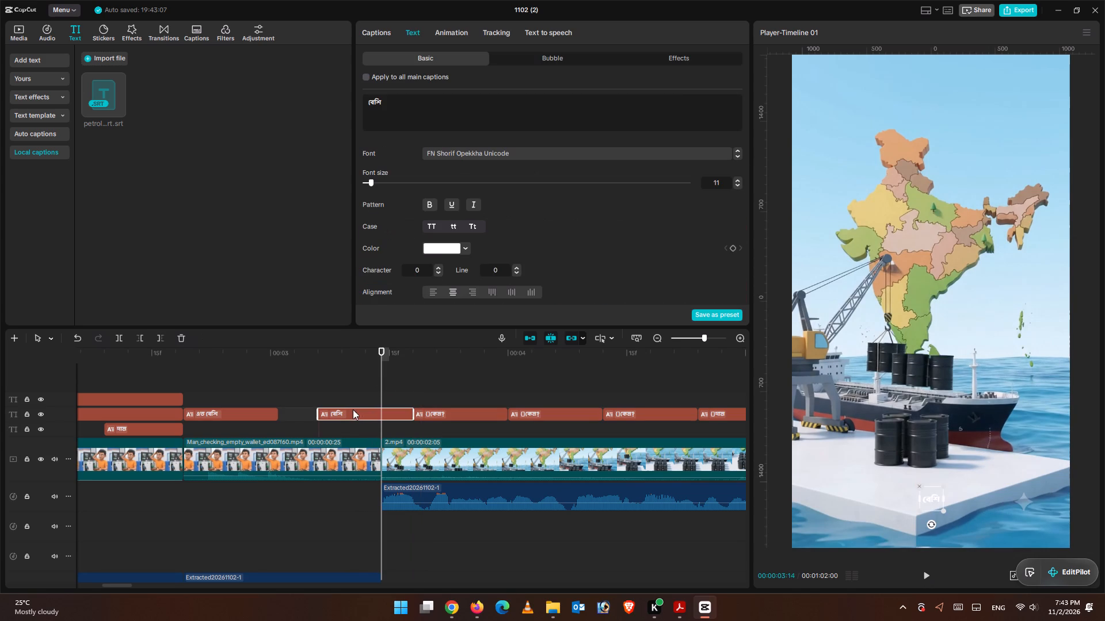
# Move the বেশি caption earlier onto its own row below এত বেশি, and the first কেন? caption earlier onto a separate row above.
pyautogui.moveTo(353, 409); pyautogui.dragTo(285, 424)
pyautogui.moveTo(444, 411); pyautogui.dragTo(371, 408)
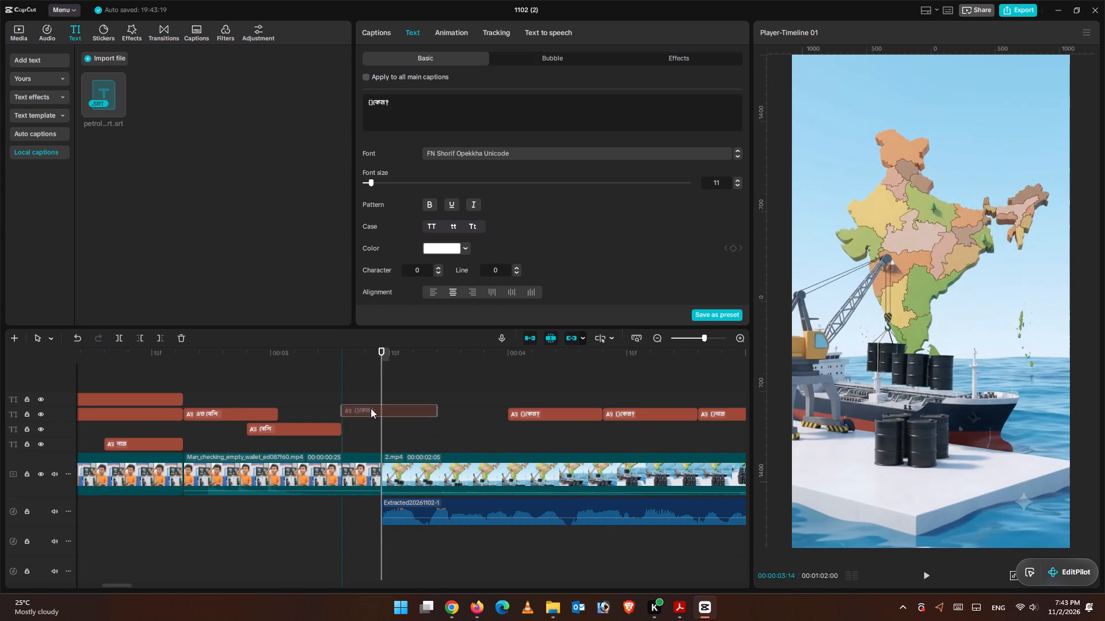
pyautogui.moveTo(371, 408); pyautogui.dragTo(363, 407)
# Find where the word বেশি is spoken in the second wallet clip and shift the বেশি caption to start there, at 00:00:02:24.
pyautogui.click(193, 381)
pyautogui.click(928, 576)
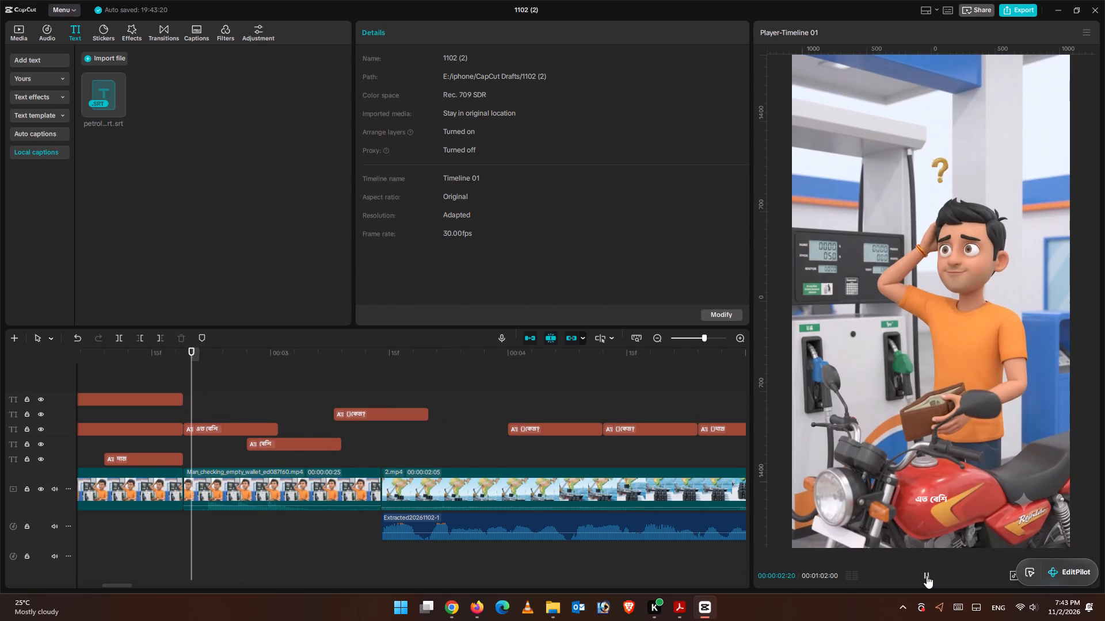
pyautogui.click(920, 574)
pyautogui.click(230, 391)
pyautogui.scroll(-3, 228, 390)
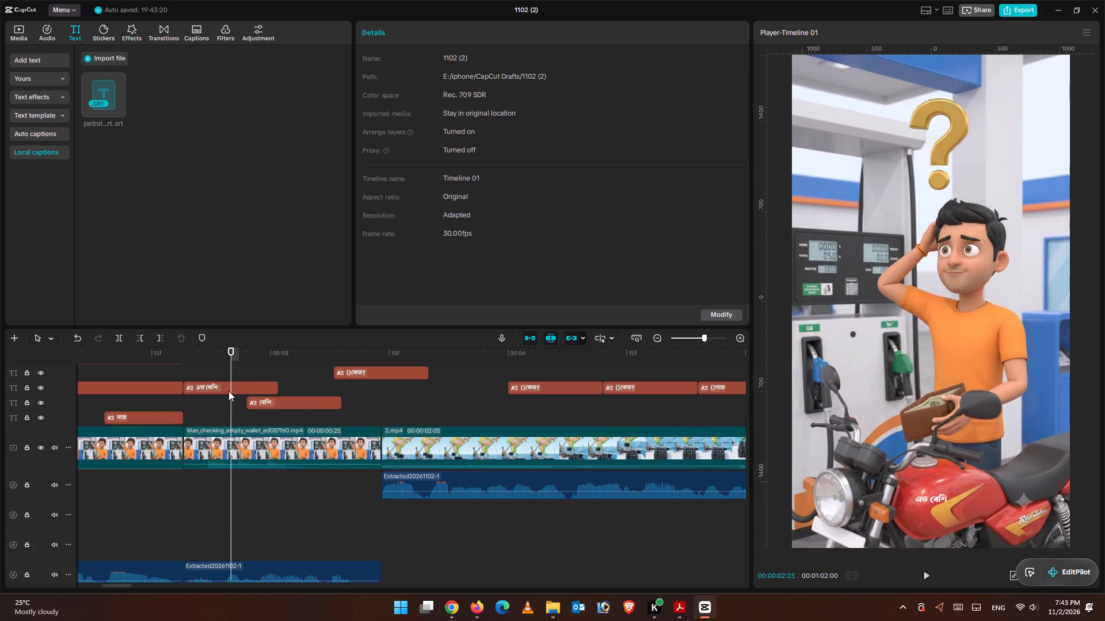
pyautogui.scroll(-1, 228, 391)
pyautogui.scroll(2, 228, 391)
pyautogui.scroll(-1, 231, 433)
pyautogui.scroll(1, 233, 435)
pyautogui.scroll(-3, 233, 436)
pyautogui.click(216, 421)
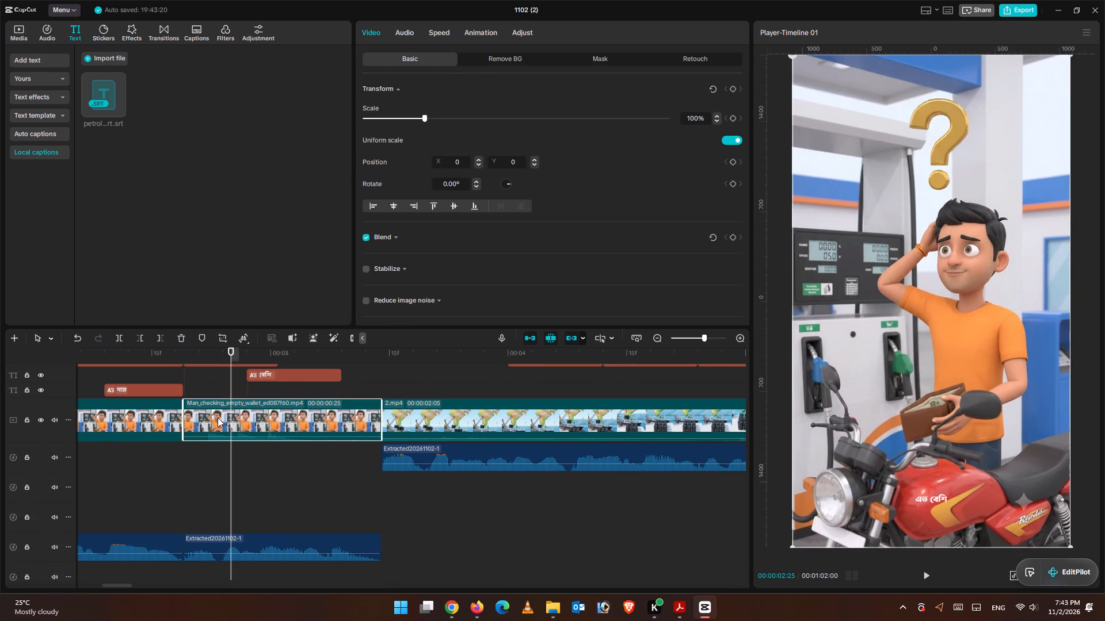
pyautogui.moveTo(228, 388); pyautogui.dragTo(223, 387)
pyautogui.scroll(1, 230, 416)
pyautogui.moveTo(273, 385); pyautogui.dragTo(253, 384)
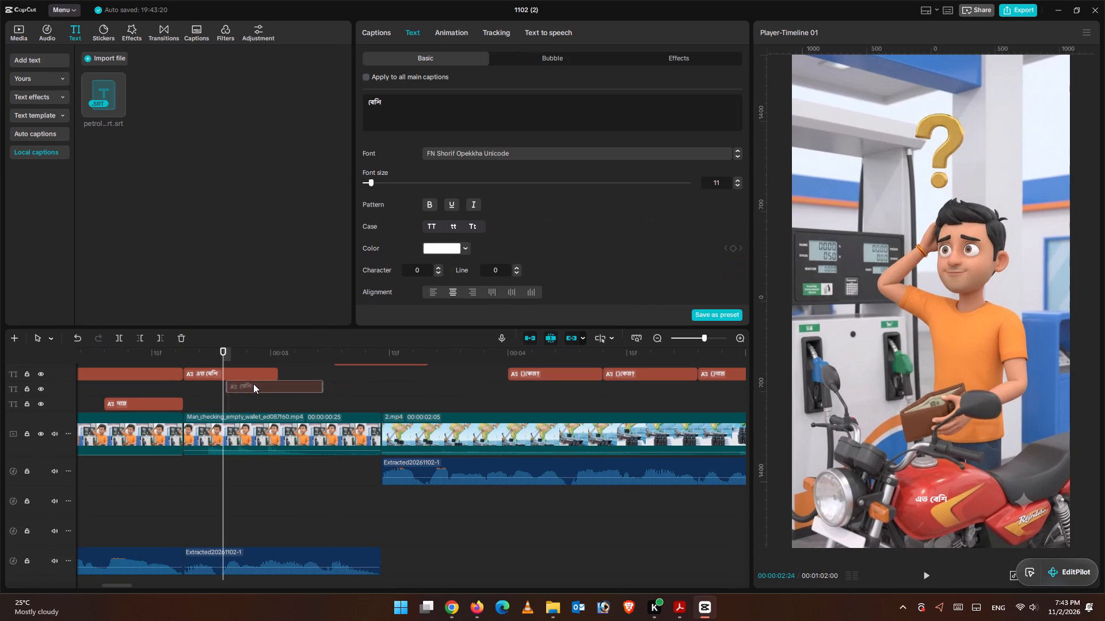
pyautogui.moveTo(253, 384); pyautogui.dragTo(252, 384)
# Find where the word কেন is spoken and shift the first কেন? caption to start there, at 00:00:03:04.
pyautogui.click(287, 367)
pyautogui.click(226, 404)
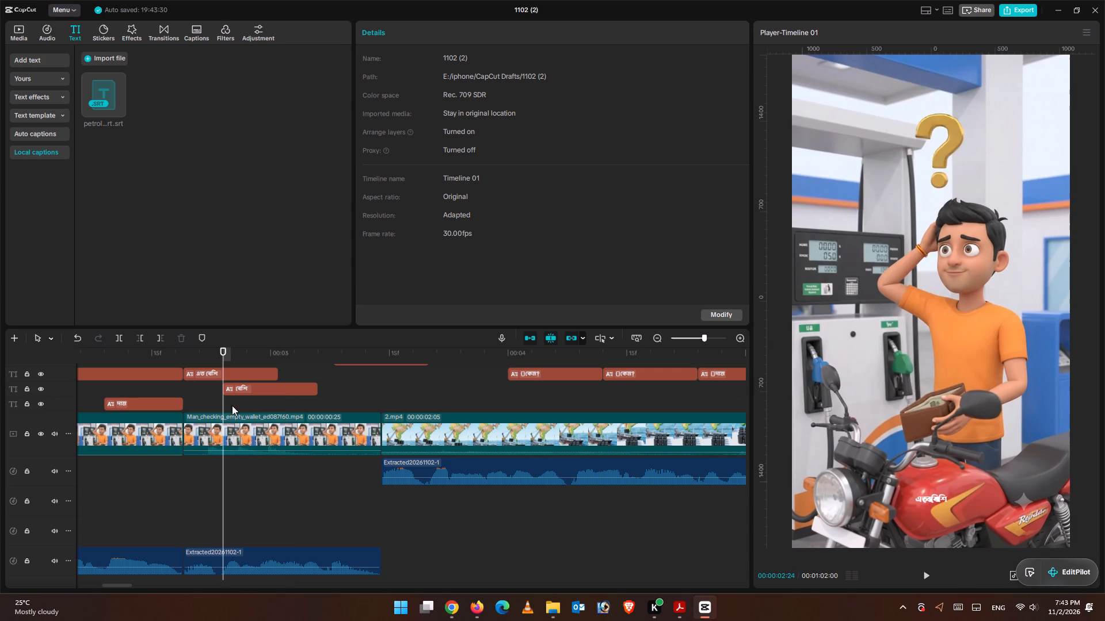
pyautogui.click(929, 577)
pyautogui.click(922, 572)
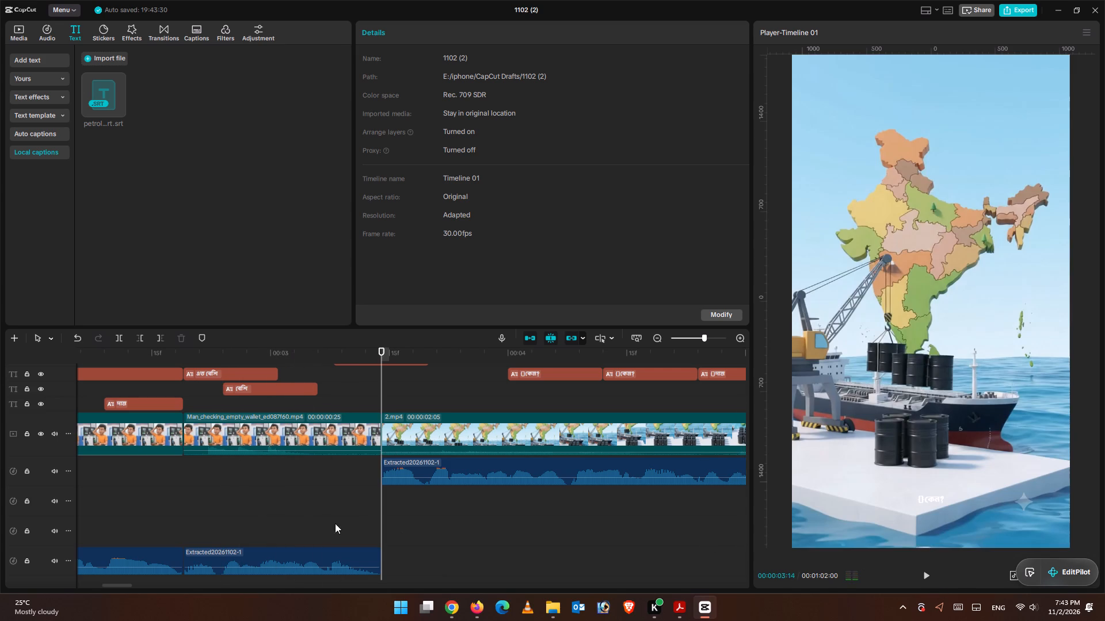
pyautogui.click(292, 405)
pyautogui.moveTo(294, 371); pyautogui.dragTo(305, 377)
pyautogui.scroll(2, 356, 420)
pyautogui.moveTo(363, 388); pyautogui.dragTo(331, 389)
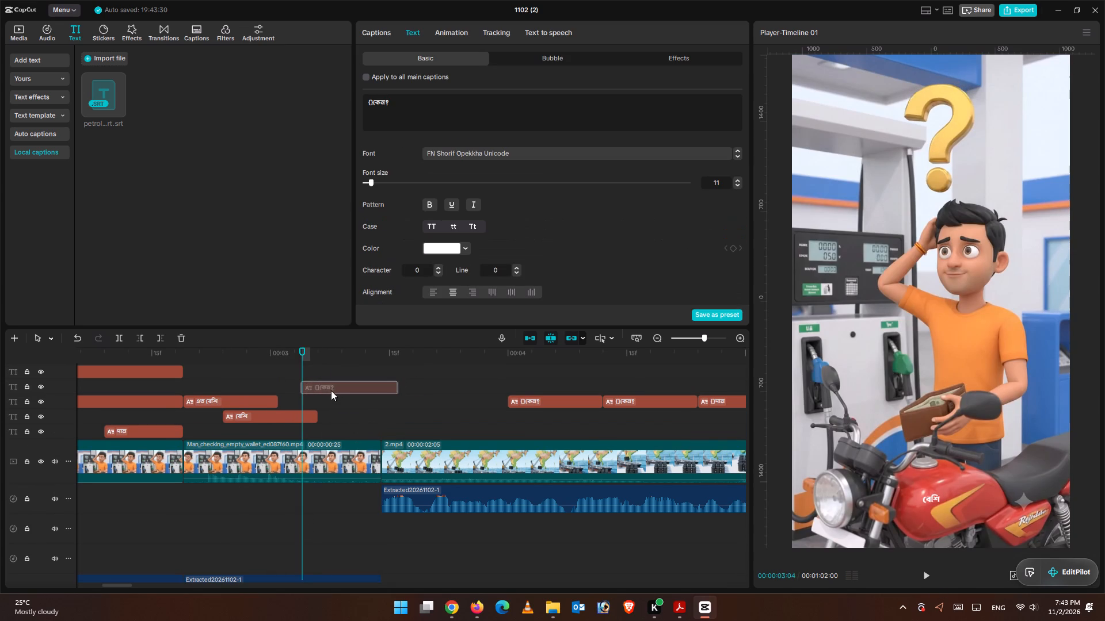
# Restack the timeline rows, moving the এত বেশি caption up one row and the first কেন? caption down one row beneath it.
pyautogui.moveTo(250, 402); pyautogui.dragTo(252, 379)
pyautogui.moveTo(241, 386); pyautogui.dragTo(243, 401)
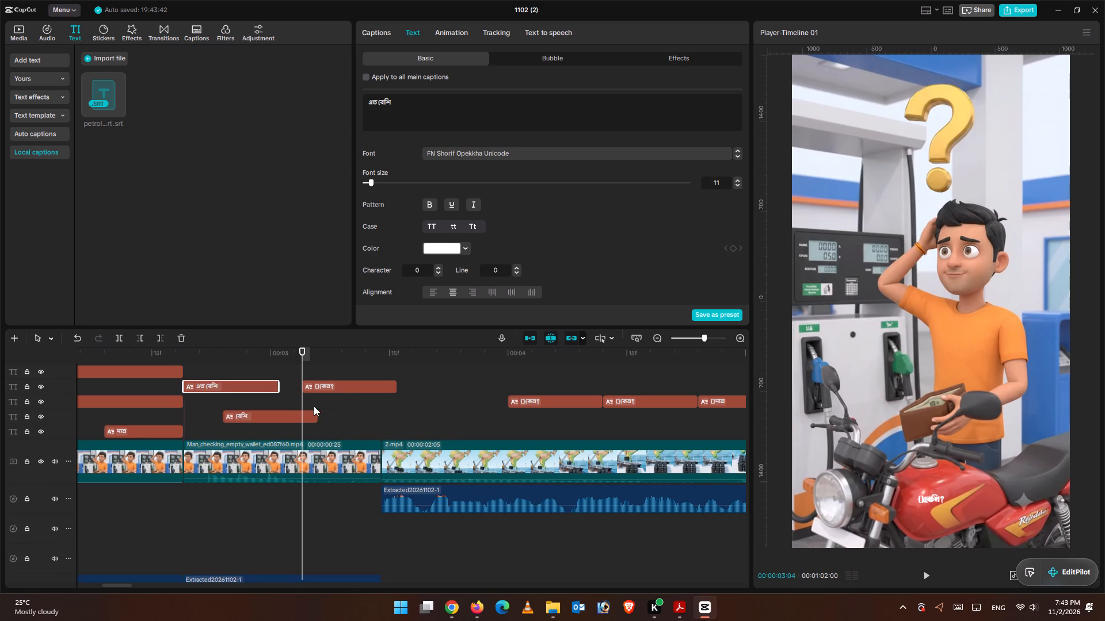
pyautogui.moveTo(327, 382); pyautogui.dragTo(328, 398)
# Extend the এত বেশি caption to the end of the second wallet clip and the বেশি caption to just past it.
pyautogui.click(256, 384)
pyautogui.moveTo(278, 387); pyautogui.dragTo(340, 391)
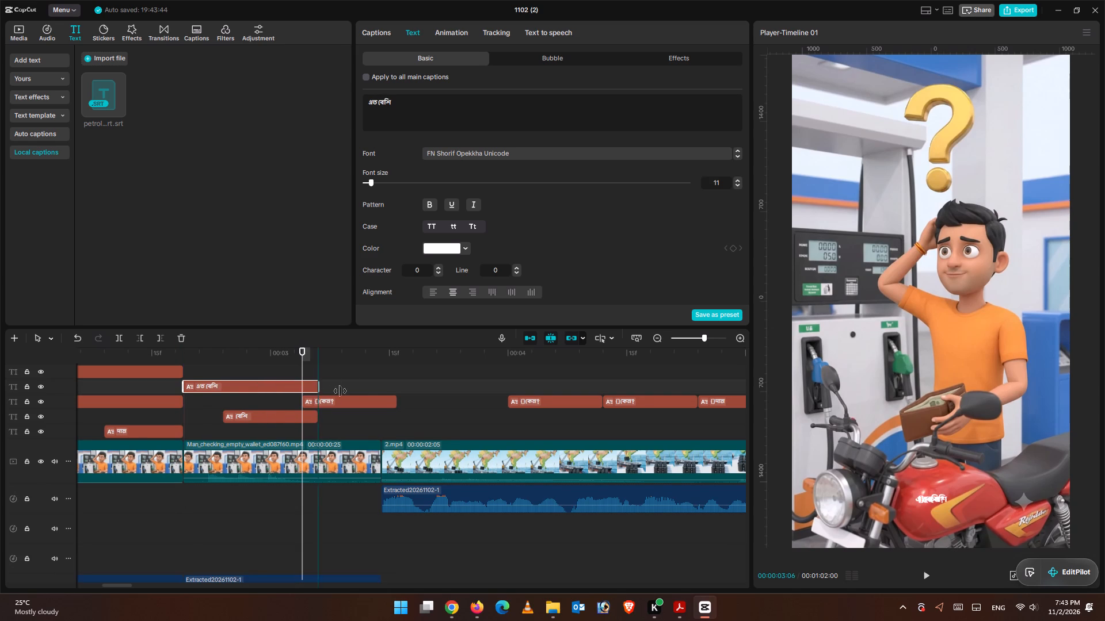
pyautogui.moveTo(340, 391); pyautogui.dragTo(378, 394)
pyautogui.click(329, 401)
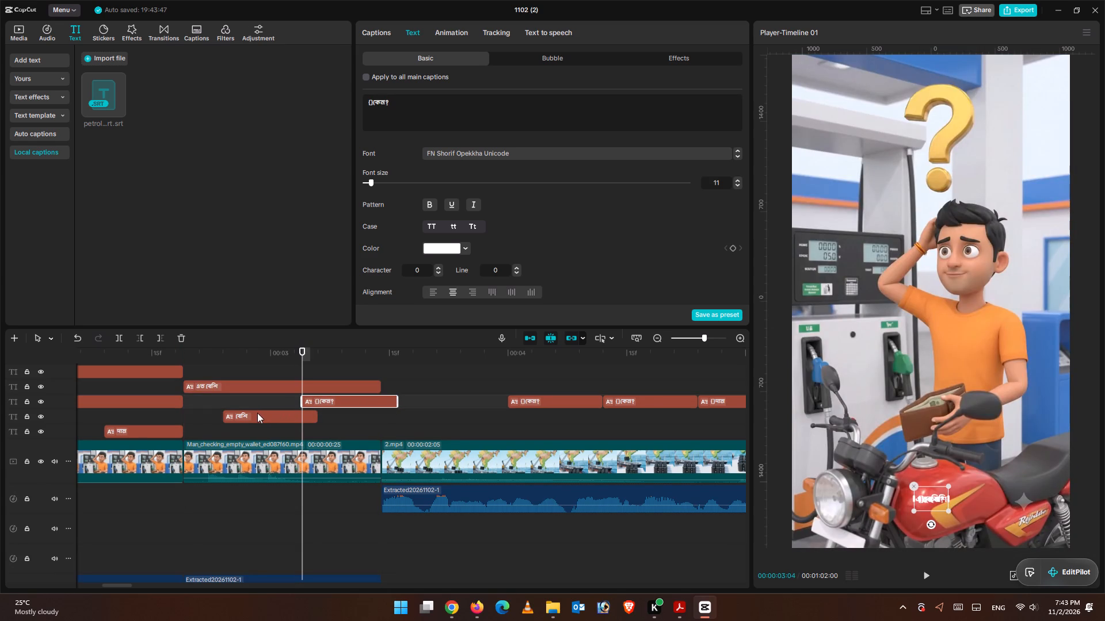
pyautogui.click(257, 413)
pyautogui.moveTo(314, 413); pyautogui.dragTo(370, 416)
pyautogui.hotkey('ctrl', 'z')
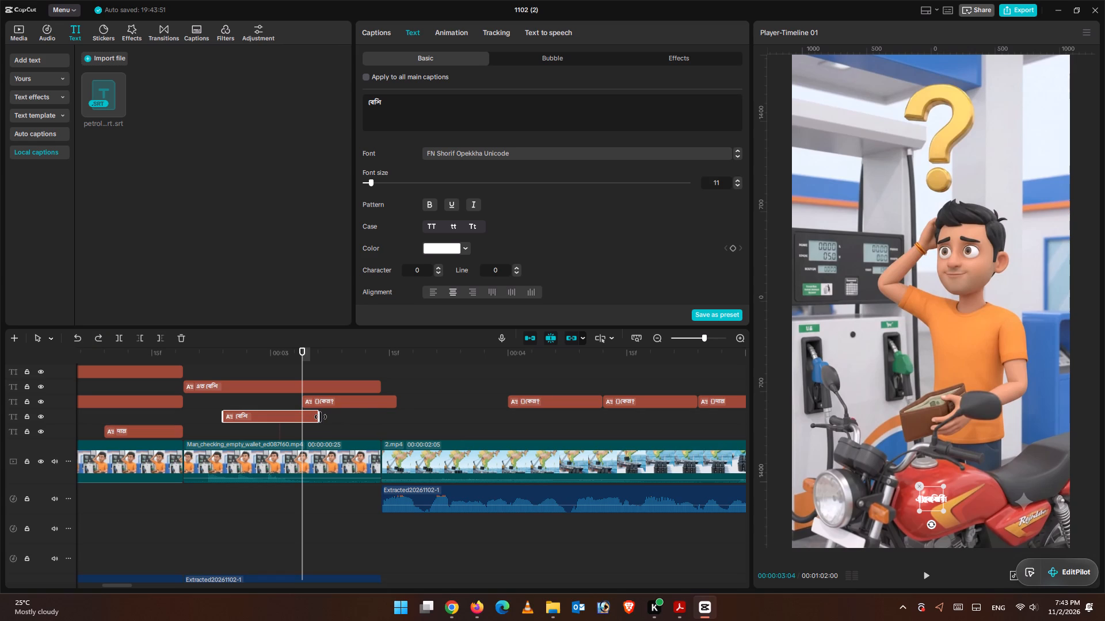
pyautogui.moveTo(321, 417); pyautogui.dragTo(385, 422)
# Trim the first কেন? caption and the বেশি caption to end with the second wallet clip, at 00:00:03:14.
pyautogui.click(376, 370)
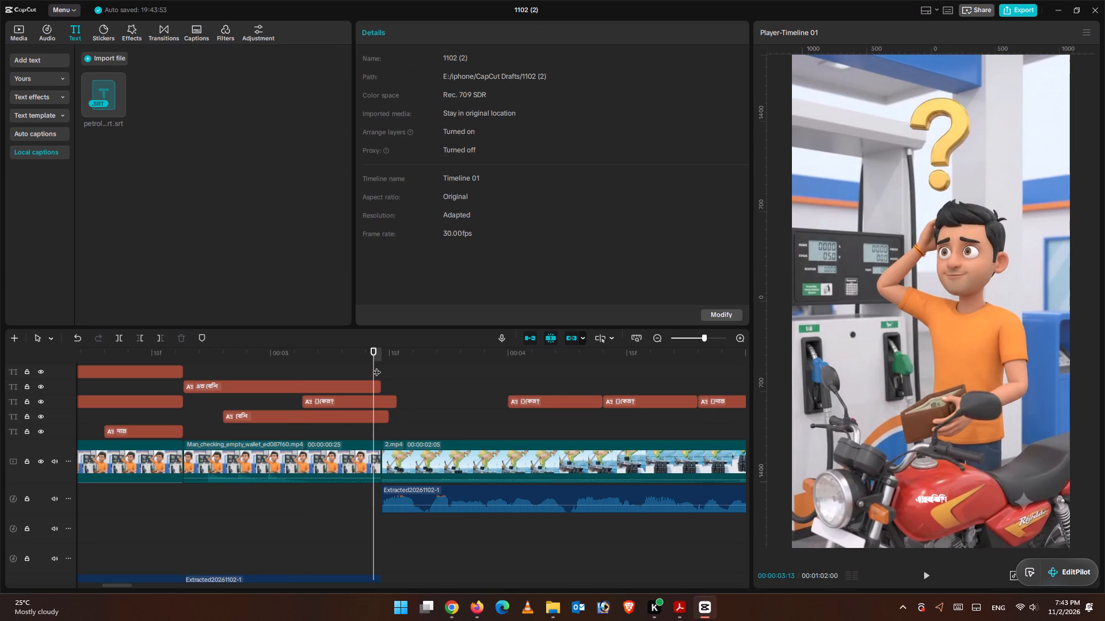
pyautogui.moveTo(376, 364); pyautogui.dragTo(384, 368)
pyautogui.click(382, 397)
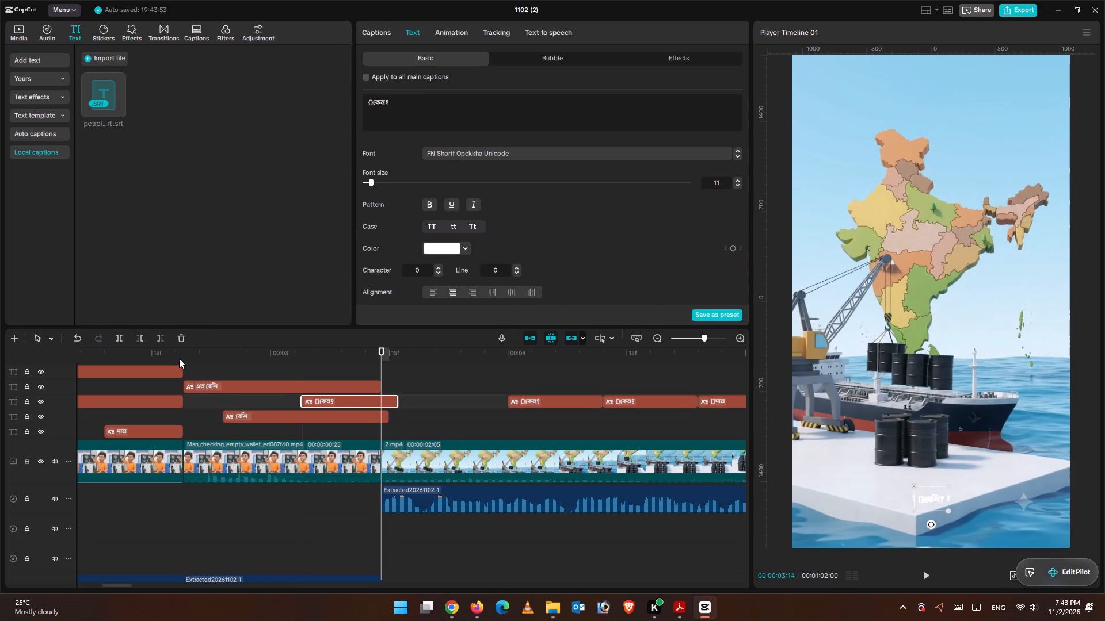
pyautogui.click(159, 337)
pyautogui.click(386, 416)
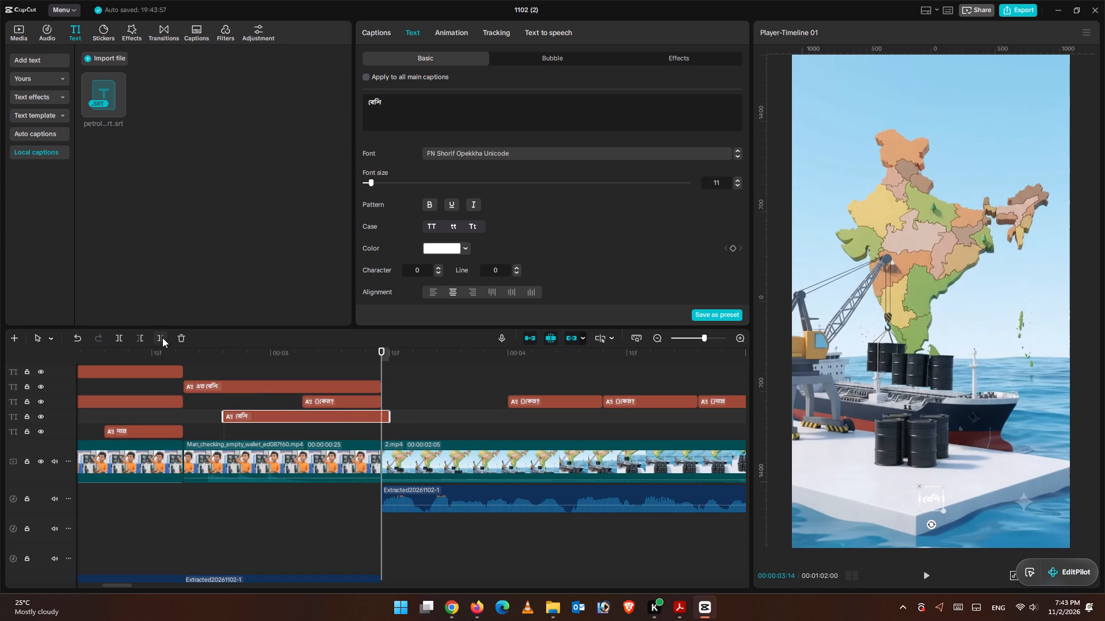
pyautogui.click(162, 338)
pyautogui.click(377, 387)
pyautogui.moveTo(380, 384); pyautogui.dragTo(391, 384)
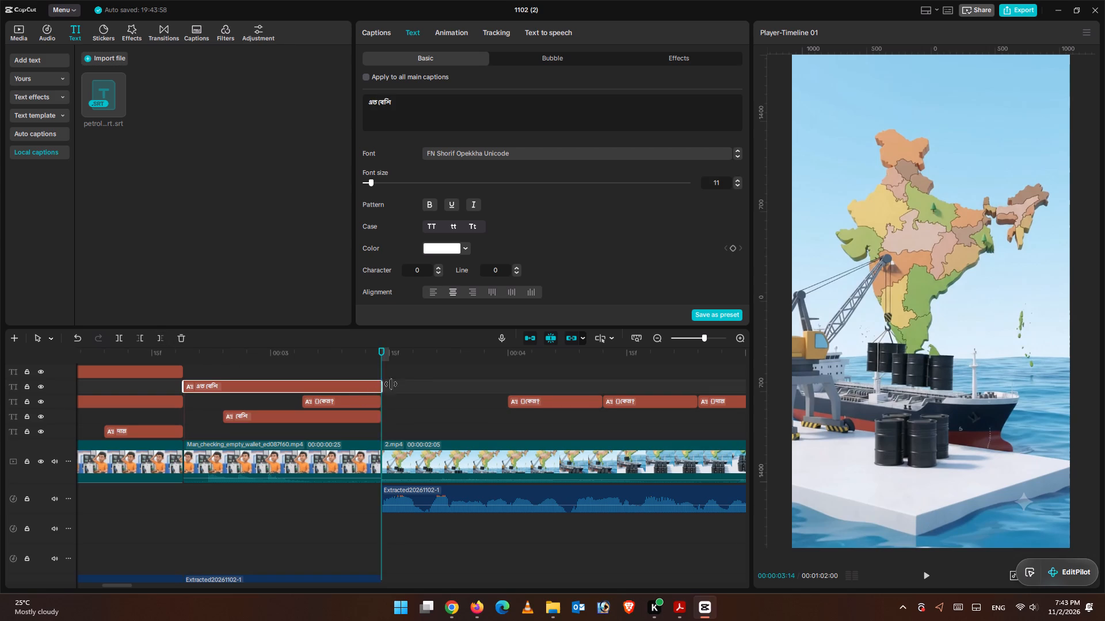
pyautogui.moveTo(391, 384); pyautogui.dragTo(411, 384)
pyautogui.click(165, 333)
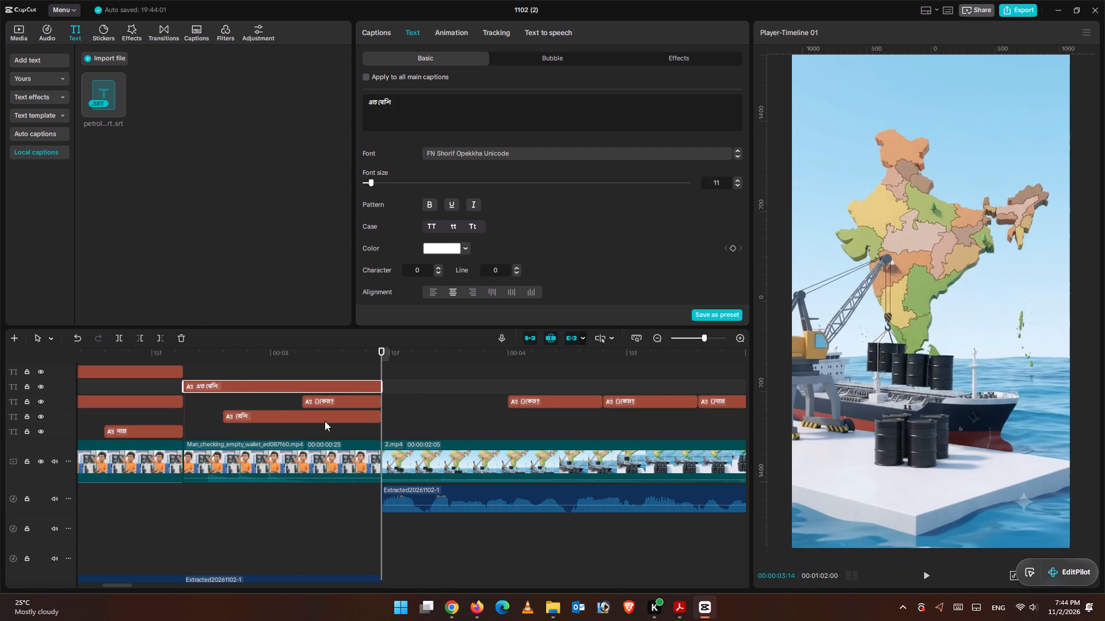
# Remove the stray brackets before the word in the first কেন? caption so it reads only কেন?.
pyautogui.click(235, 367)
pyautogui.click(327, 401)
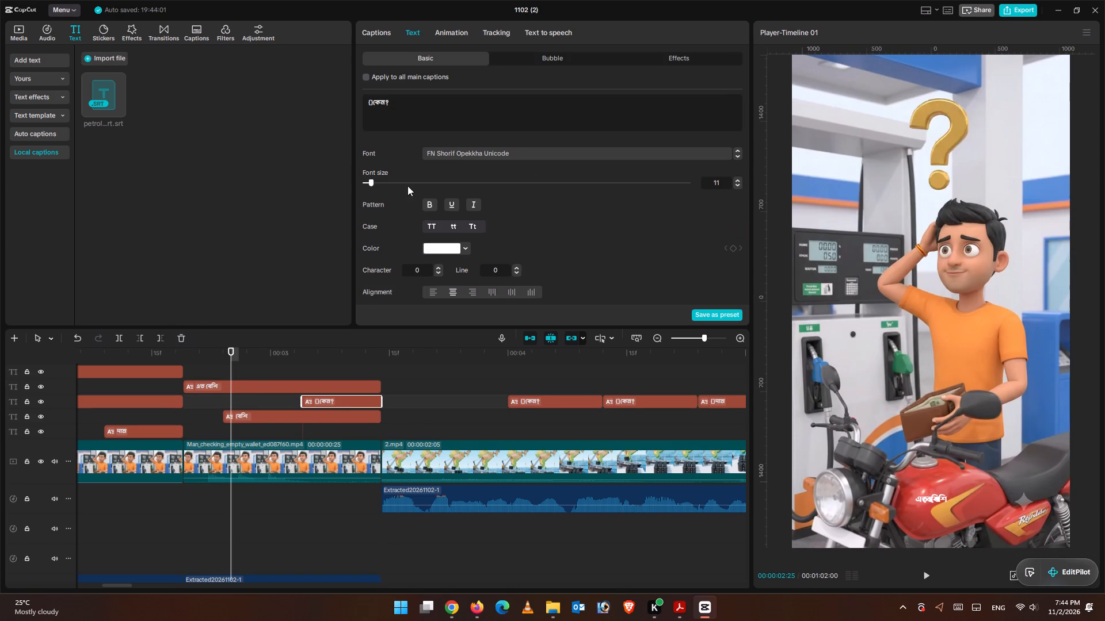
pyautogui.click(374, 104)
pyautogui.press('BackSpace')
pyautogui.press('BackSpace')
pyautogui.press('BackSpace')
# Shorten the এত বেশি caption over the second wallet clip to just এত.
pyautogui.click(202, 363)
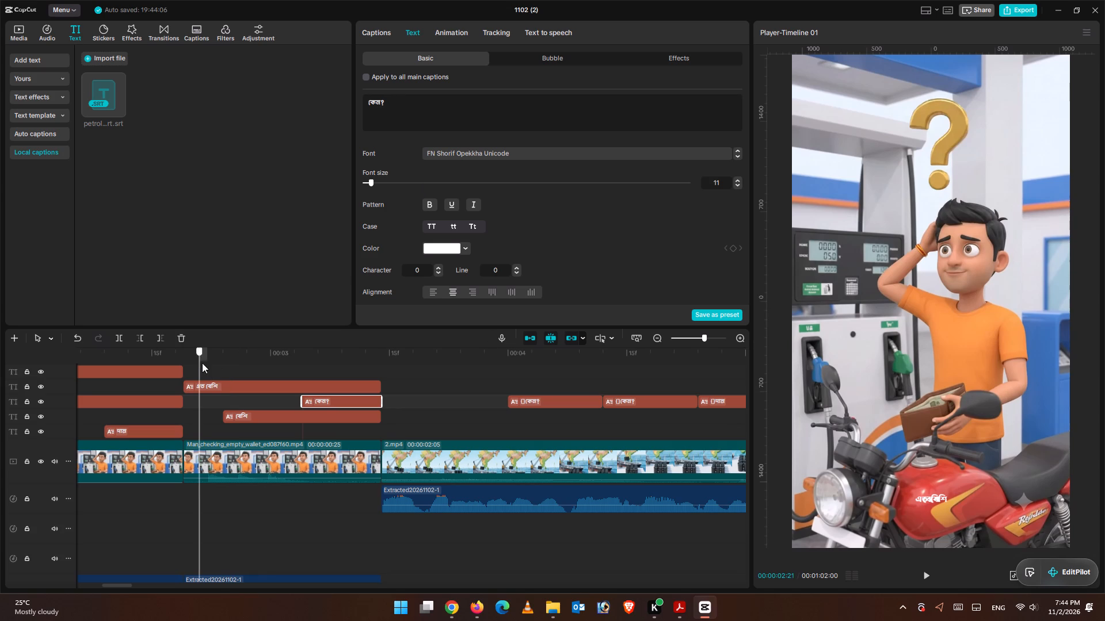
pyautogui.click(201, 361)
pyautogui.click(237, 356)
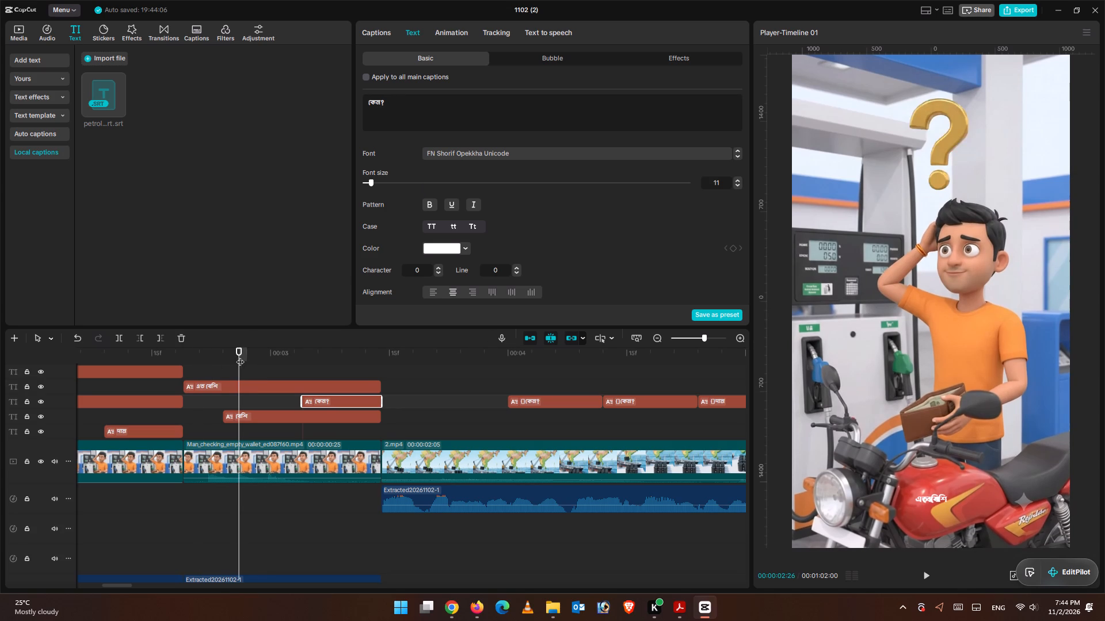
pyautogui.click(254, 358)
pyautogui.click(237, 377)
pyautogui.click(237, 384)
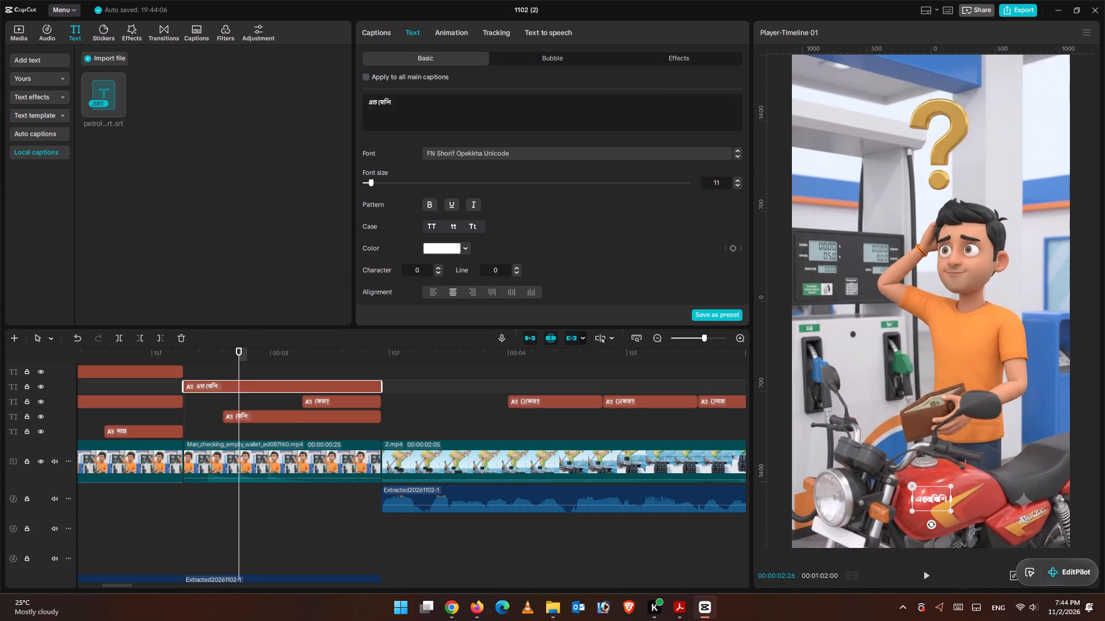
pyautogui.click(403, 109)
pyautogui.press('BackSpace')
pyautogui.press('BackSpace')
pyautogui.press('BackSpace')
pyautogui.press('BackSpace')
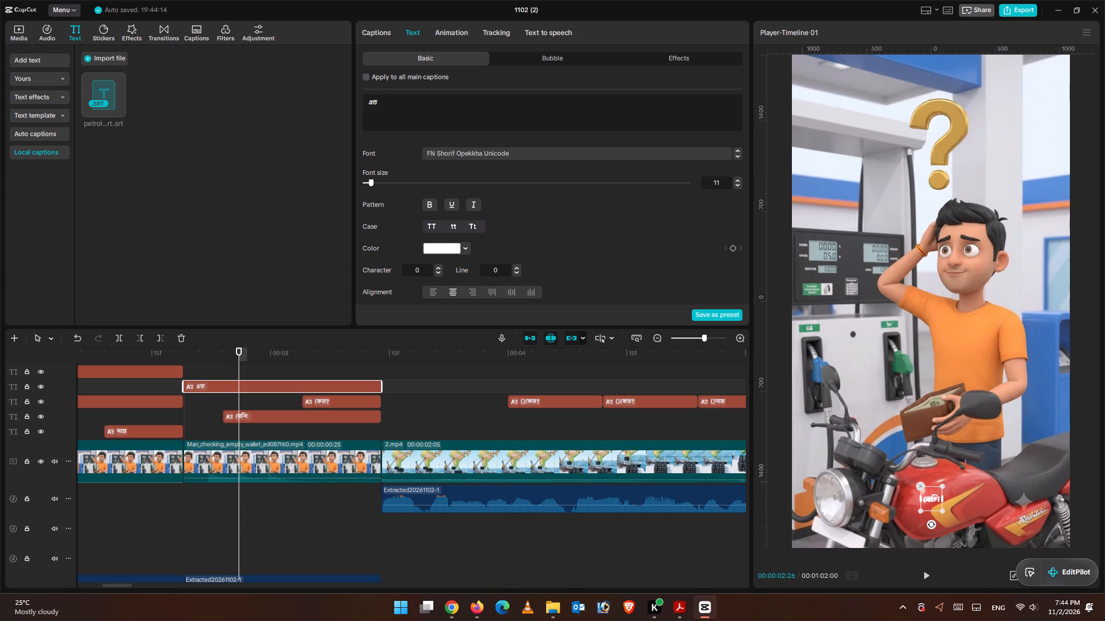
# Restack the first wallet clip's captions, moving ভারতে down two rows beside কখনো and পেট্রোলের down one row beneath it.
pyautogui.moveTo(236, 360); pyautogui.dragTo(230, 359)
pyautogui.moveTo(230, 359); pyautogui.dragTo(170, 346)
pyautogui.scroll(2, 208, 393)
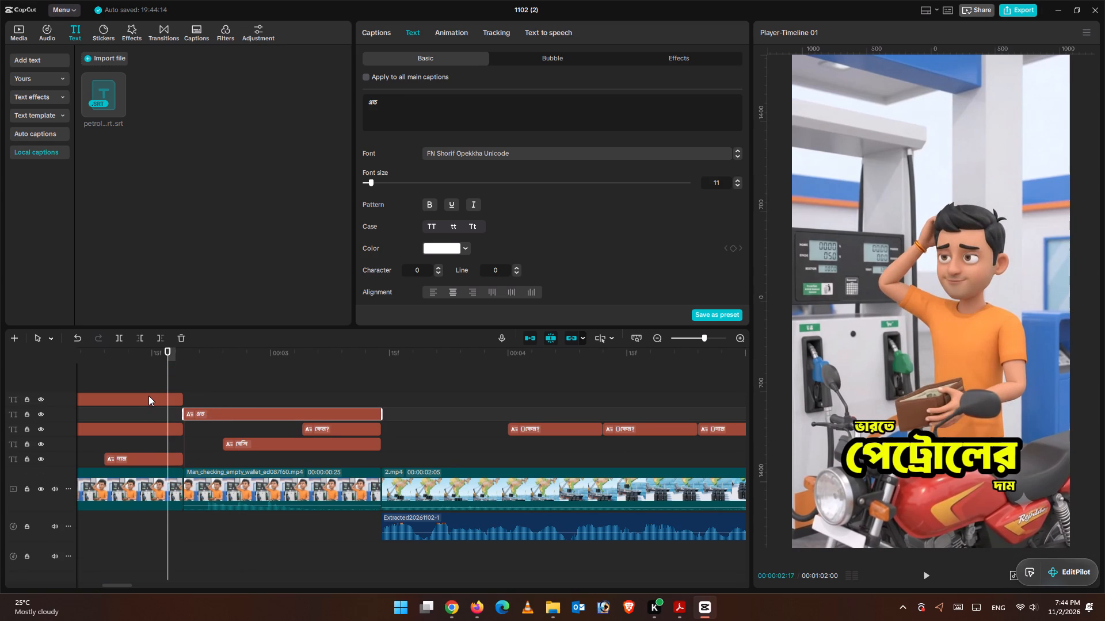
pyautogui.hotkey('ctrl', '-')
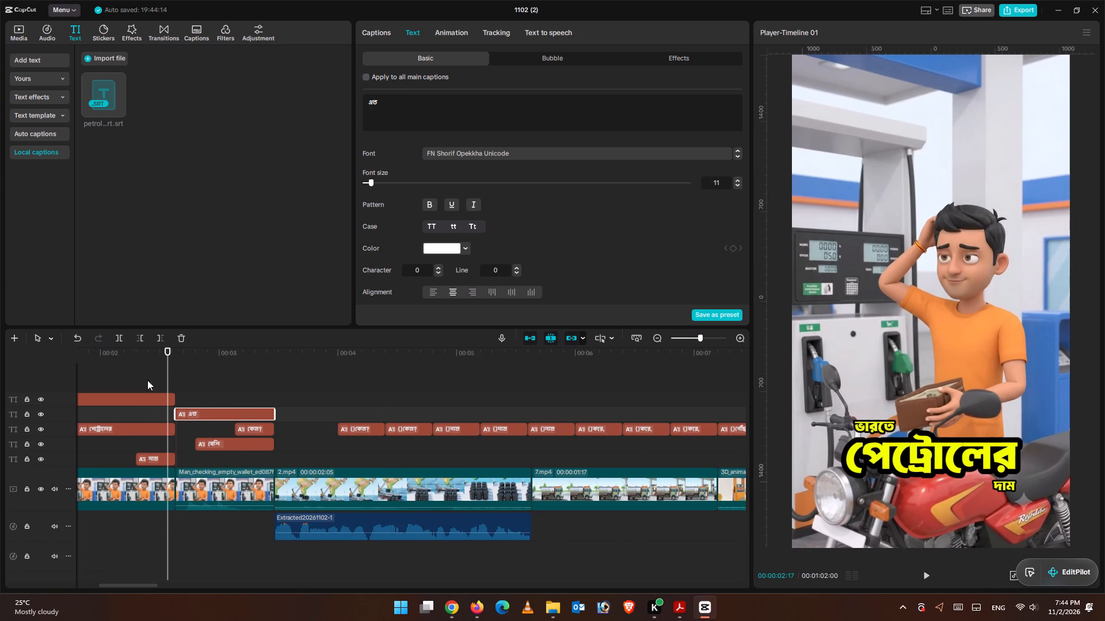
pyautogui.moveTo(170, 354); pyautogui.dragTo(149, 349)
pyautogui.moveTo(162, 401); pyautogui.dragTo(162, 400)
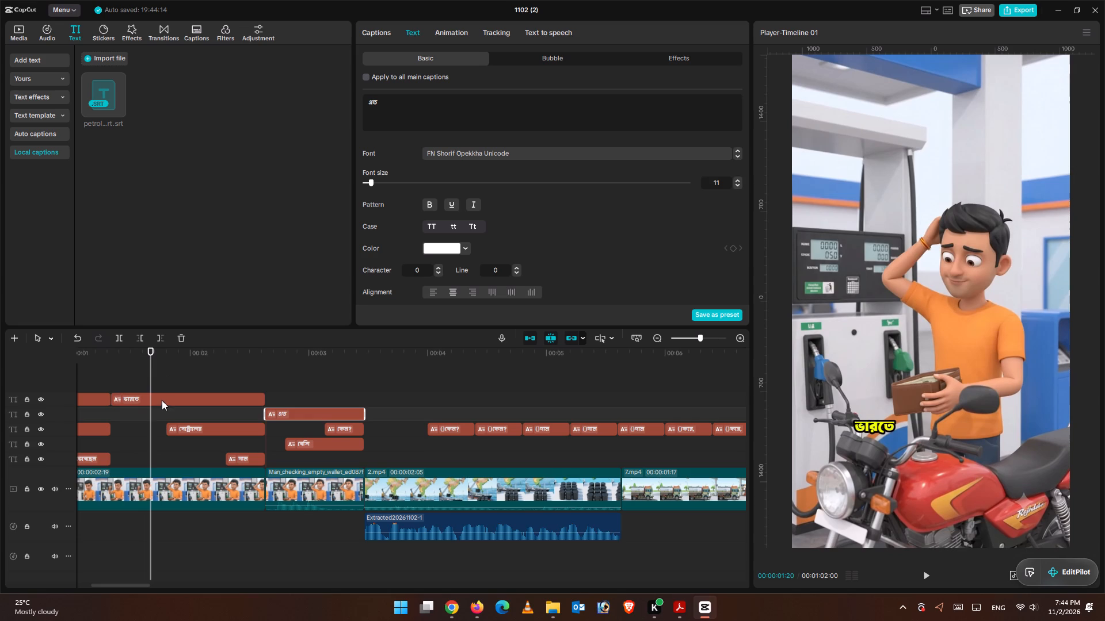
pyautogui.moveTo(162, 400); pyautogui.dragTo(163, 416)
pyautogui.click(239, 461)
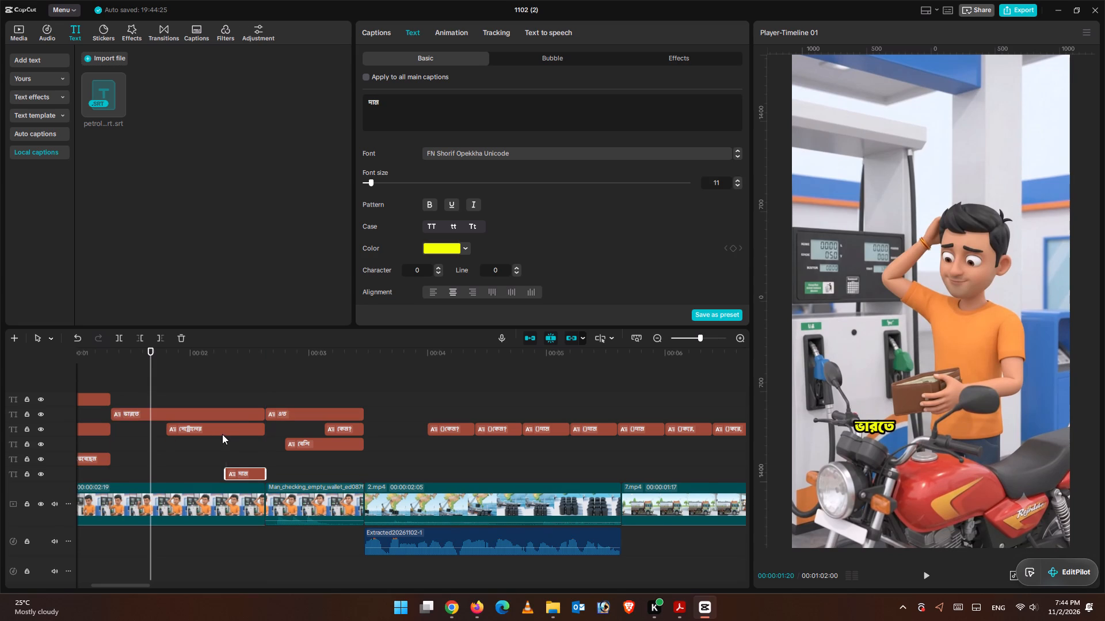
pyautogui.hotkey('ctrl', 'z')
pyautogui.moveTo(227, 428); pyautogui.dragTo(228, 439)
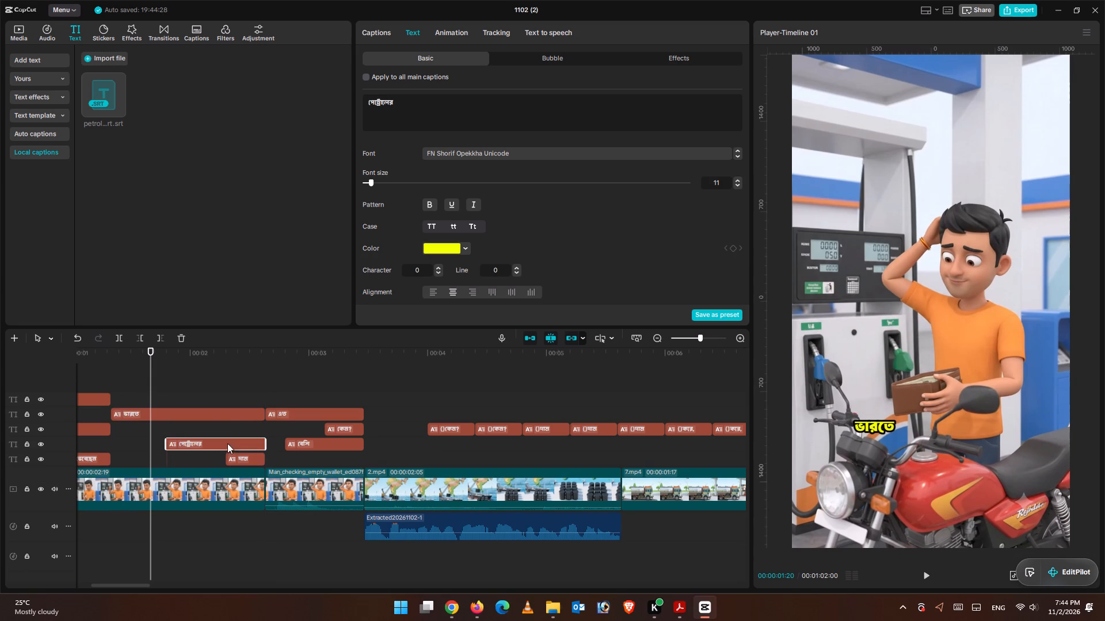
pyautogui.moveTo(225, 413); pyautogui.dragTo(226, 424)
pyautogui.moveTo(237, 430); pyautogui.dragTo(237, 433)
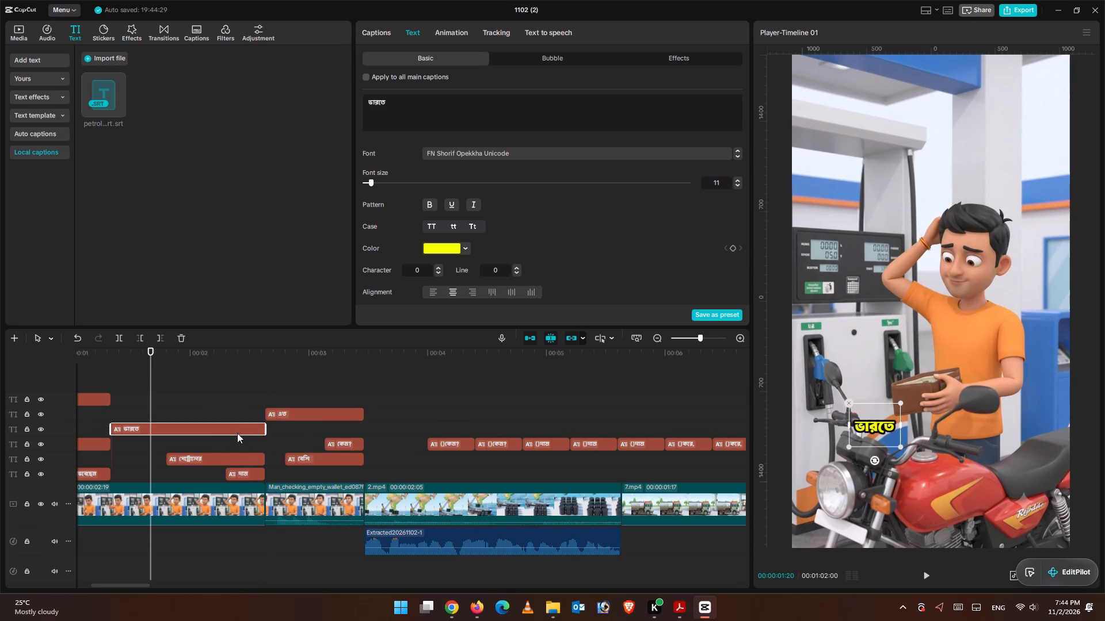
pyautogui.moveTo(237, 433); pyautogui.dragTo(237, 445)
# Review the stacked captions across both wallet clips from the start of the video, checking their rows, timing and on-screen layout.
pyautogui.click(245, 381)
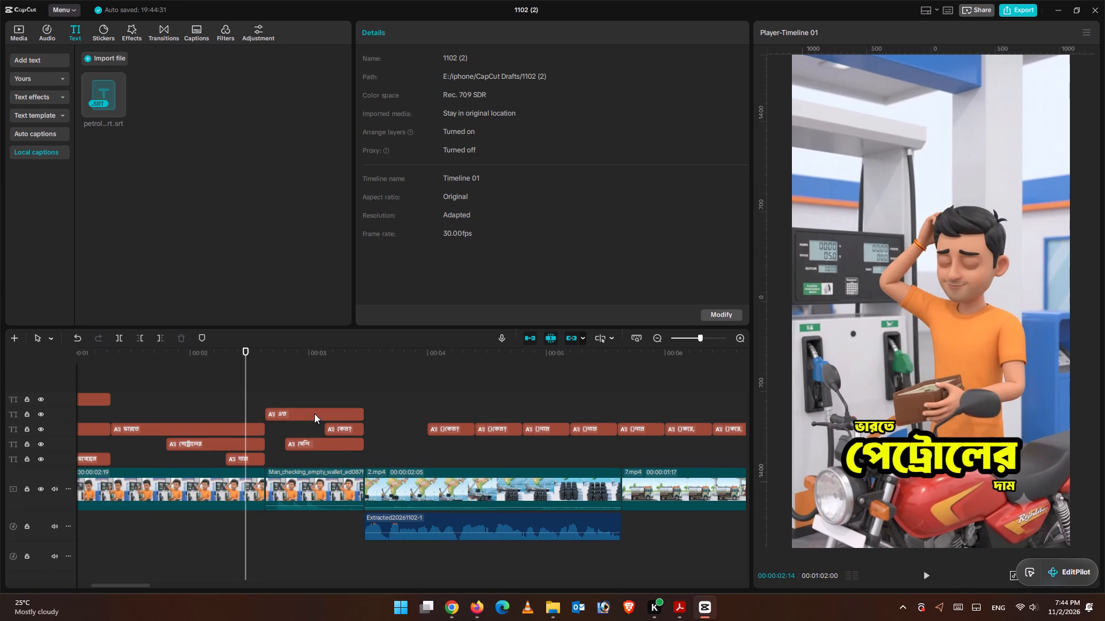
pyautogui.scroll(2, 317, 413)
pyautogui.moveTo(253, 356); pyautogui.dragTo(220, 347)
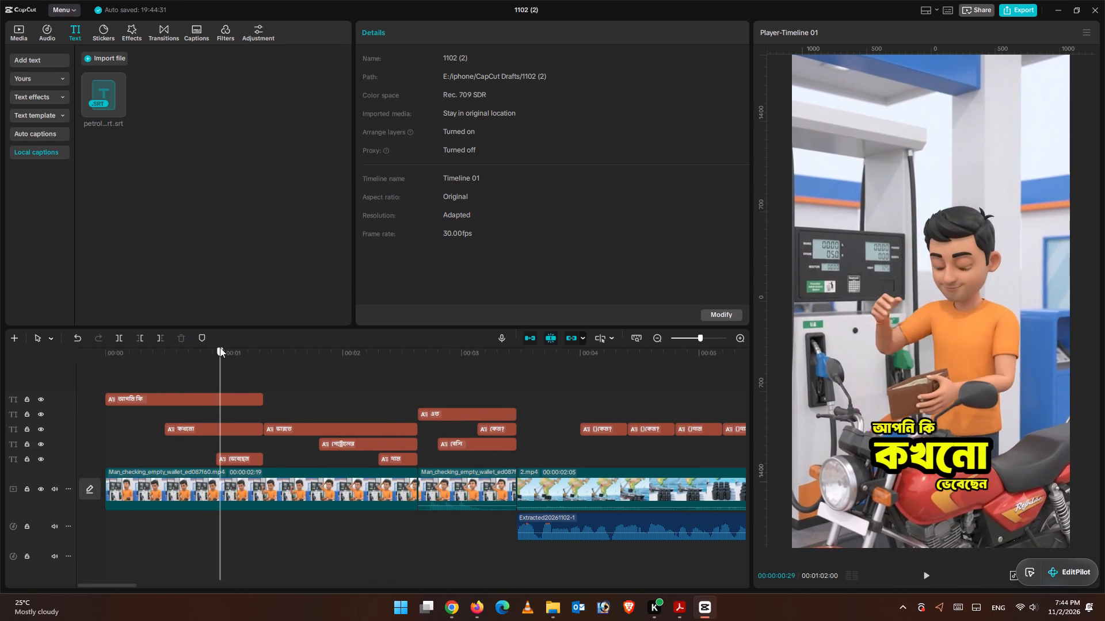
pyautogui.moveTo(220, 347); pyautogui.dragTo(265, 347)
pyautogui.hotkey('ctrl', '-')
pyautogui.hotkey('ctrl', '-')
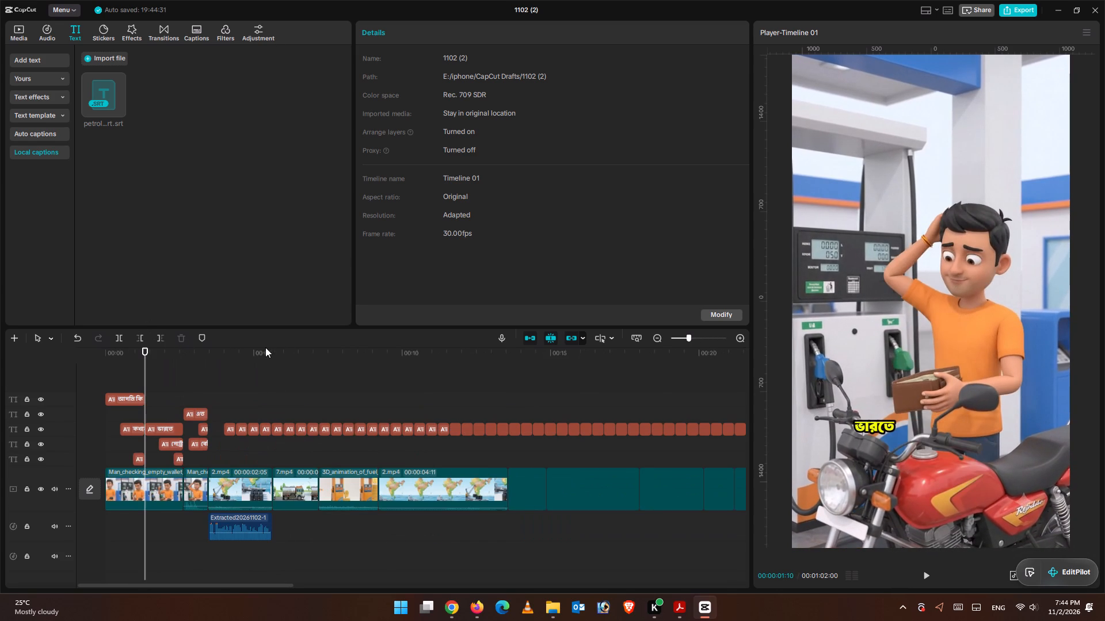
pyautogui.moveTo(148, 360); pyautogui.dragTo(0, 328)
pyautogui.hotkey('ctrl', '=')
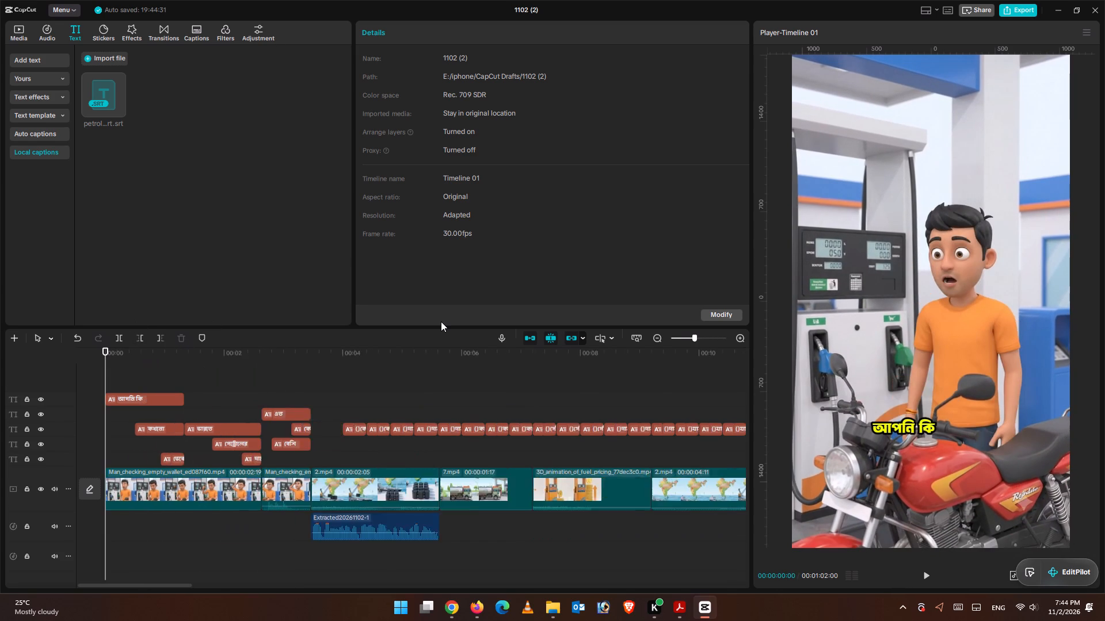
pyautogui.hotkey('ctrl', '=')
pyautogui.hotkey('ctrl', '=')
pyautogui.hotkey('ctrl', '-')
pyautogui.hotkey('ctrl', '-')
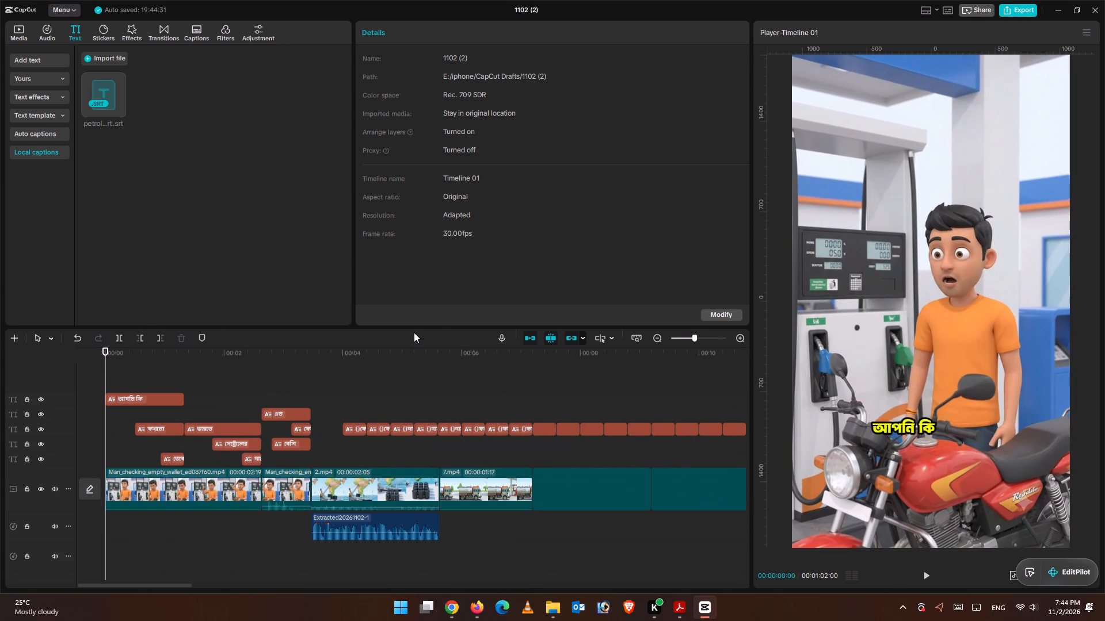
pyautogui.click(199, 380)
pyautogui.moveTo(199, 380); pyautogui.dragTo(226, 388)
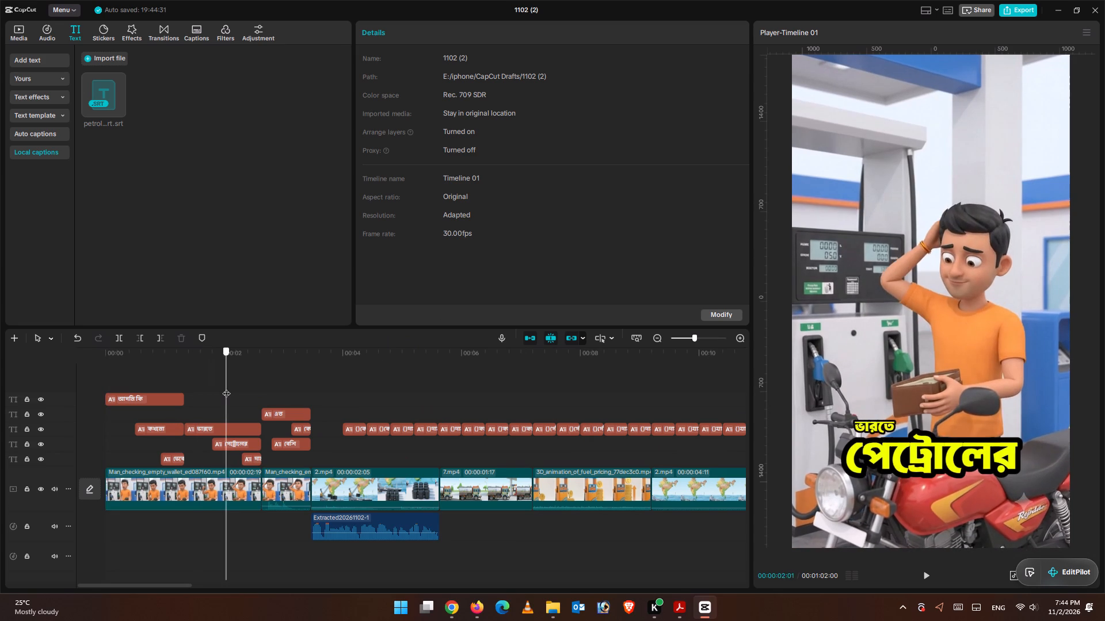
pyautogui.moveTo(226, 388); pyautogui.dragTo(308, 391)
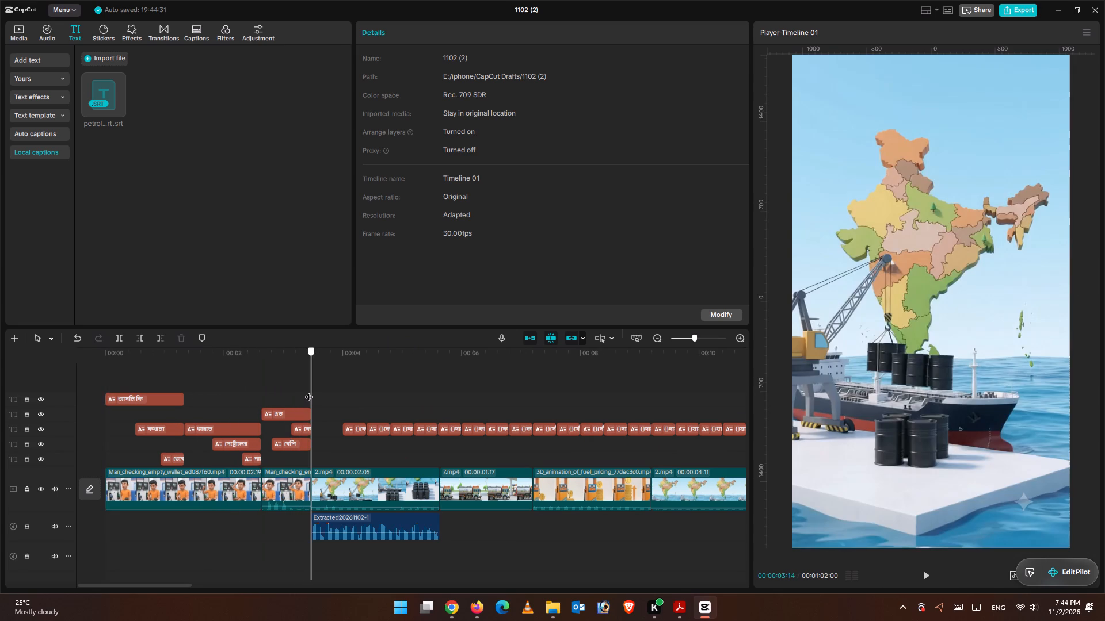
pyautogui.moveTo(308, 391); pyautogui.dragTo(277, 386)
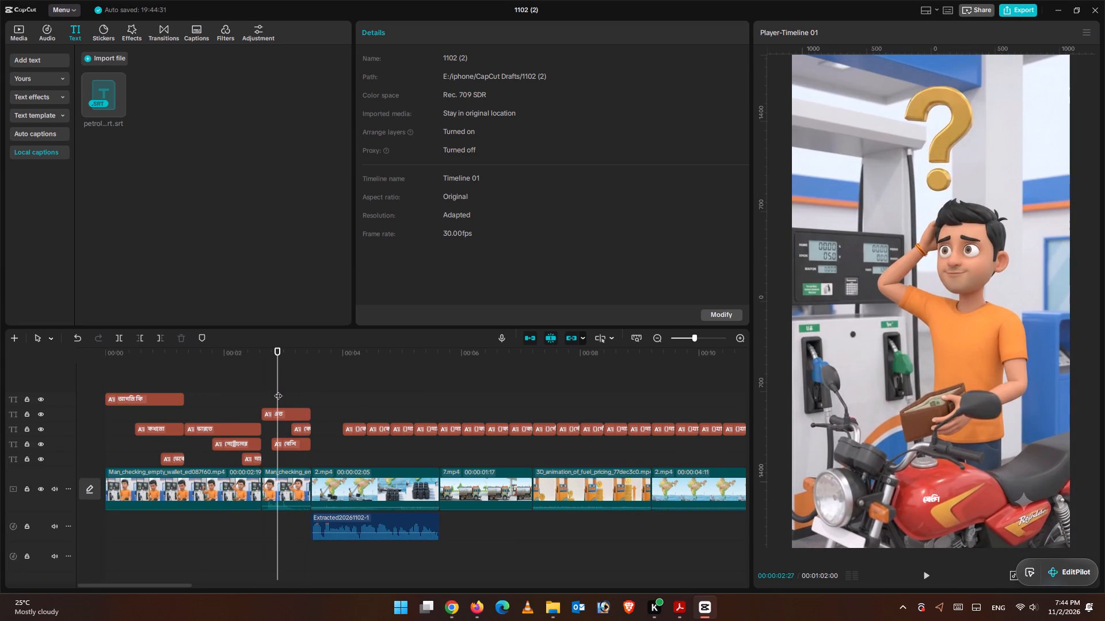
pyautogui.hotkey('ctrl', '=')
pyautogui.hotkey('ctrl', '=')
pyautogui.moveTo(273, 389); pyautogui.dragTo(245, 382)
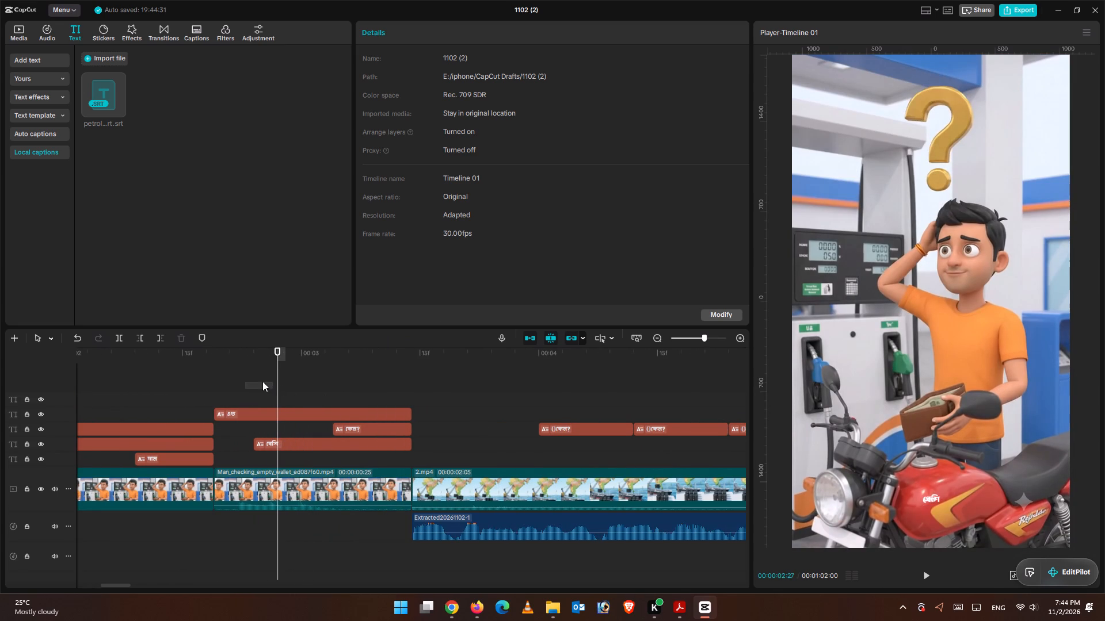
pyautogui.moveTo(278, 383); pyautogui.dragTo(201, 377)
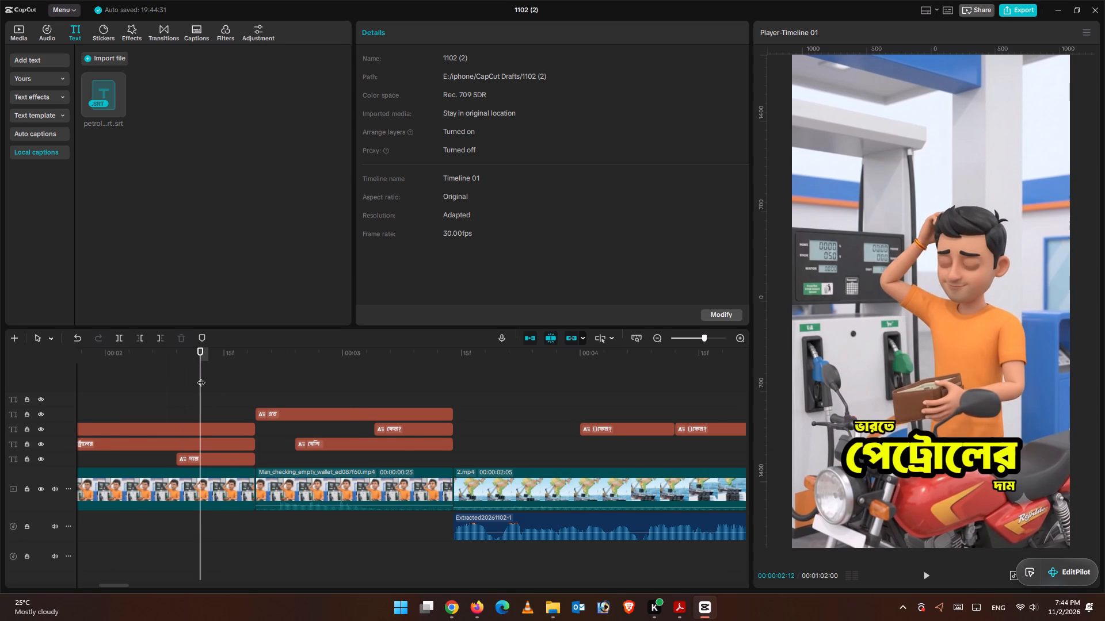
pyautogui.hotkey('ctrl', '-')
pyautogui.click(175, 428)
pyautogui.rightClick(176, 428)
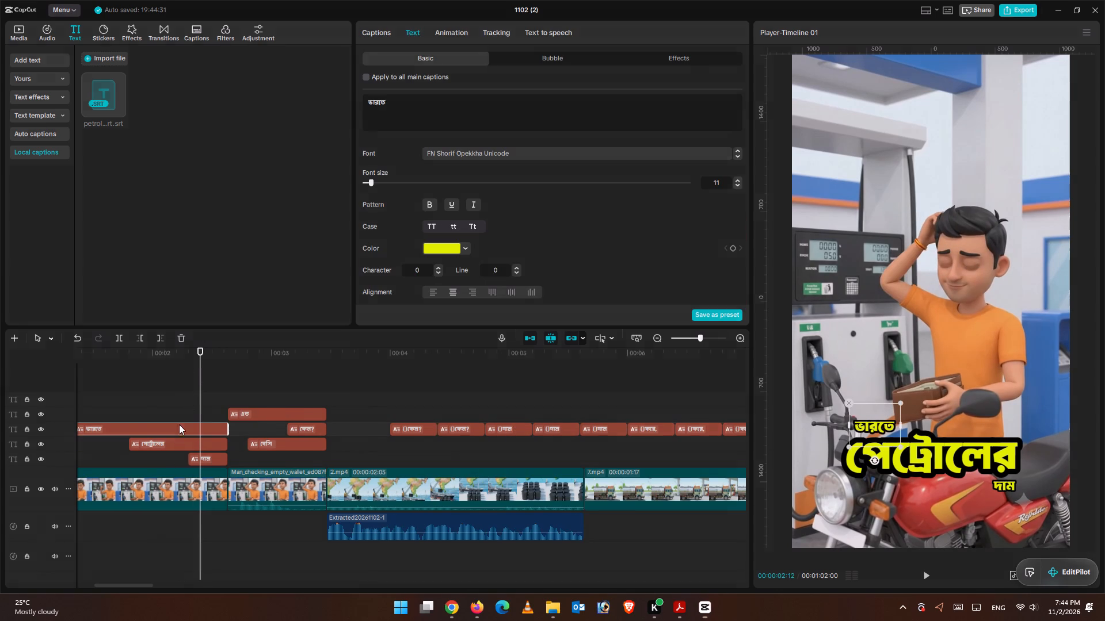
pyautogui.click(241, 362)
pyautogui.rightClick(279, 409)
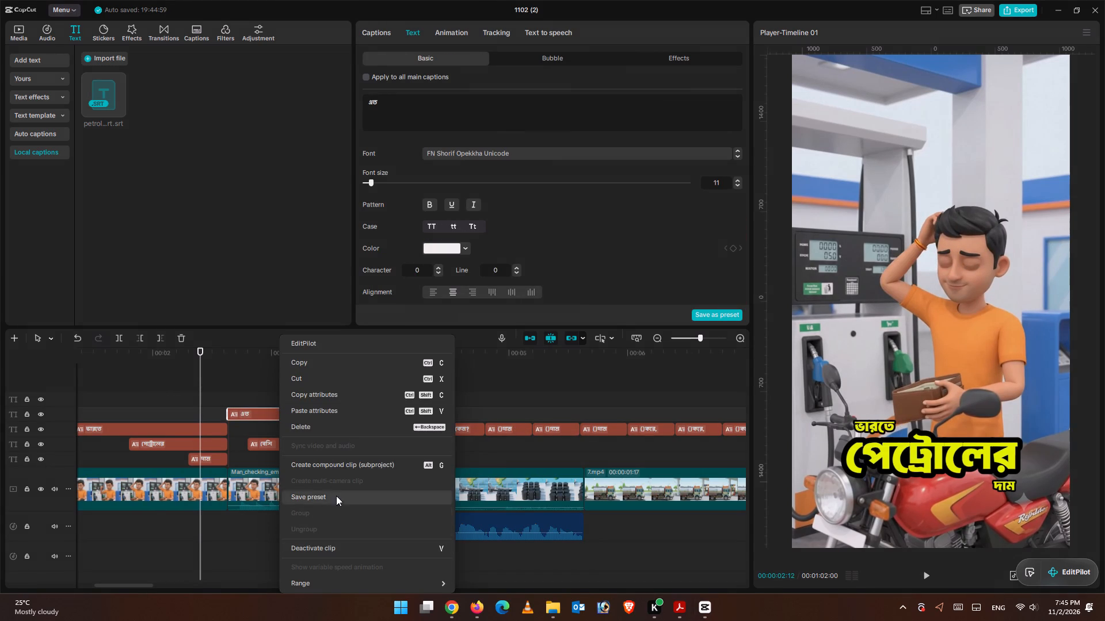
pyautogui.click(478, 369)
# Reduce the first caption over the 2.mp4 crane-and-barrels clip to only অপরিশোধিত, removing its কেন? line, stray brackets and bold tags.
pyautogui.click(266, 385)
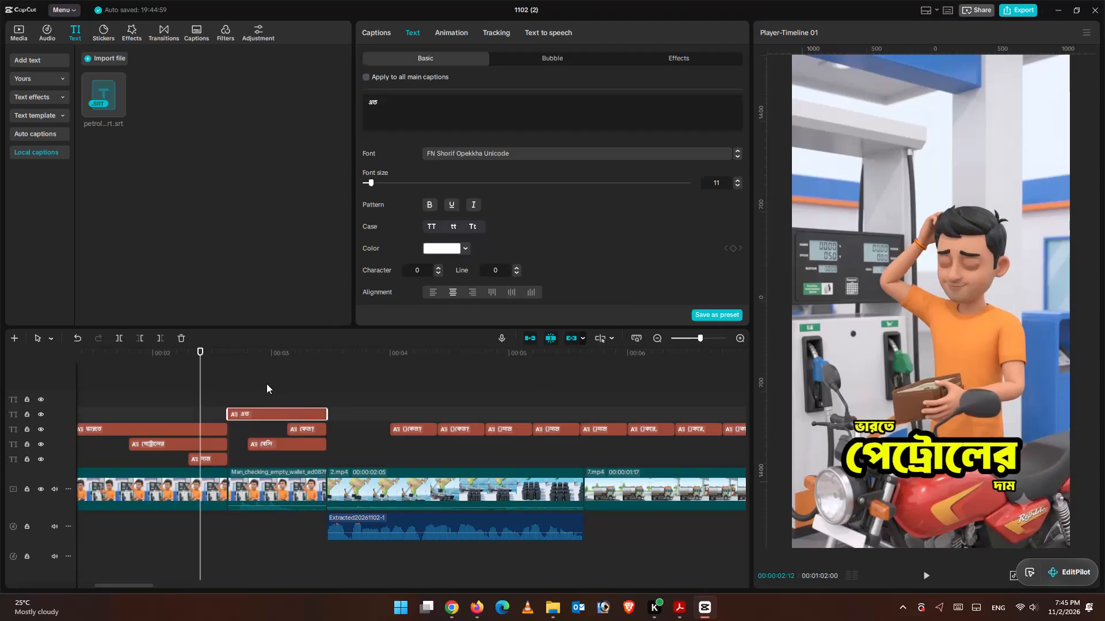
pyautogui.click(925, 582)
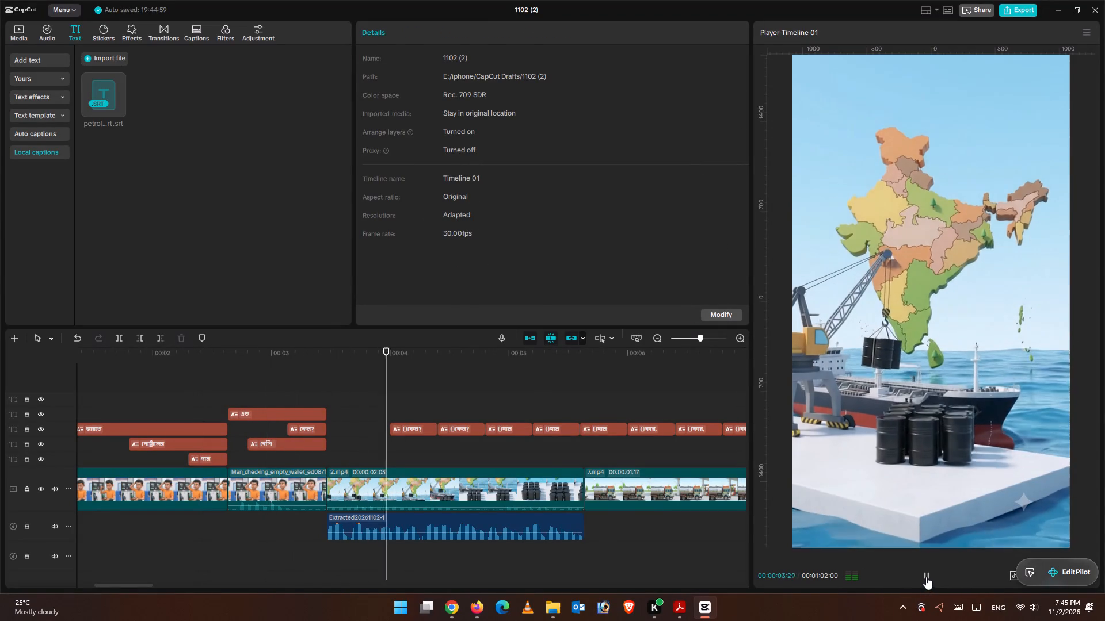
pyautogui.click(926, 577)
pyautogui.click(326, 390)
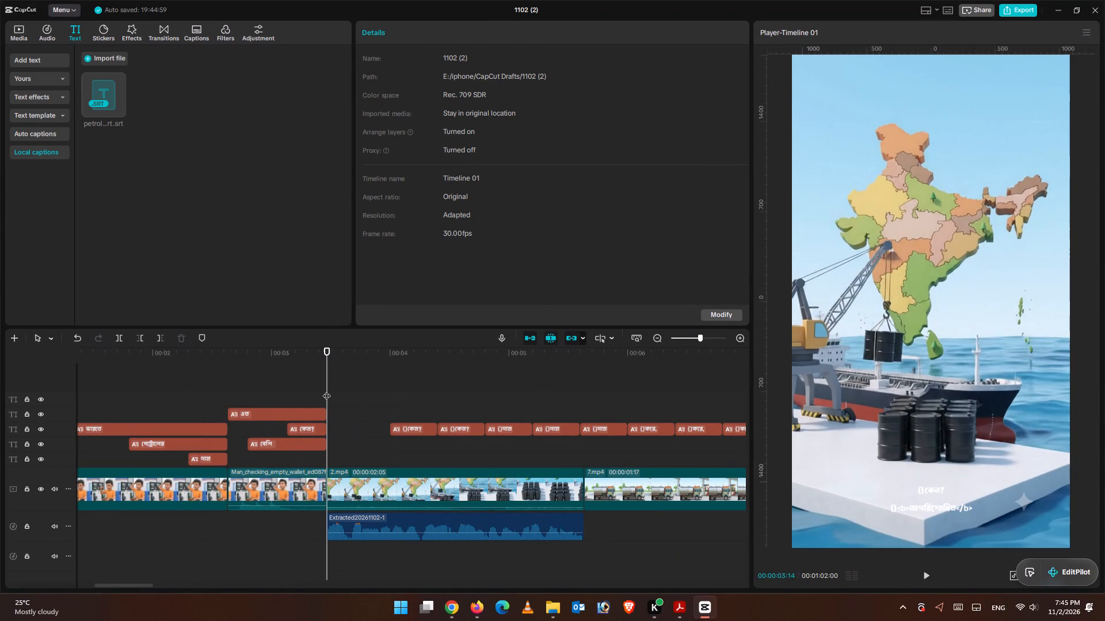
pyautogui.click(923, 572)
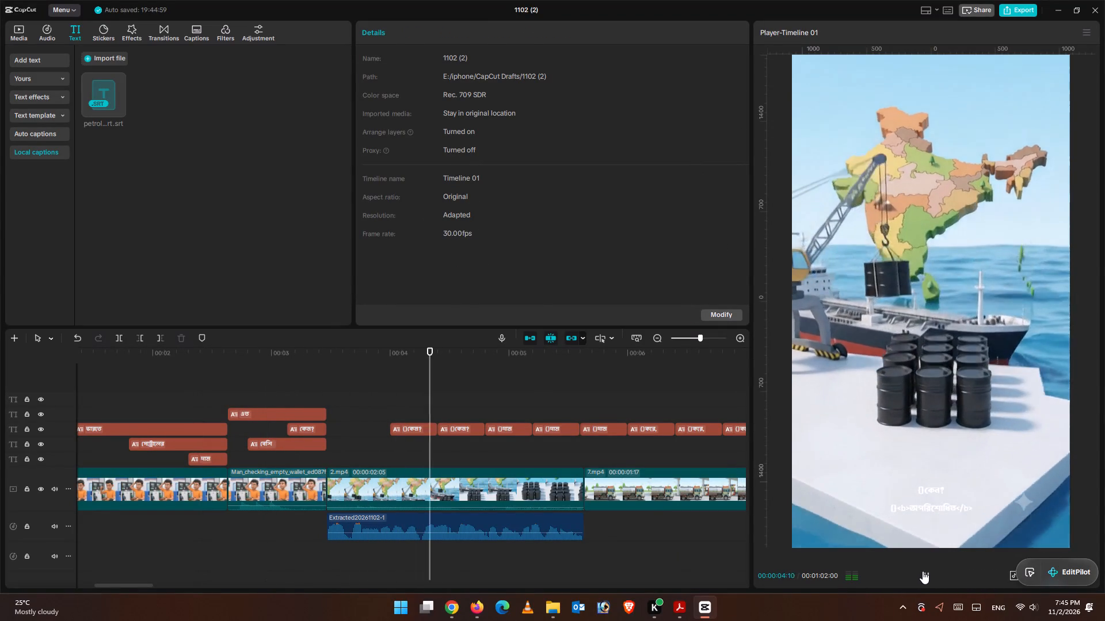
pyautogui.click(923, 571)
pyautogui.doubleClick(418, 377)
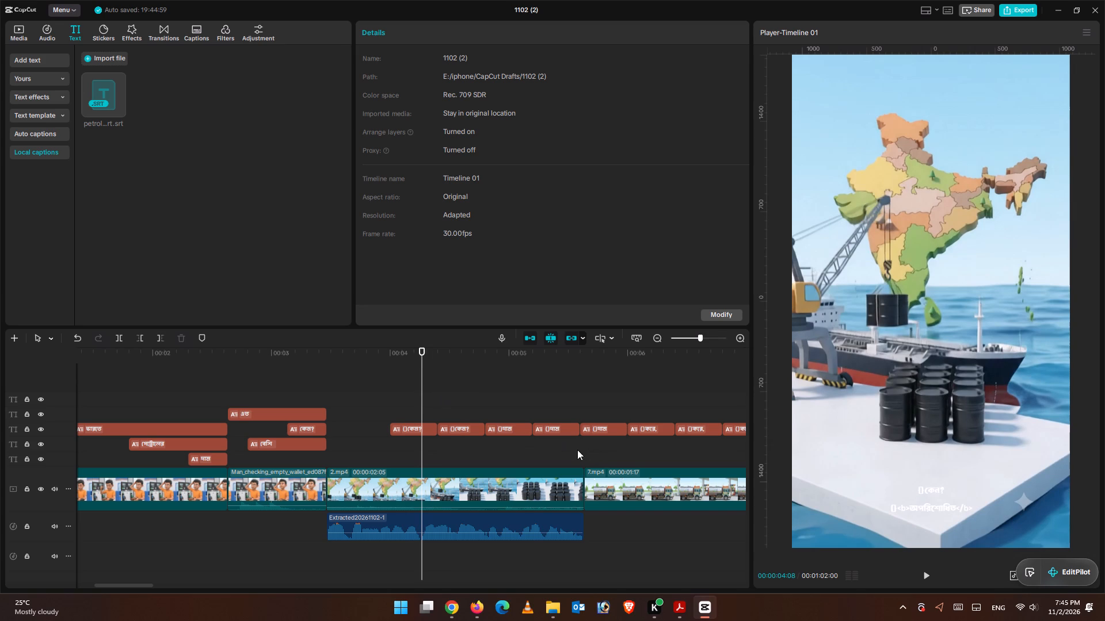
pyautogui.click(419, 425)
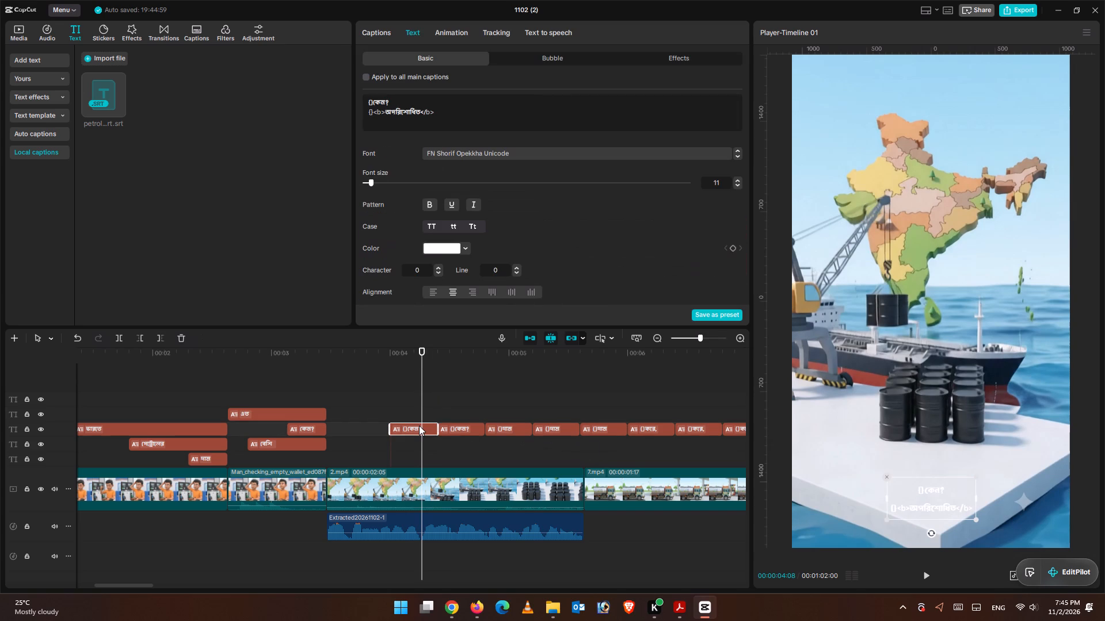
pyautogui.click(386, 116)
pyautogui.press('BackSpace')
pyautogui.press('BackSpace')
pyautogui.press('BackSpace')
pyautogui.press('BackSpace')
pyautogui.press('BackSpace')
pyautogui.press('BackSpace')
pyautogui.press('BackSpace')
pyautogui.press('BackSpace')
pyautogui.press('BackSpace')
pyautogui.press('BackSpace')
pyautogui.press('BackSpace')
pyautogui.press('BackSpace')
pyautogui.press('BackSpace')
pyautogui.press('BackSpace')
pyautogui.press('BackSpace')
pyautogui.press('BackSpace')
pyautogui.press('BackSpace')
pyautogui.press('BackSpace')
pyautogui.press('BackSpace')
pyautogui.press('BackSpace')
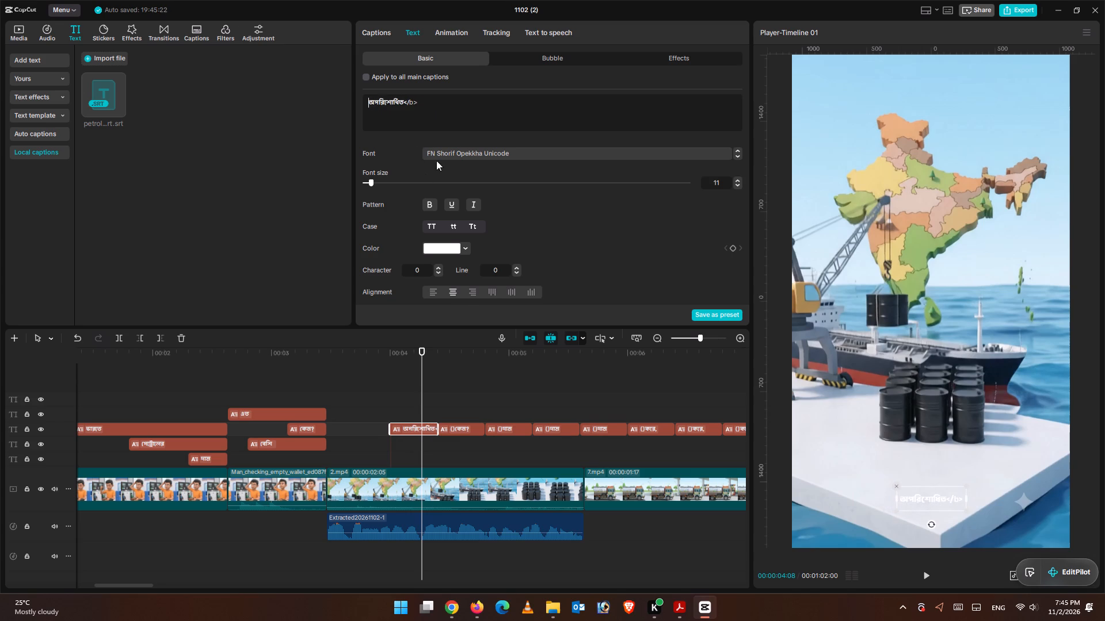
pyautogui.click(439, 104)
pyautogui.press('BackSpace')
pyautogui.press('BackSpace')
pyautogui.press('BackSpace')
pyautogui.press('BackSpace')
# Reduce the caption right after অপরিশোধিত to only তেলের, removing the কেন? and অপরিশোধিত lines, brackets and tags before it.
pyautogui.click(455, 398)
pyautogui.click(463, 431)
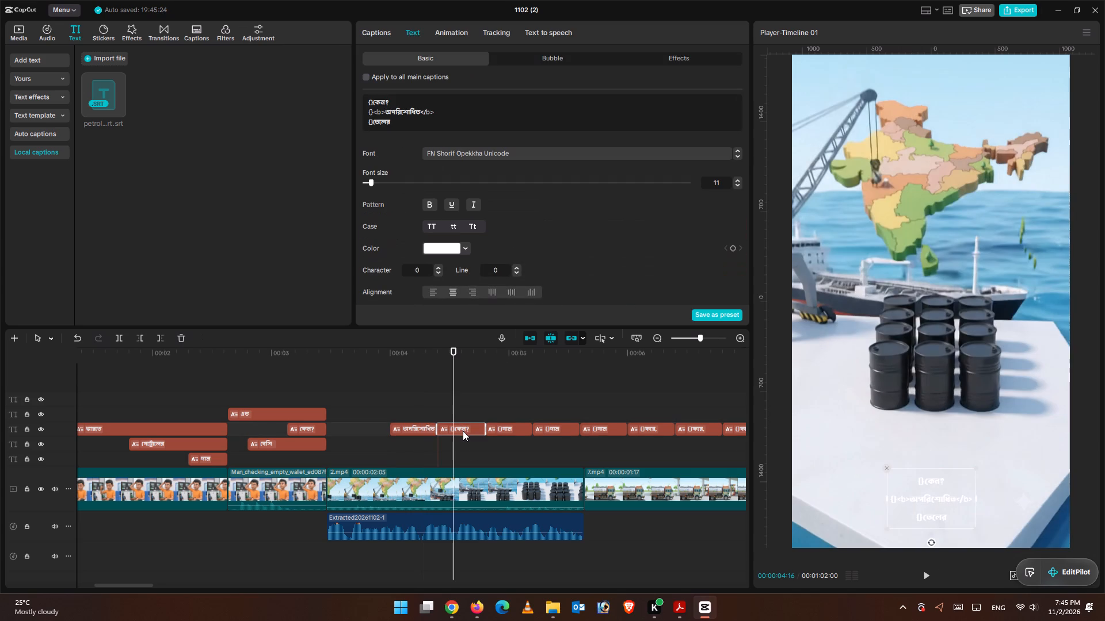
pyautogui.click(374, 121)
pyautogui.press('BackSpace')
pyautogui.press('BackSpace')
pyautogui.press('BackSpace')
pyautogui.press('BackSpace')
pyautogui.press('BackSpace')
pyautogui.press('BackSpace')
pyautogui.press('BackSpace')
pyautogui.press('BackSpace')
pyautogui.press('BackSpace')
pyautogui.press('BackSpace')
pyautogui.press('BackSpace')
pyautogui.press('BackSpace')
pyautogui.press('BackSpace')
pyautogui.press('BackSpace')
pyautogui.press('BackSpace')
pyautogui.press('BackSpace')
pyautogui.press('BackSpace')
pyautogui.press('BackSpace')
pyautogui.press('BackSpace')
pyautogui.press('BackSpace')
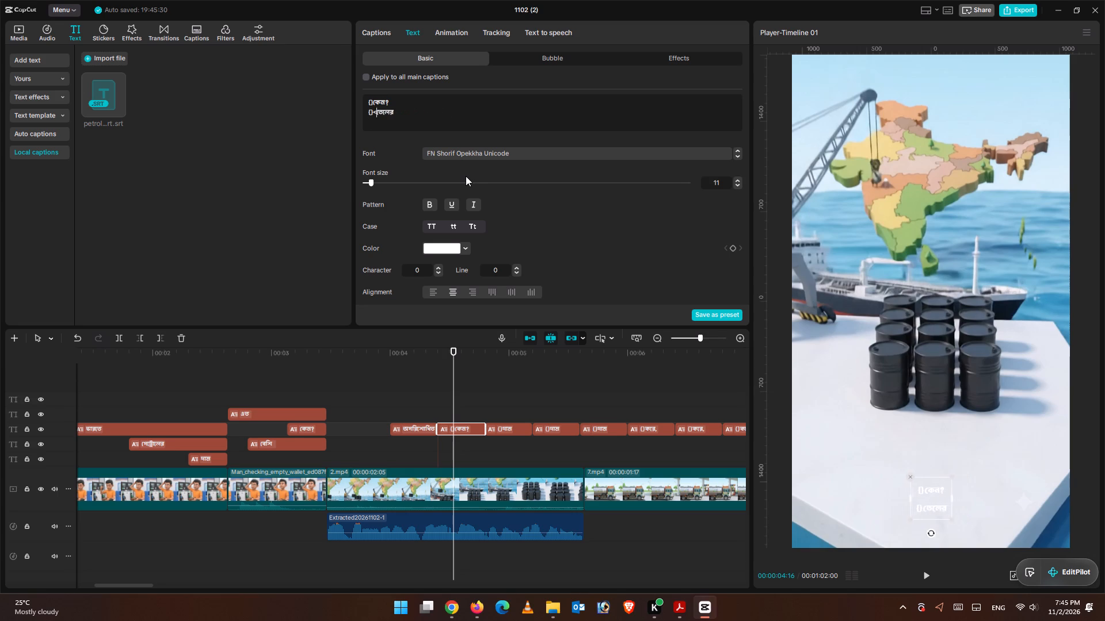
# Remove the stray brackets before the word in the caption after তেলের so it reads only দাম.
pyautogui.click(498, 407)
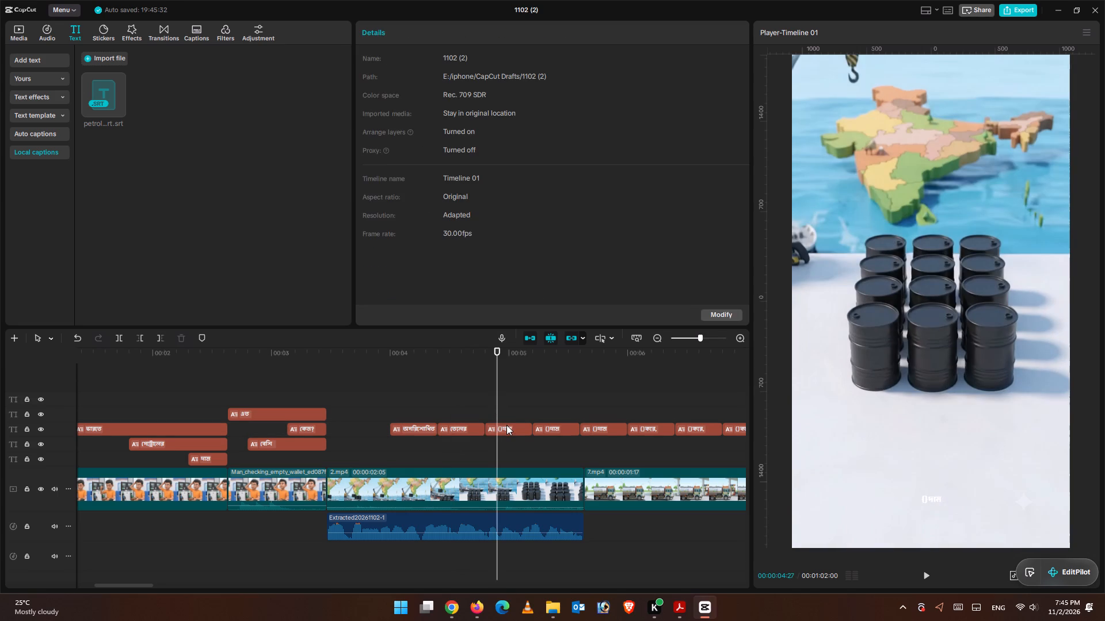
pyautogui.click(506, 425)
pyautogui.click(374, 102)
pyautogui.press('BackSpace')
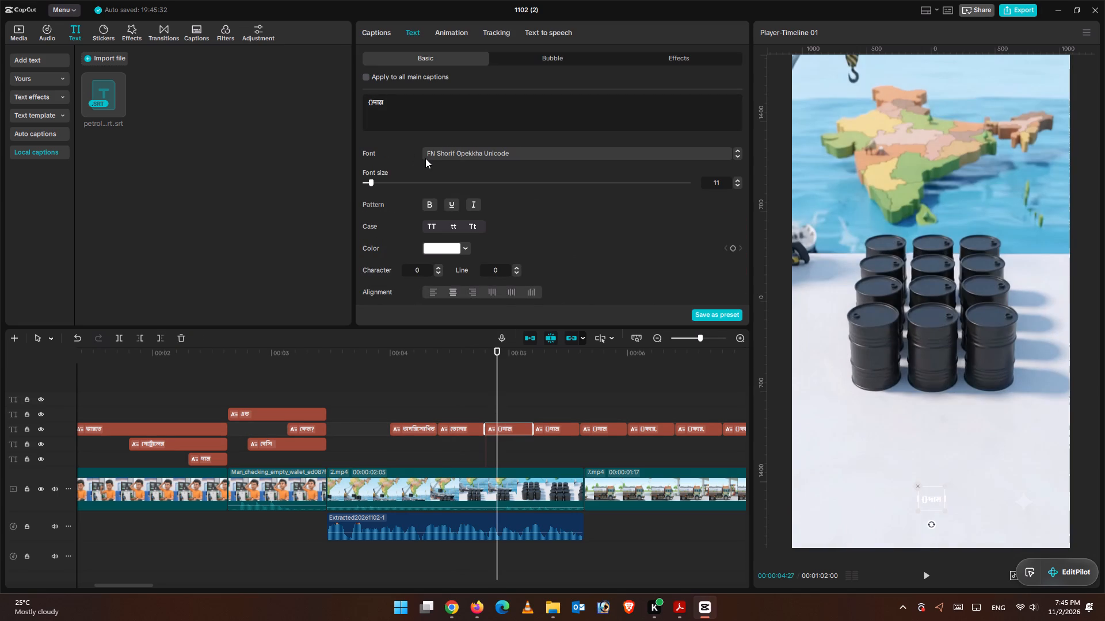
pyautogui.press('BackSpace')
pyautogui.press('BackSpace')
pyautogui.press('BackSpace')
# Move the অপরিশোধিত caption back to the start of the 2.mp4 clip and extend its end to about 00:00:04:12.
pyautogui.moveTo(500, 348); pyautogui.dragTo(539, 358)
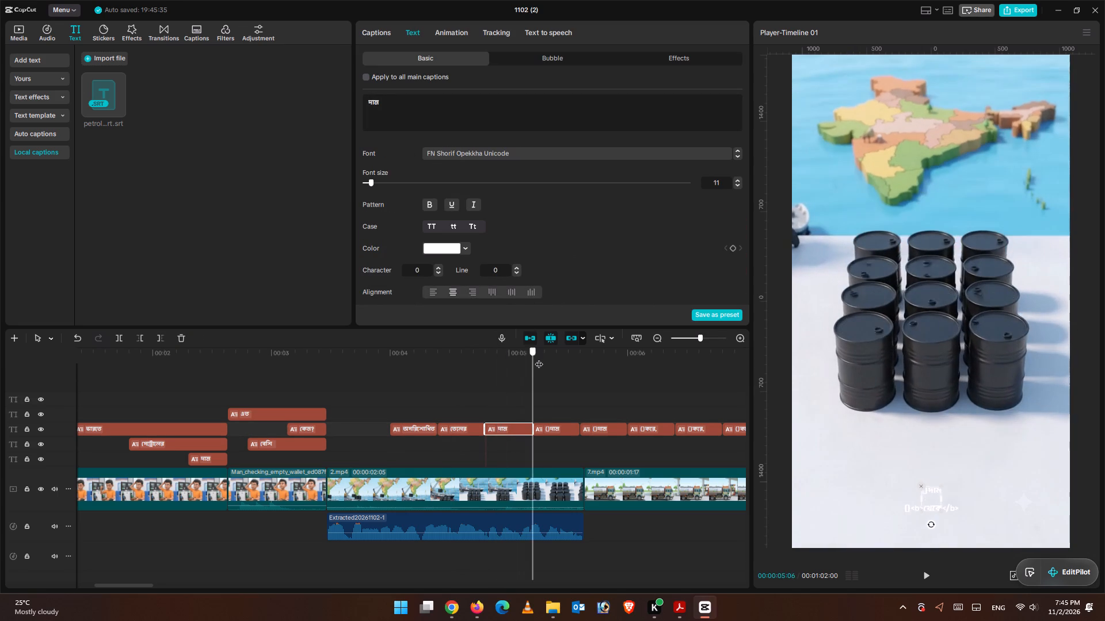
pyautogui.moveTo(539, 358); pyautogui.dragTo(534, 359)
pyautogui.click(286, 378)
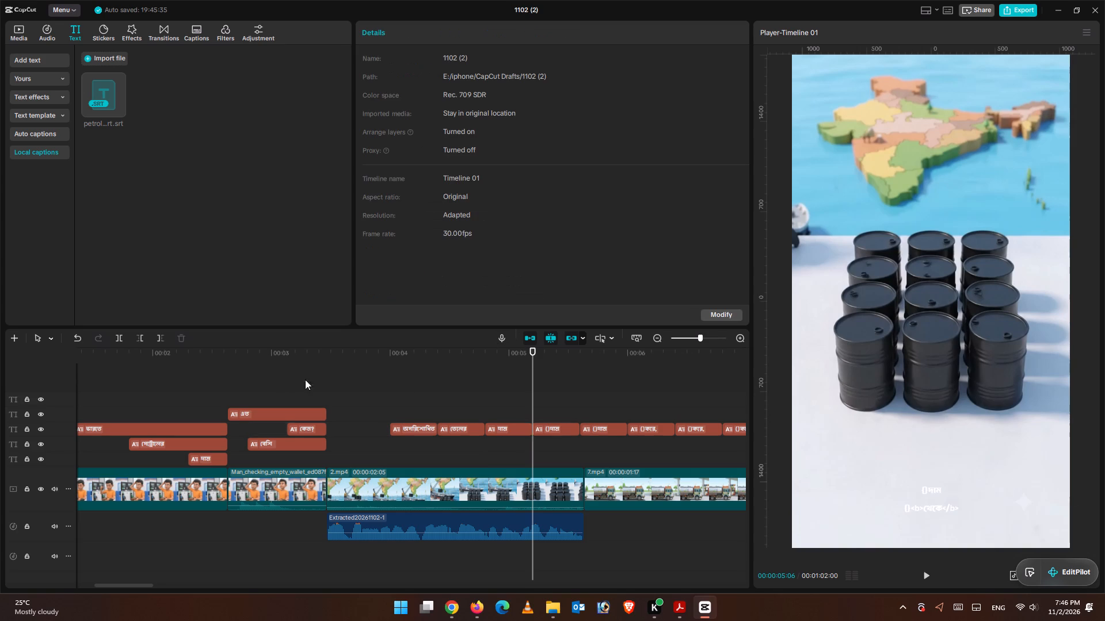
pyautogui.click(929, 574)
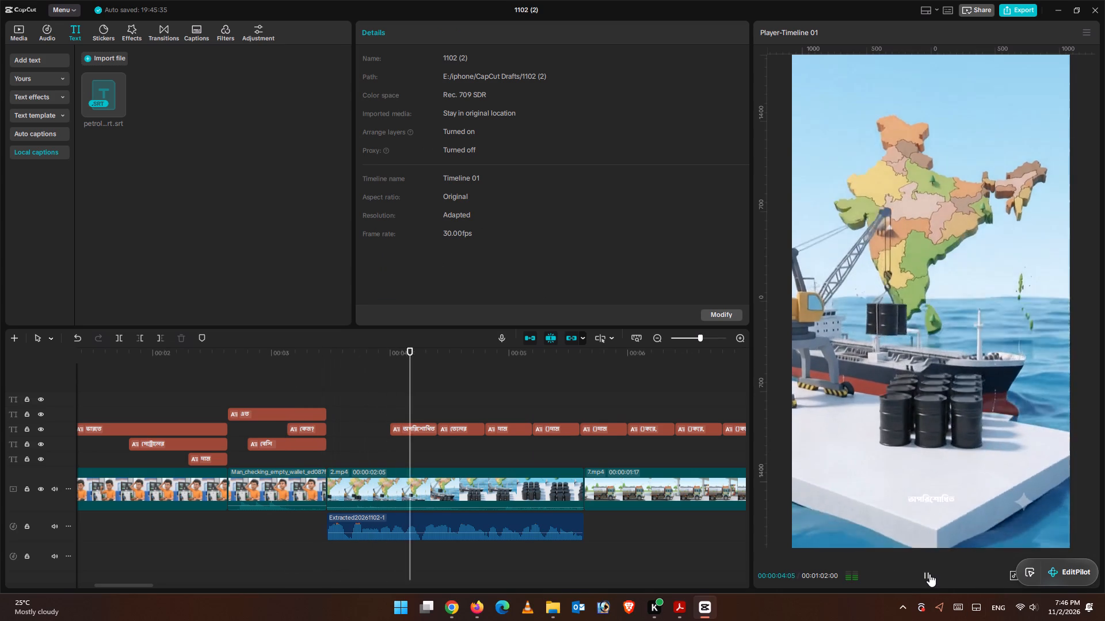
pyautogui.click(929, 574)
pyautogui.moveTo(445, 375); pyautogui.dragTo(427, 379)
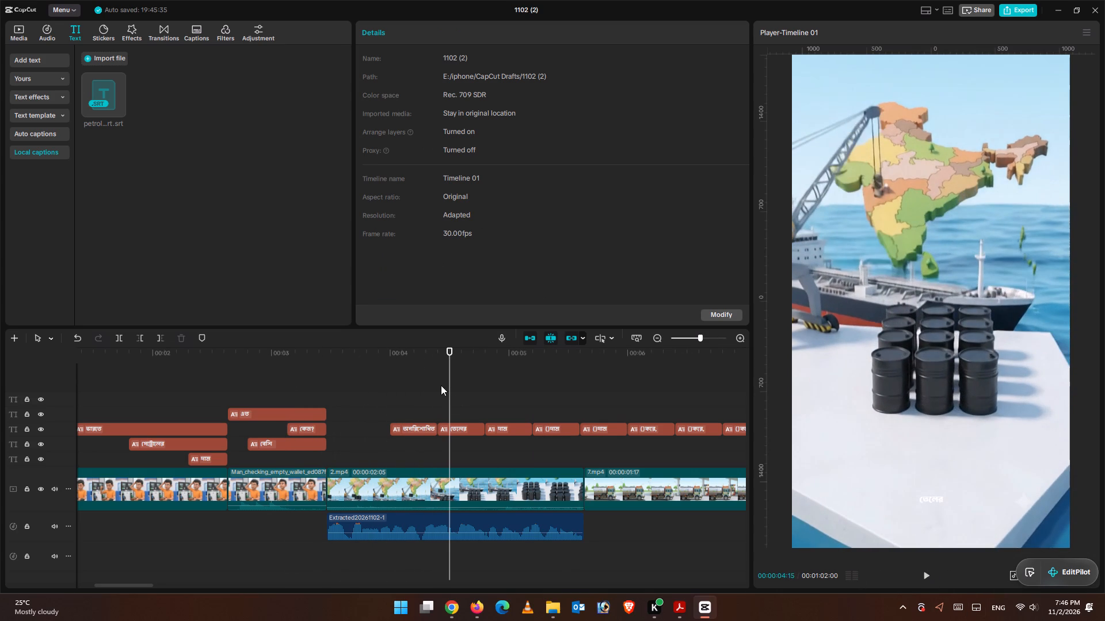
pyautogui.moveTo(442, 385); pyautogui.dragTo(426, 386)
pyautogui.click(432, 400)
pyautogui.click(427, 399)
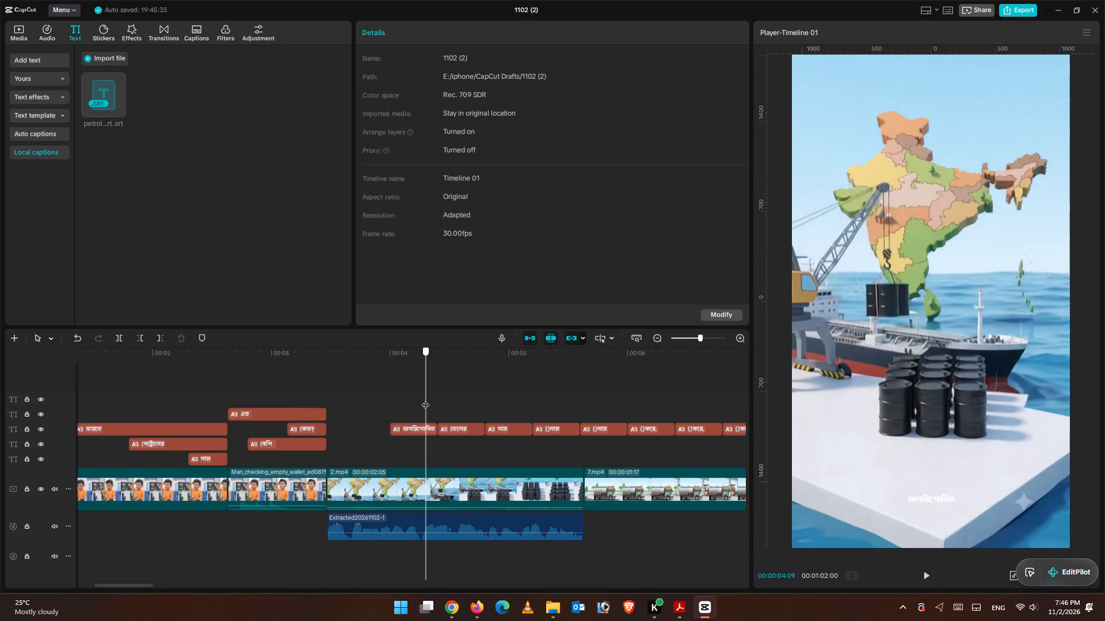
pyautogui.click(425, 399)
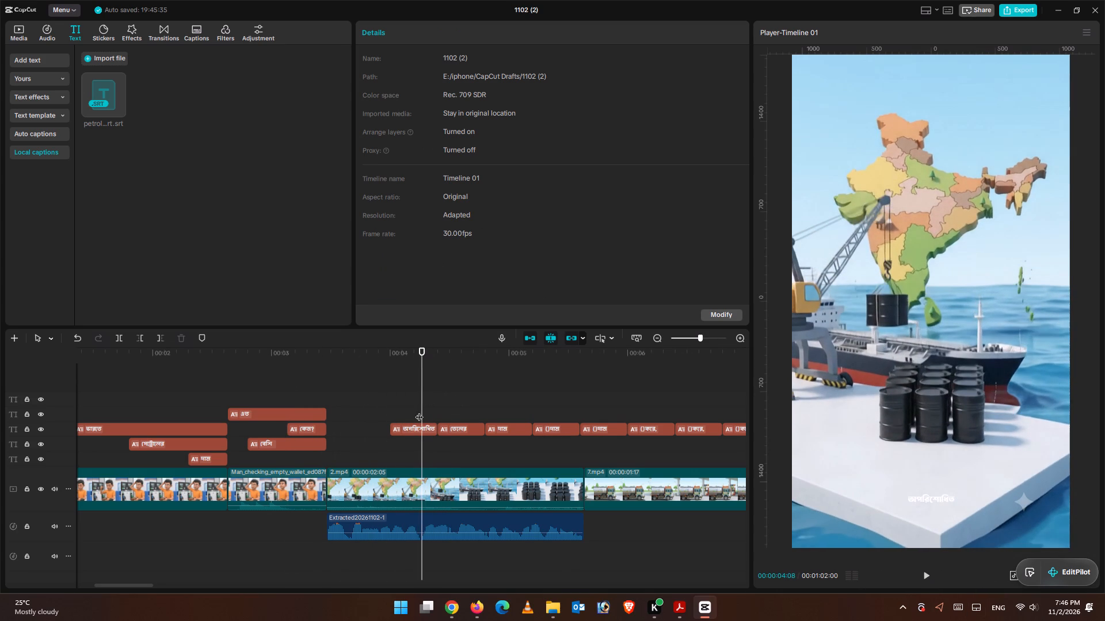
pyautogui.click(418, 425)
pyautogui.moveTo(418, 425); pyautogui.dragTo(359, 431)
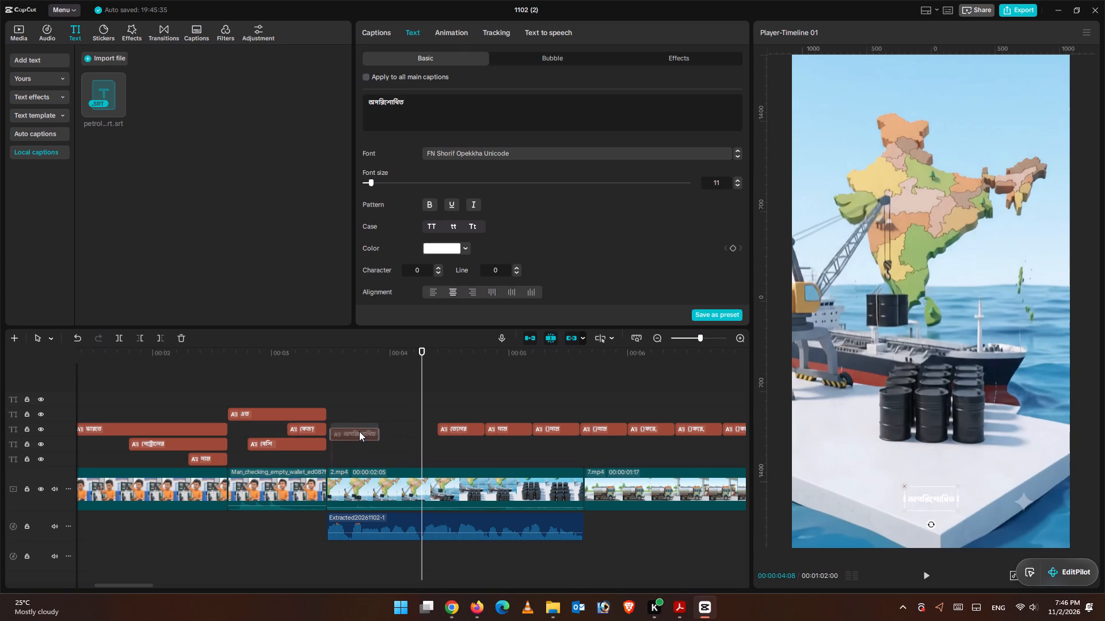
pyautogui.moveTo(359, 431); pyautogui.dragTo(357, 430)
pyautogui.moveTo(374, 430); pyautogui.dragTo(391, 430)
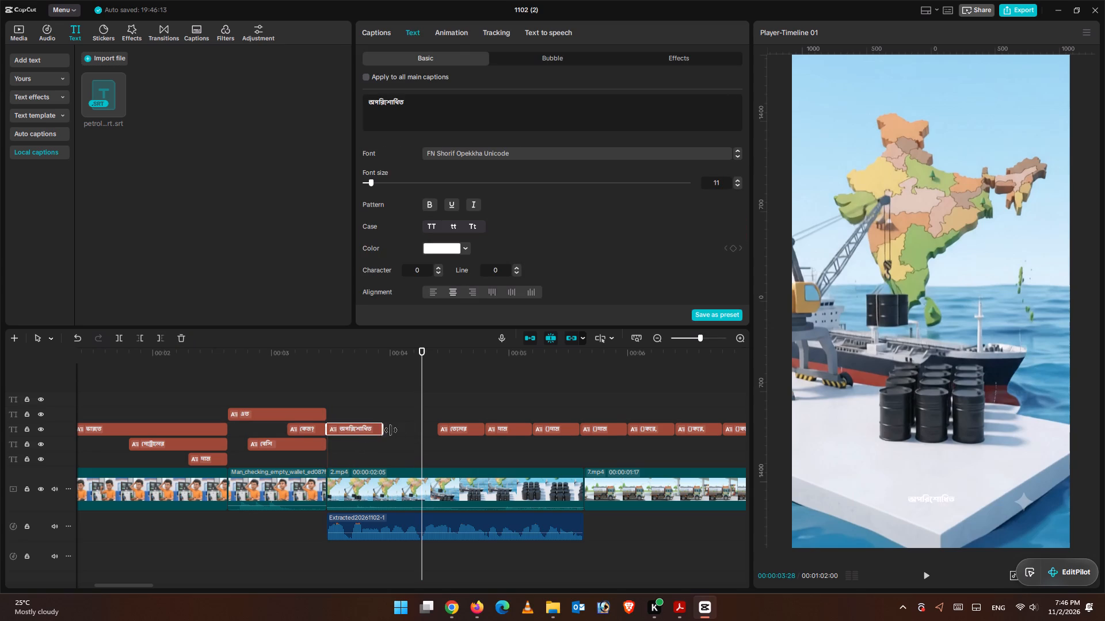
pyautogui.moveTo(391, 430); pyautogui.dragTo(460, 430)
# Move the তেলের caption down one row and slightly earlier, starting at about 00:00:04:08 so it overlaps the end of অপরিশোধিত.
pyautogui.moveTo(457, 427); pyautogui.dragTo(440, 445)
# Replay the 2.mp4 clip's captions against the voice-over, checking when অপরিশোধিত, তেলের and দাম are spoken.
pyautogui.click(401, 405)
pyautogui.click(931, 578)
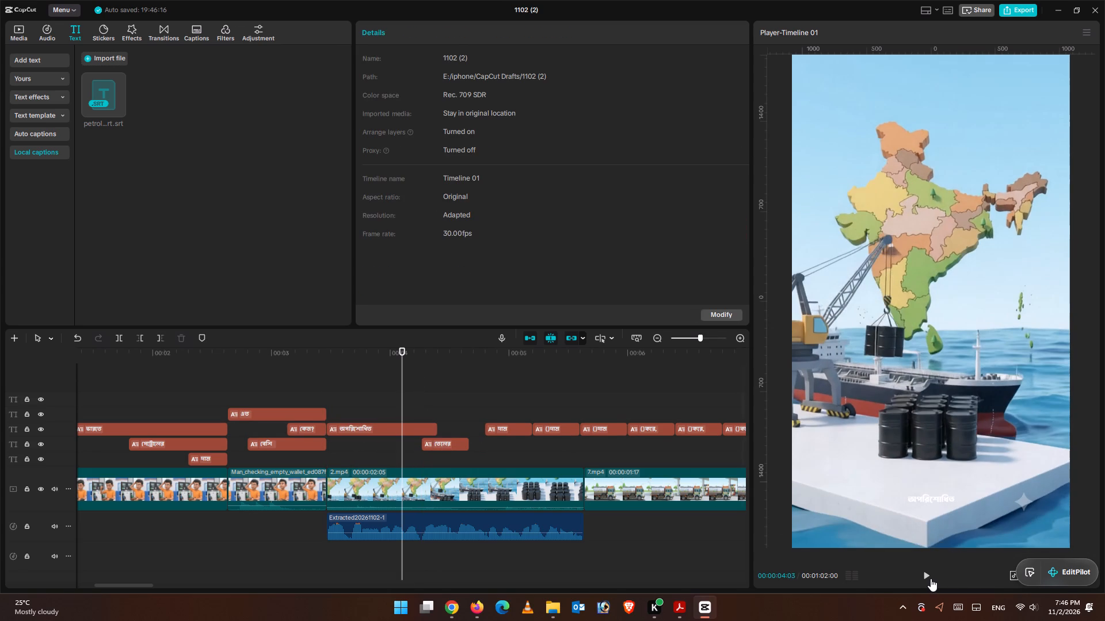
pyautogui.doubleClick(929, 574)
pyautogui.click(407, 388)
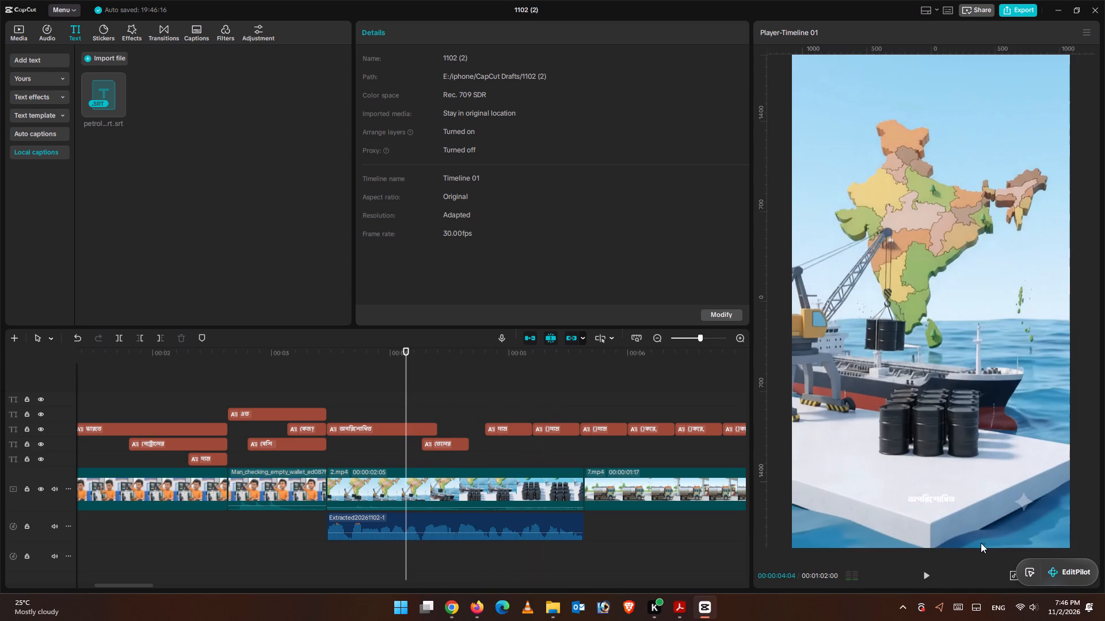
pyautogui.click(920, 578)
pyautogui.click(920, 573)
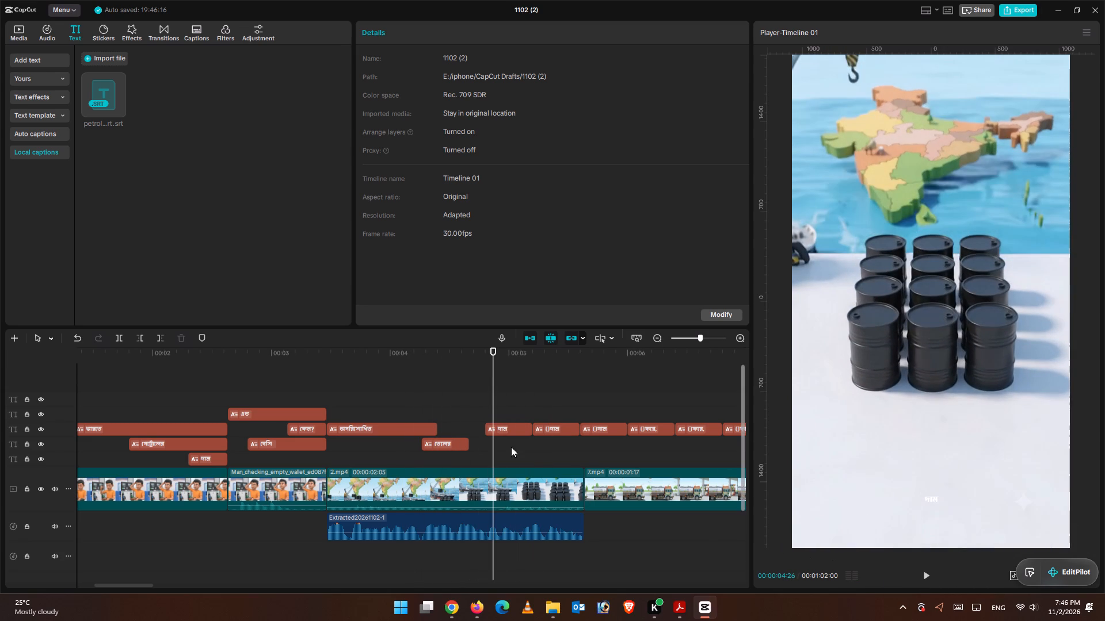
pyautogui.click(493, 395)
pyautogui.moveTo(492, 395); pyautogui.dragTo(474, 391)
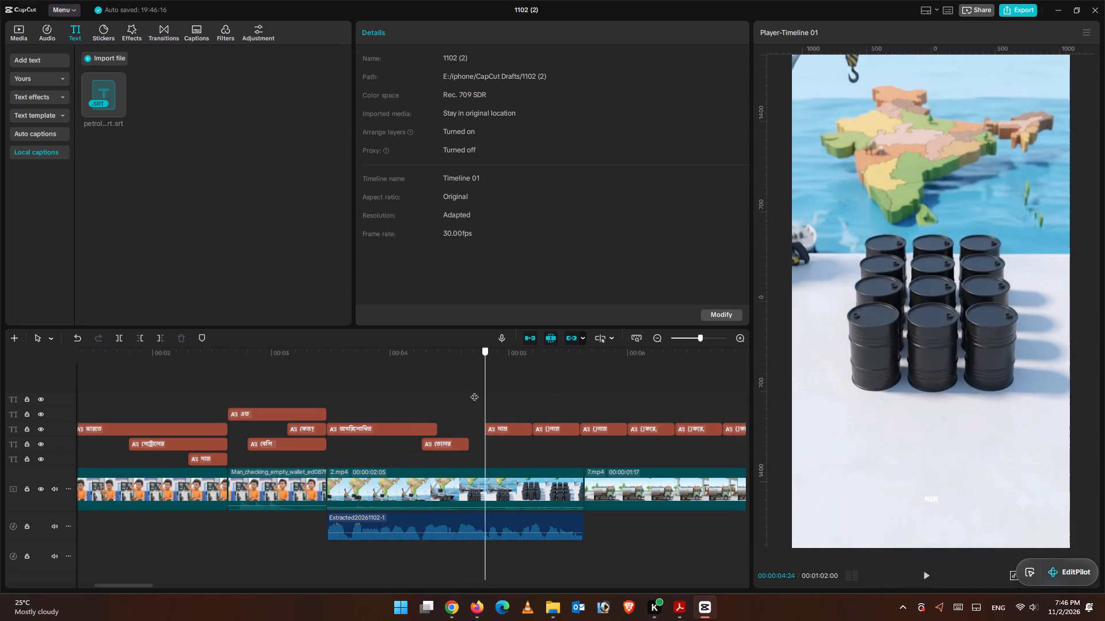
pyautogui.moveTo(474, 391); pyautogui.dragTo(357, 374)
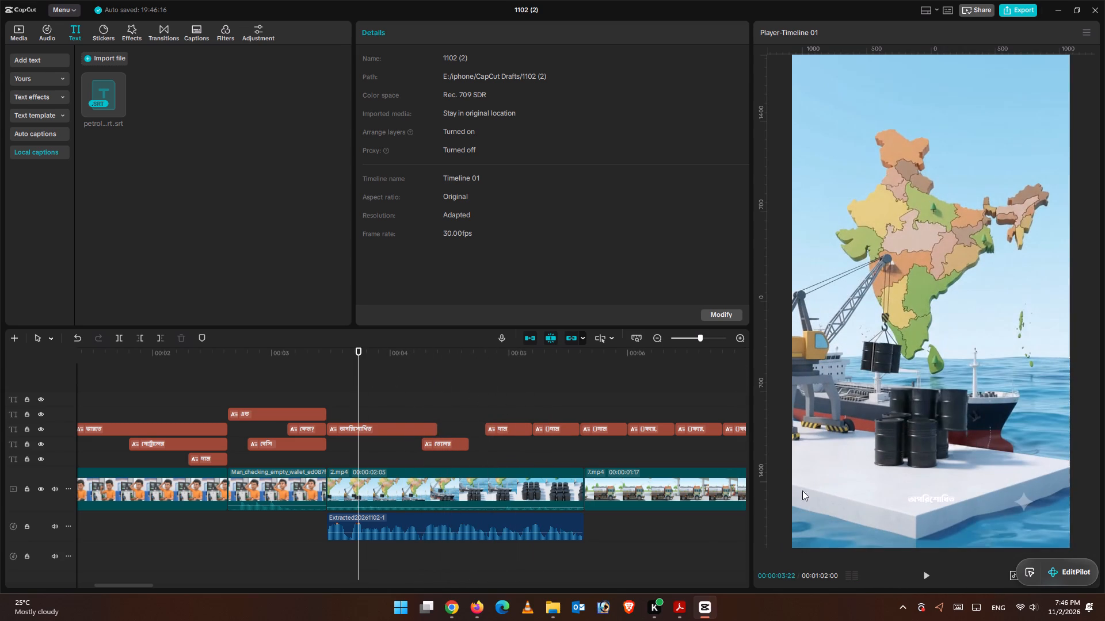
pyautogui.click(929, 574)
pyautogui.click(928, 574)
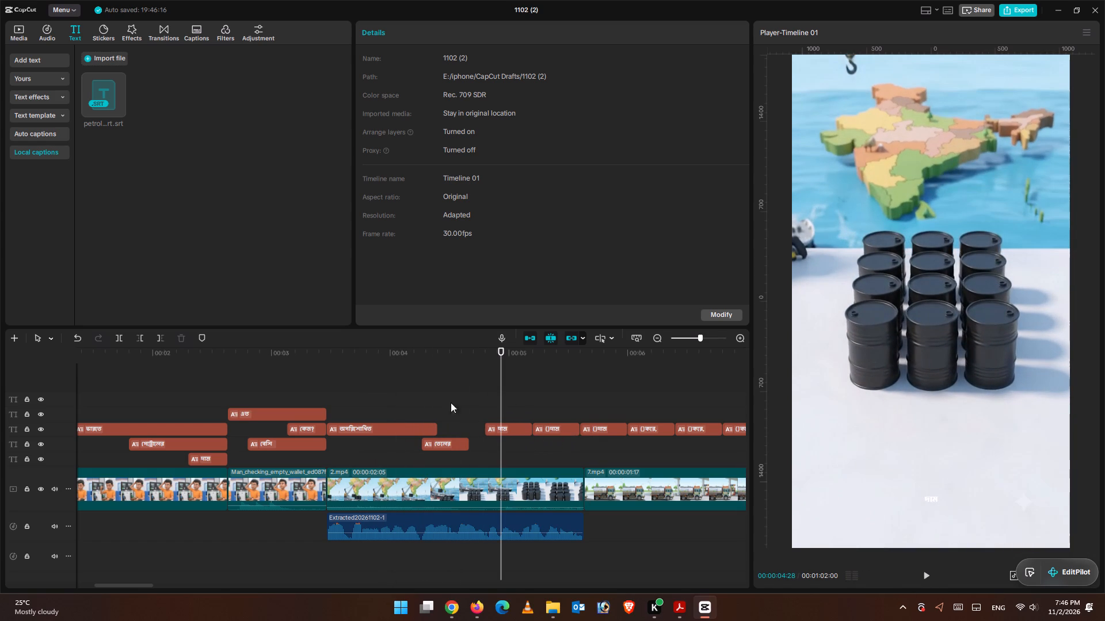
pyautogui.click(426, 394)
pyautogui.click(929, 575)
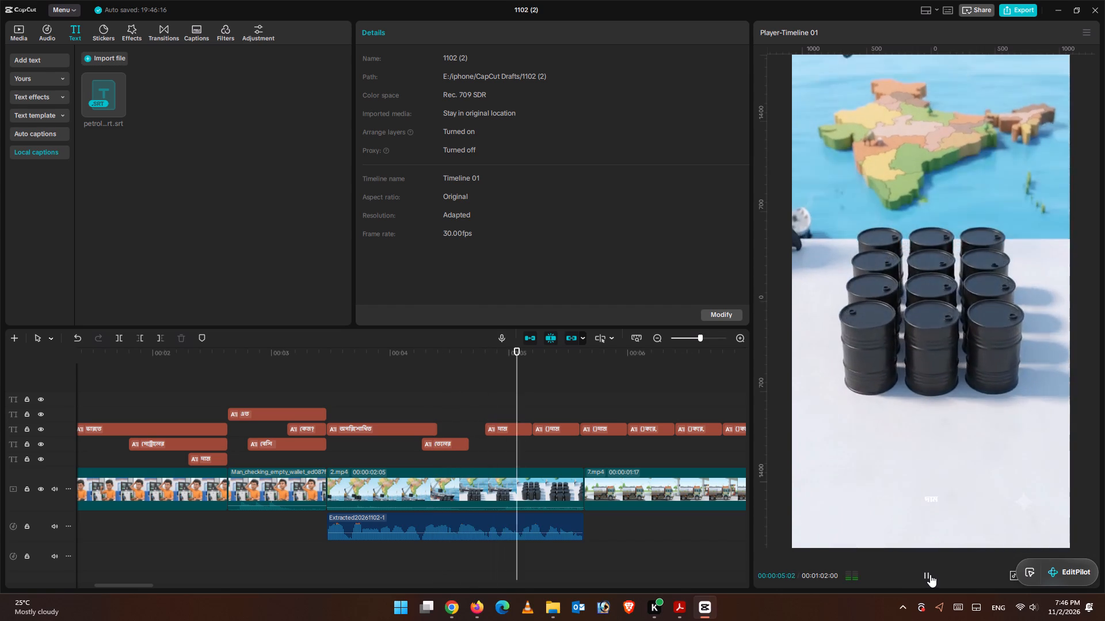
pyautogui.click(930, 574)
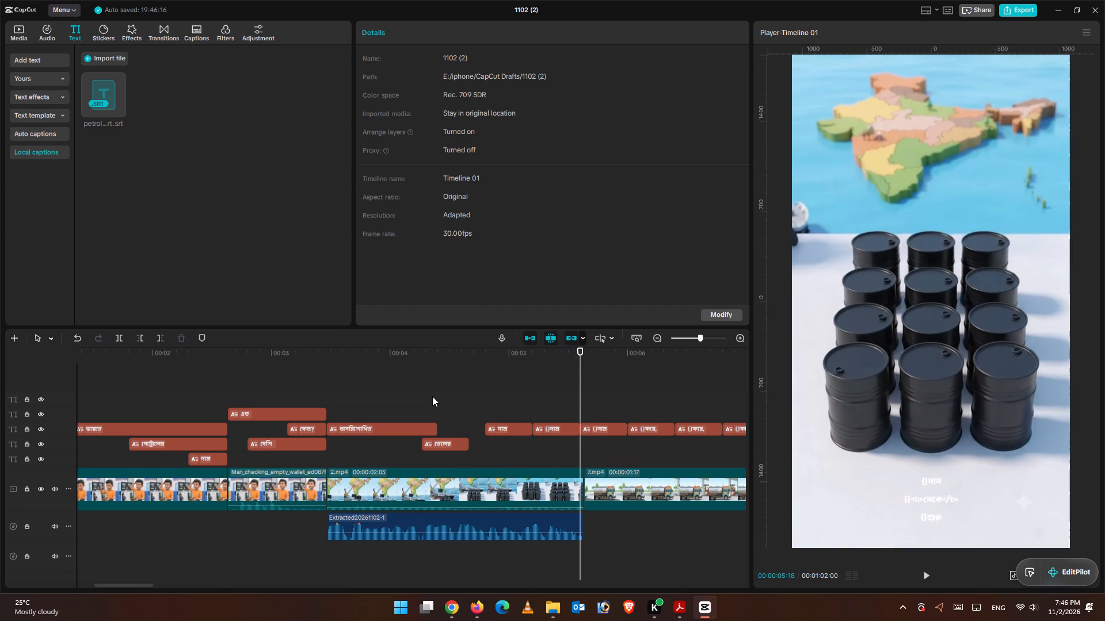
pyautogui.click(438, 397)
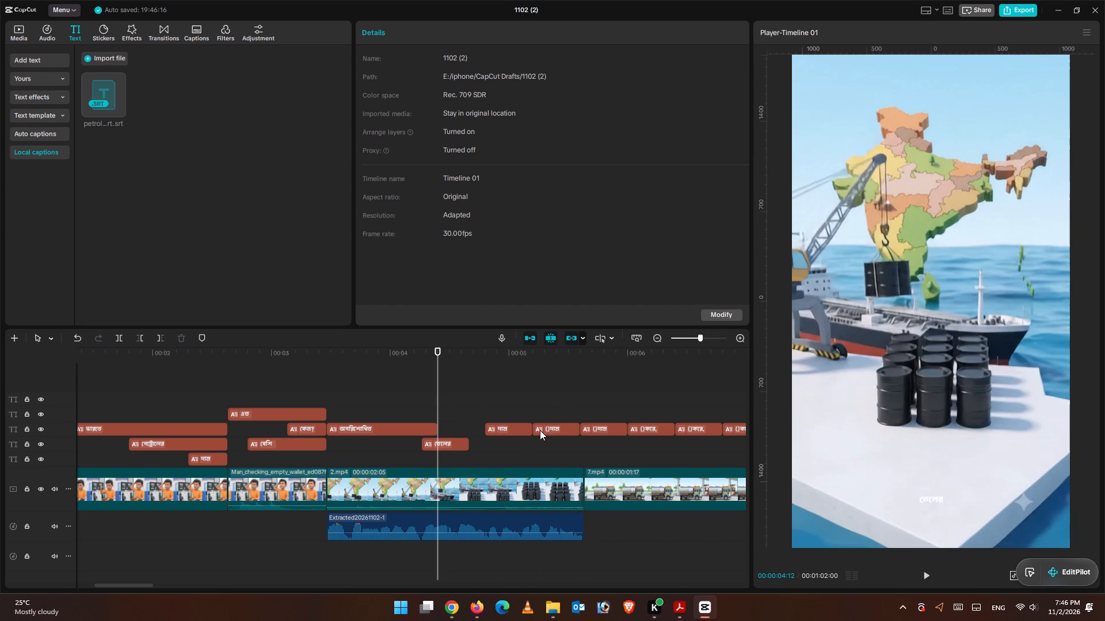
pyautogui.click(447, 392)
pyautogui.moveTo(447, 395); pyautogui.dragTo(433, 397)
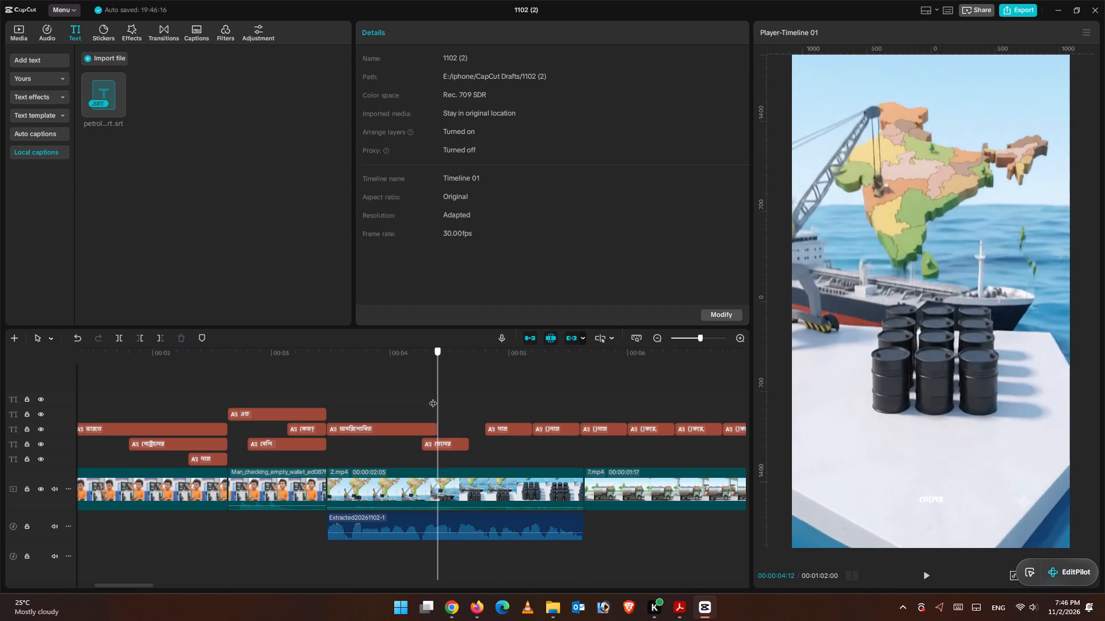
pyautogui.moveTo(433, 397); pyautogui.dragTo(427, 396)
pyautogui.click(932, 575)
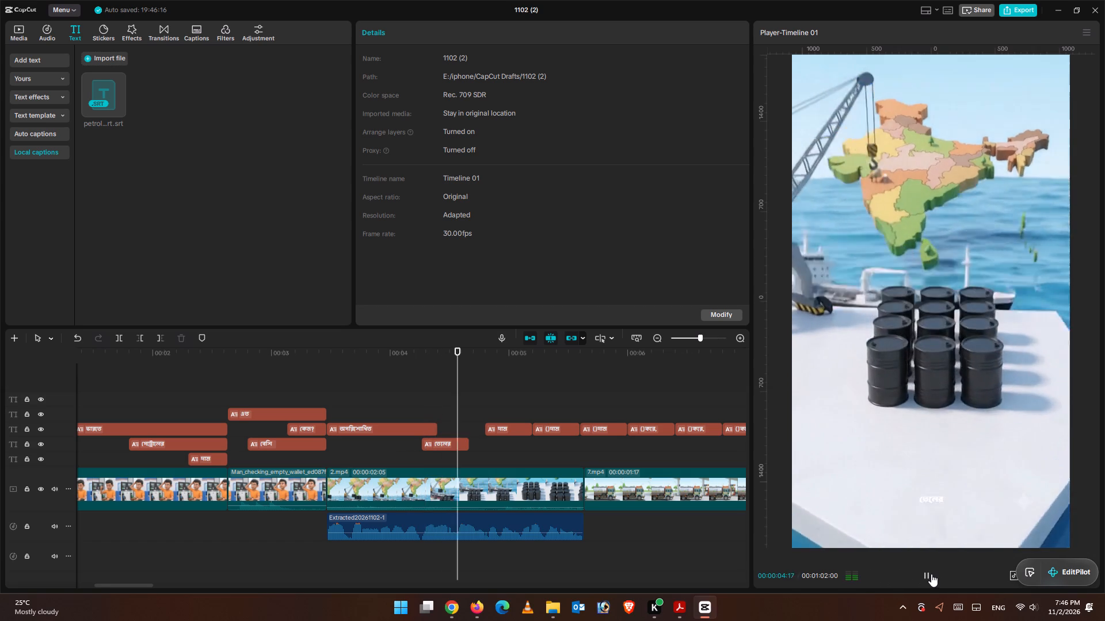
pyautogui.click(930, 574)
# Move the দাম caption earlier to start at about 00:00:04:17, on a new row above অপরিশোধিত.
pyautogui.click(449, 407)
pyautogui.moveTo(449, 405); pyautogui.dragTo(456, 411)
pyautogui.moveTo(502, 424); pyautogui.dragTo(477, 421)
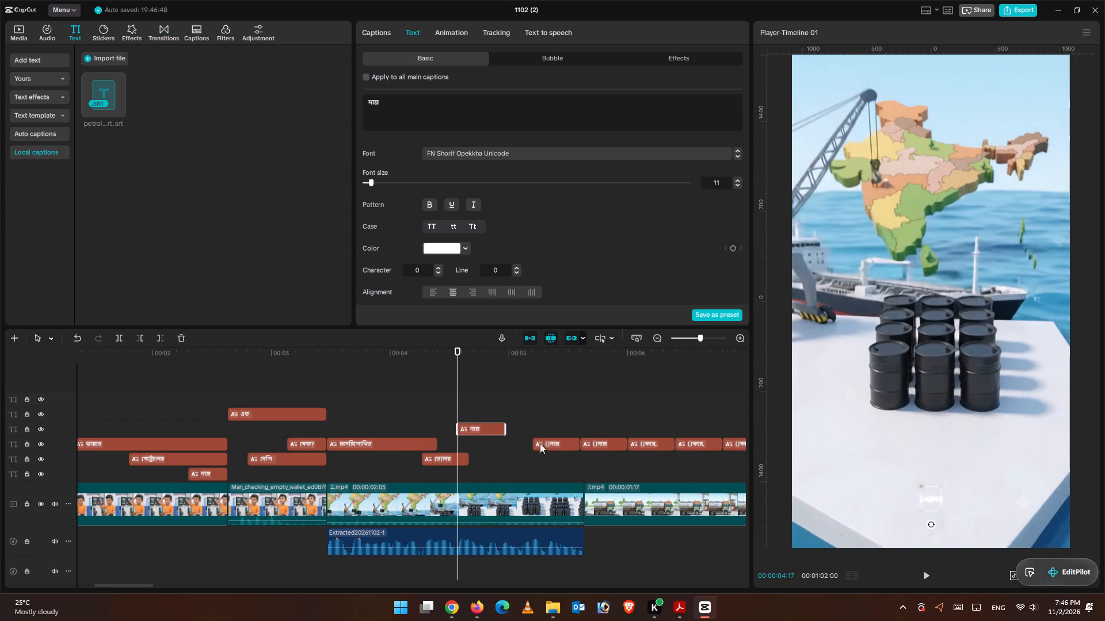
# Make the অপরিশোধিত, তেলের and দাম captions over the 2.mp4 clip all end together at about 00:00:04:25.
pyautogui.click(434, 442)
pyautogui.moveTo(437, 443); pyautogui.dragTo(466, 445)
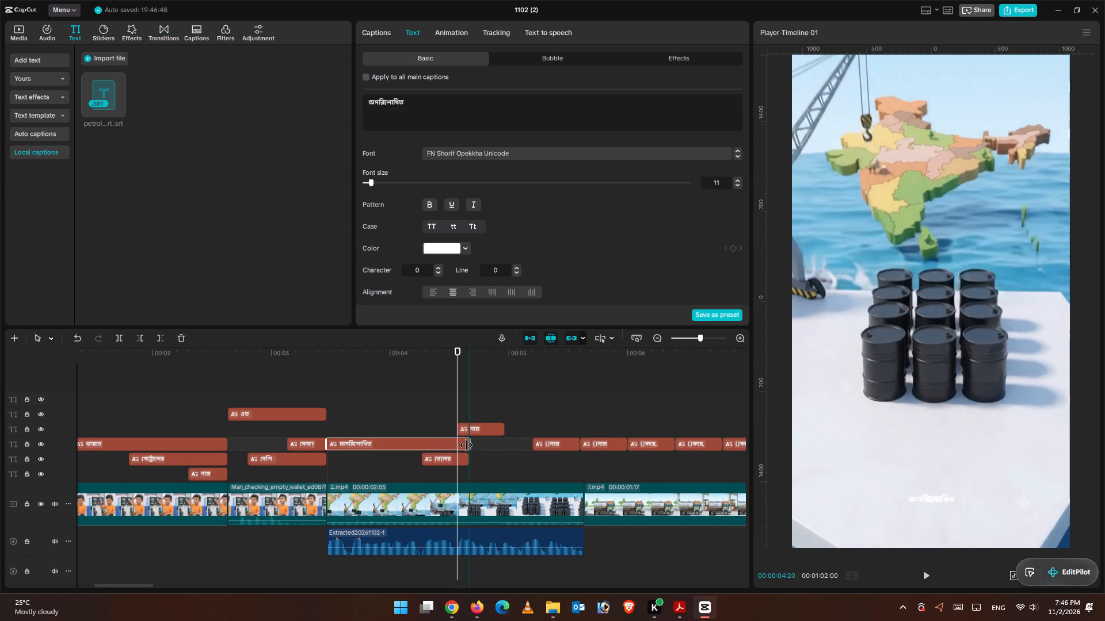
pyautogui.moveTo(466, 445); pyautogui.dragTo(500, 450)
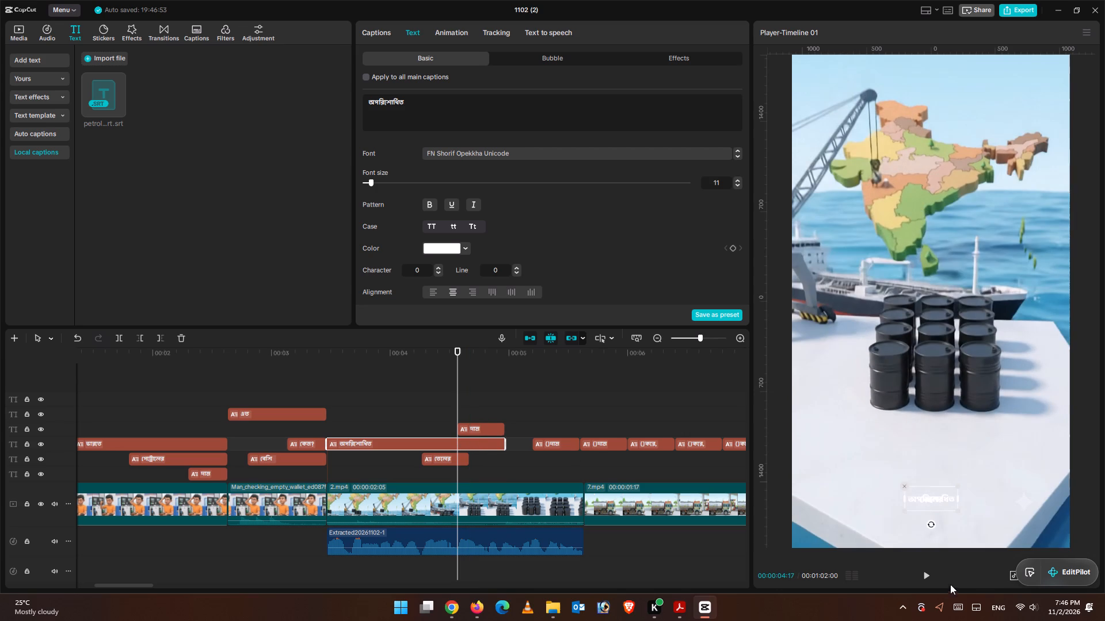
pyautogui.click(929, 577)
pyautogui.click(925, 577)
pyautogui.click(475, 405)
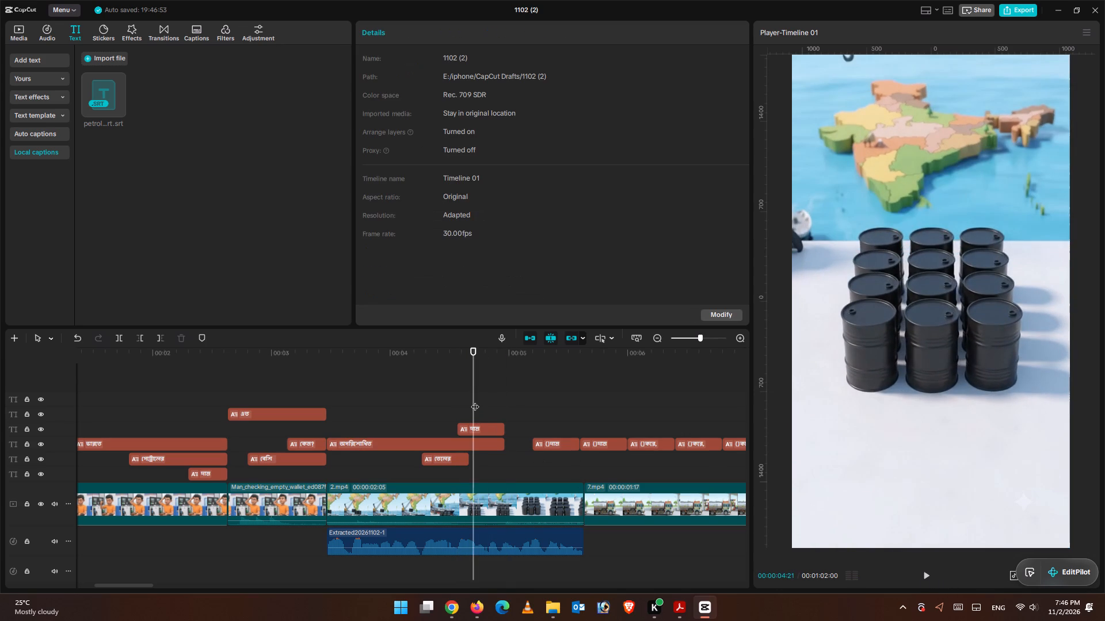
pyautogui.moveTo(475, 401); pyautogui.dragTo(487, 411)
pyautogui.click(486, 428)
pyautogui.click(165, 336)
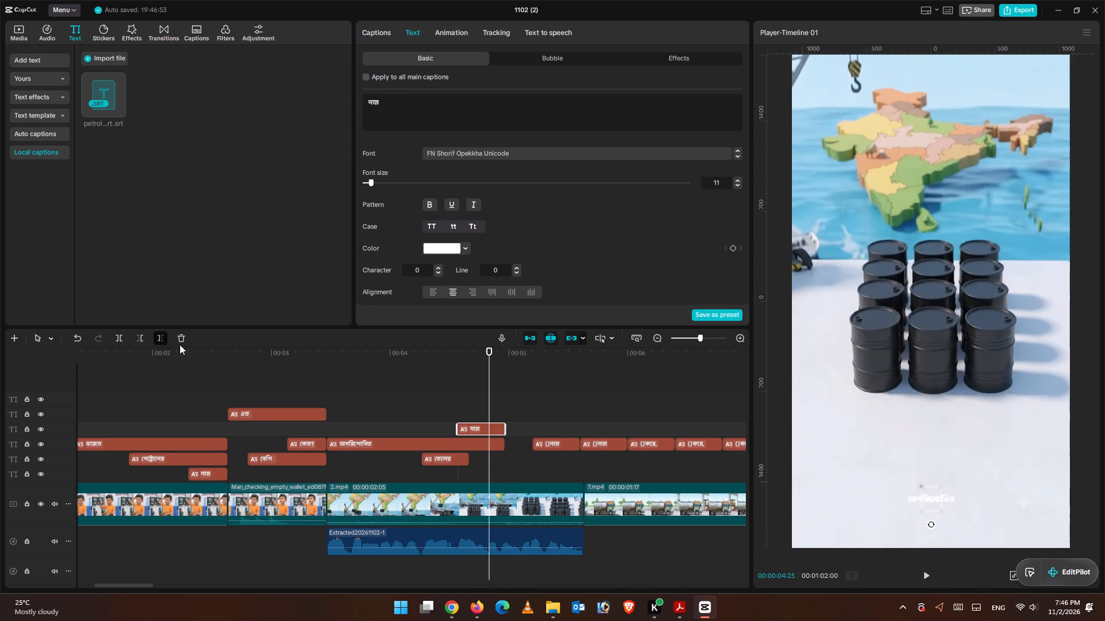
pyautogui.click(494, 440)
pyautogui.click(165, 338)
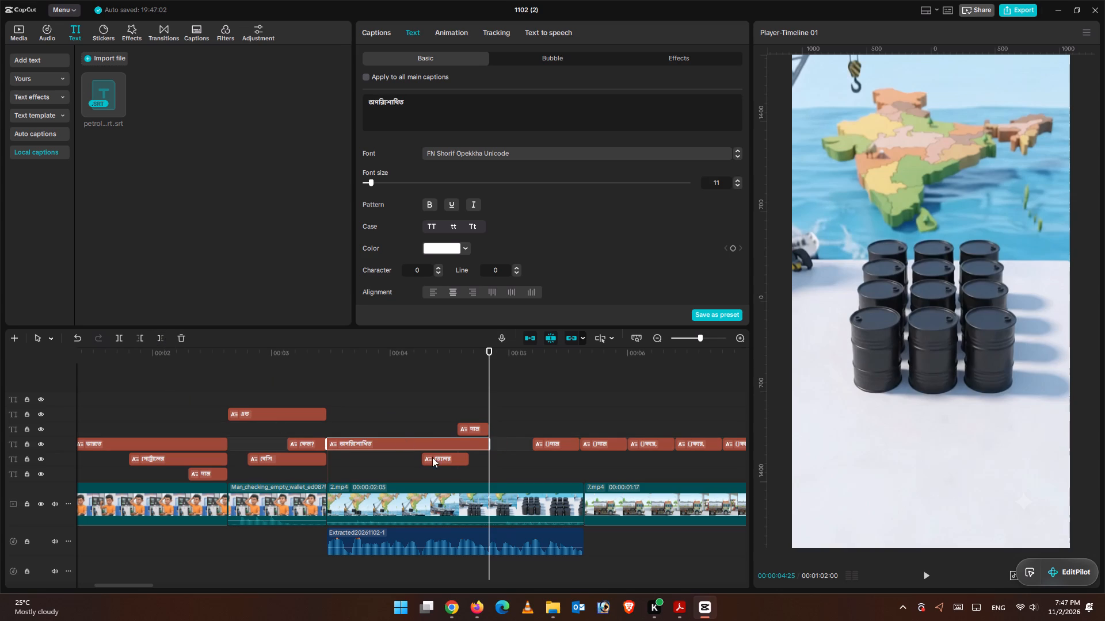
pyautogui.click(440, 459)
pyautogui.moveTo(469, 461); pyautogui.dragTo(487, 462)
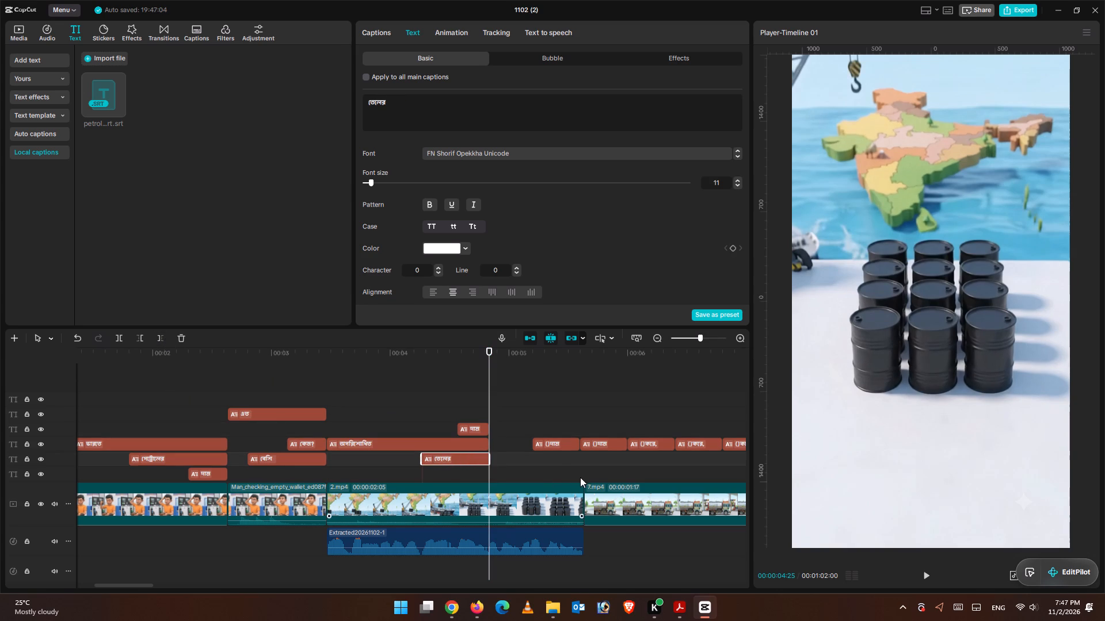
# Strip the next caption's text down to only থেকে, removing the দাম line, brackets and bold tags.
pyautogui.click(566, 439)
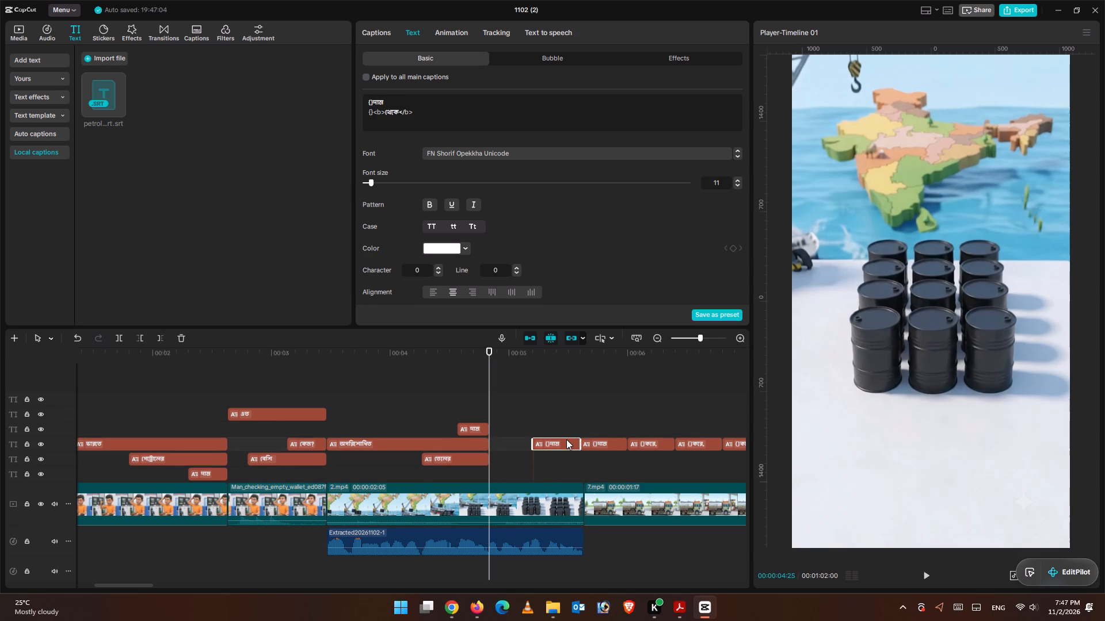
pyautogui.click(383, 114)
pyautogui.press('BackSpace')
pyautogui.press('BackSpace')
pyautogui.press('BackSpace')
pyautogui.press('BackSpace')
pyautogui.press('BackSpace')
pyautogui.press('BackSpace')
pyautogui.press('BackSpace')
pyautogui.press('BackSpace')
pyautogui.press('BackSpace')
pyautogui.press('BackSpace')
pyautogui.press('BackSpace')
pyautogui.press('BackSpace')
pyautogui.press('BackSpace')
pyautogui.press('BackSpace')
pyautogui.press('BackSpace')
pyautogui.press('BackSpace')
pyautogui.press('BackSpace')
pyautogui.press('BackSpace')
pyautogui.press('BackSpace')
pyautogui.press('BackSpace')
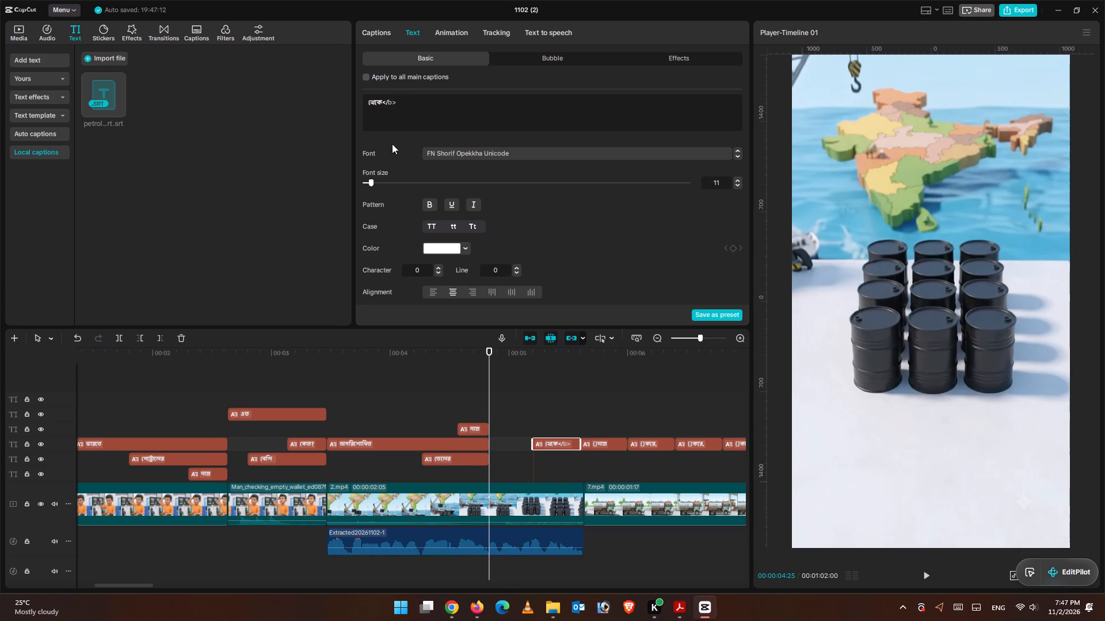
pyautogui.click(407, 105)
pyautogui.press('BackSpace')
pyautogui.press('BackSpace')
pyautogui.press('BackSpace')
pyautogui.press('BackSpace')
pyautogui.press('BackSpace')
pyautogui.hotkey('ctrl', 'z')
# Move the থেকে caption earlier to start at 00:00:04:25, and play on to locate where the next word begins.
pyautogui.moveTo(554, 444); pyautogui.dragTo(512, 444)
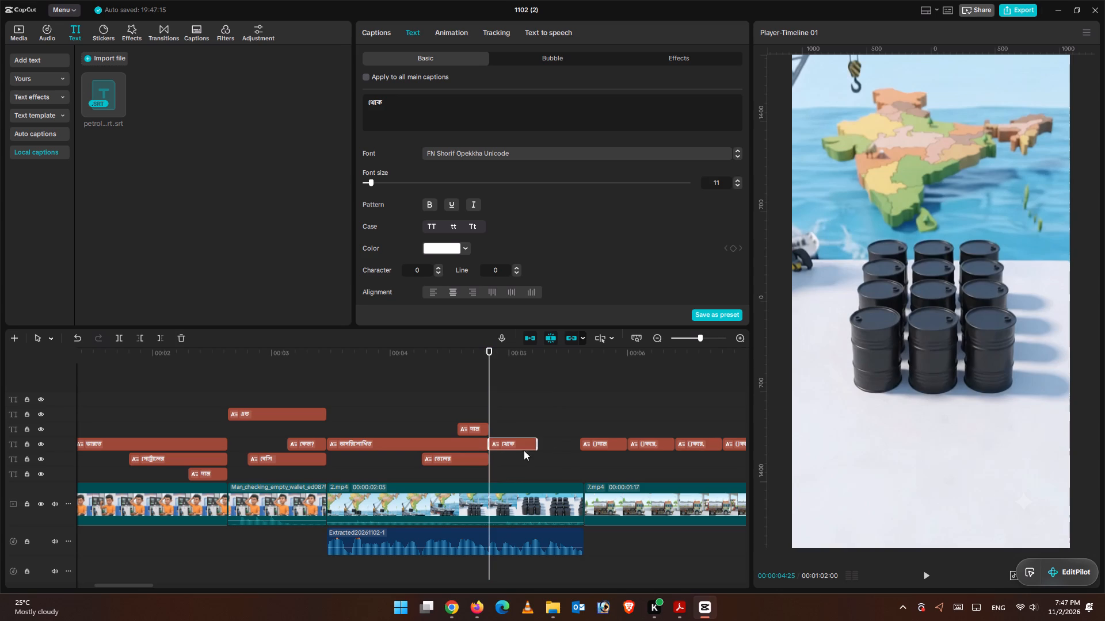
pyautogui.click(925, 577)
pyautogui.click(925, 576)
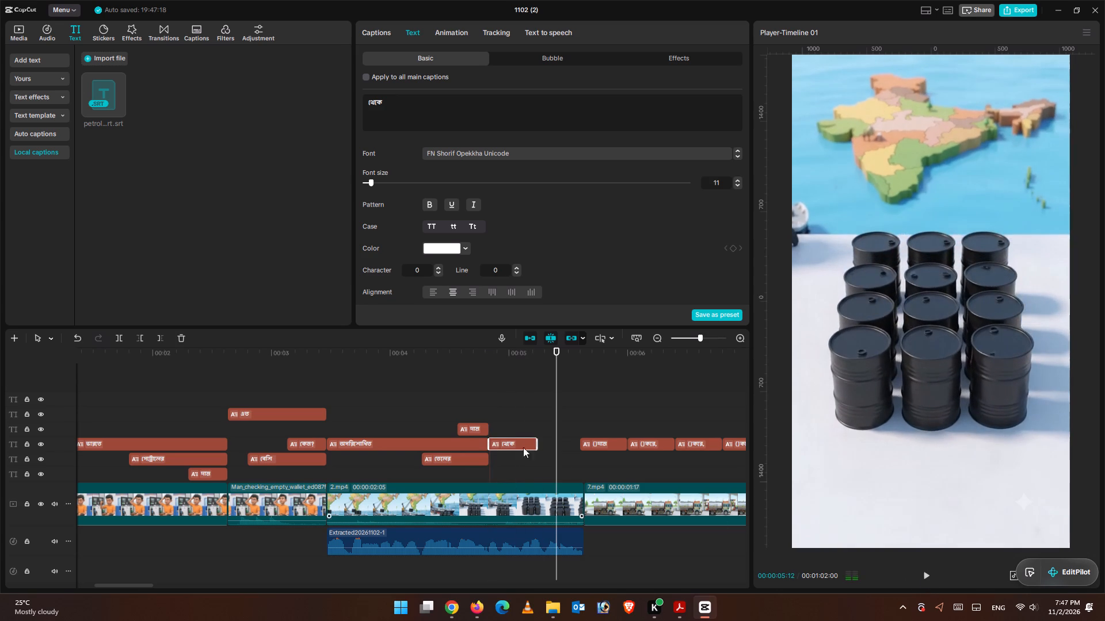
pyautogui.click(509, 411)
pyautogui.moveTo(509, 410); pyautogui.dragTo(520, 416)
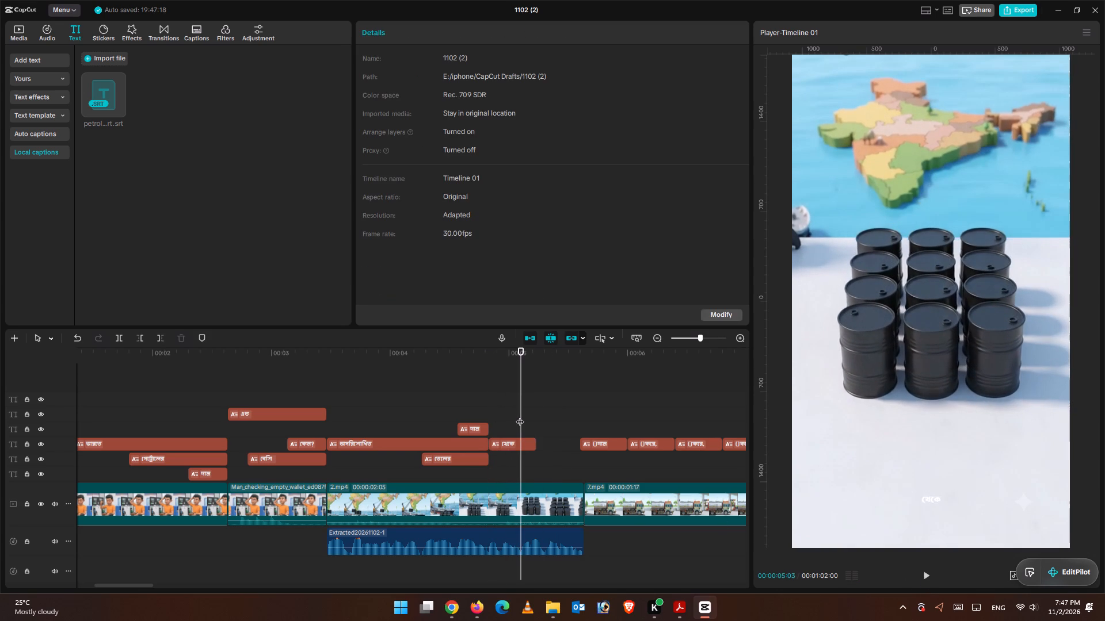
# Remove the দাম and থেকে lines with their markup from the following caption, keeping the word শুরু.
pyautogui.click(605, 444)
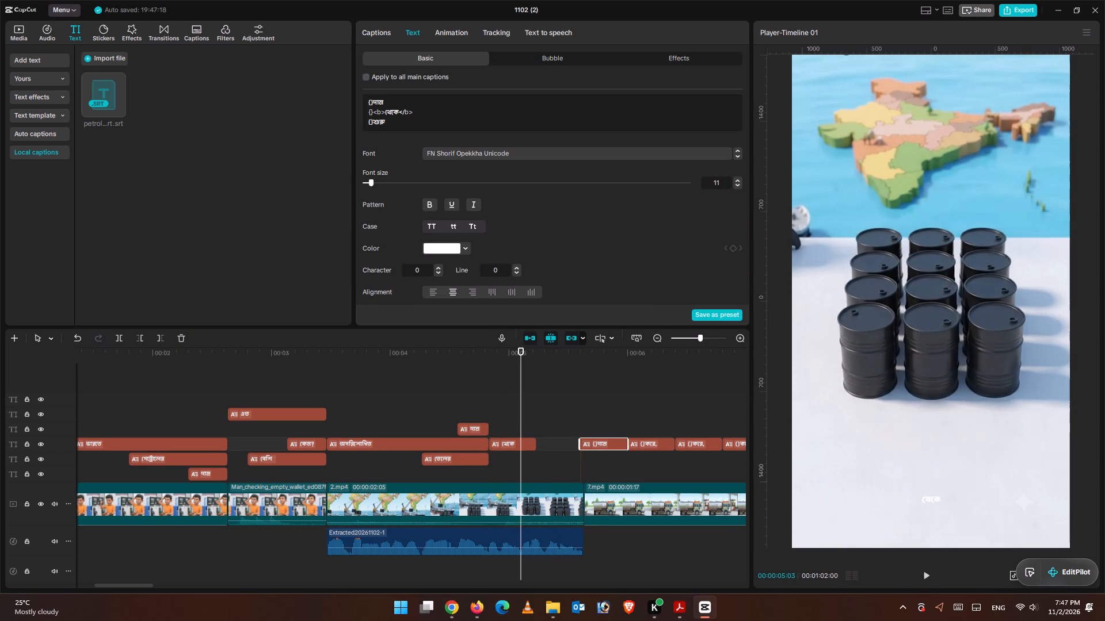
pyautogui.click(372, 125)
pyautogui.press('BackSpace')
pyautogui.press('BackSpace')
pyautogui.press('BackSpace')
pyautogui.press('BackSpace')
pyautogui.press('BackSpace')
pyautogui.press('BackSpace')
pyautogui.press('BackSpace')
pyautogui.press('BackSpace')
pyautogui.press('BackSpace')
pyautogui.press('BackSpace')
pyautogui.press('BackSpace')
pyautogui.press('BackSpace')
pyautogui.press('BackSpace')
pyautogui.press('BackSpace')
pyautogui.press('BackSpace')
pyautogui.press('BackSpace')
pyautogui.press('BackSpace')
pyautogui.press('BackSpace')
pyautogui.press('BackSpace')
pyautogui.press('BackSpace')
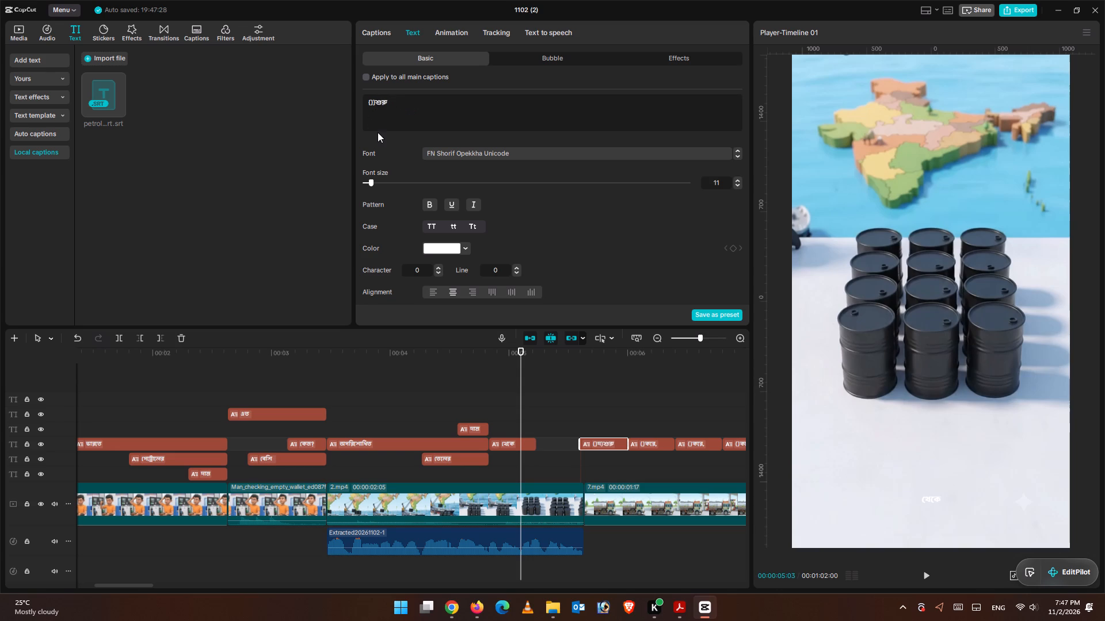
# Move the শুরু caption one row down to start at 00:00:05:03, and play on to locate the next word.
pyautogui.moveTo(600, 440); pyautogui.dragTo(561, 451)
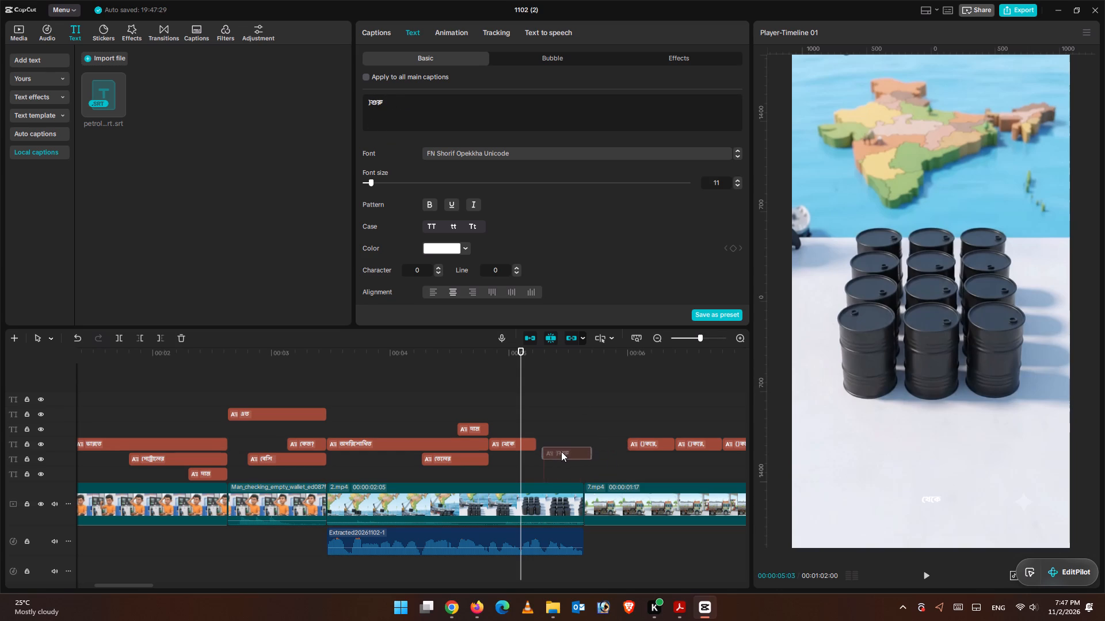
pyautogui.moveTo(561, 451); pyautogui.dragTo(542, 455)
pyautogui.click(922, 576)
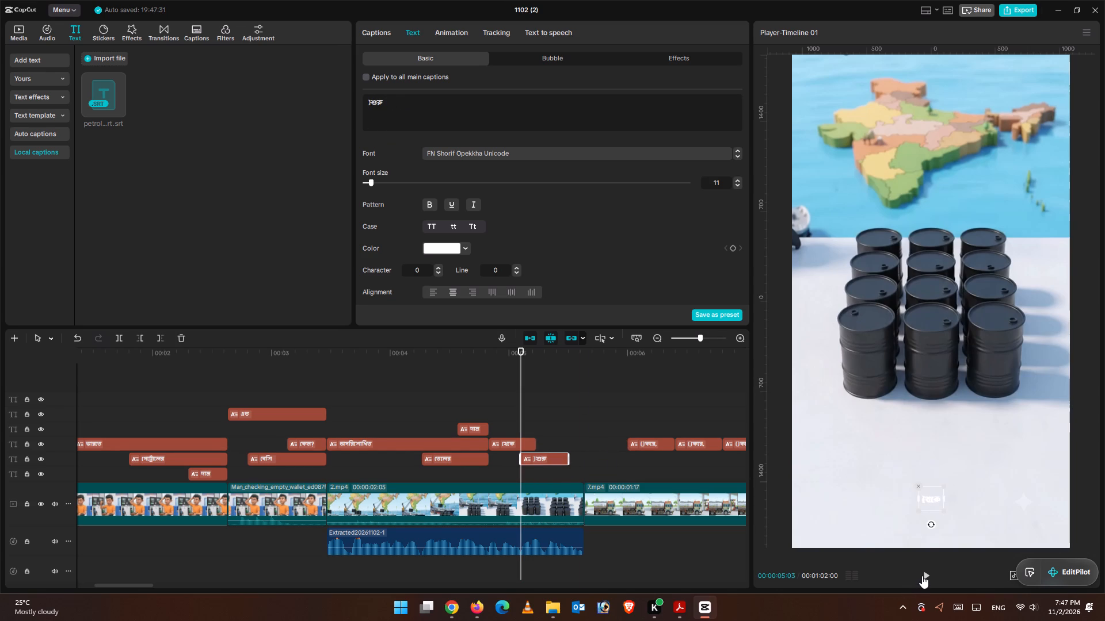
pyautogui.click(922, 575)
pyautogui.click(527, 396)
pyautogui.moveTo(528, 396); pyautogui.dragTo(542, 403)
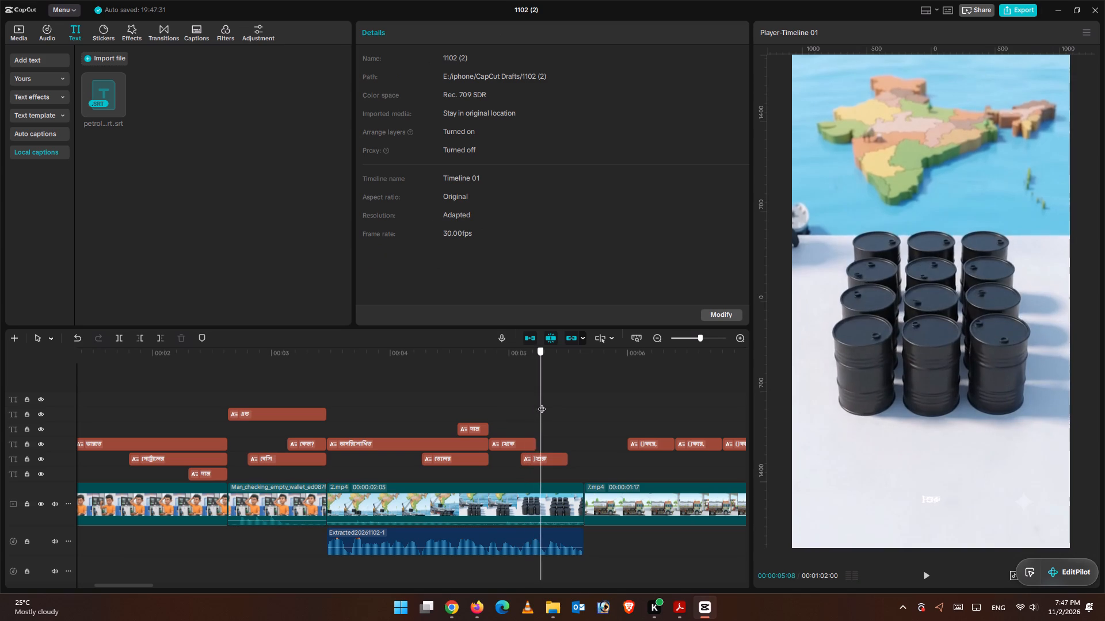
pyautogui.moveTo(542, 403); pyautogui.dragTo(546, 408)
# Clean the next caption's text to only করে, removing the leading brackets and the trailing comma.
pyautogui.click(652, 441)
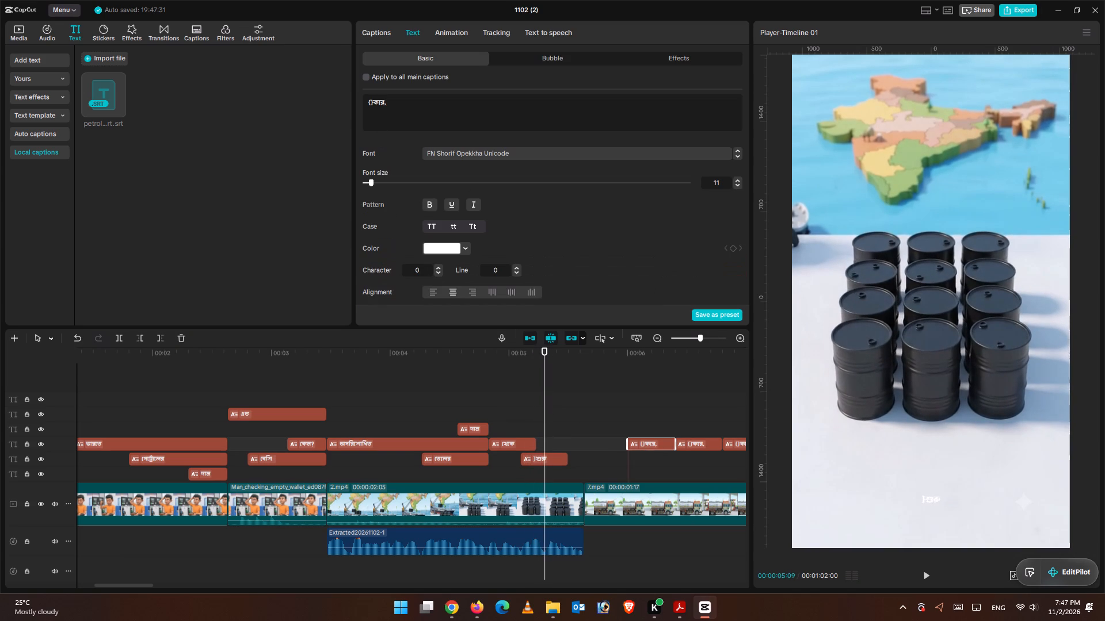
pyautogui.click(371, 104)
pyautogui.click(373, 109)
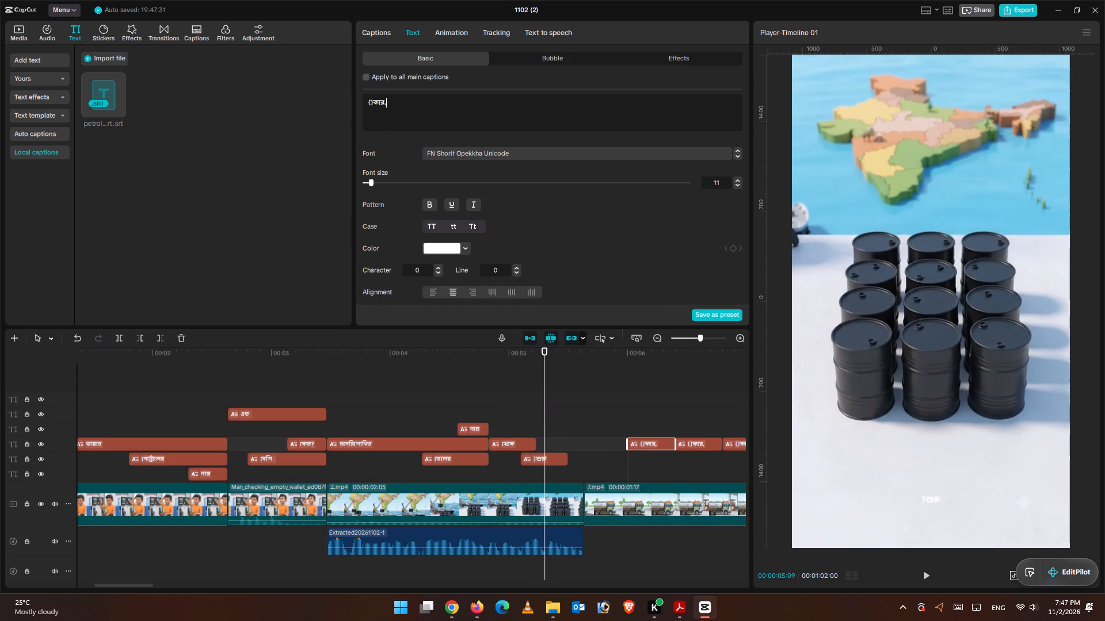
pyautogui.click(372, 103)
pyautogui.press('Right')
pyautogui.press('BackSpace')
pyautogui.press('BackSpace')
pyautogui.press('BackSpace')
pyautogui.press('BackSpace')
pyautogui.press('BackSpace')
pyautogui.press('BackSpace')
pyautogui.press('BackSpace')
pyautogui.press('BackSpace')
pyautogui.press('BackSpace')
pyautogui.press('BackSpace')
pyautogui.press('BackSpace')
pyautogui.click(400, 104)
pyautogui.press('BackSpace')
# Move the করে caption earlier to start at about 00:00:05:09 and trim its end to the 2.mp4 clip's end at 00:00:05:19.
pyautogui.moveTo(647, 442); pyautogui.dragTo(617, 439)
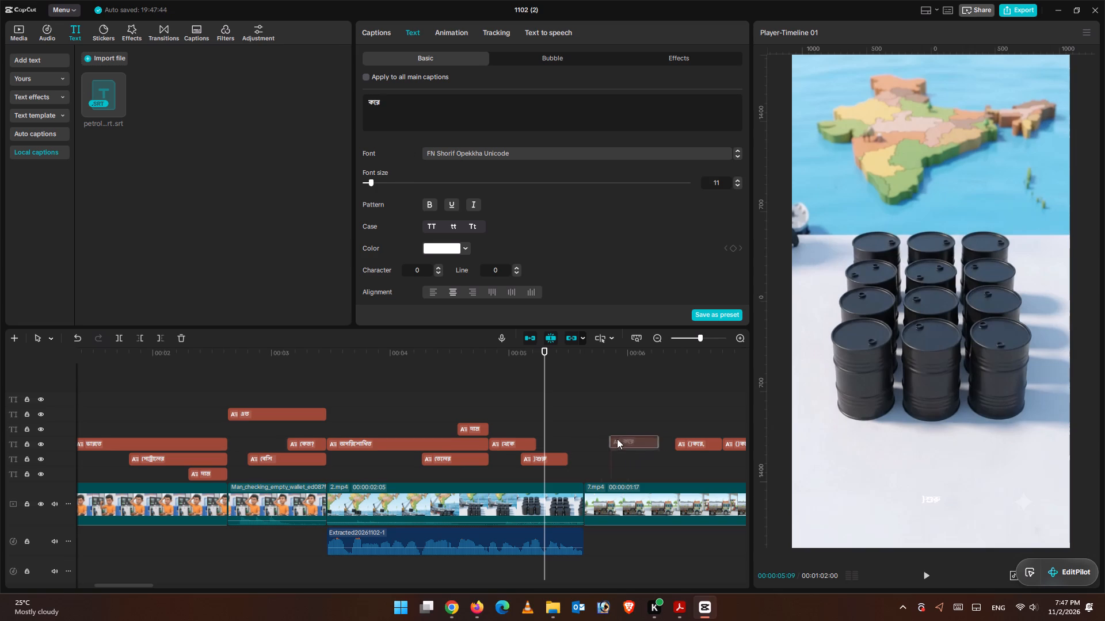
pyautogui.moveTo(617, 439); pyautogui.dragTo(565, 442)
pyautogui.click(586, 421)
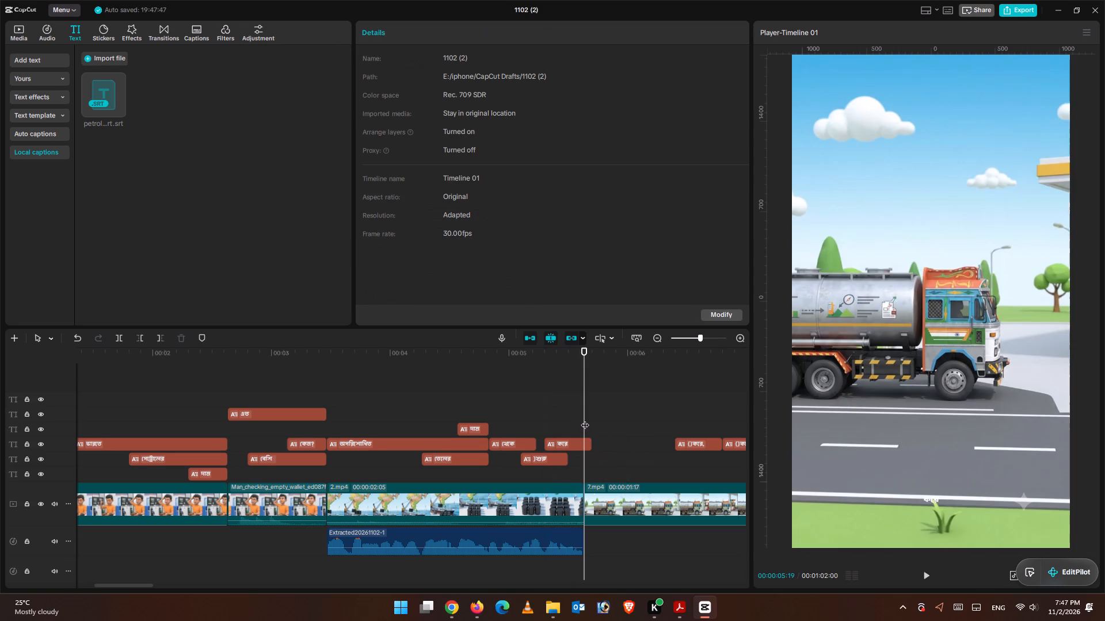
pyautogui.click(585, 419)
pyautogui.click(579, 445)
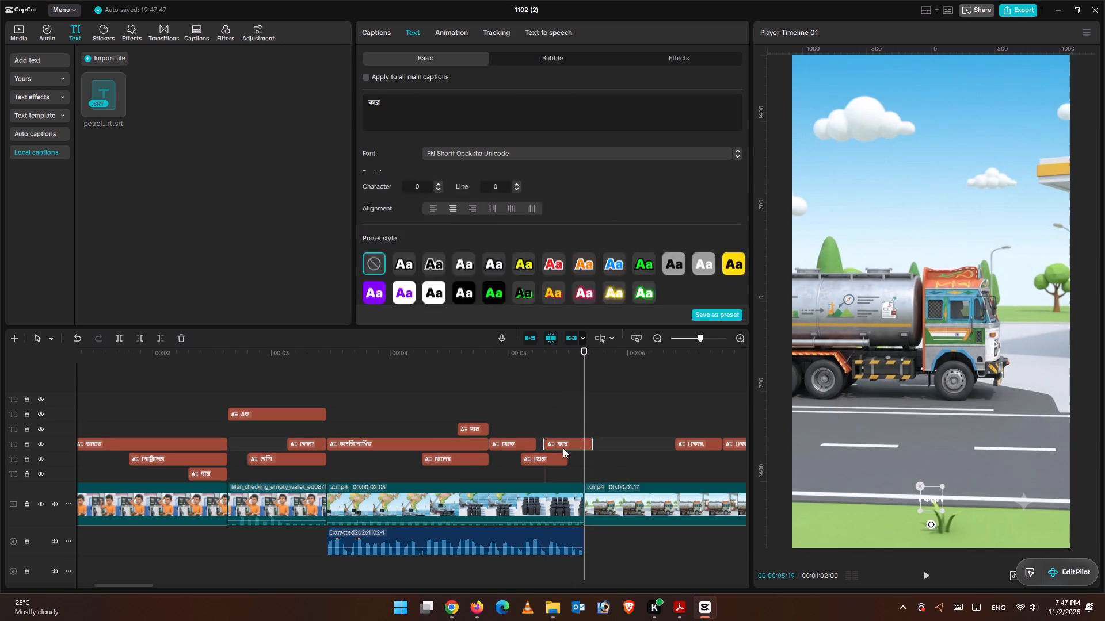
pyautogui.click(163, 335)
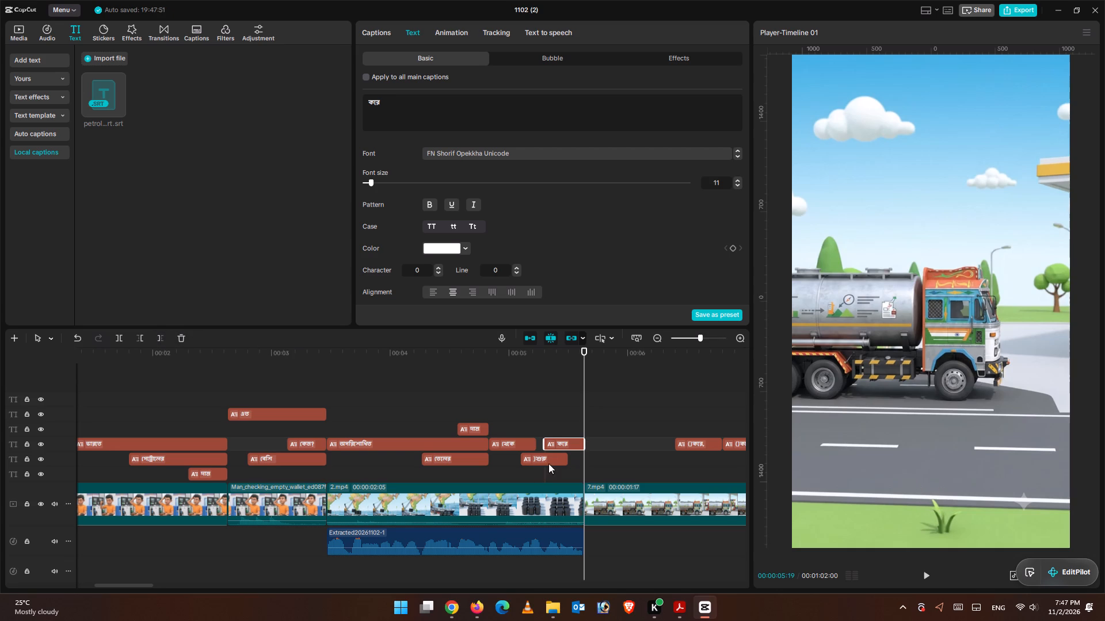
# Extend the শুরু and থেকে captions to the 2.mp4 clip's end, moving থেকে up to the row of দাম.
pyautogui.click(549, 463)
pyautogui.moveTo(567, 460); pyautogui.dragTo(583, 461)
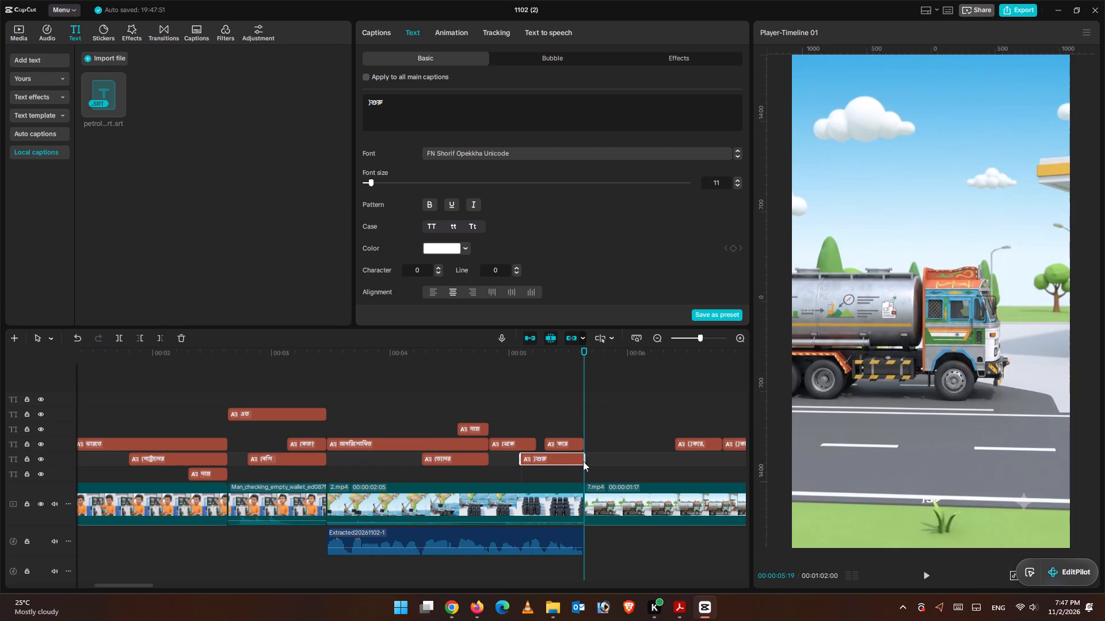
pyautogui.click(524, 441)
pyautogui.moveTo(536, 443); pyautogui.dragTo(554, 446)
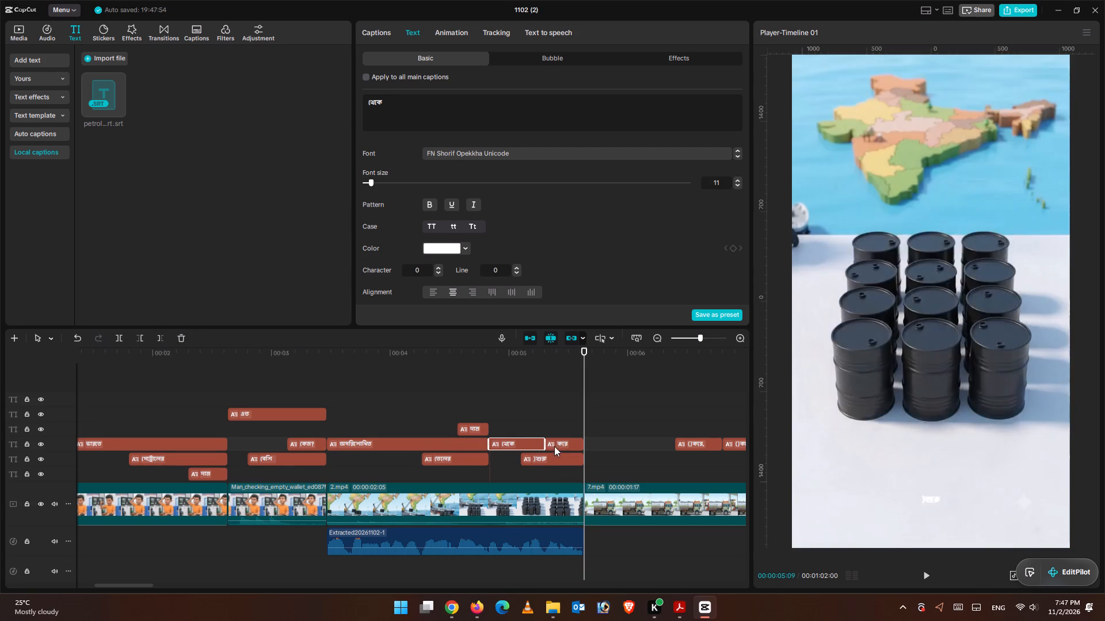
pyautogui.moveTo(522, 439); pyautogui.dragTo(522, 428)
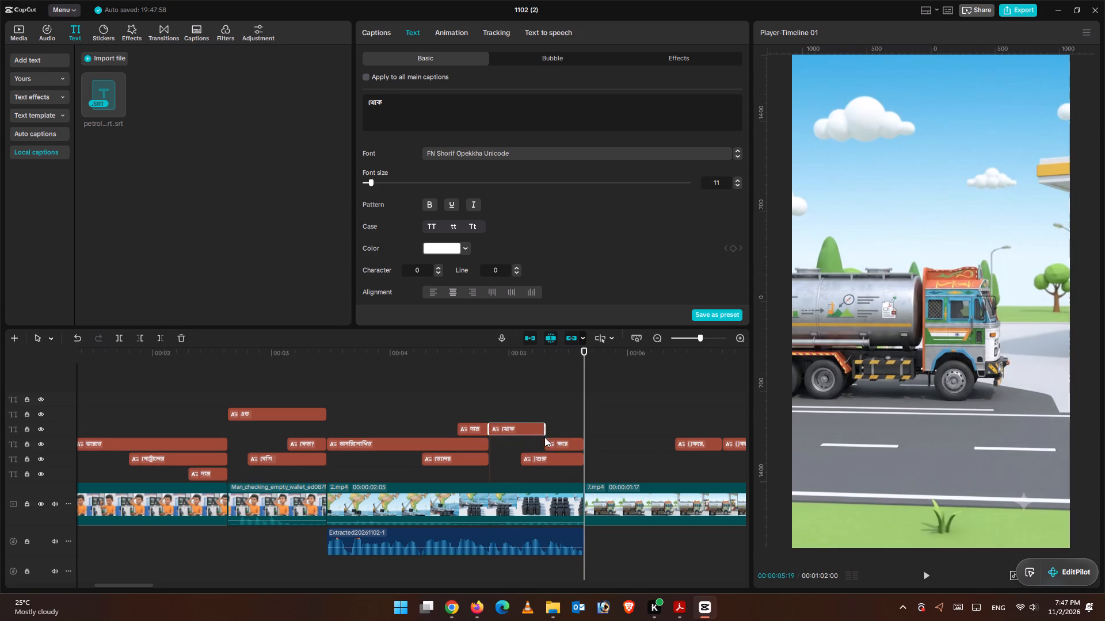
pyautogui.moveTo(544, 431); pyautogui.dragTo(582, 433)
# Play the video from 00:00:00:00 to check the timing of the captions synced so far.
pyautogui.click(534, 402)
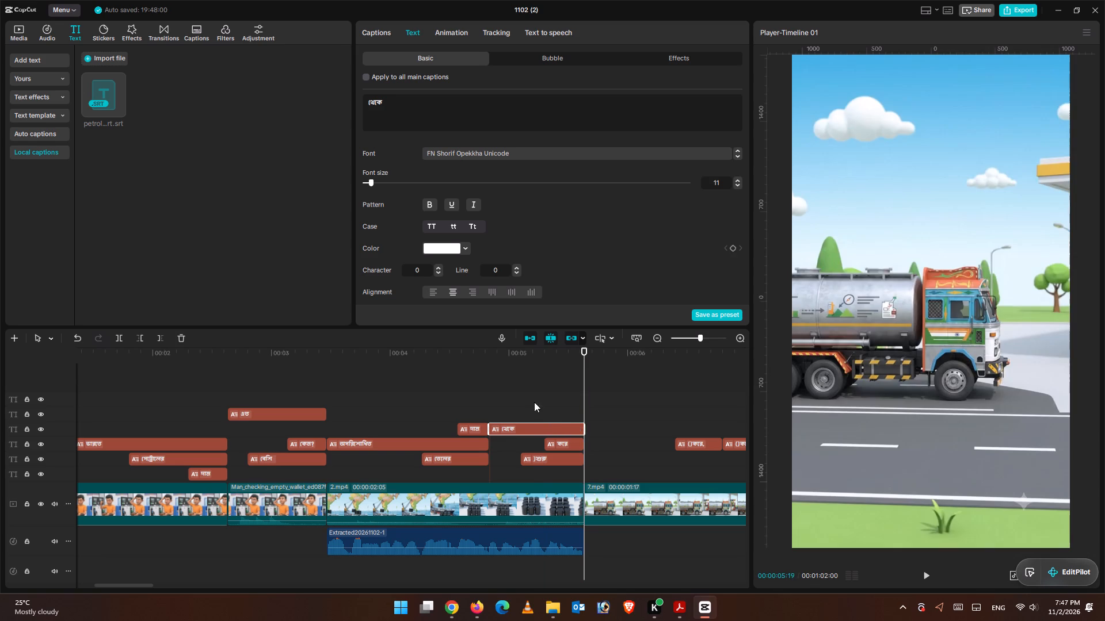
pyautogui.hotkey('ctrl', '-')
pyautogui.hotkey('ctrl', '-')
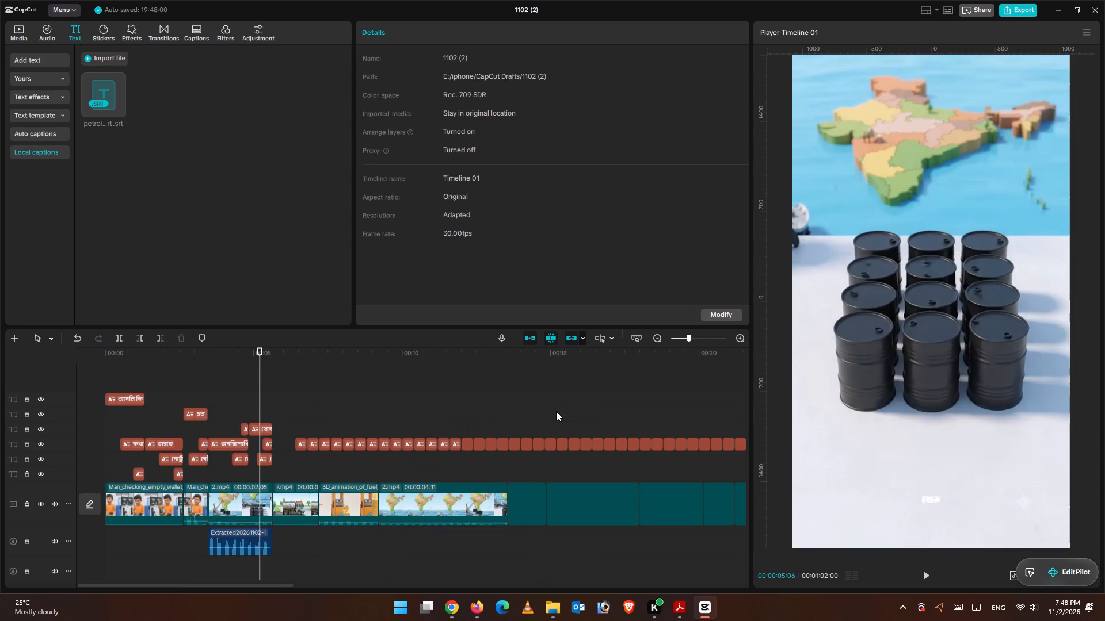
pyautogui.moveTo(264, 359); pyautogui.dragTo(0, 333)
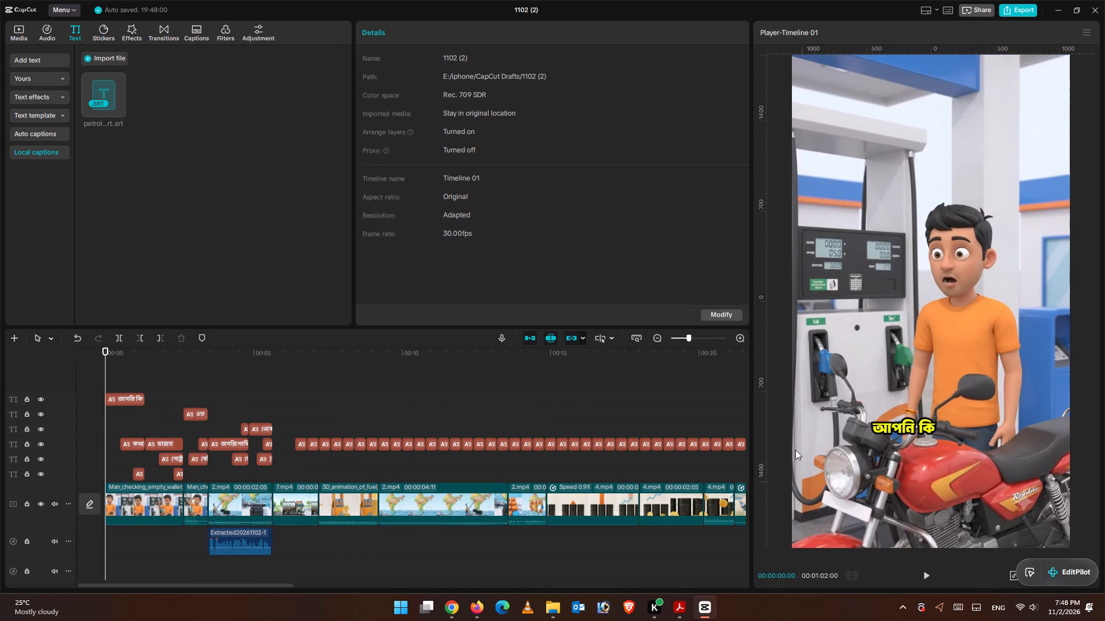
pyautogui.click(920, 578)
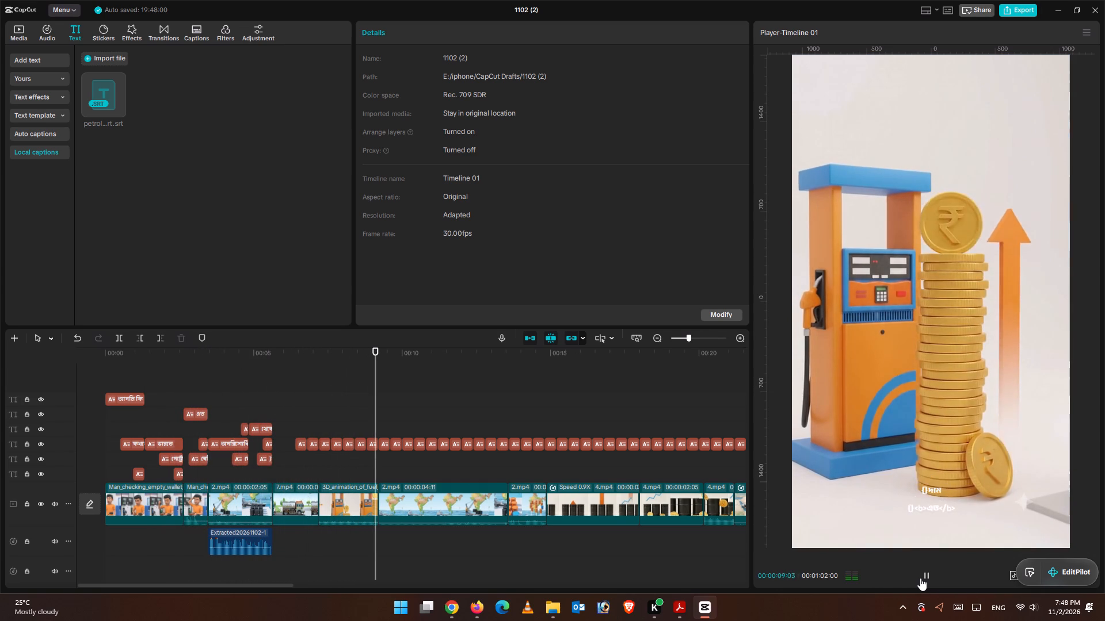
pyautogui.click(296, 405)
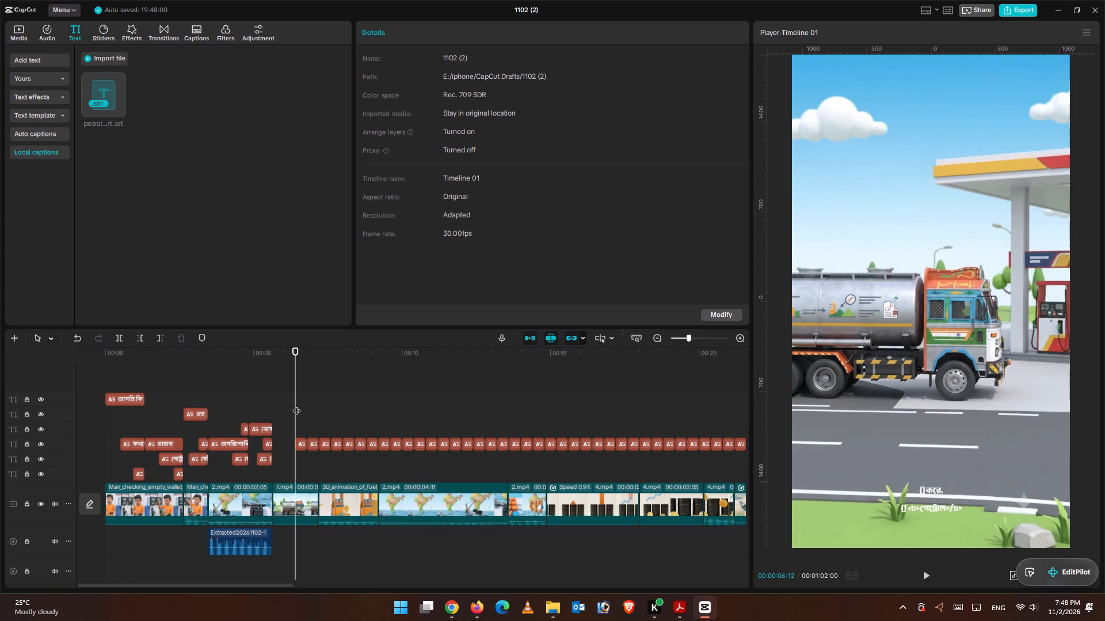
# Replay the end of the 2.mp4 clip from about 00:00:04:27 to check the থেকে, শুরু and করে captions.
pyautogui.hotkey('ctrl', '=')
pyautogui.hotkey('ctrl', '=')
pyautogui.click(117, 403)
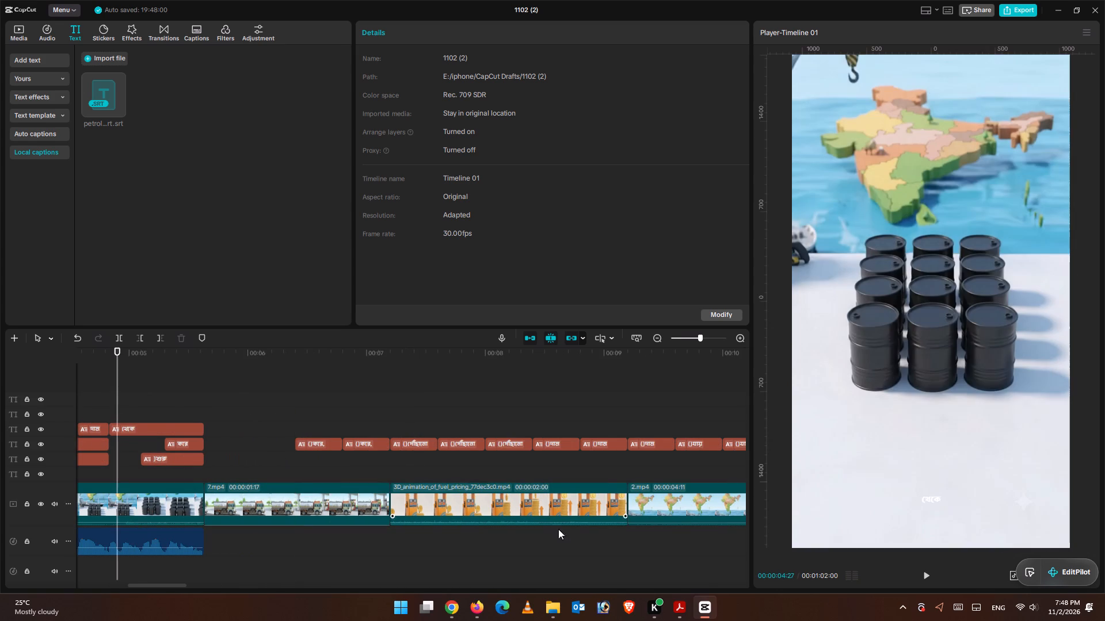
pyautogui.click(927, 585)
pyautogui.click(929, 580)
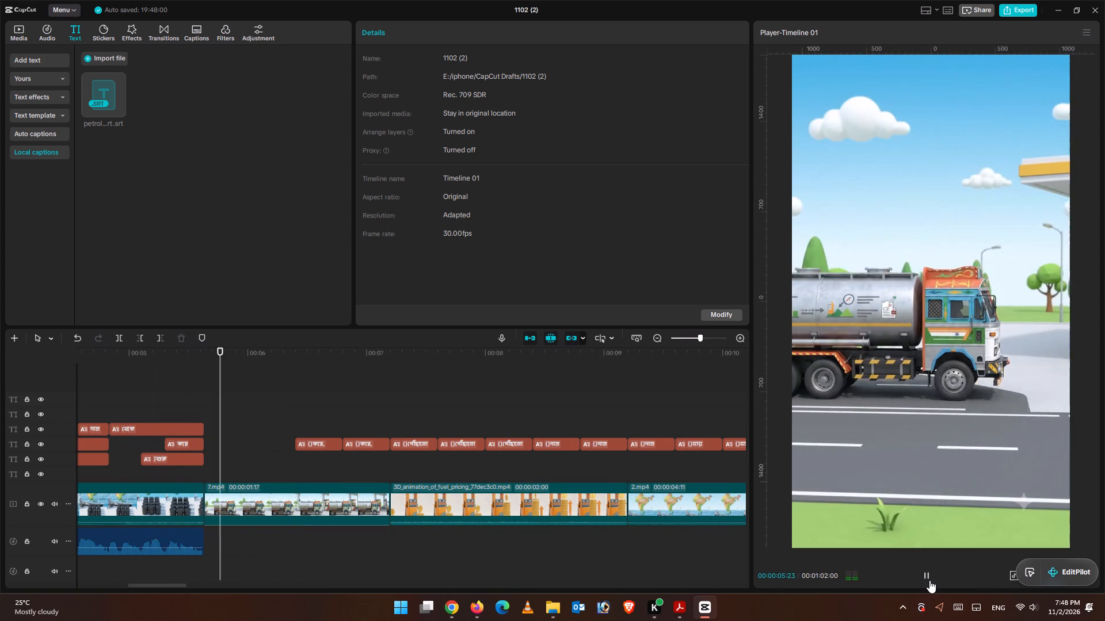
pyautogui.click(932, 580)
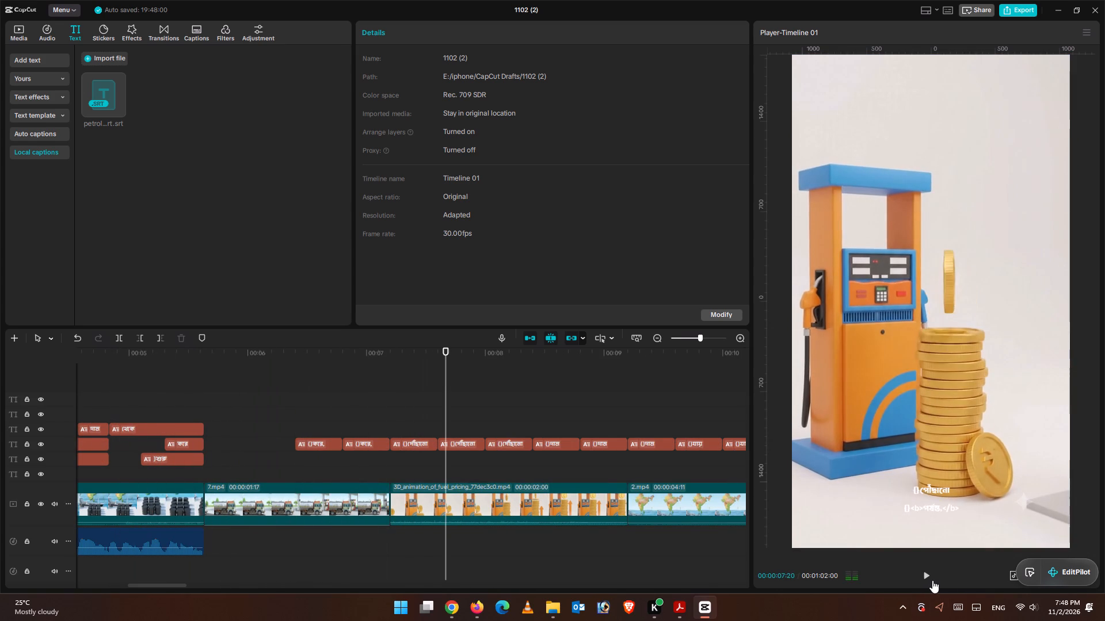
pyautogui.click(112, 404)
pyautogui.click(922, 577)
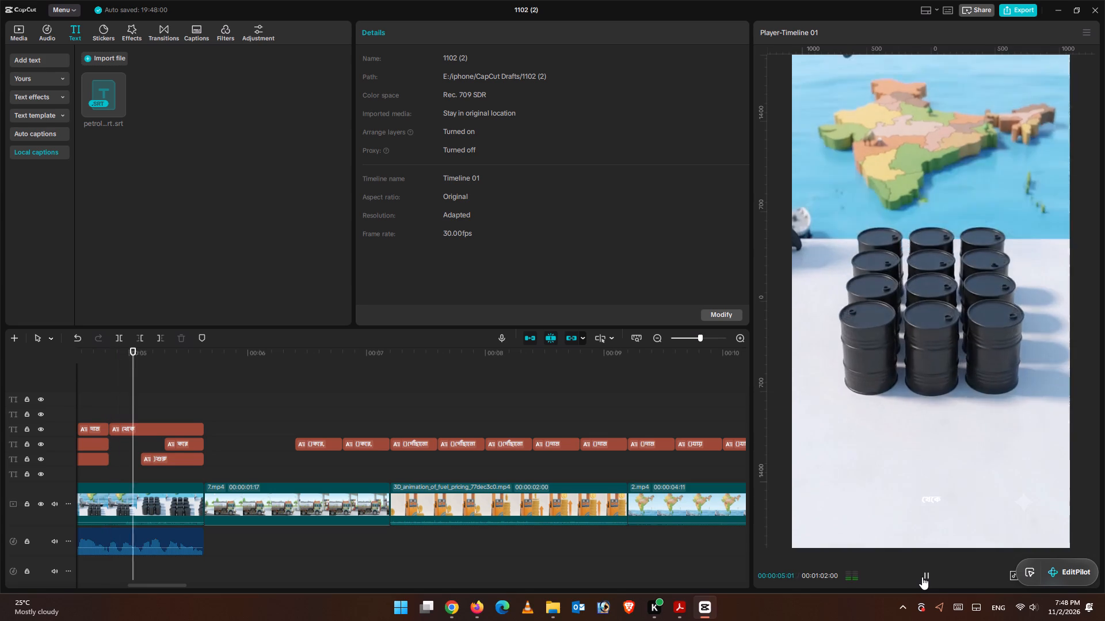
pyautogui.click(922, 577)
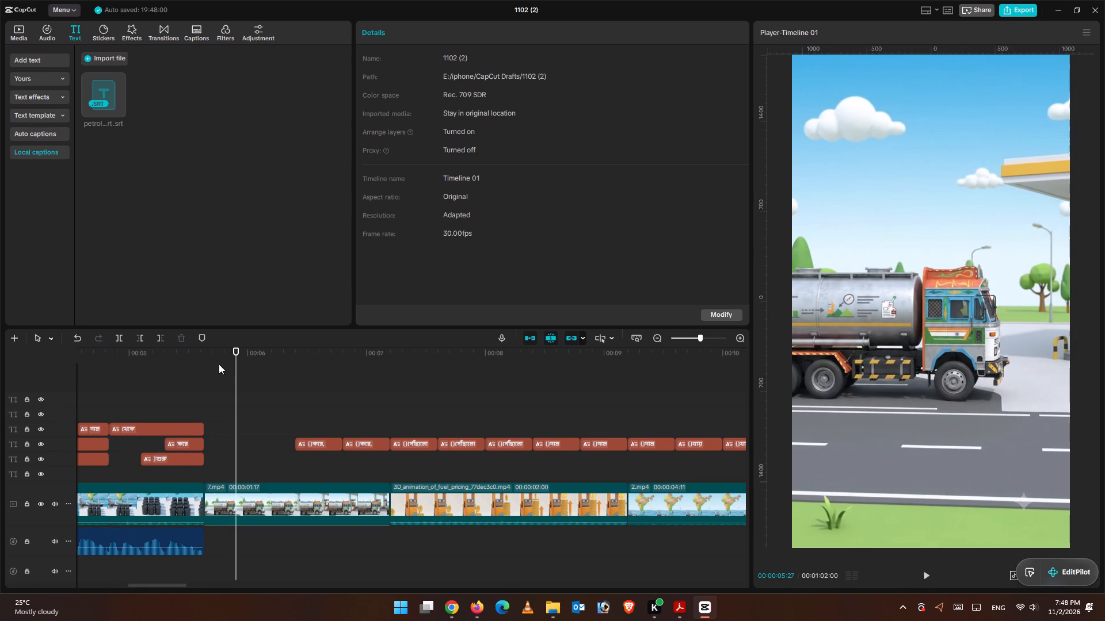
pyautogui.moveTo(231, 364); pyautogui.dragTo(170, 378)
pyautogui.moveTo(228, 359); pyautogui.dragTo(135, 370)
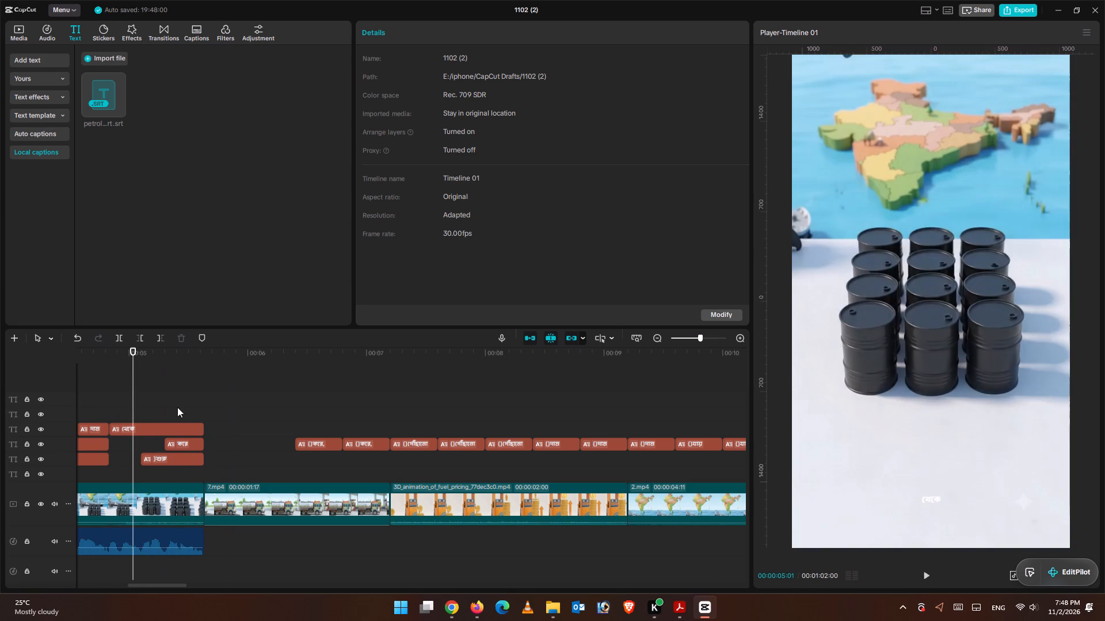
# Clean the শুরু caption's text by removing the stray bracket in front of the word.
pyautogui.click(174, 461)
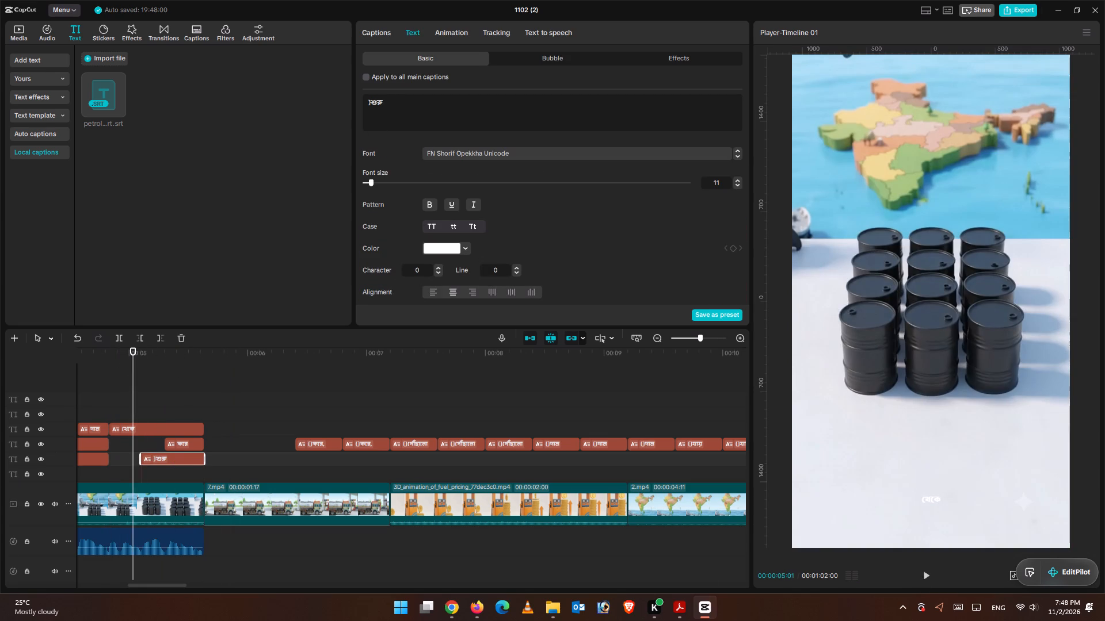
pyautogui.click(372, 106)
pyautogui.press('BackSpace')
pyautogui.press('BackSpace')
pyautogui.press('BackSpace')
# Listen repeatedly to the 7.mp4 clip's narration alongside its extracted audio waveform to locate the next caption words.
pyautogui.click(928, 578)
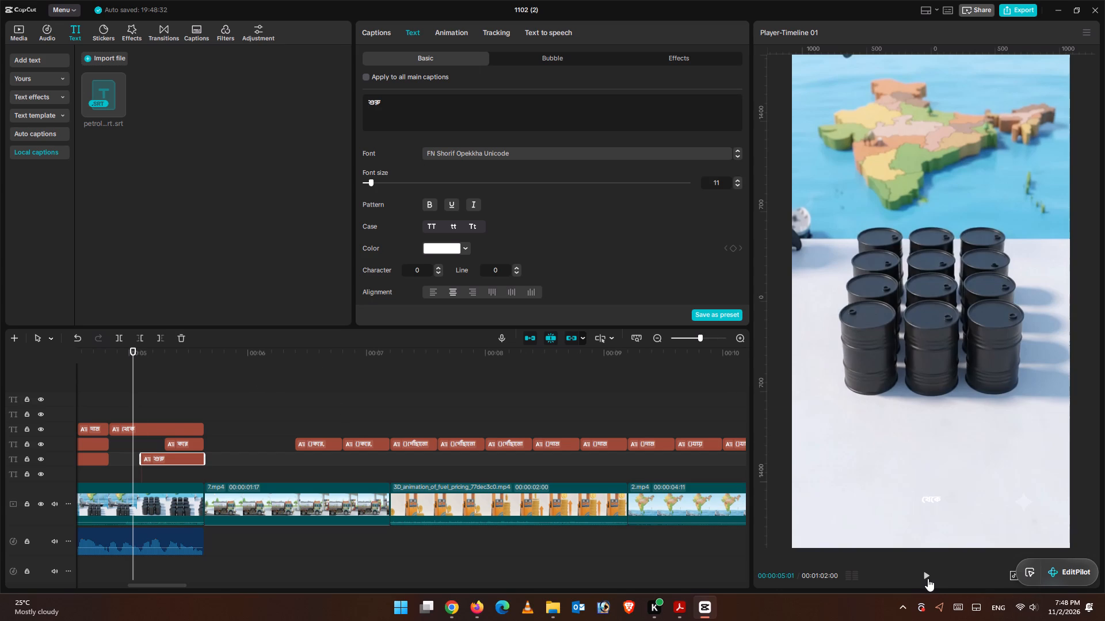
pyautogui.click(927, 577)
pyautogui.scroll(-4, 295, 403)
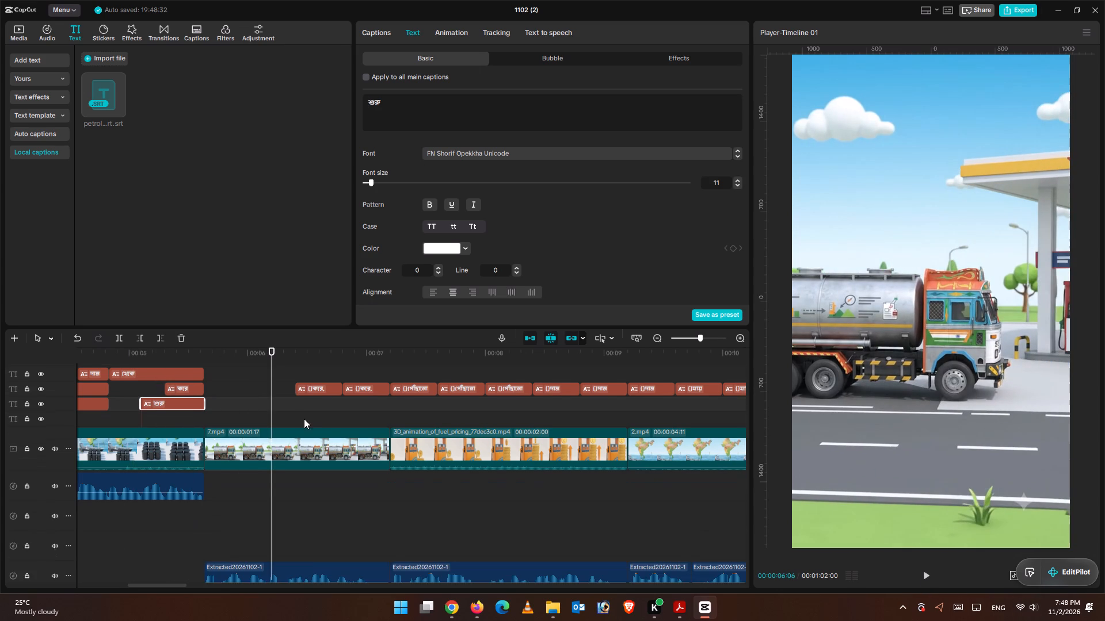
pyautogui.scroll(2, 309, 427)
pyautogui.scroll(-6, 310, 428)
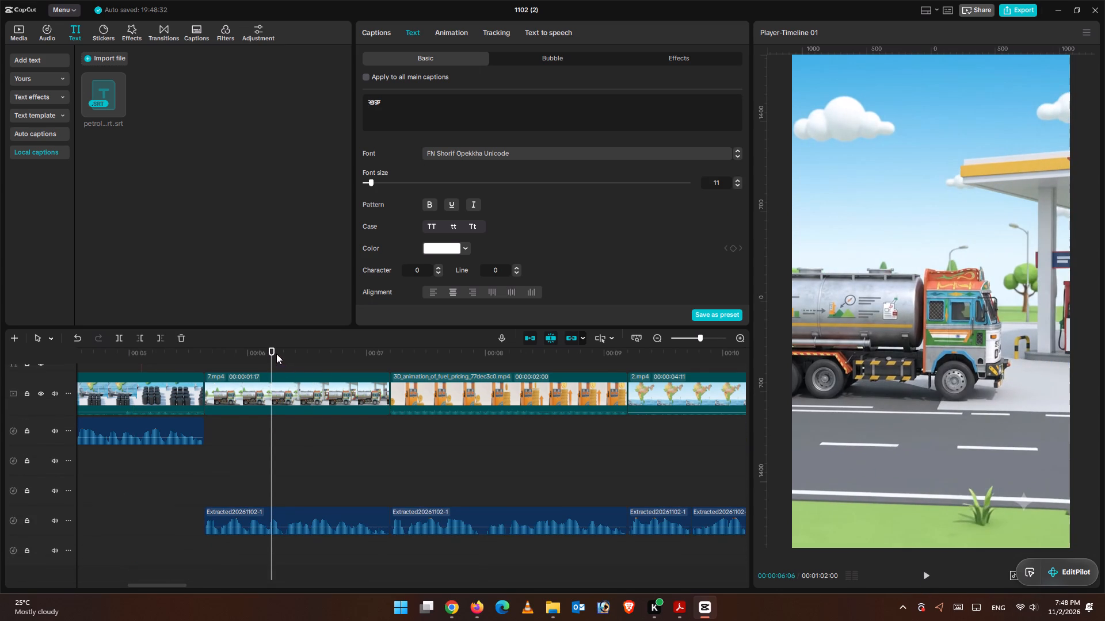
pyautogui.moveTo(276, 352); pyautogui.dragTo(229, 356)
pyautogui.click(931, 574)
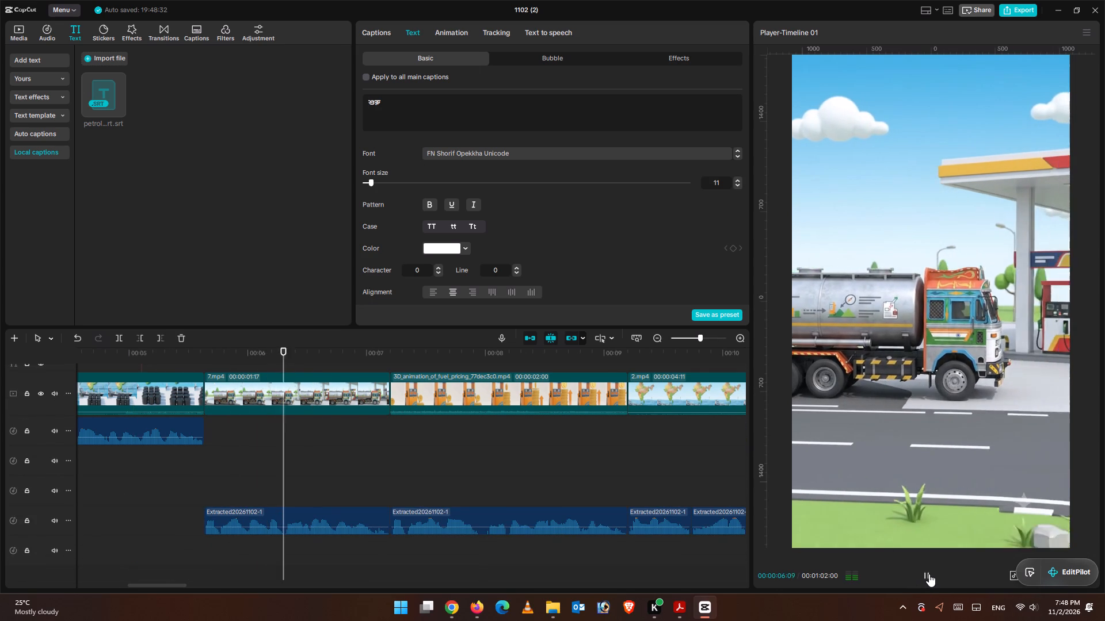
pyautogui.click(928, 573)
pyautogui.click(928, 572)
pyautogui.click(928, 572)
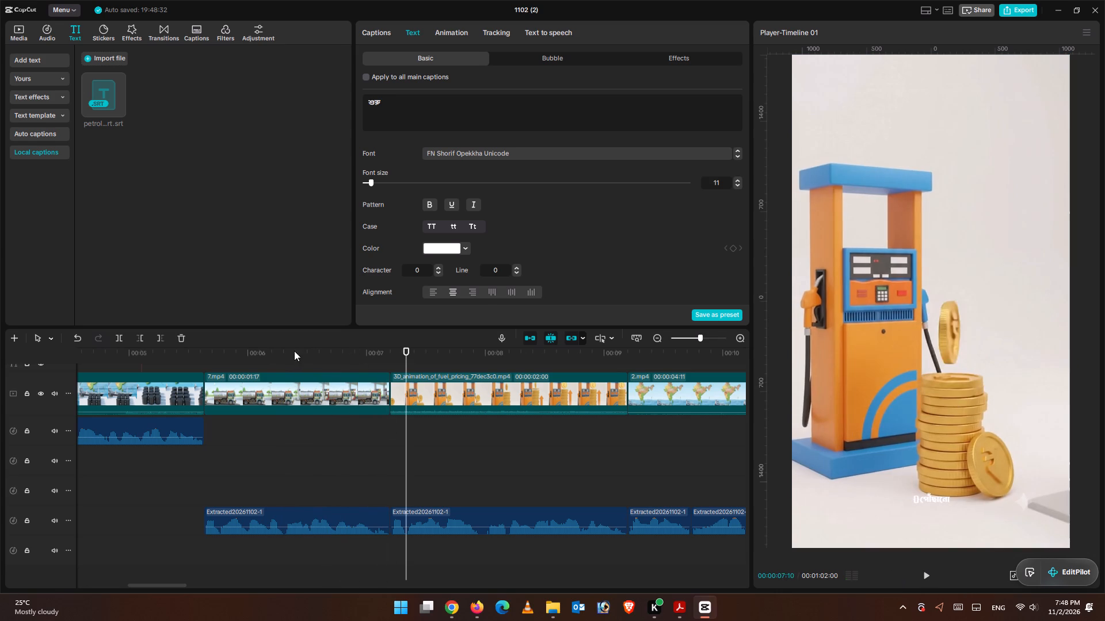
pyautogui.click(281, 362)
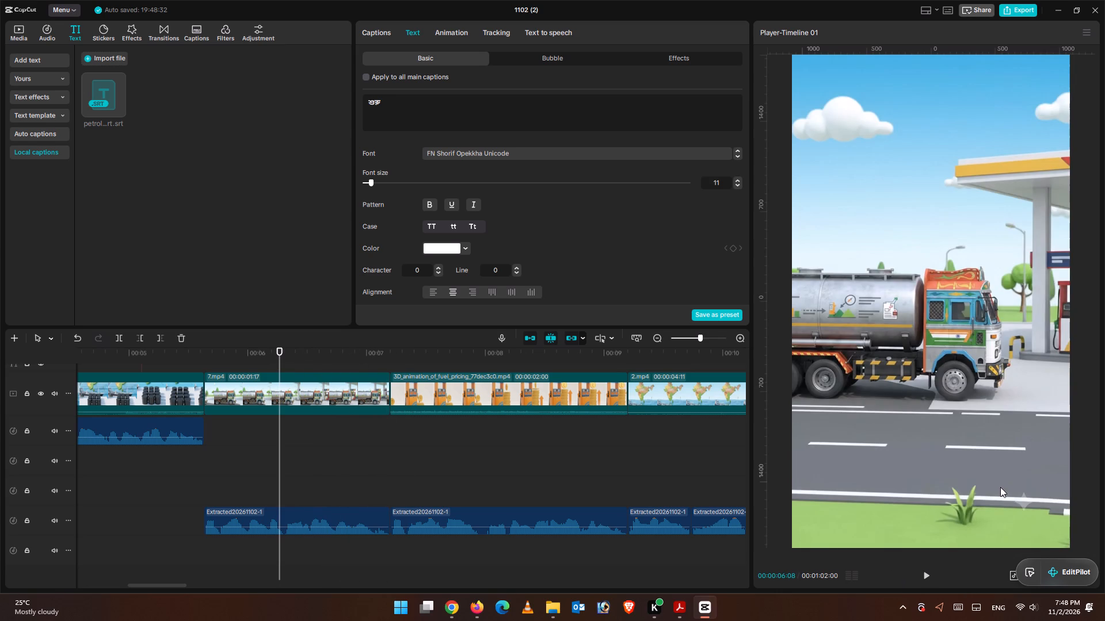
pyautogui.click(925, 578)
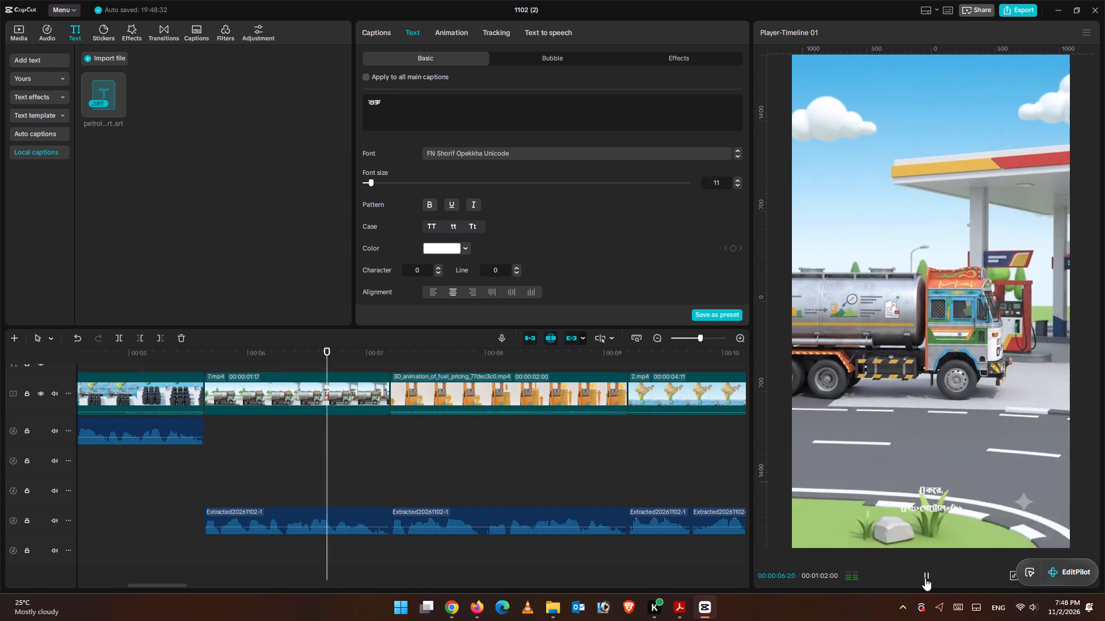
pyautogui.click(925, 578)
pyautogui.click(205, 367)
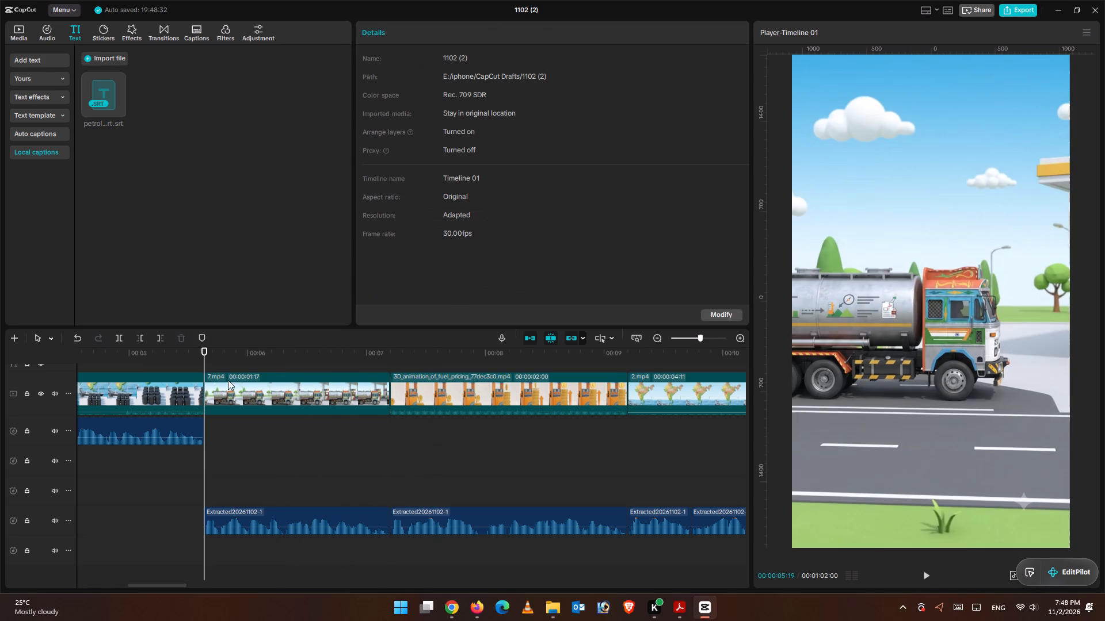
pyautogui.click(931, 578)
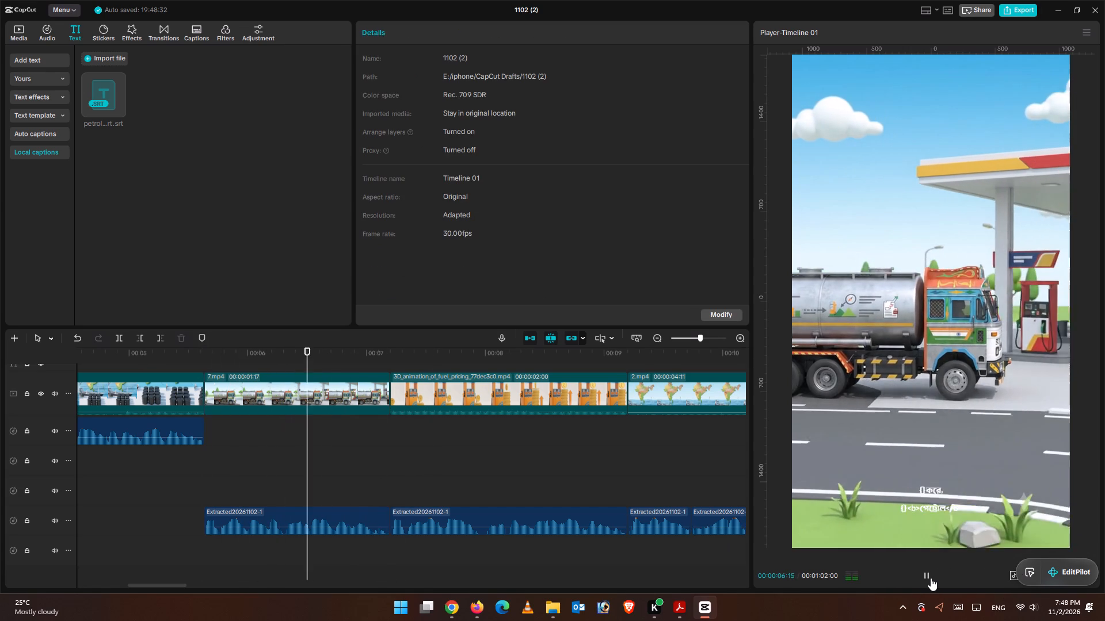
pyautogui.click(931, 578)
pyautogui.click(931, 578)
pyautogui.click(931, 578)
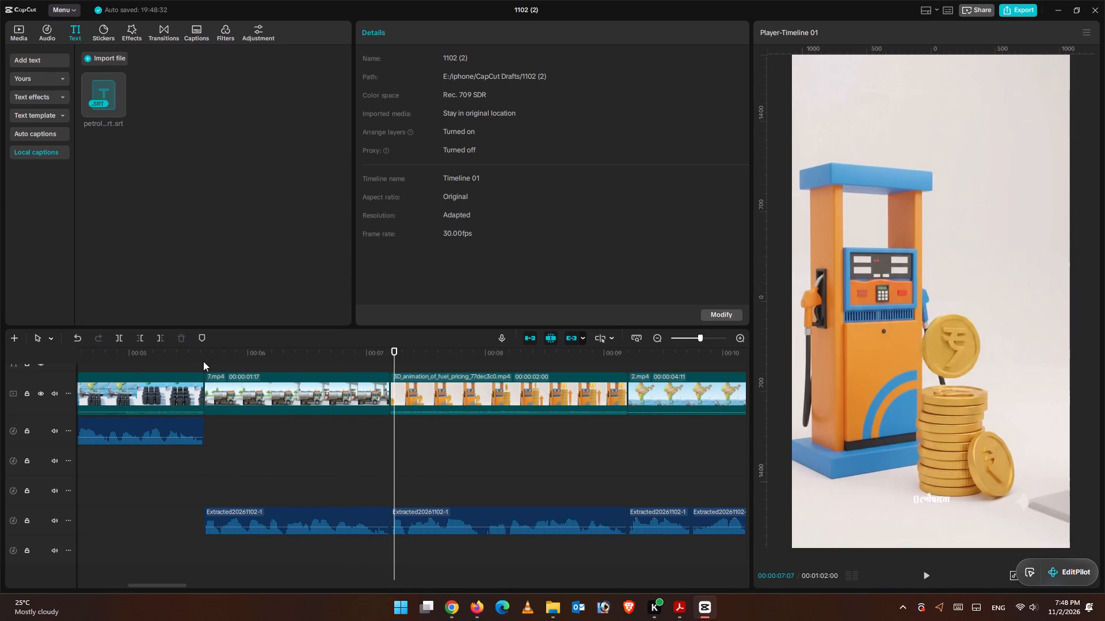
pyautogui.click(204, 361)
pyautogui.click(205, 360)
# Clean the first caption over the 7.mp4 clip to only পেট্রোল, removing the করে line, the brackets and the bold tags.
pyautogui.scroll(7, 445, 510)
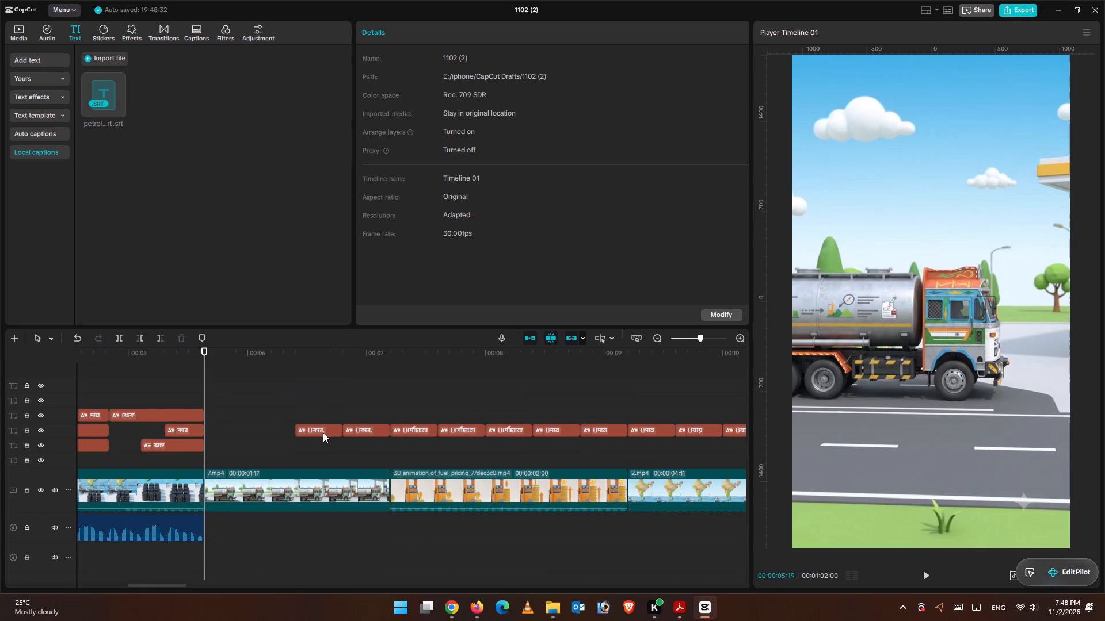
pyautogui.click(323, 431)
pyautogui.click(363, 430)
pyautogui.click(322, 429)
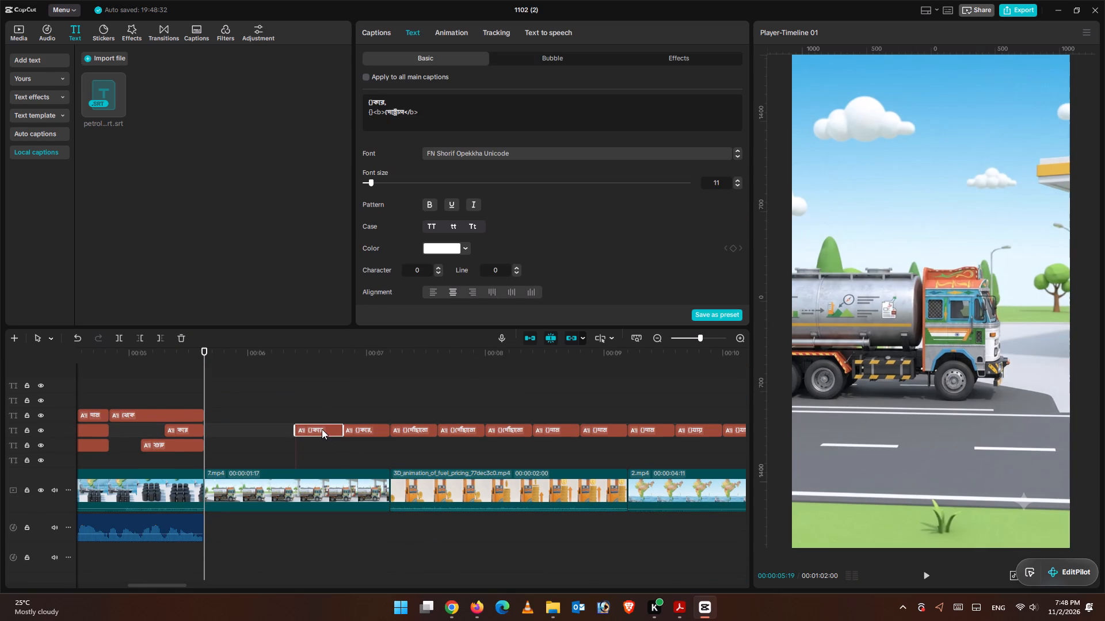
pyautogui.click(386, 114)
pyautogui.press('BackSpace')
pyautogui.press('BackSpace')
pyautogui.press('BackSpace')
pyautogui.press('BackSpace')
pyautogui.press('BackSpace')
pyautogui.press('BackSpace')
pyautogui.press('BackSpace')
pyautogui.press('BackSpace')
pyautogui.press('BackSpace')
pyautogui.press('BackSpace')
pyautogui.press('BackSpace')
pyautogui.press('BackSpace')
pyautogui.press('BackSpace')
pyautogui.press('BackSpace')
pyautogui.press('BackSpace')
pyautogui.press('BackSpace')
pyautogui.press('BackSpace')
pyautogui.press('BackSpace')
pyautogui.press('BackSpace')
pyautogui.press('BackSpace')
pyautogui.click(417, 105)
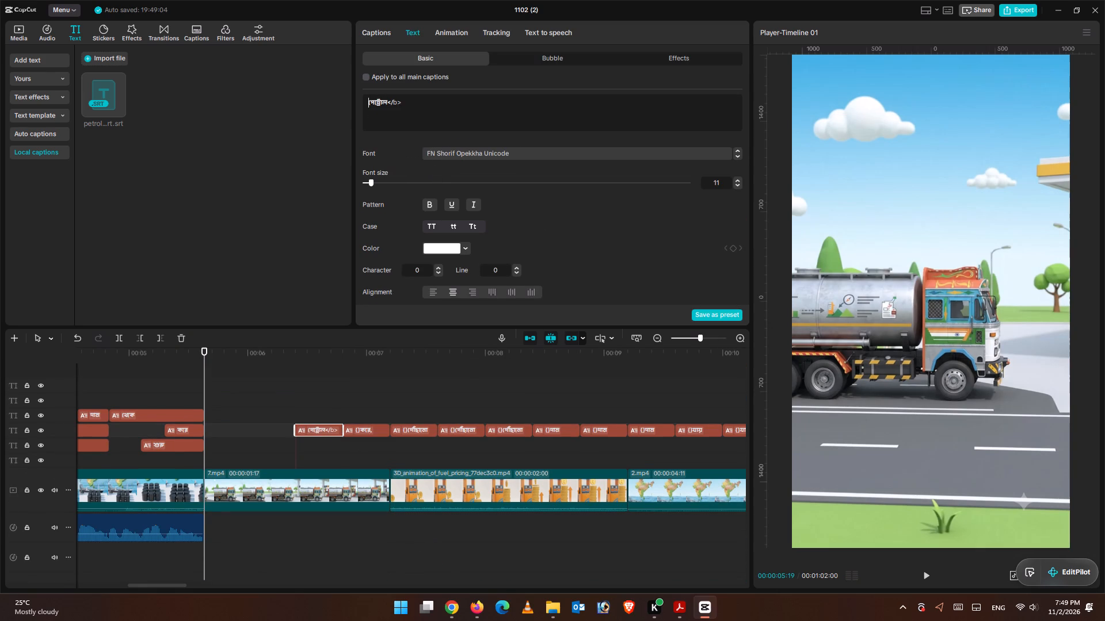
pyautogui.press('BackSpace')
pyautogui.press('BackSpace')
pyautogui.press('BackSpace')
pyautogui.press('BackSpace')
# Move the পেট্রোল caption earlier on its row to start with the 7.mp4 clip at 00:00:05:19.
pyautogui.moveTo(316, 429); pyautogui.dragTo(226, 432)
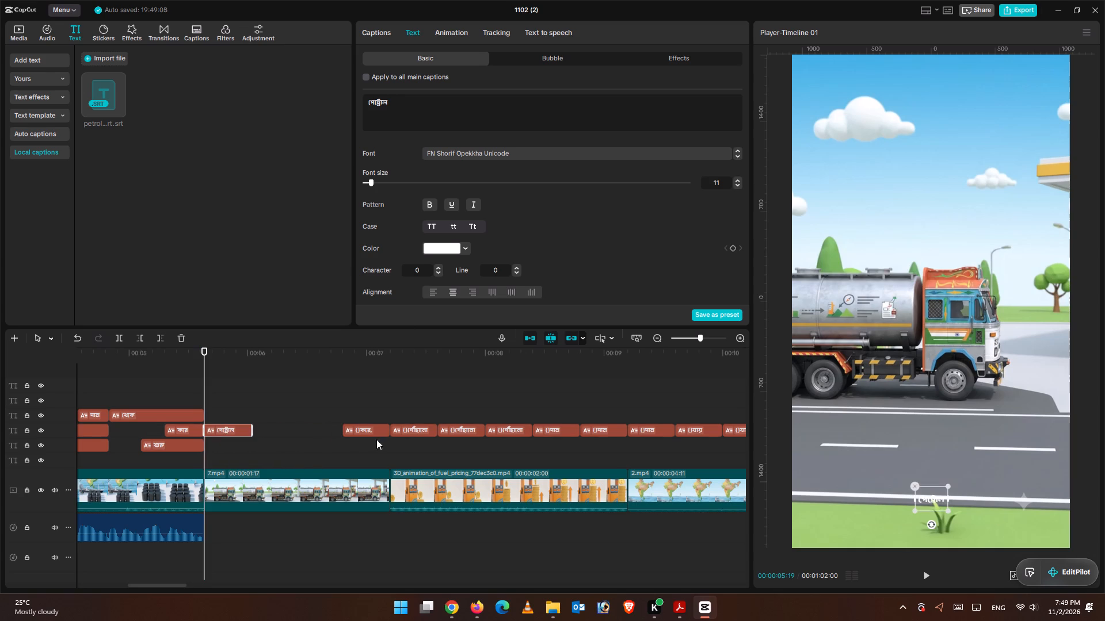
# Clean the caption at the end of the 7.mp4 clip to only পেট্রোলপাম্পে, removing the করে line, the brackets and the bold tags.
pyautogui.click(376, 429)
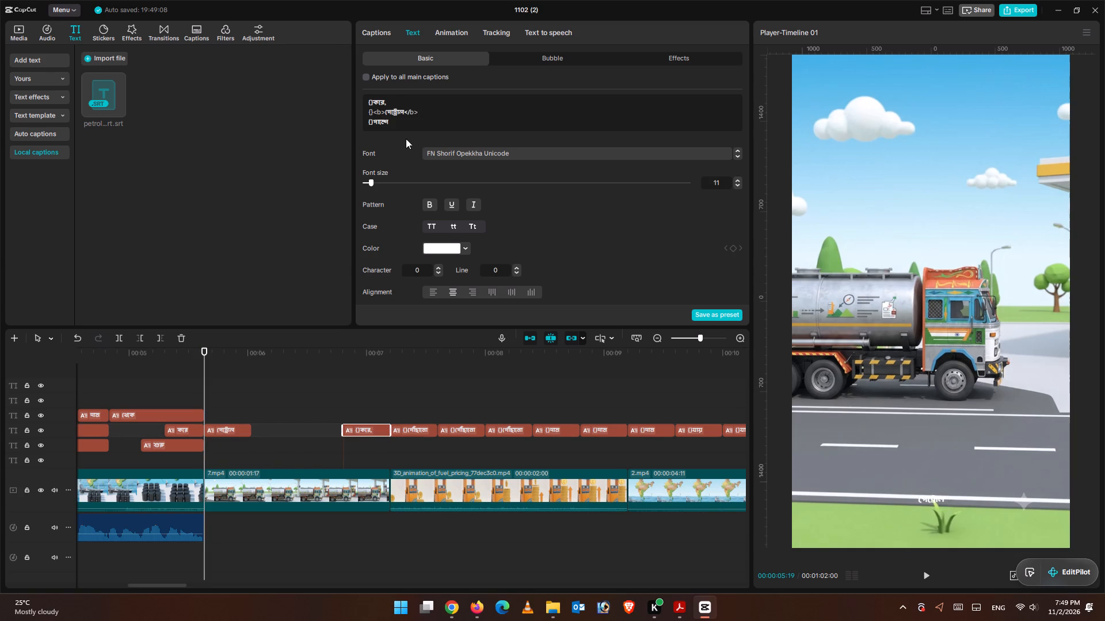
pyautogui.click(373, 122)
pyautogui.press('BackSpace')
pyautogui.press('BackSpace')
pyautogui.press('BackSpace')
pyautogui.press('BackSpace')
pyautogui.press('BackSpace')
pyautogui.press('BackSpace')
pyautogui.press('BackSpace')
pyautogui.press('BackSpace')
pyautogui.hotkey('ctrl', 'z')
pyautogui.click(388, 114)
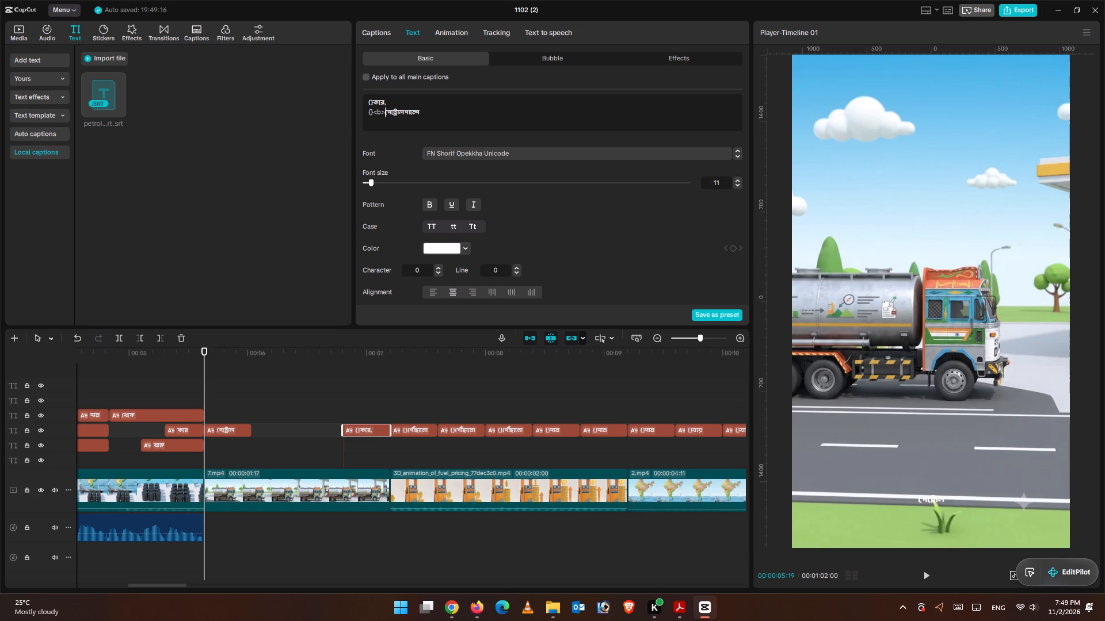
pyautogui.scroll(1, 405, 159)
pyautogui.press('BackSpace')
pyautogui.press('BackSpace')
pyautogui.press('BackSpace')
pyautogui.press('BackSpace')
pyautogui.press('BackSpace')
pyautogui.press('BackSpace')
pyautogui.press('BackSpace')
pyautogui.press('BackSpace')
pyautogui.press('BackSpace')
pyautogui.press('BackSpace')
pyautogui.press('BackSpace')
pyautogui.press('BackSpace')
pyautogui.press('BackSpace')
pyautogui.press('BackSpace')
pyautogui.press('BackSpace')
pyautogui.press('BackSpace')
pyautogui.press('BackSpace')
pyautogui.press('BackSpace')
pyautogui.press('BackSpace')
pyautogui.press('BackSpace')
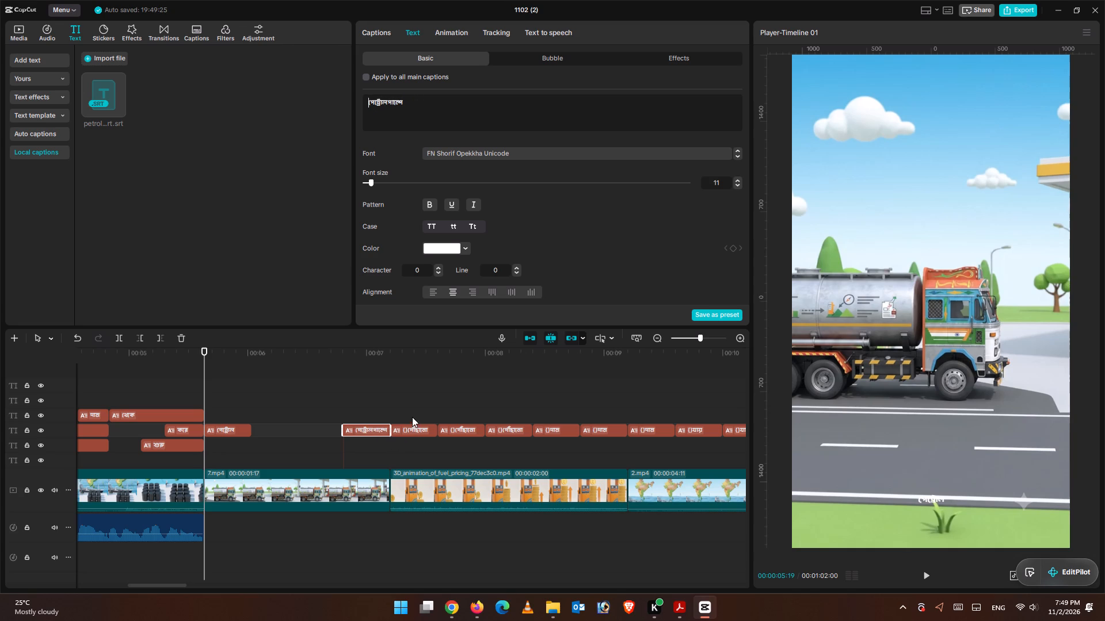
# Delete the short পেট্রোল caption and move the পেট্রোলপাম্পে caption into its place at 00:00:05:19.
pyautogui.click(369, 427)
pyautogui.click(250, 427)
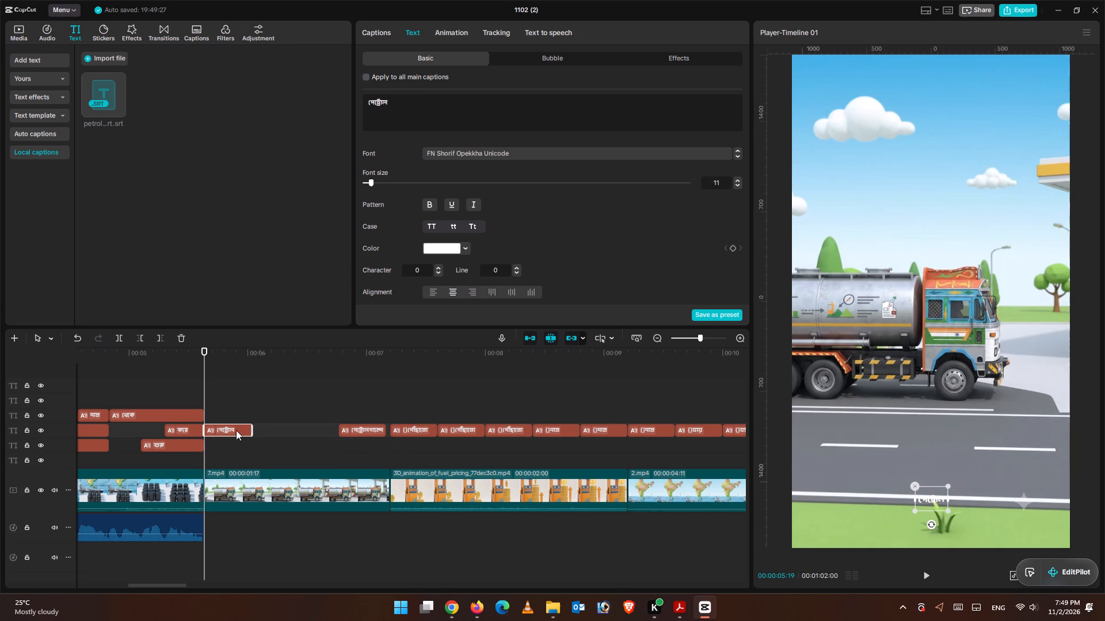
pyautogui.click(186, 340)
pyautogui.moveTo(361, 429); pyautogui.dragTo(260, 432)
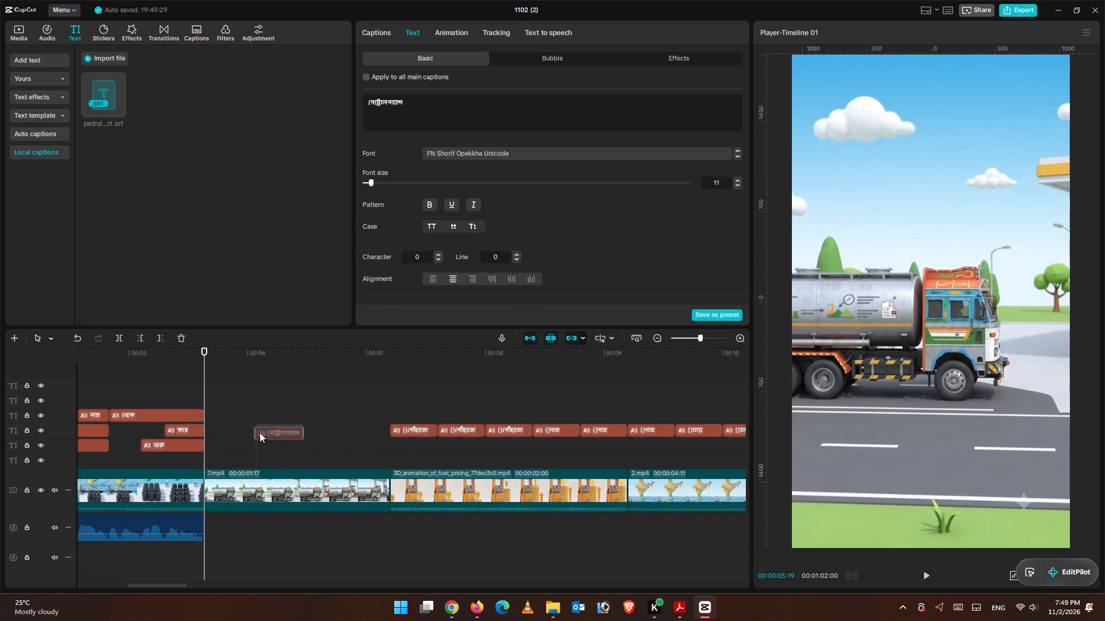
pyautogui.moveTo(260, 432); pyautogui.dragTo(225, 432)
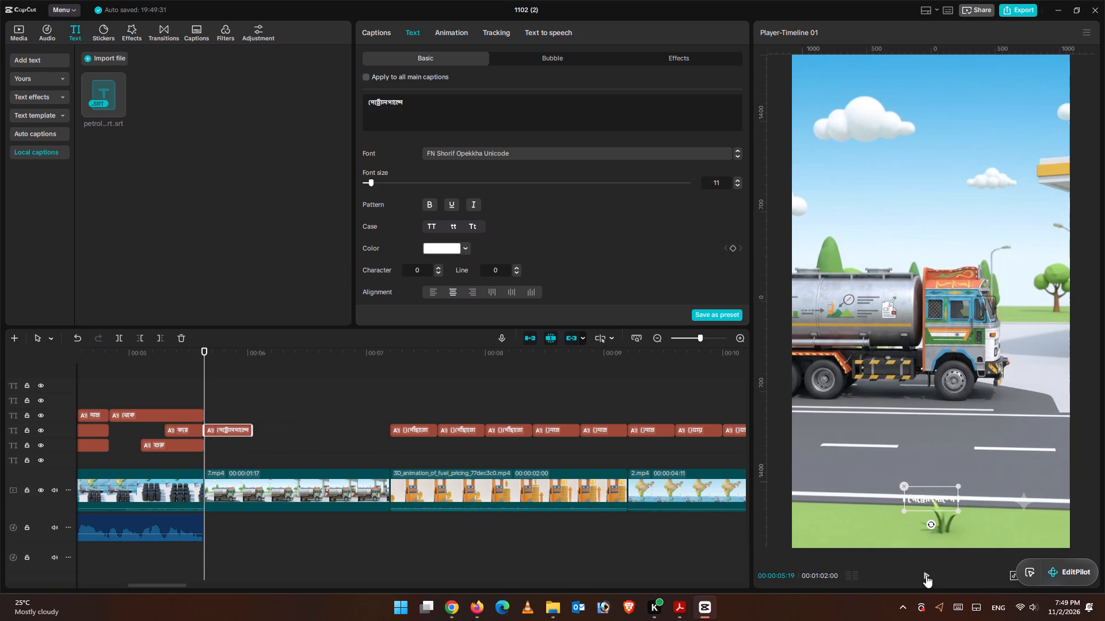
# Locate the next word in the narration and move the first পৌঁছানো caption to 00:00:06:09 on a separate row beneath পেট্রোলপাম্পে.
pyautogui.click(927, 574)
pyautogui.click(927, 573)
pyautogui.scroll(-5, 296, 456)
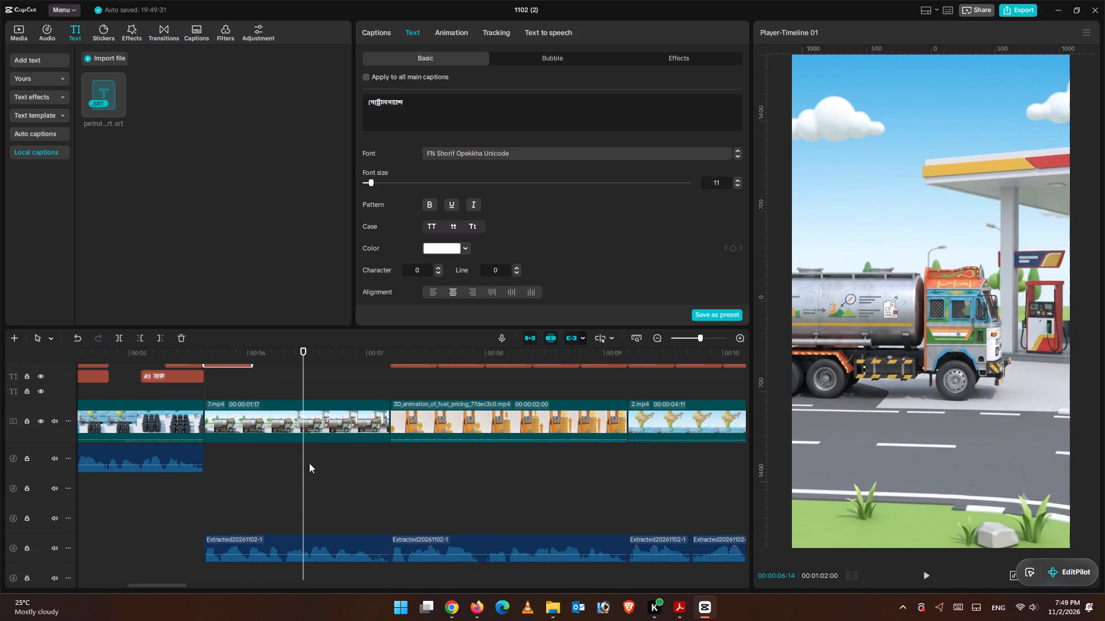
pyautogui.moveTo(305, 352); pyautogui.dragTo(289, 352)
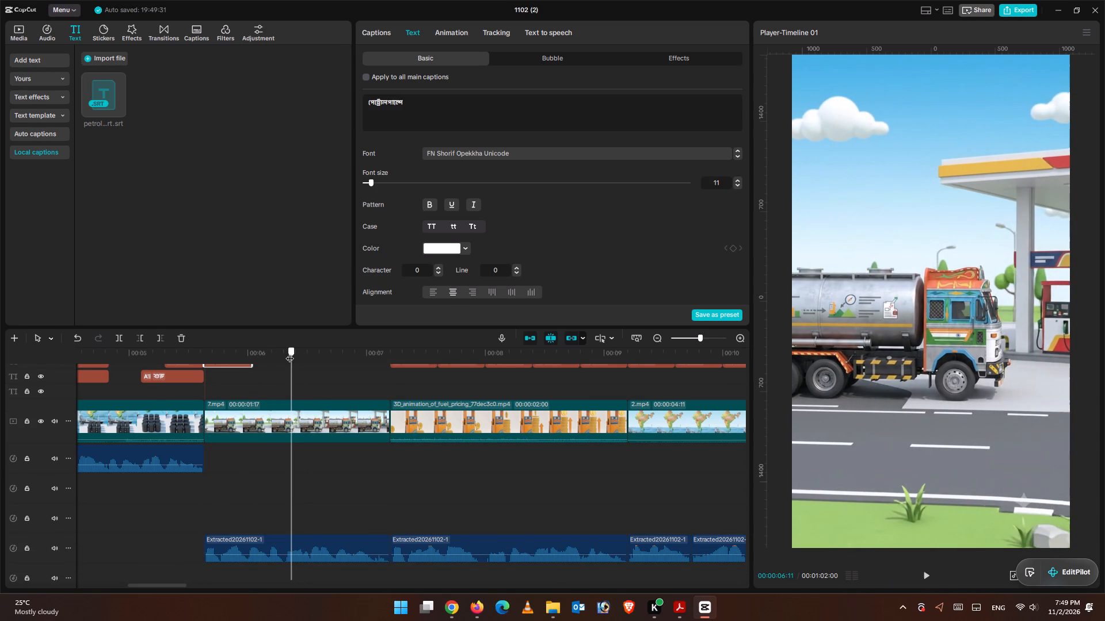
pyautogui.moveTo(289, 352); pyautogui.dragTo(285, 353)
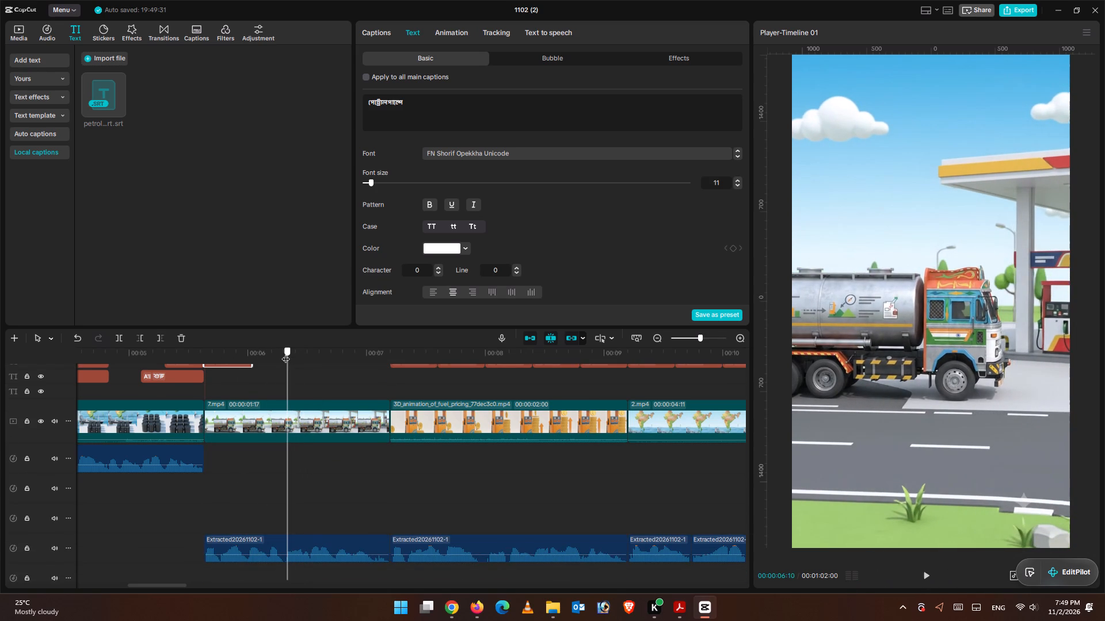
pyautogui.moveTo(285, 353); pyautogui.dragTo(284, 354)
pyautogui.scroll(4, 348, 471)
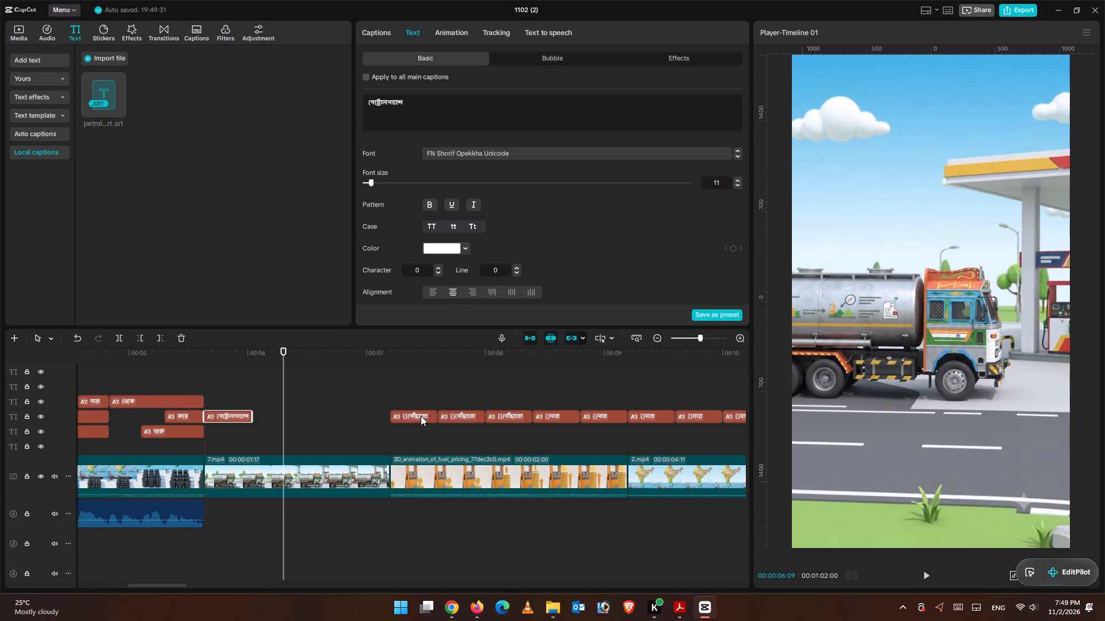
pyautogui.click(421, 416)
pyautogui.moveTo(419, 416); pyautogui.dragTo(310, 423)
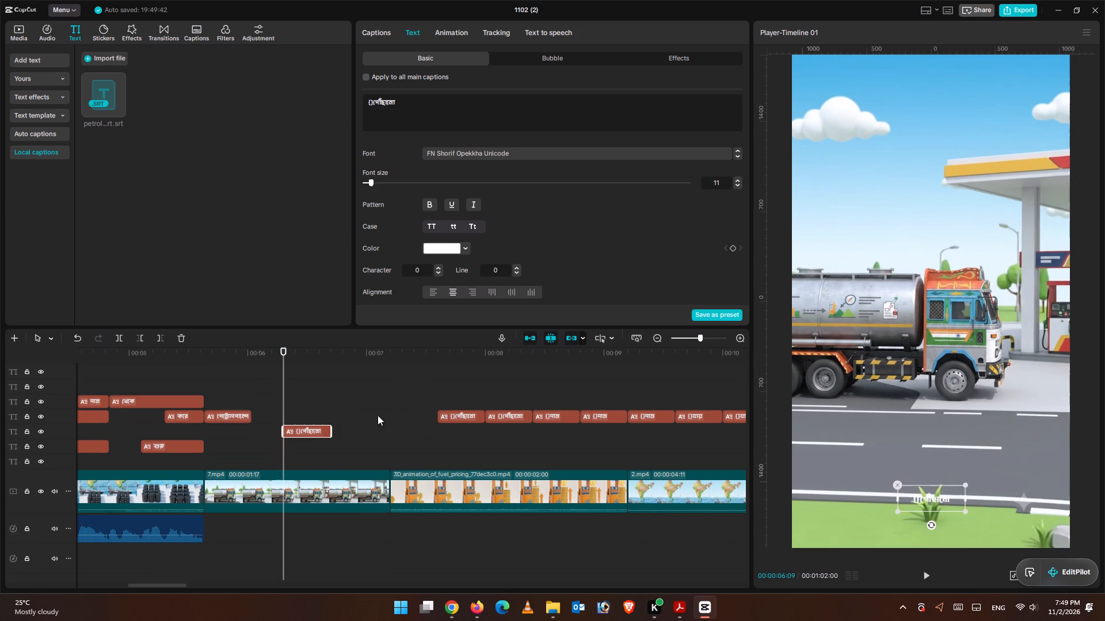
# Locate the following word in the narration and move the two-line পৌঁছানো / পর্যন্ত caption to start at 00:00:06:16 on the পেট্রোলপাম্পে row.
pyautogui.click(926, 574)
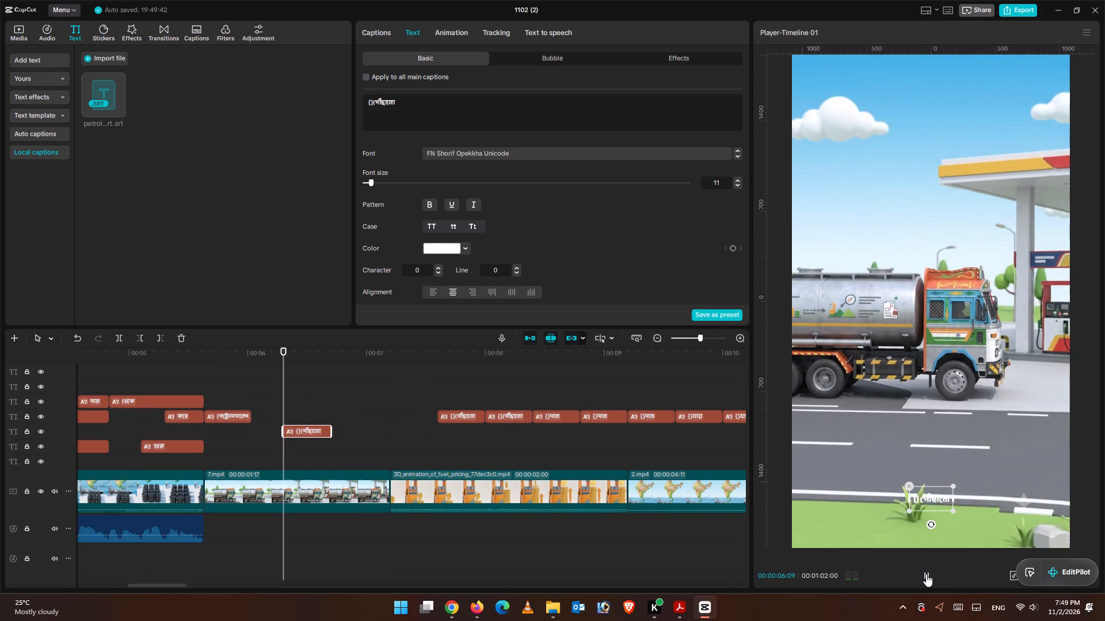
pyautogui.click(924, 573)
pyautogui.scroll(-3, 666, 554)
pyautogui.scroll(-1, 333, 451)
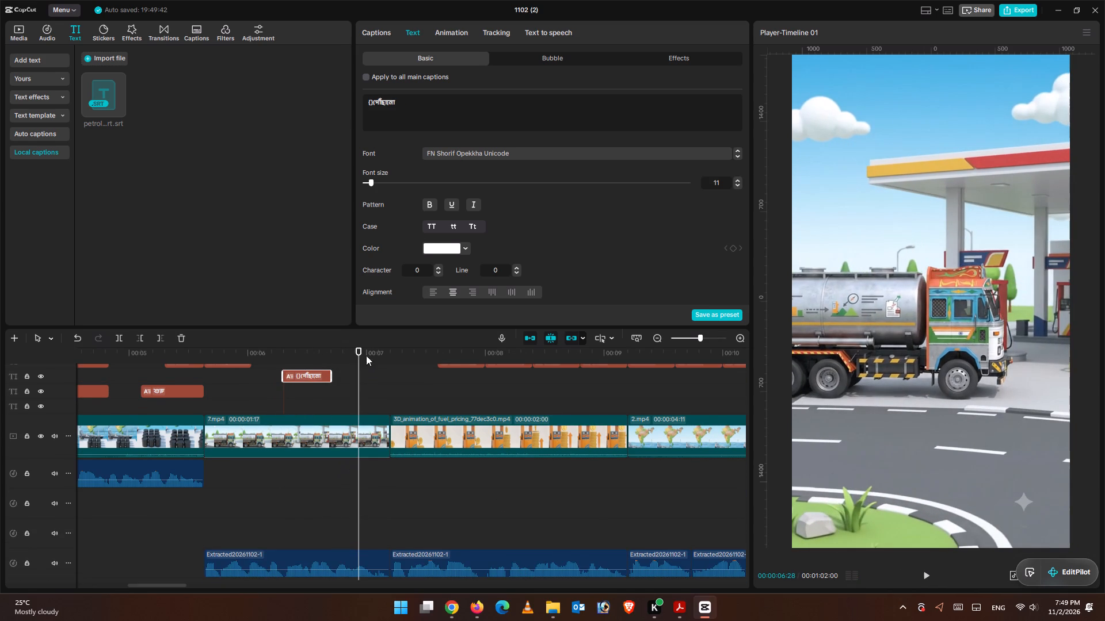
pyautogui.moveTo(361, 355); pyautogui.dragTo(313, 371)
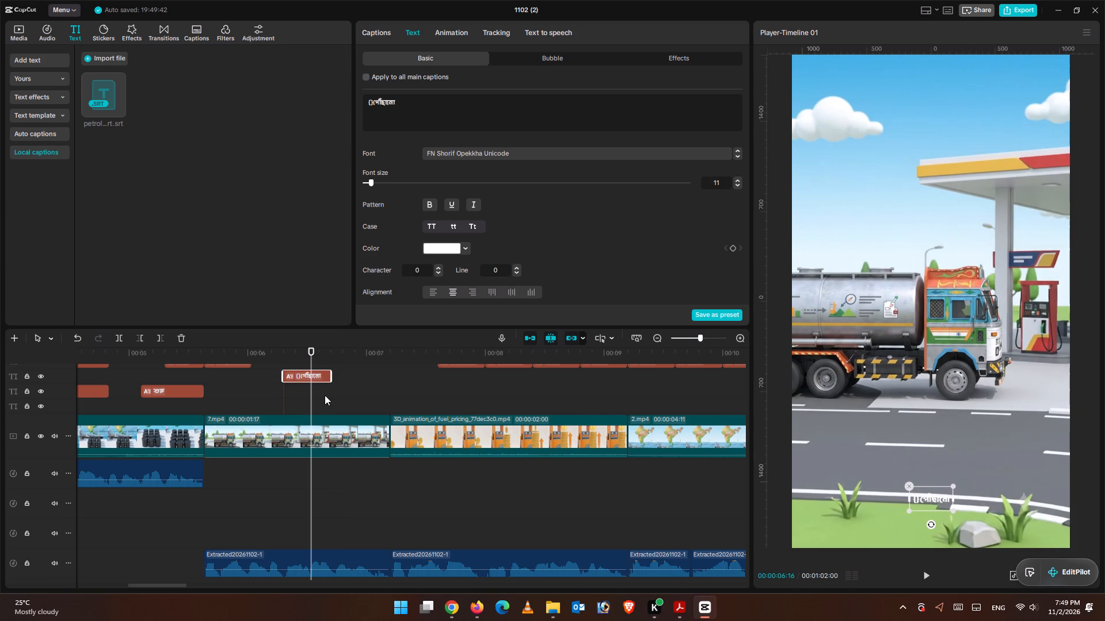
pyautogui.scroll(2, 329, 405)
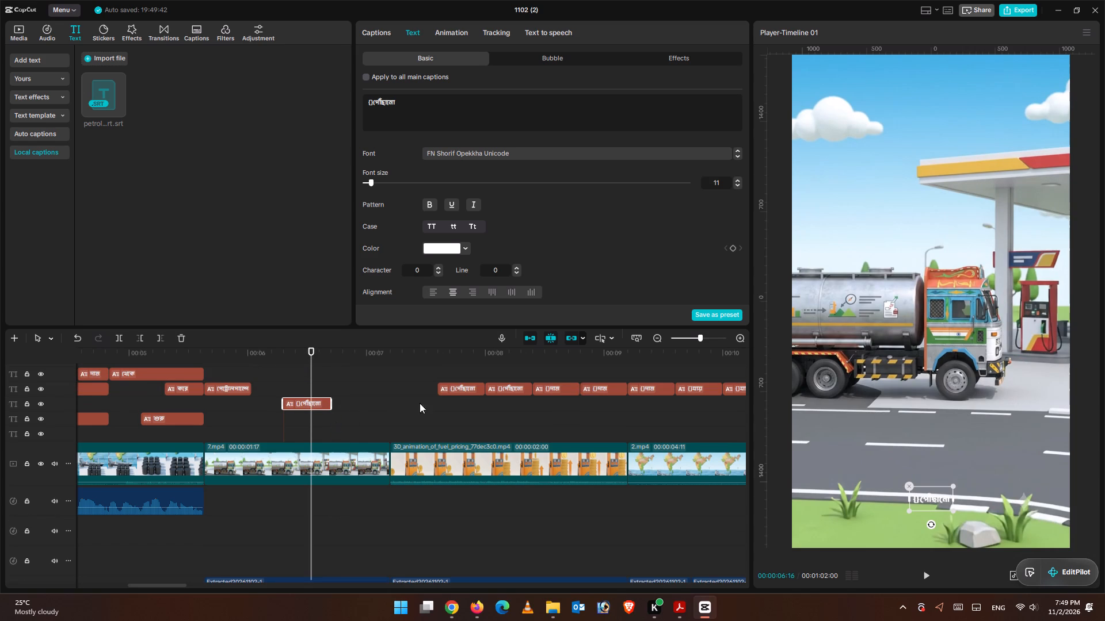
pyautogui.click(466, 388)
pyautogui.moveTo(466, 387); pyautogui.dragTo(393, 382)
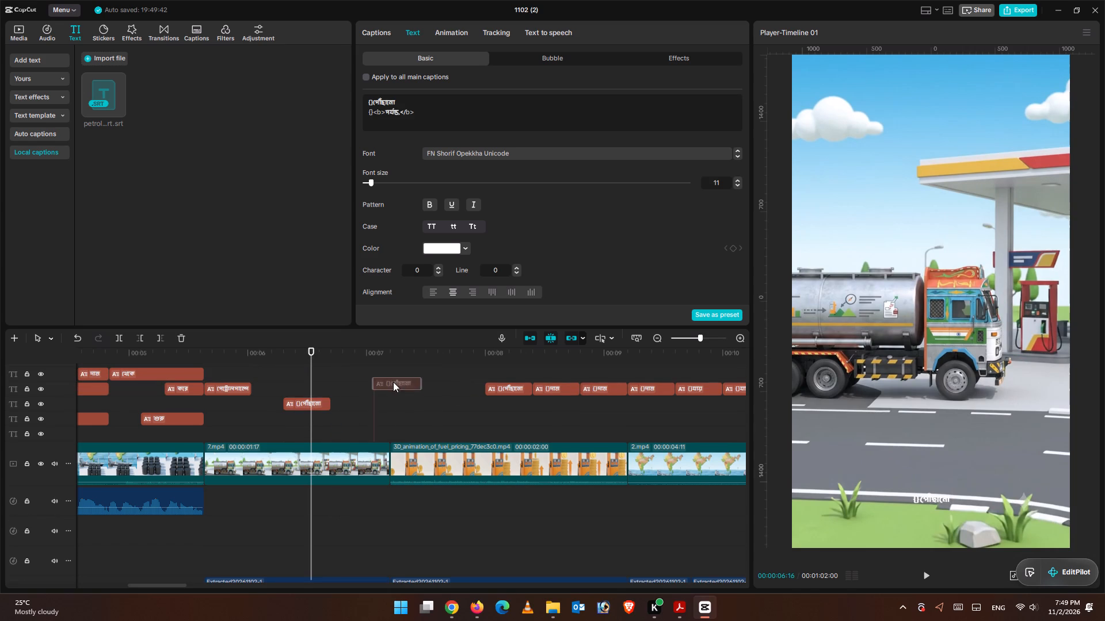
pyautogui.moveTo(393, 382); pyautogui.dragTo(342, 386)
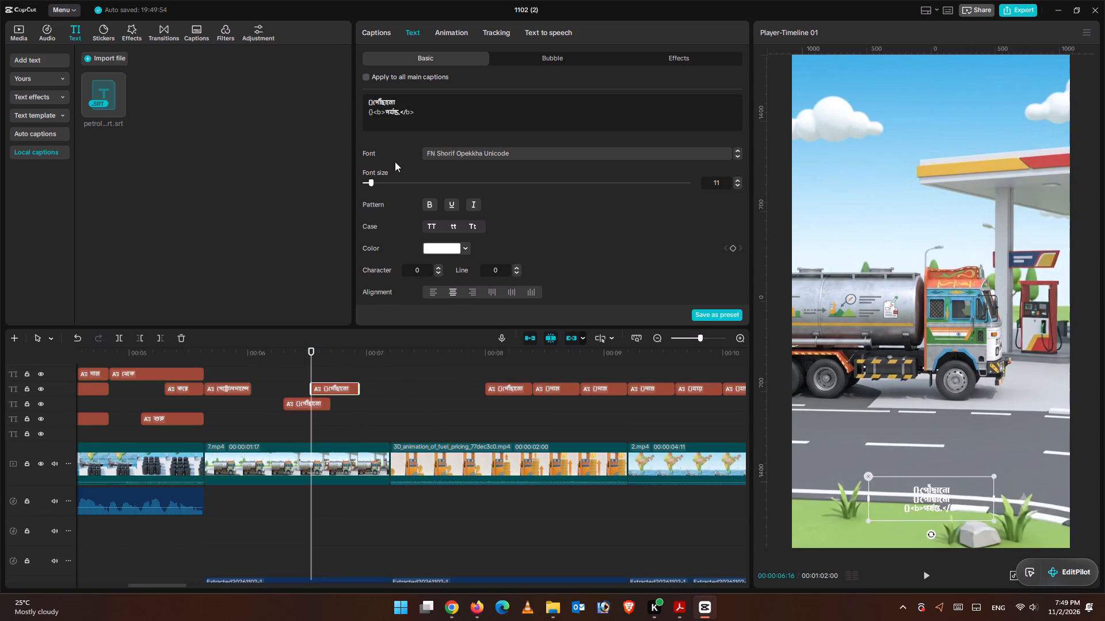
# Clean the two-line caption at 00:00:06:16 to only পর্যন্ত, removing the পৌঁছানো line, the brackets, the bold tags and the comma.
pyautogui.click(381, 112)
pyautogui.click(386, 116)
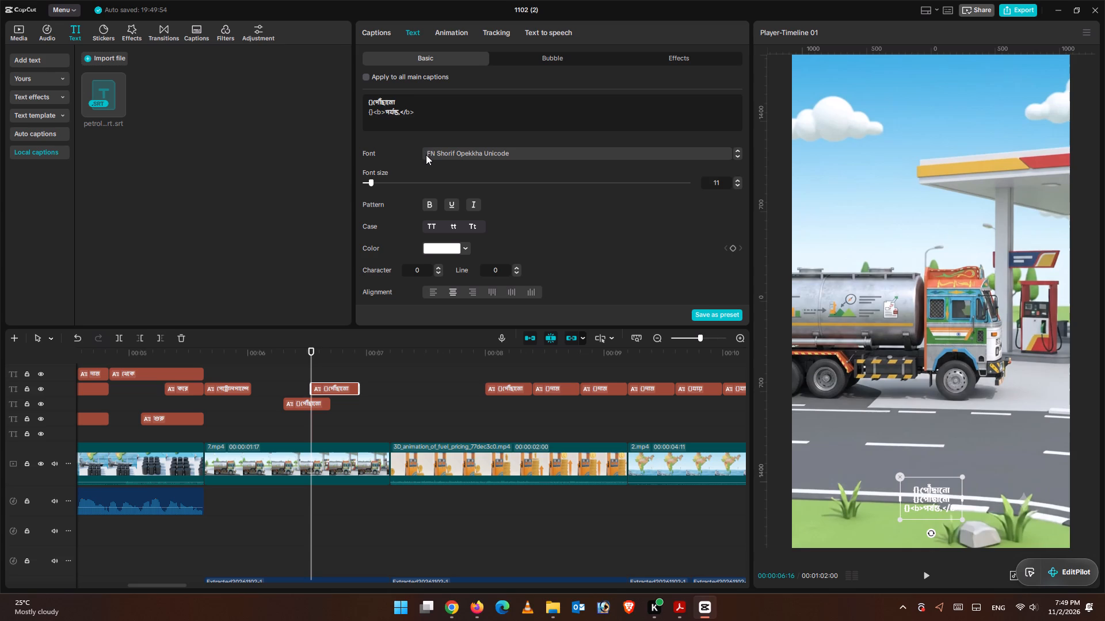
pyautogui.press('BackSpace')
pyautogui.press('BackSpace')
pyautogui.press('BackSpace')
pyautogui.press('BackSpace')
pyautogui.press('BackSpace')
pyautogui.press('BackSpace')
pyautogui.press('BackSpace')
pyautogui.press('BackSpace')
pyautogui.press('BackSpace')
pyautogui.press('BackSpace')
pyautogui.press('BackSpace')
pyautogui.press('BackSpace')
pyautogui.press('BackSpace')
pyautogui.press('BackSpace')
pyautogui.press('BackSpace')
pyautogui.press('BackSpace')
pyautogui.press('BackSpace')
pyautogui.press('BackSpace')
pyautogui.press('BackSpace')
pyautogui.press('BackSpace')
pyautogui.click(422, 109)
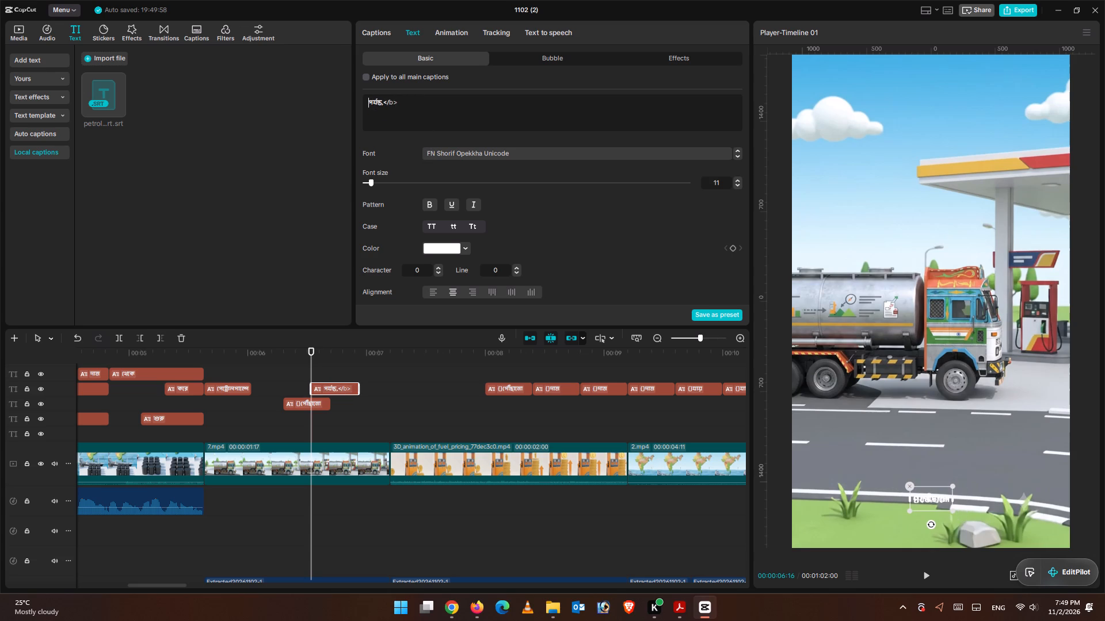
pyautogui.click(411, 104)
pyautogui.press('BackSpace')
pyautogui.press('BackSpace')
pyautogui.press('BackSpace')
pyautogui.press('BackSpace')
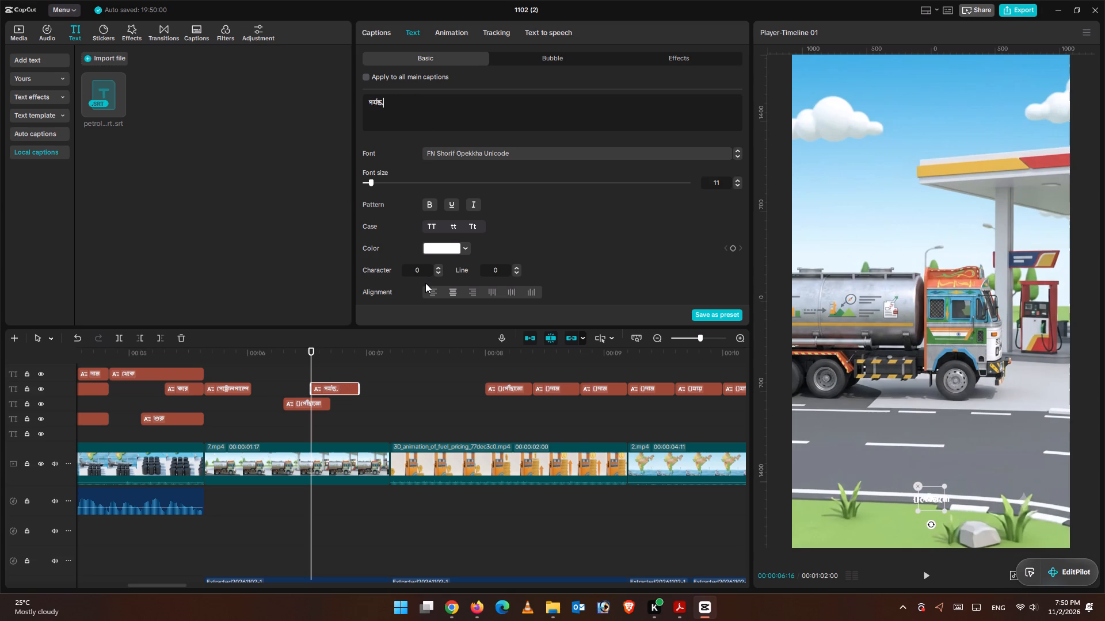
pyautogui.press('BackSpace')
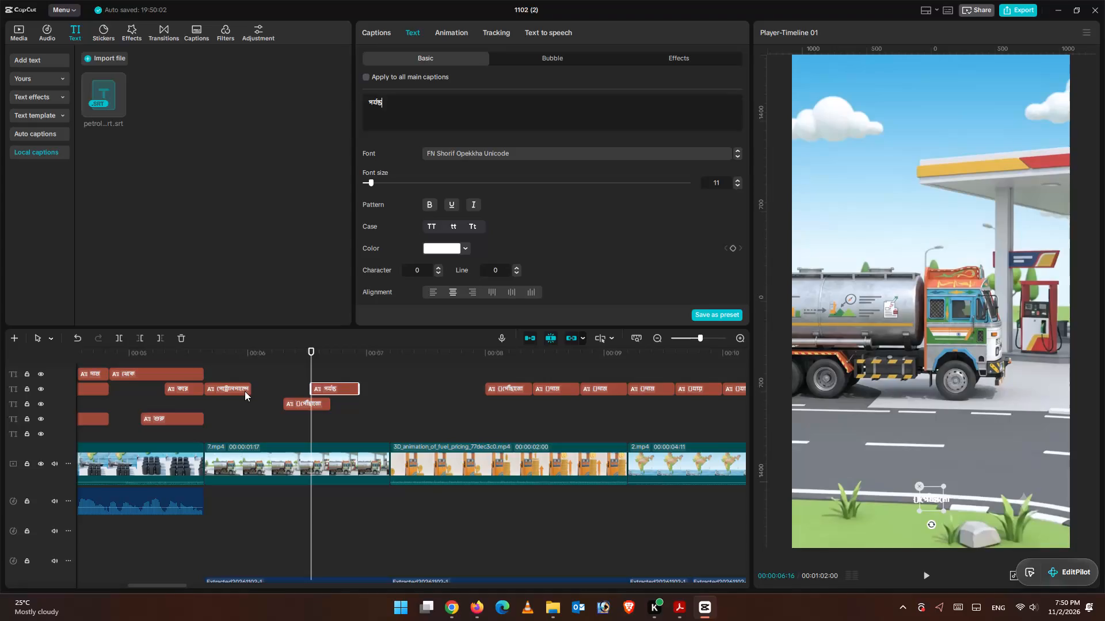
# Move the পর্যন্ত caption down to the শুরু row and stretch the পেট্রোলপাম্পে caption to end together with it.
pyautogui.click(245, 389)
pyautogui.moveTo(250, 388); pyautogui.dragTo(285, 389)
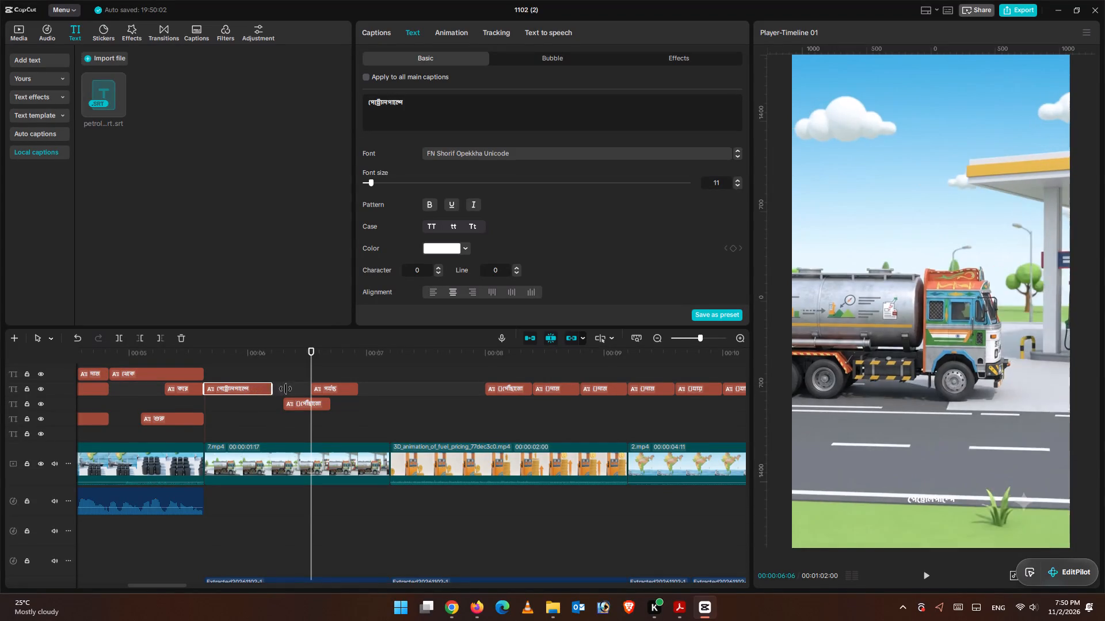
pyautogui.moveTo(285, 389); pyautogui.dragTo(311, 389)
pyautogui.moveTo(333, 388); pyautogui.dragTo(338, 420)
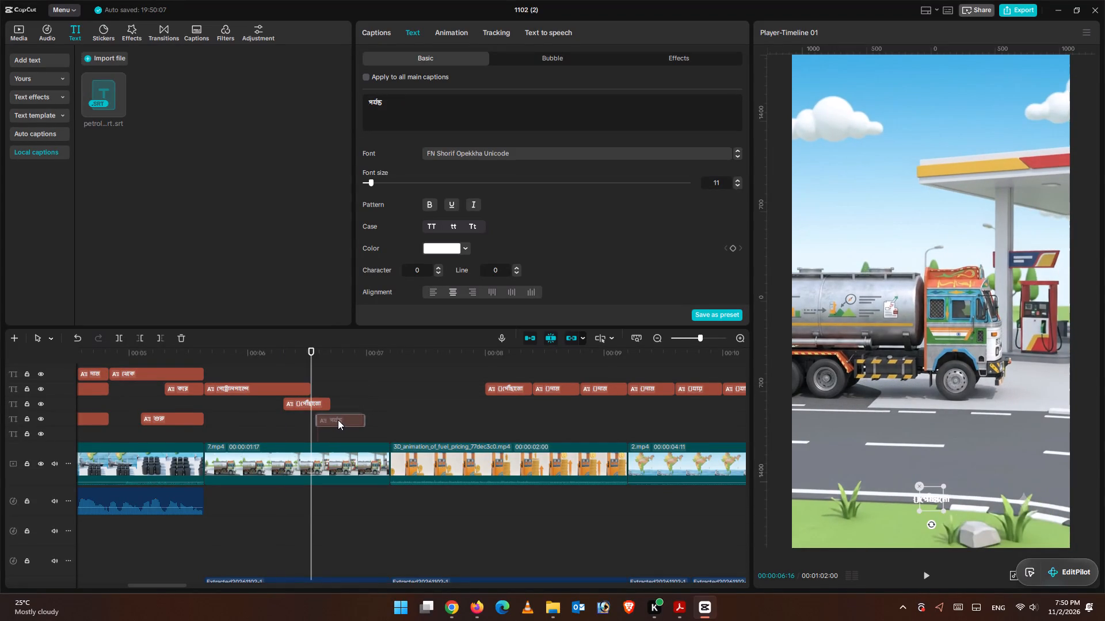
pyautogui.moveTo(338, 420); pyautogui.dragTo(336, 420)
pyautogui.click(307, 388)
pyautogui.moveTo(313, 389); pyautogui.dragTo(333, 389)
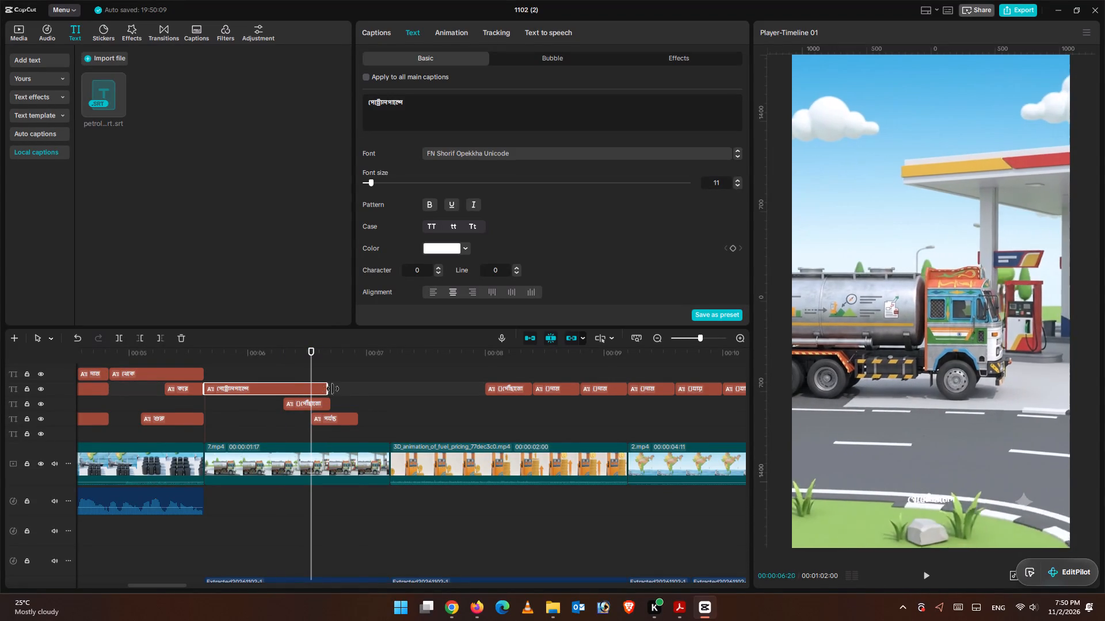
pyautogui.moveTo(333, 389); pyautogui.dragTo(357, 389)
# Replay the narration over clip 7.mp4 several times to find exactly where পর্যন্ত is spoken.
pyautogui.scroll(-2, 374, 447)
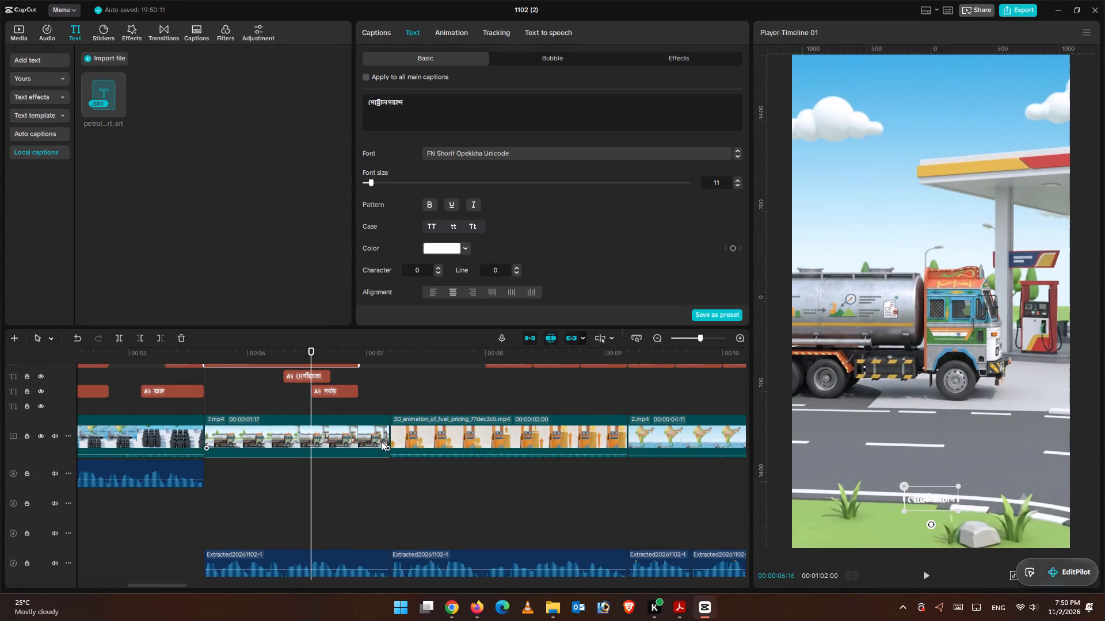
pyautogui.scroll(1, 378, 404)
pyautogui.click(216, 404)
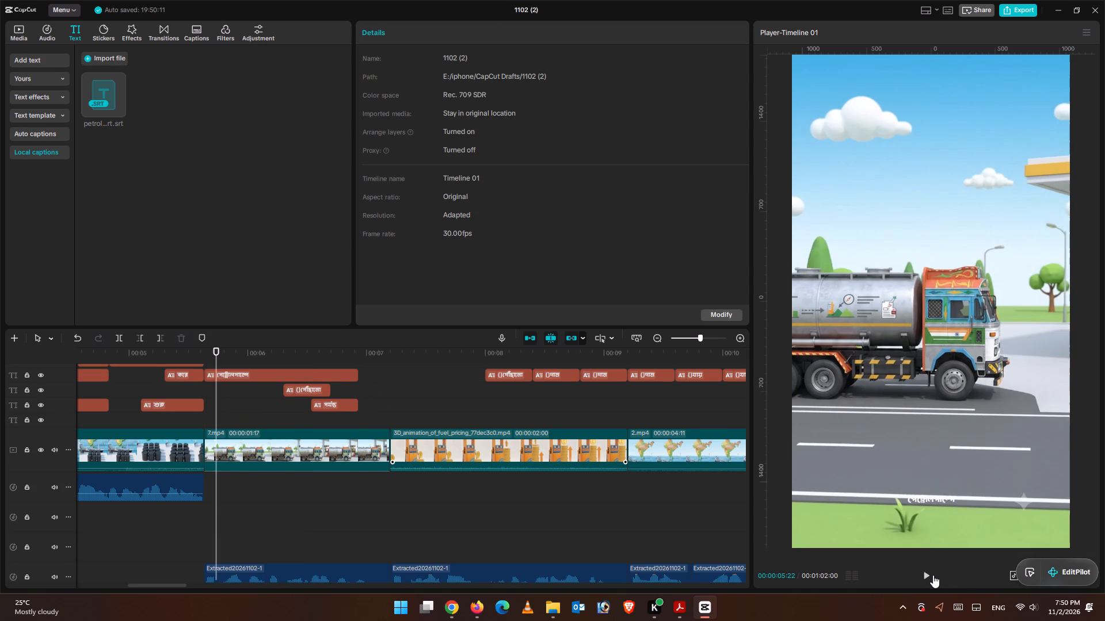
pyautogui.click(932, 573)
pyautogui.click(932, 572)
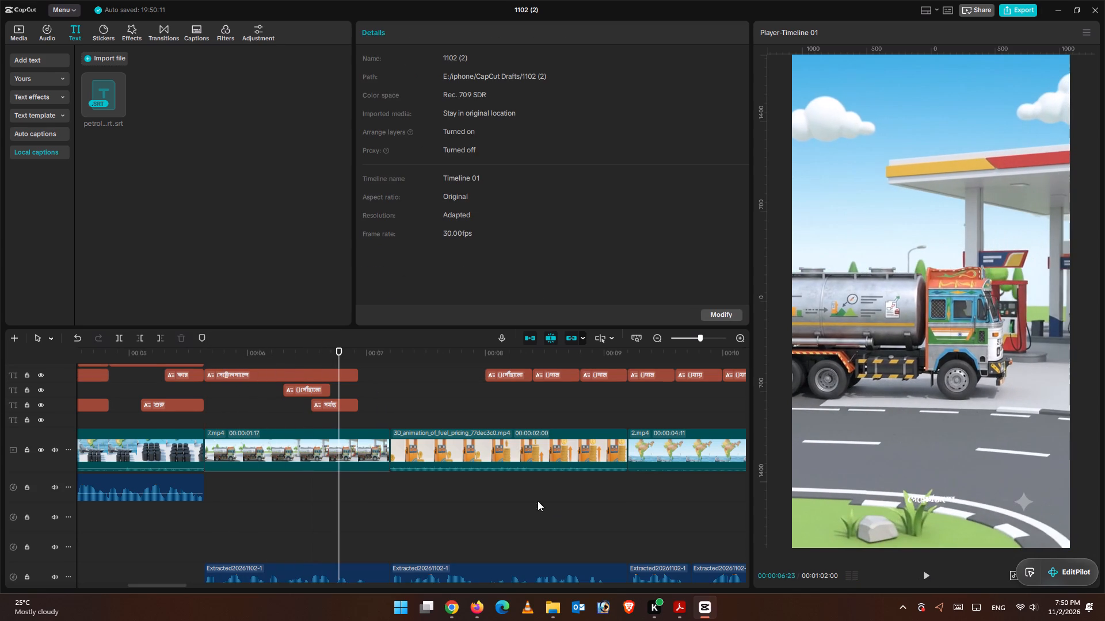
pyautogui.click(274, 412)
pyautogui.click(924, 576)
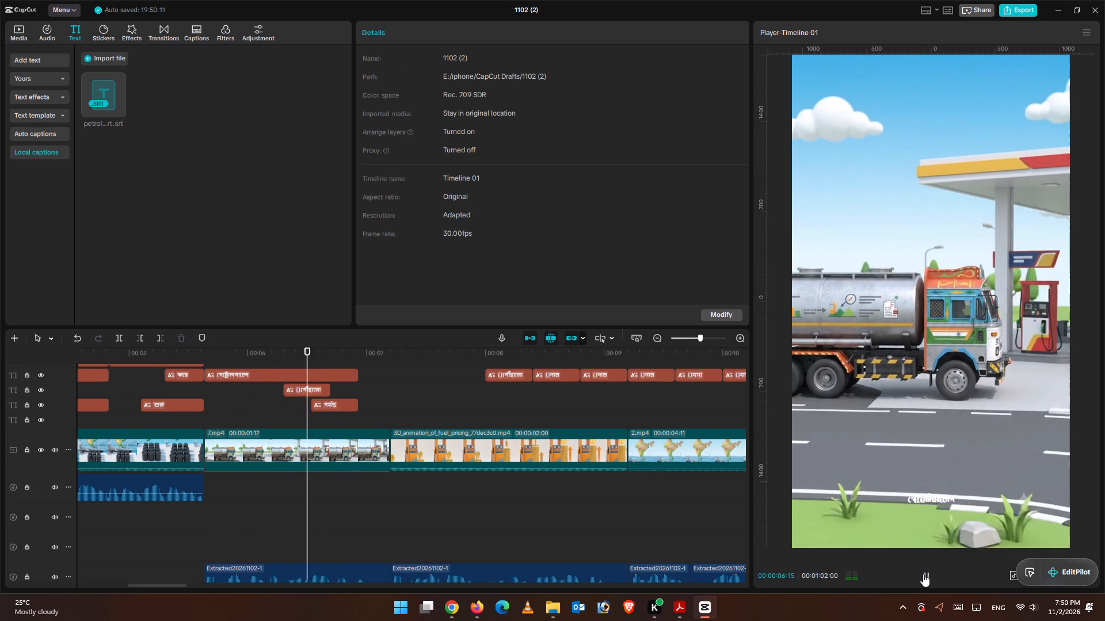
pyautogui.click(919, 570)
pyautogui.moveTo(373, 357); pyautogui.dragTo(304, 356)
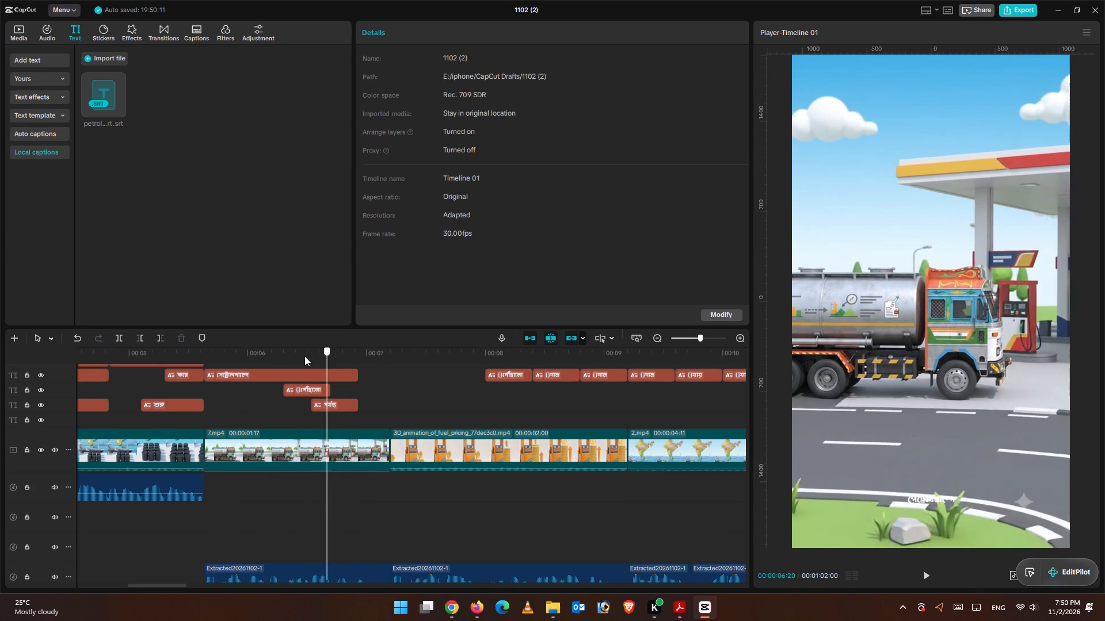
pyautogui.moveTo(304, 356); pyautogui.dragTo(302, 356)
pyautogui.click(929, 576)
pyautogui.click(916, 574)
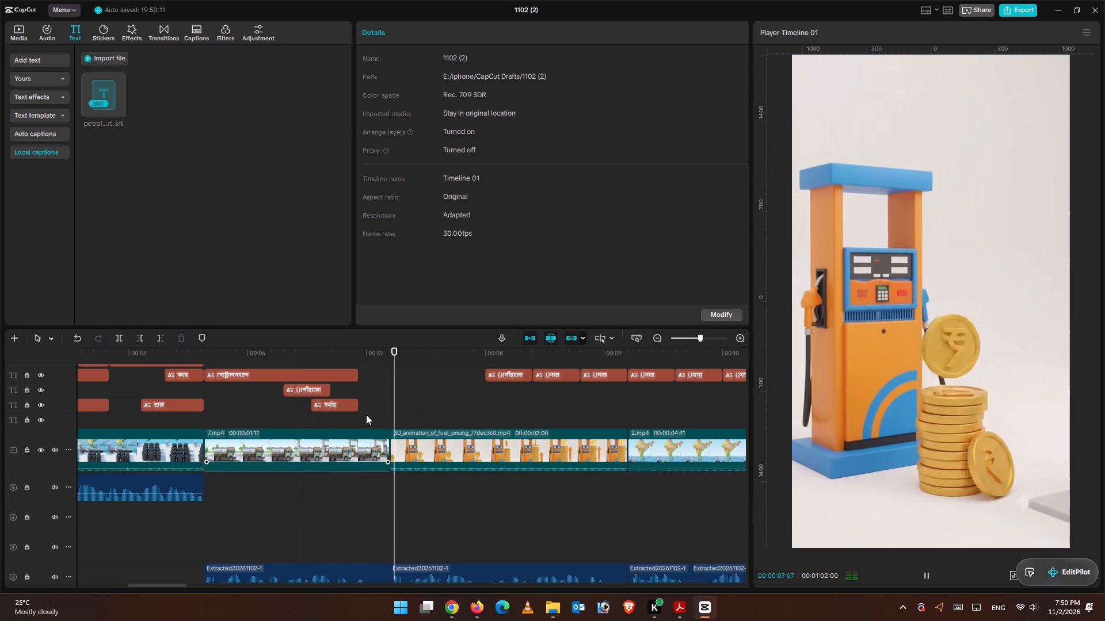
pyautogui.click(288, 411)
pyautogui.scroll(-1, 605, 465)
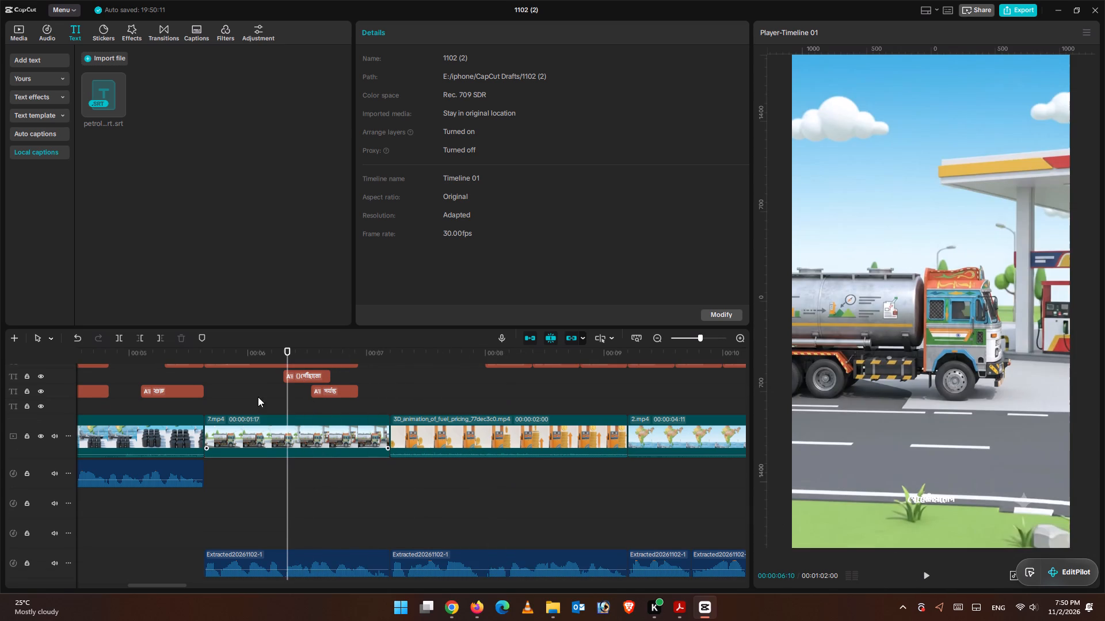
pyautogui.click(258, 397)
pyautogui.click(920, 578)
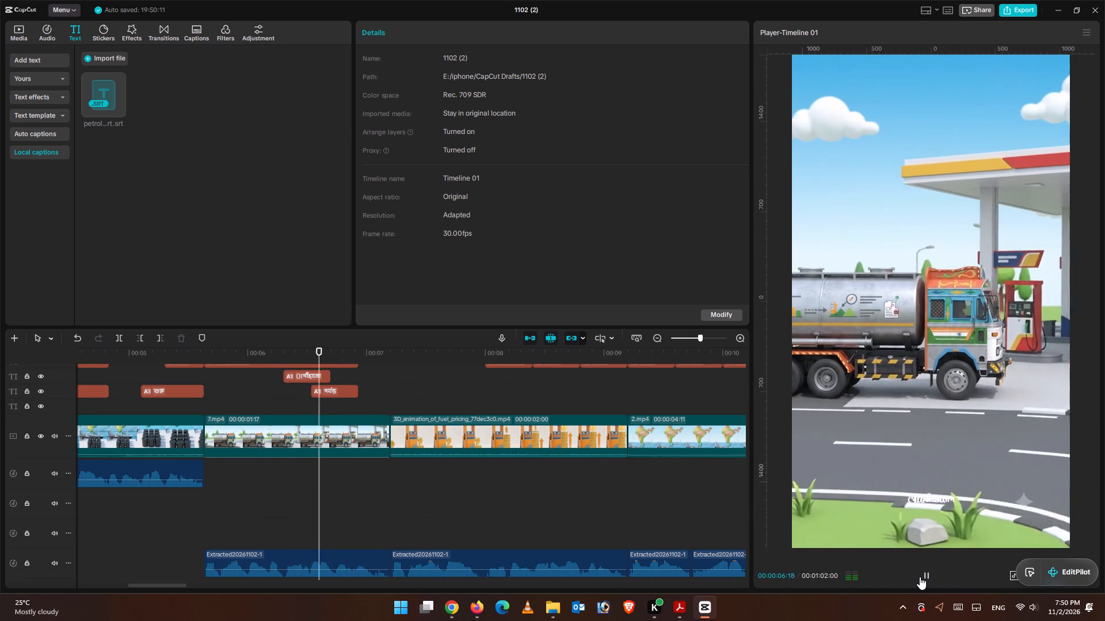
pyautogui.click(919, 576)
pyautogui.click(317, 408)
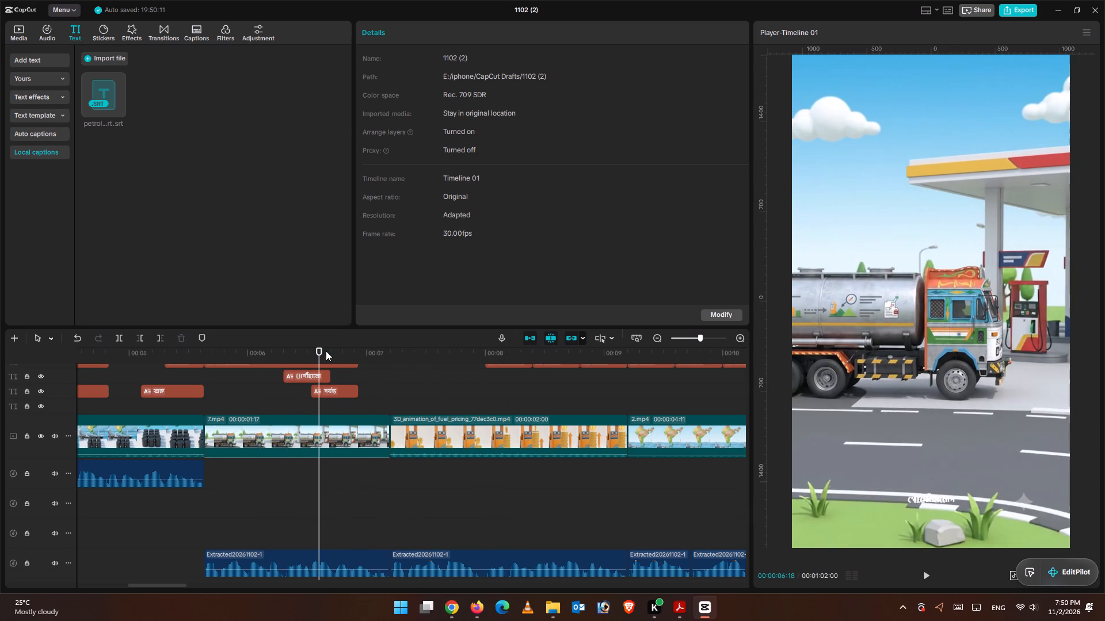
# Move the পর্যন্ত caption to start at 00:00:06:22 and extend it to the end of clip 7.mp4.
pyautogui.moveTo(326, 351); pyautogui.dragTo(336, 356)
pyautogui.moveTo(336, 388); pyautogui.dragTo(352, 388)
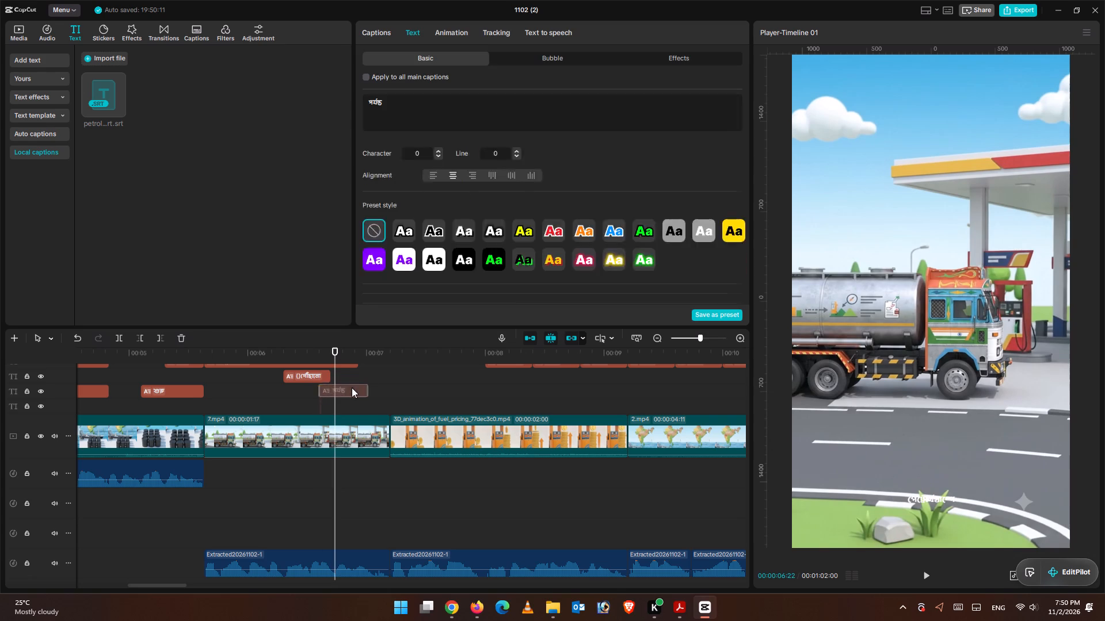
pyautogui.moveTo(352, 388); pyautogui.dragTo(357, 388)
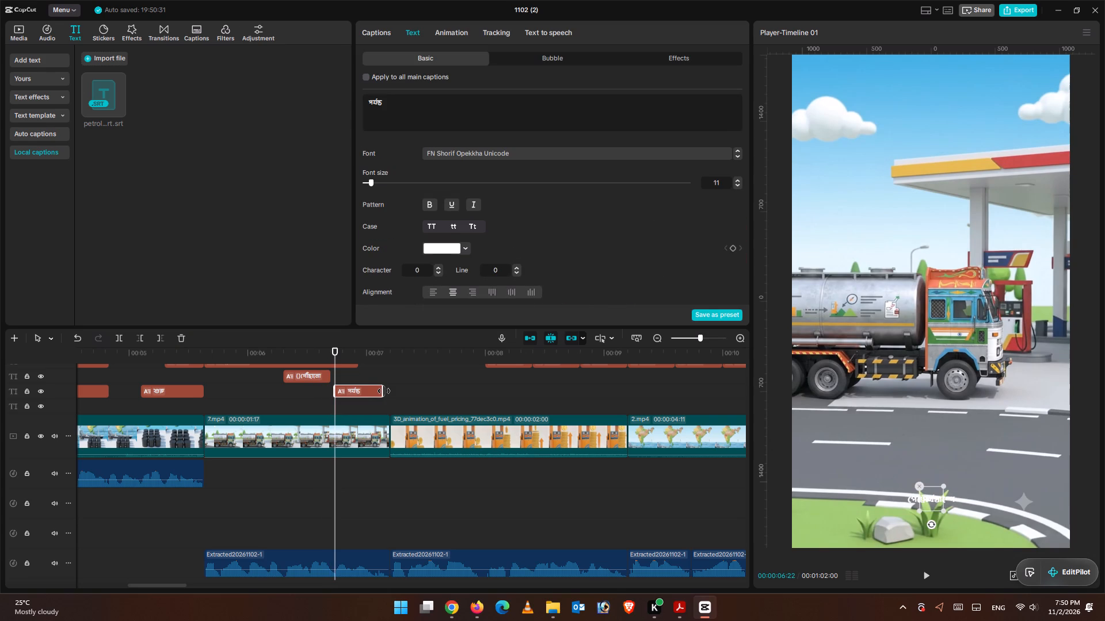
pyautogui.moveTo(384, 391); pyautogui.dragTo(389, 391)
# Stretch the পৌঁছানো and পেট্রোলপাম্পে captions to the end of clip 7.mp4, in line with পর্যন্ত.
pyautogui.scroll(1, 380, 422)
pyautogui.click(319, 390)
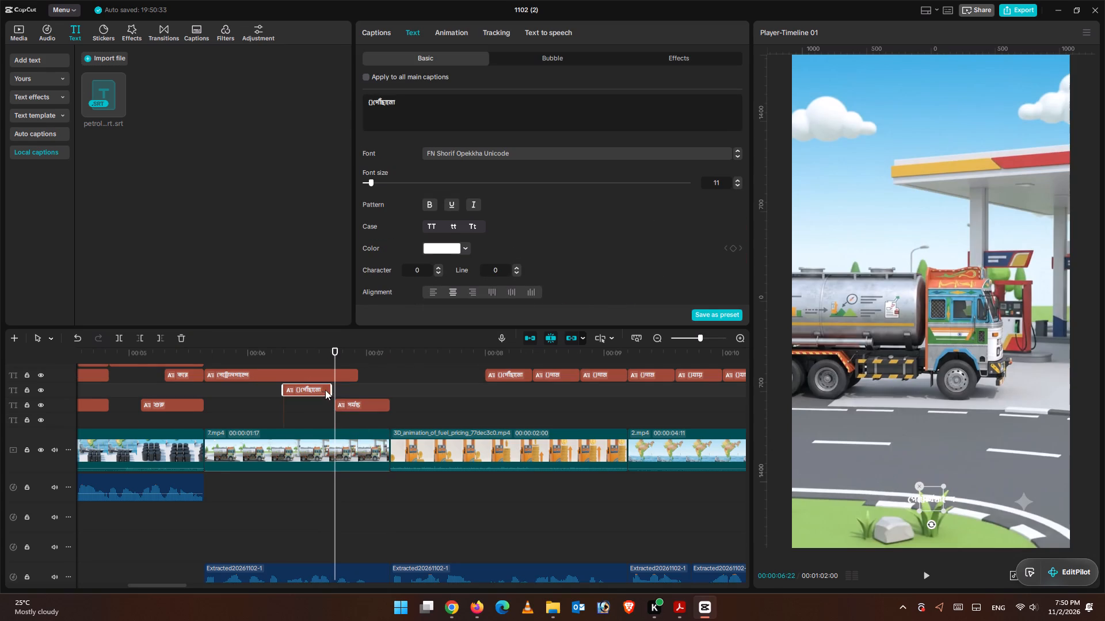
pyautogui.moveTo(333, 390); pyautogui.dragTo(386, 390)
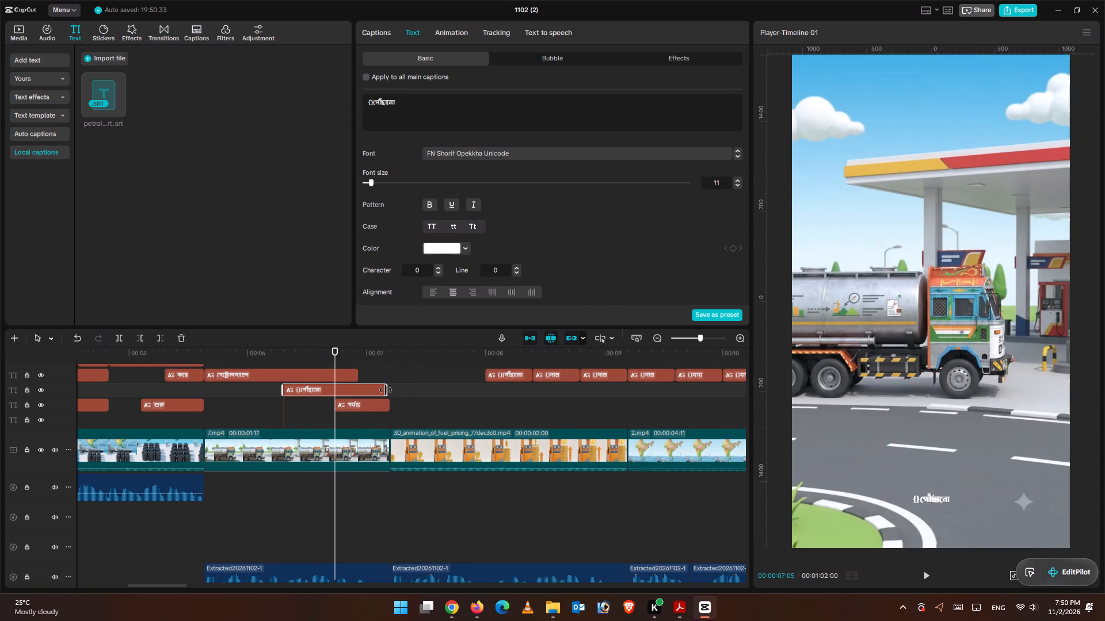
pyautogui.moveTo(386, 390); pyautogui.dragTo(388, 390)
pyautogui.click(439, 404)
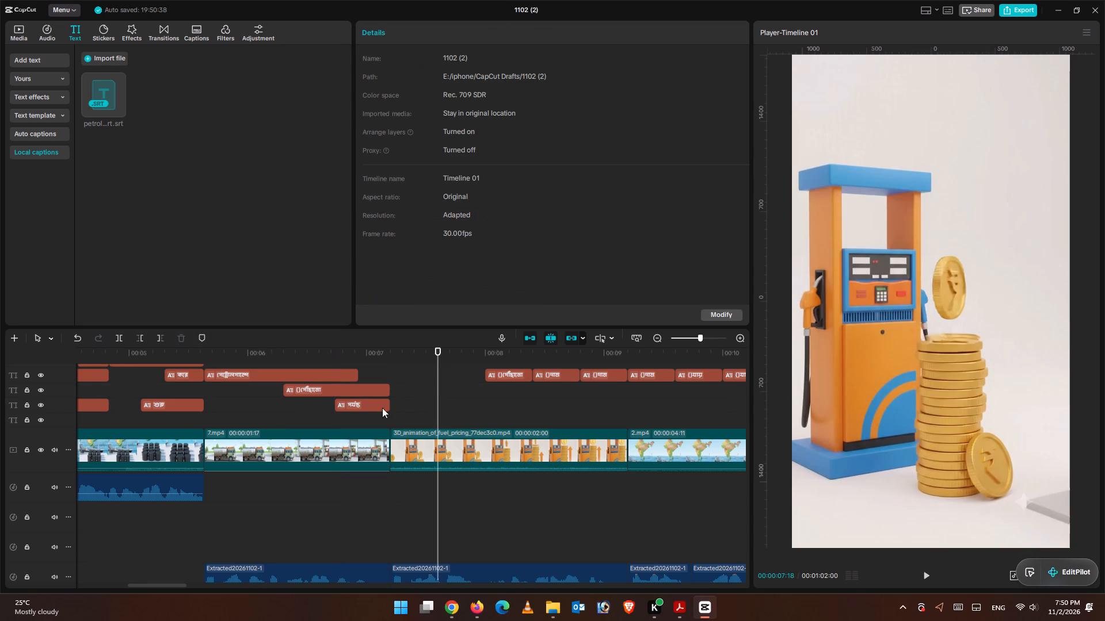
pyautogui.click(370, 406)
pyautogui.click(334, 371)
pyautogui.moveTo(356, 379); pyautogui.dragTo(387, 378)
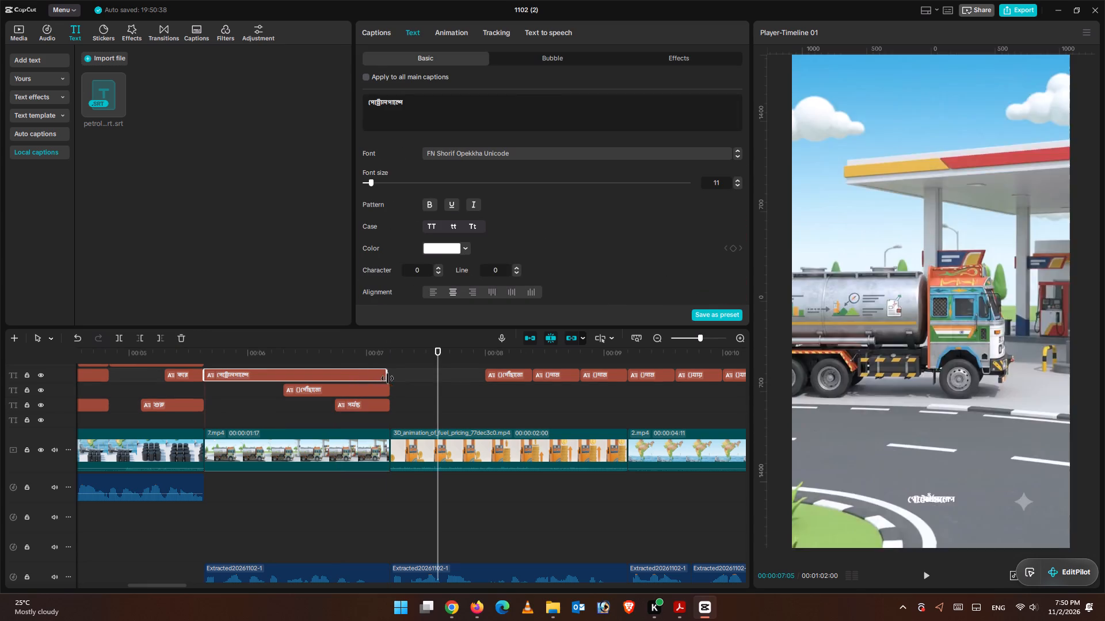
pyautogui.moveTo(387, 378); pyautogui.dragTo(389, 378)
# Square off the পেট্রোলপাম্পে, পৌঁছানো and পর্যন্ত captions at 00:00:07:06 by extending them past the cut and trimming all three together.
pyautogui.hotkey('ctrl', '=')
pyautogui.hotkey('ctrl', '=')
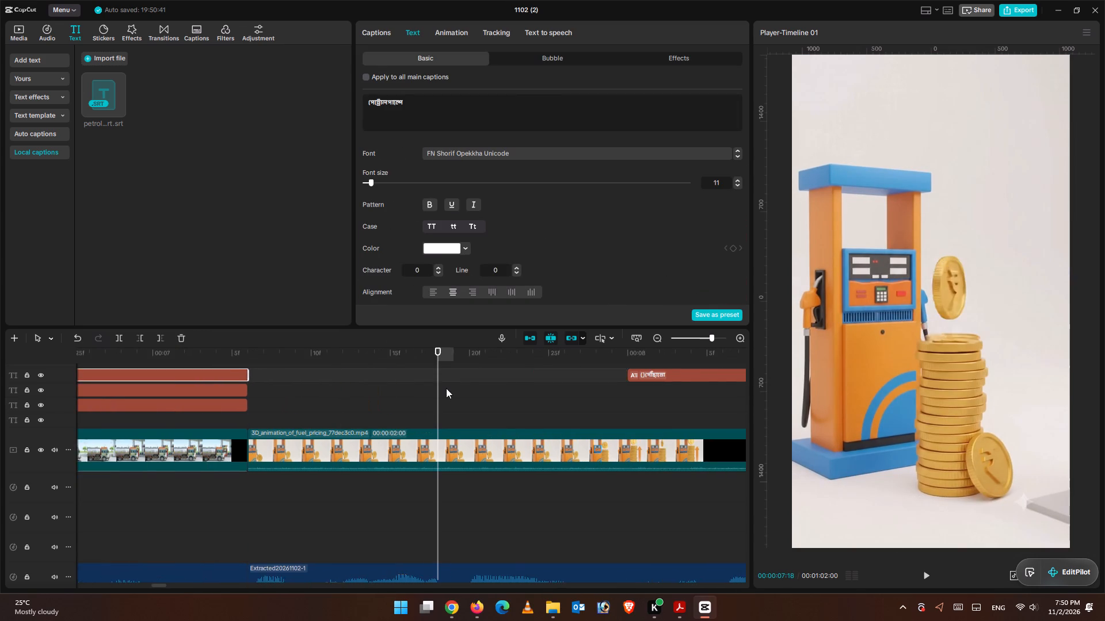
pyautogui.hotkey('ctrl', '=')
pyautogui.moveTo(439, 353); pyautogui.dragTo(249, 364)
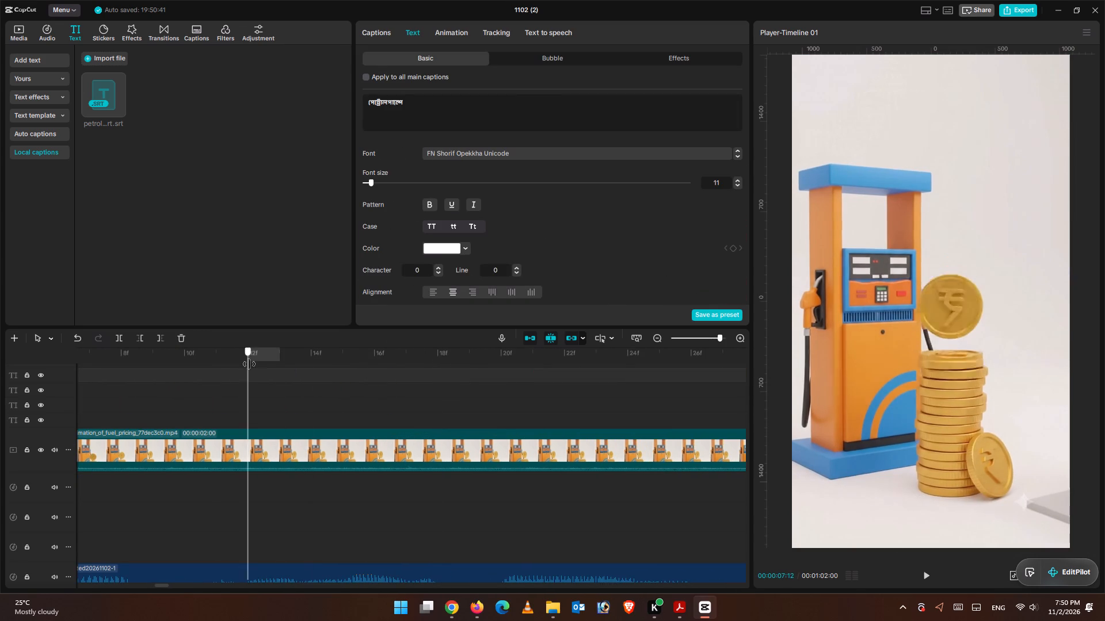
pyautogui.moveTo(249, 364); pyautogui.dragTo(212, 361)
pyautogui.moveTo(213, 356); pyautogui.dragTo(211, 355)
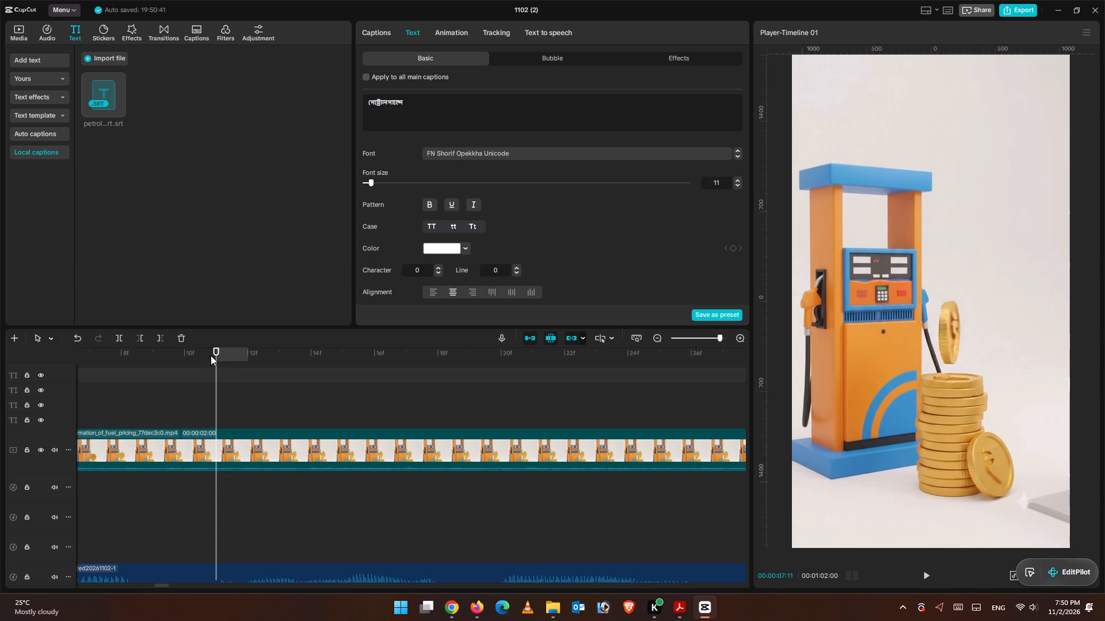
pyautogui.moveTo(211, 355); pyautogui.dragTo(292, 350)
pyautogui.click(430, 409)
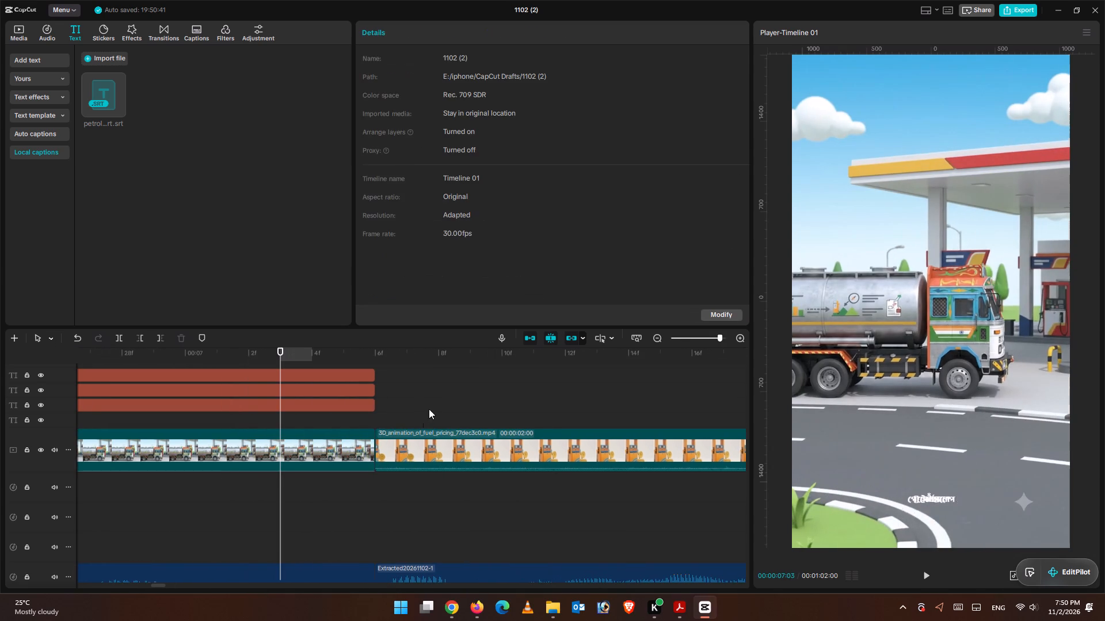
pyautogui.click(357, 407)
pyautogui.moveTo(375, 406); pyautogui.dragTo(410, 408)
pyautogui.click(371, 390)
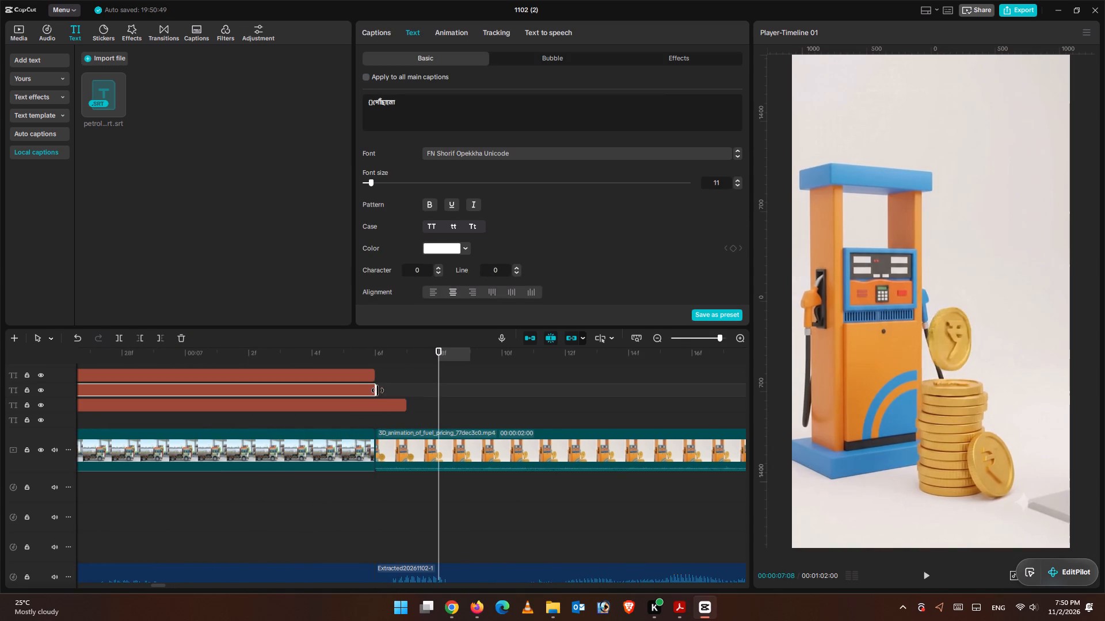
pyautogui.moveTo(373, 390); pyautogui.dragTo(424, 390)
pyautogui.click(365, 369)
pyautogui.moveTo(373, 377); pyautogui.dragTo(422, 375)
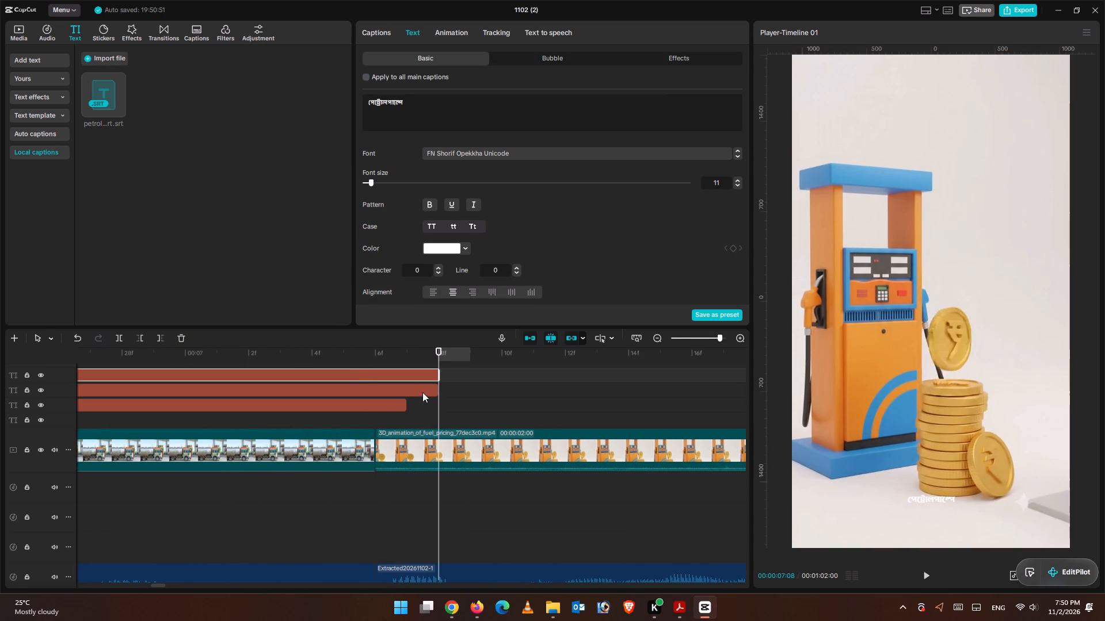
pyautogui.moveTo(361, 420); pyautogui.dragTo(348, 367)
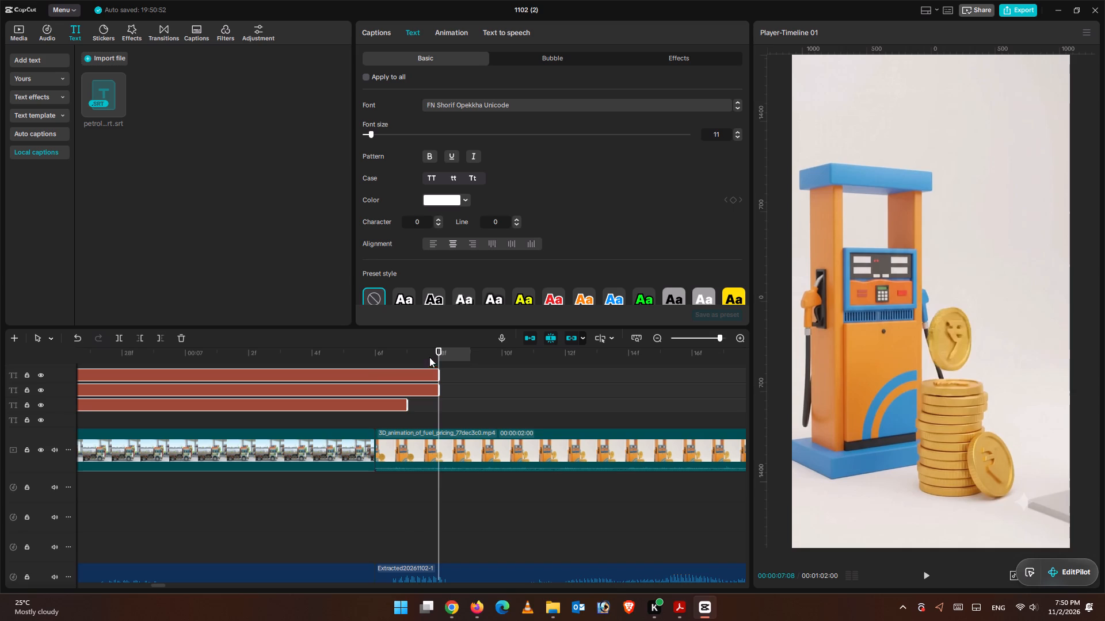
pyautogui.moveTo(434, 355); pyautogui.dragTo(371, 366)
pyautogui.click(162, 337)
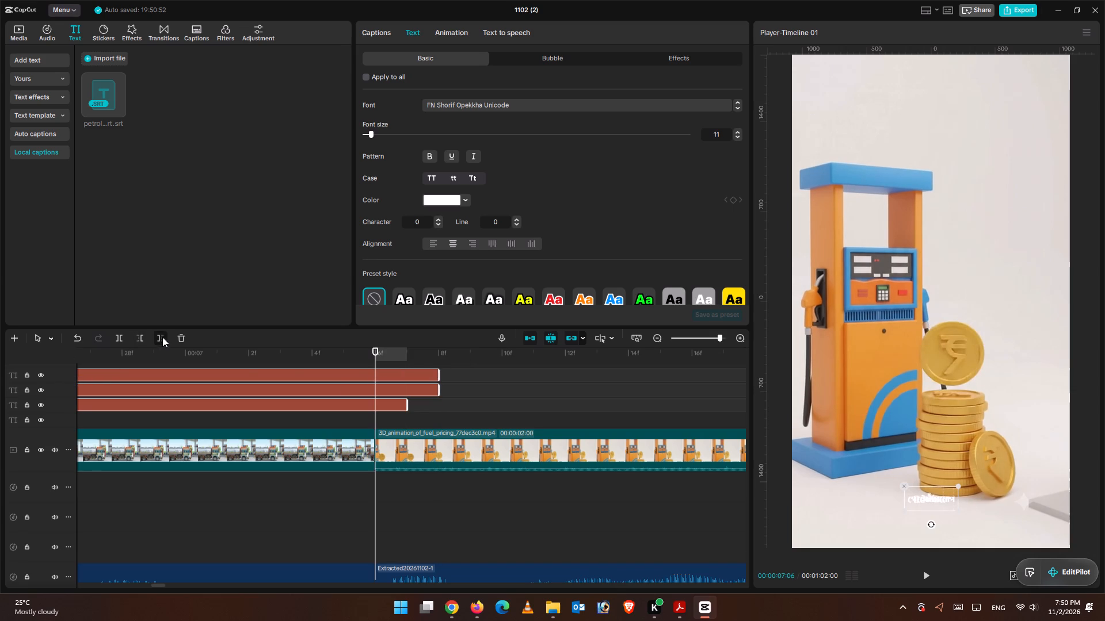
pyautogui.click(420, 388)
# Play back the narration from about 00:00:05:13 into the fuel-pricing clip to check the timing of the three stacked captions.
pyautogui.moveTo(401, 354); pyautogui.dragTo(310, 360)
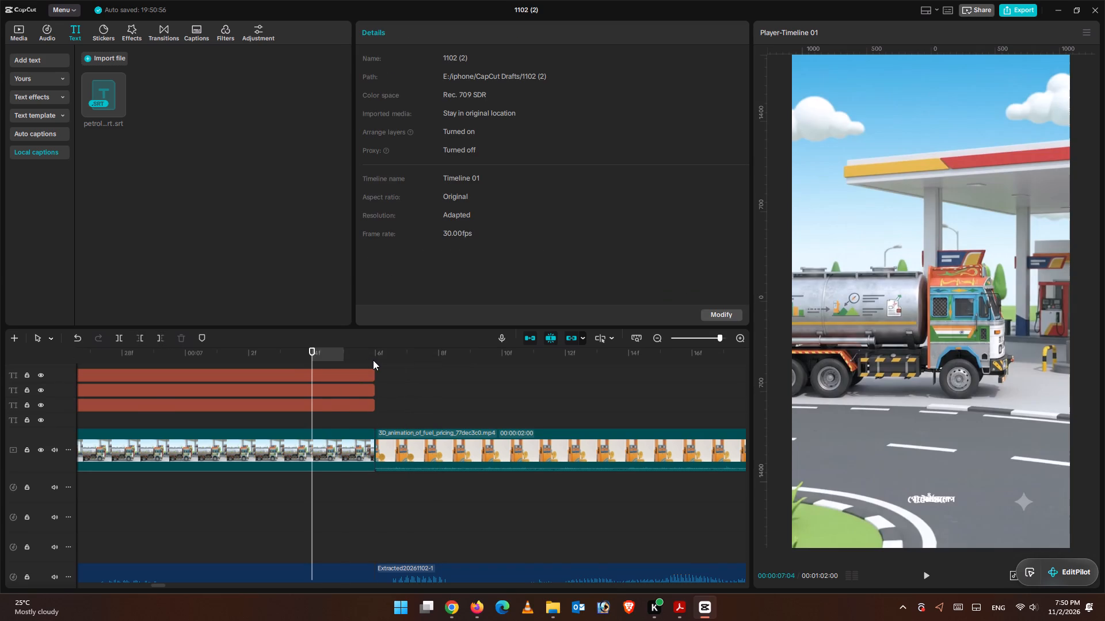
pyautogui.hotkey('ctrl', '-')
pyautogui.hotkey('ctrl', '-')
pyautogui.hotkey('ctrl', '-')
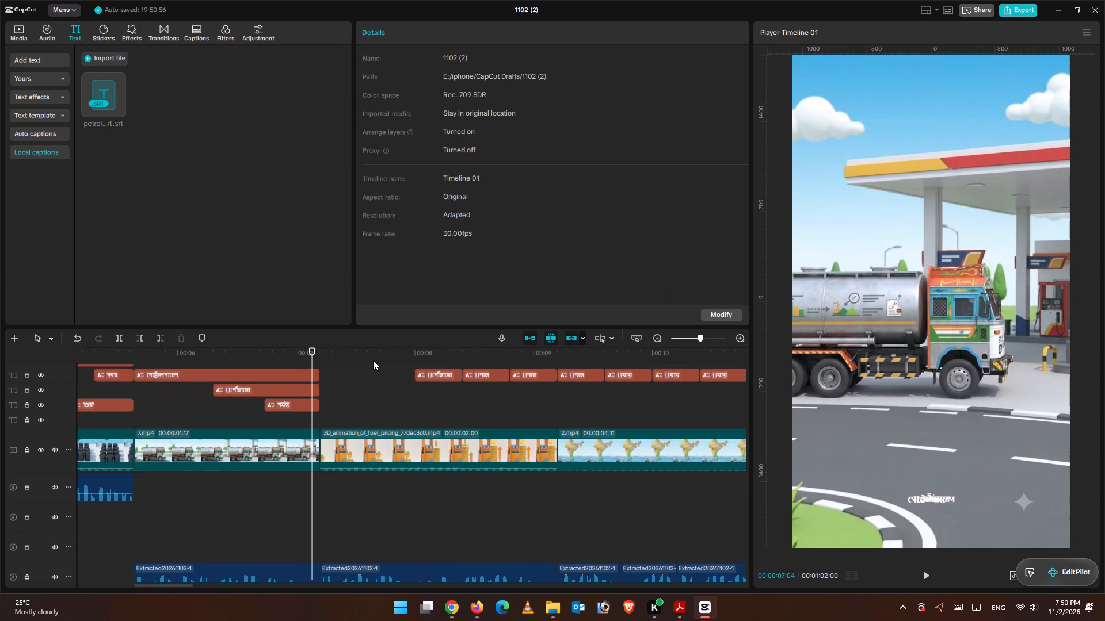
pyautogui.click(110, 393)
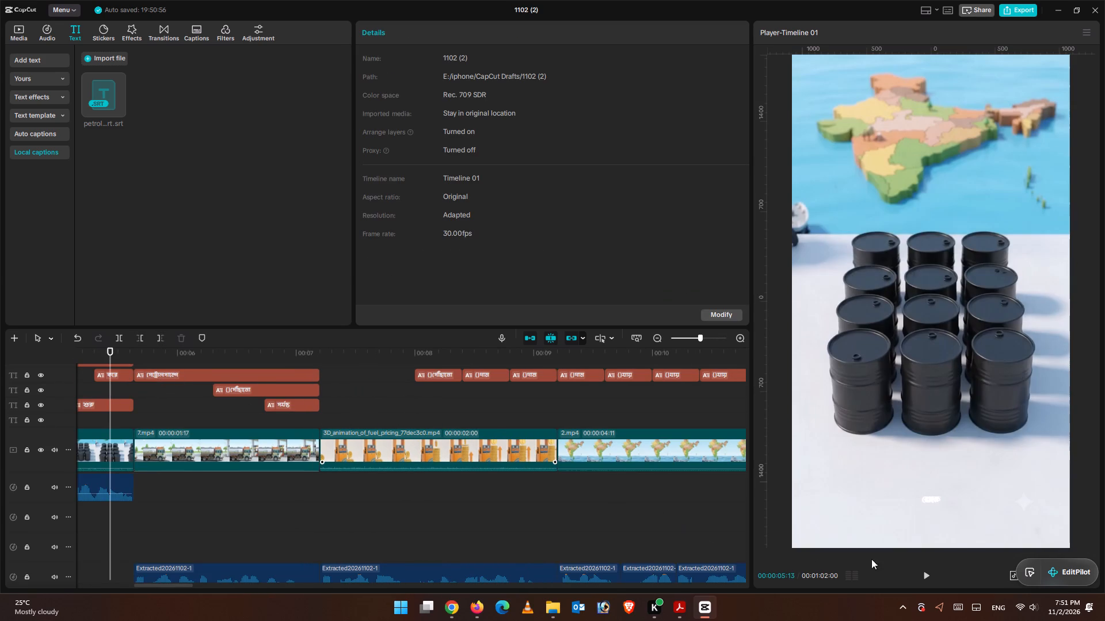
pyautogui.click(929, 577)
pyautogui.click(929, 577)
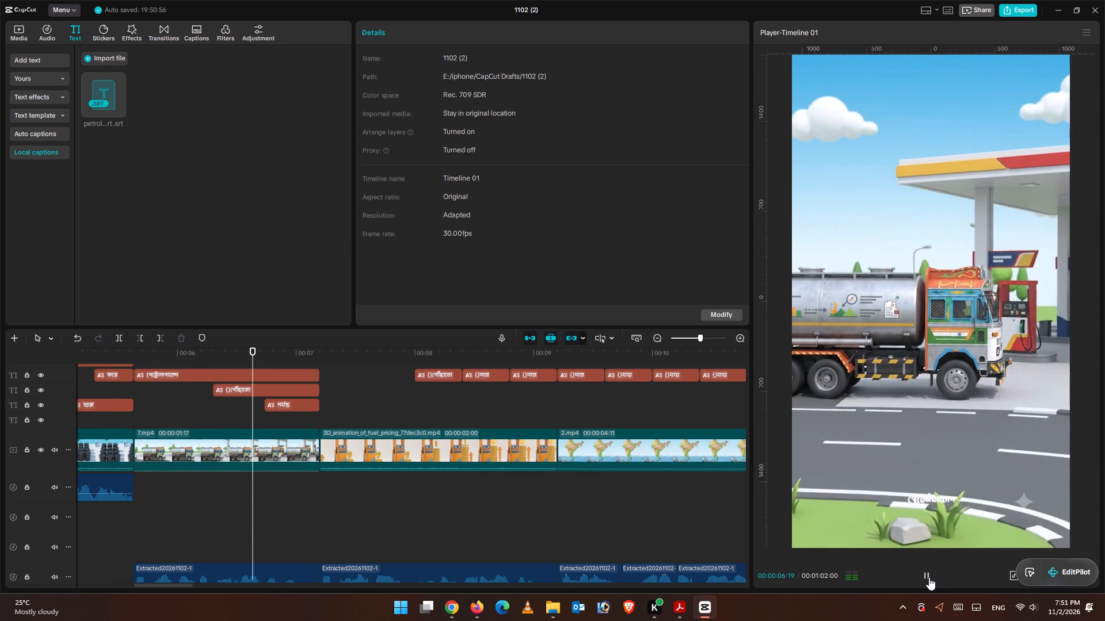
pyautogui.click(163, 408)
pyautogui.click(928, 568)
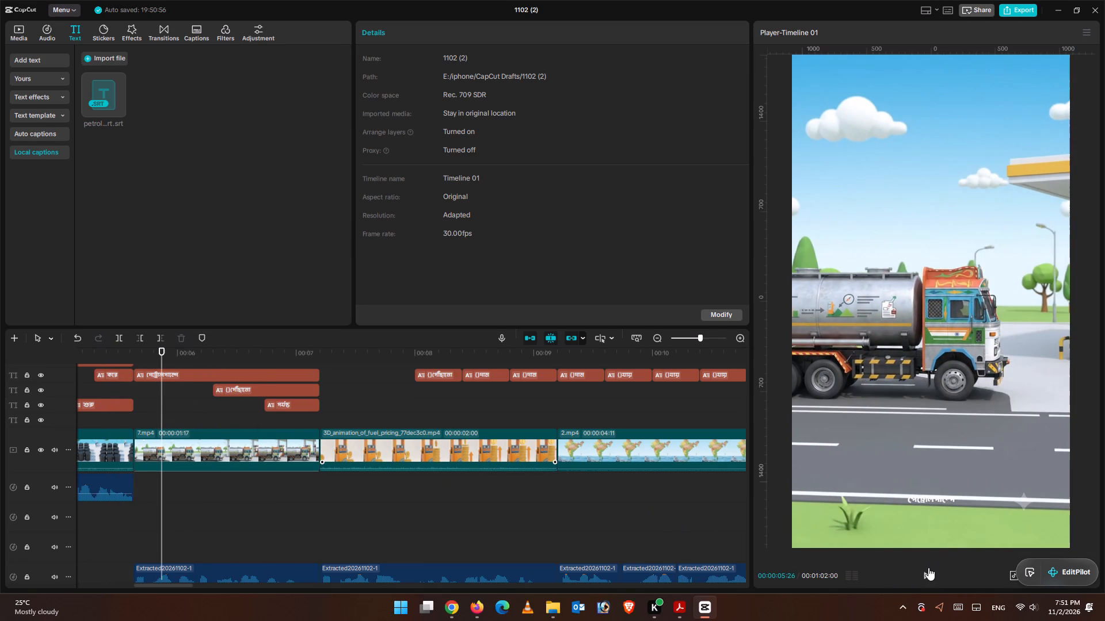
pyautogui.click(928, 568)
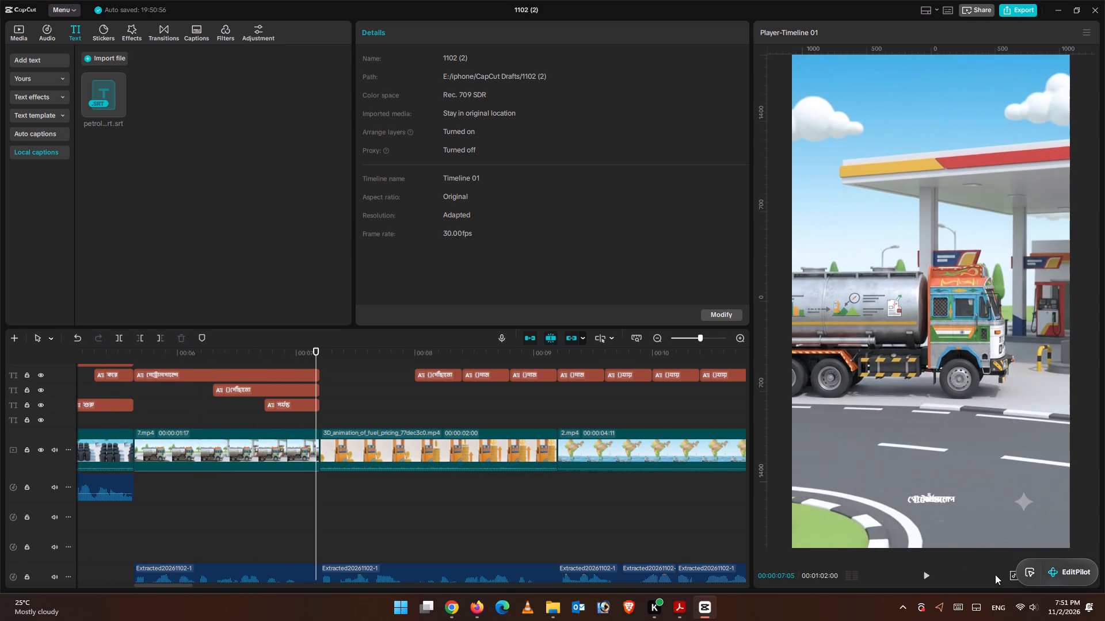
pyautogui.click(929, 579)
pyautogui.click(929, 579)
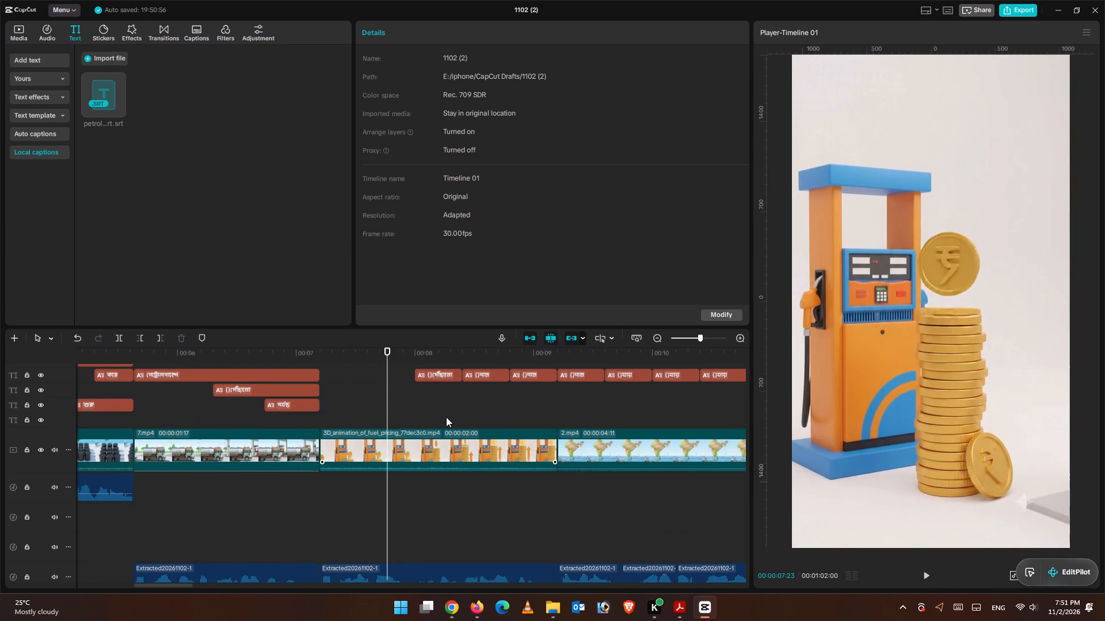
# Cut the first caption after the gap down to পেট্রোলের and move it to the start of the fuel-pricing clip at 00:00:07:06.
pyautogui.scroll(-1, 497, 434)
pyautogui.scroll(-2, 458, 466)
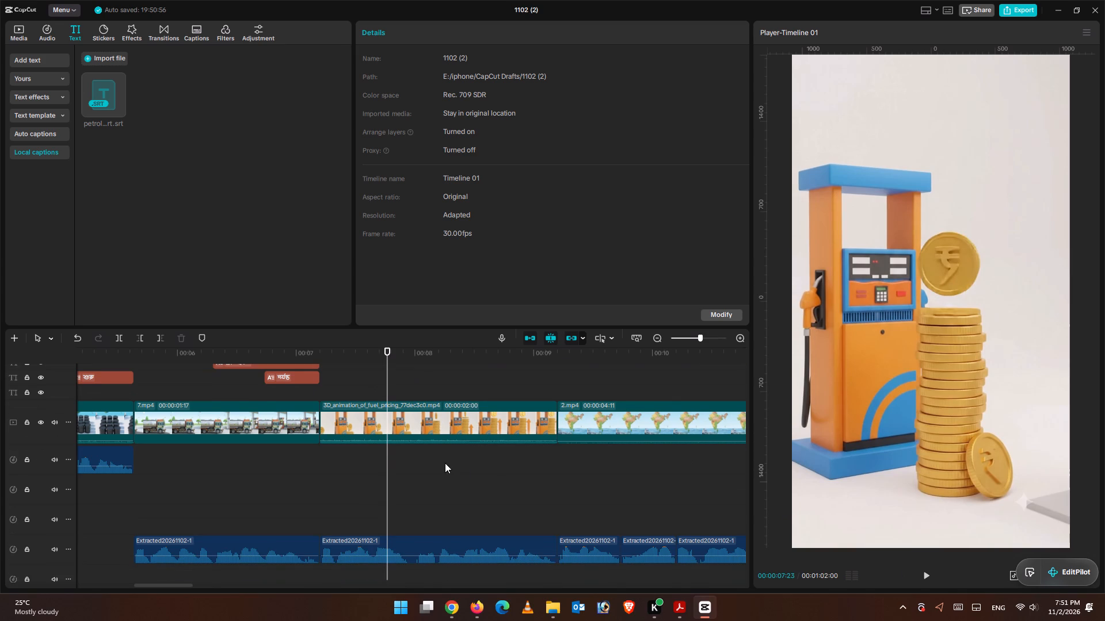
pyautogui.moveTo(384, 354); pyautogui.dragTo(326, 361)
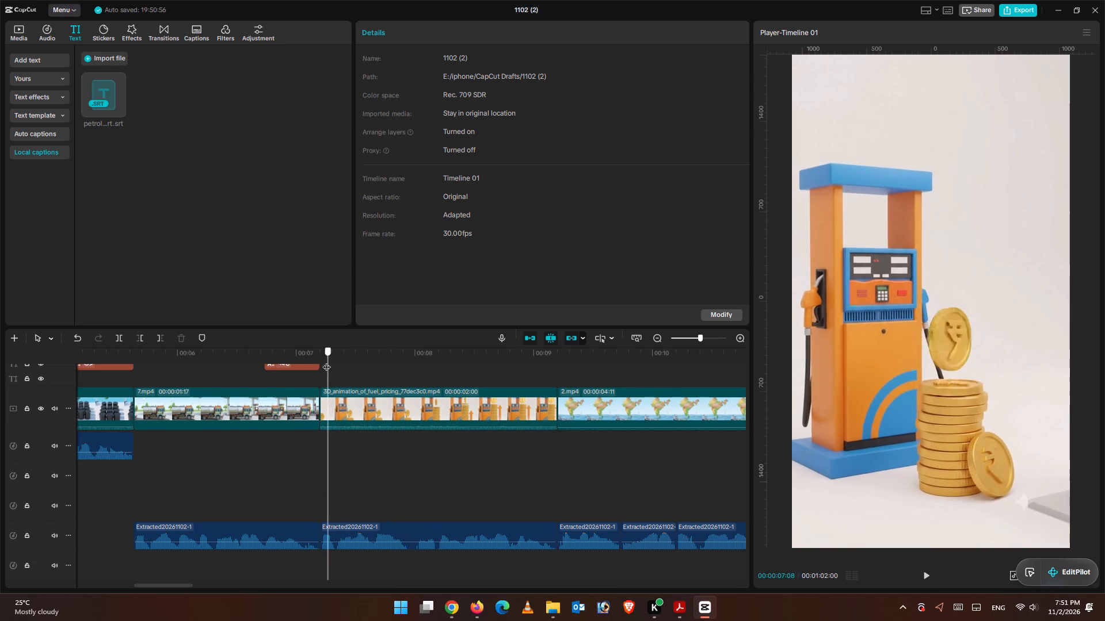
pyautogui.moveTo(326, 361); pyautogui.dragTo(321, 360)
pyautogui.scroll(6, 403, 465)
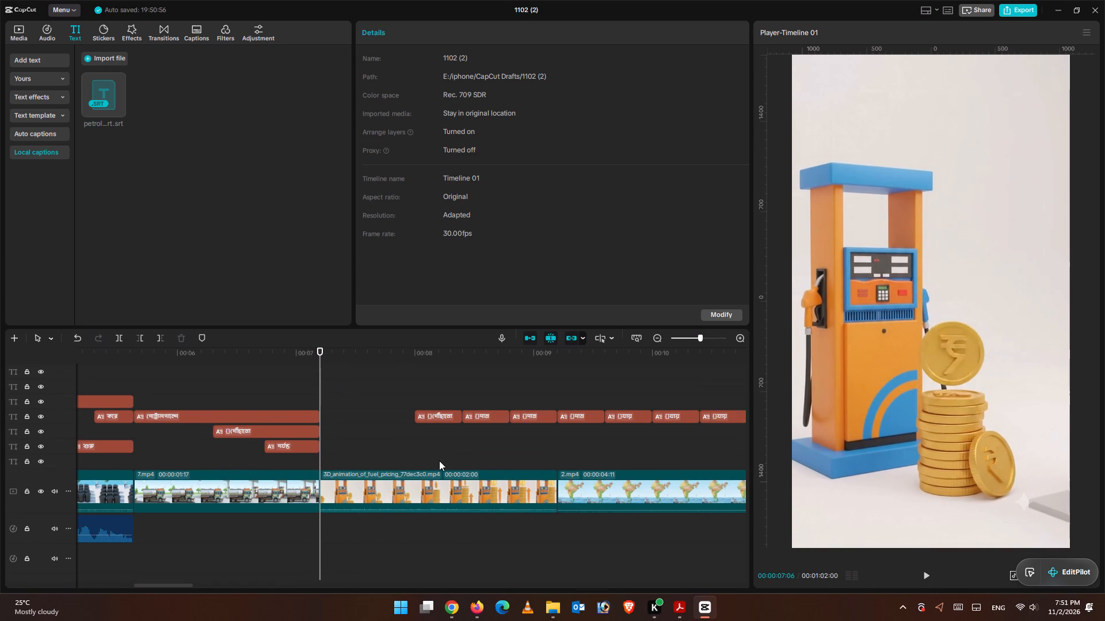
pyautogui.click(448, 414)
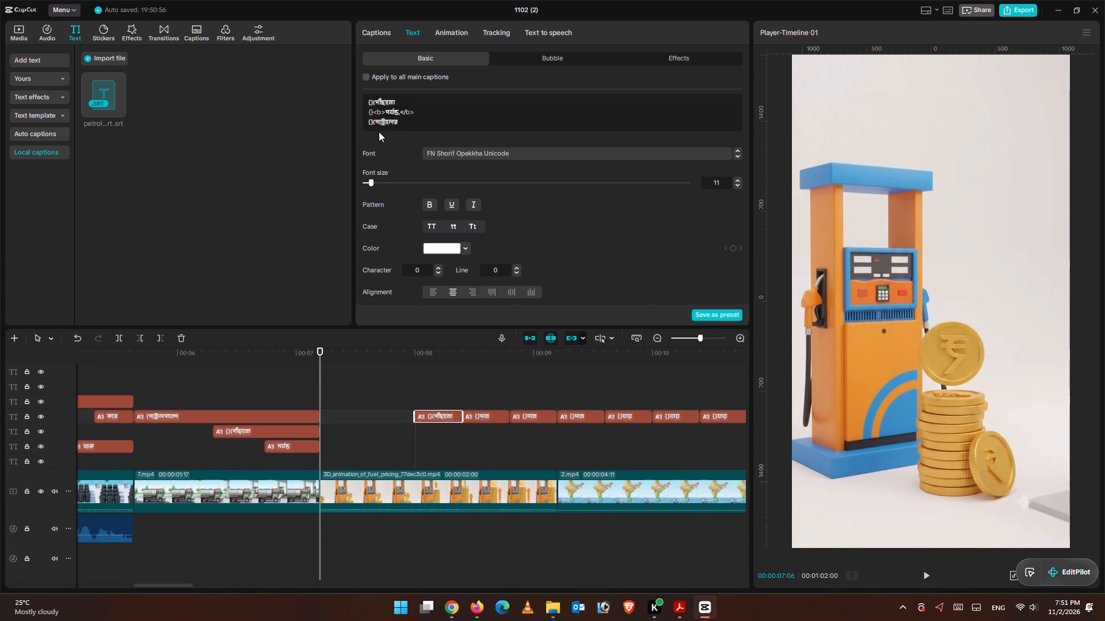
pyautogui.click(376, 122)
pyautogui.press('Left')
pyautogui.press('BackSpace')
pyautogui.press('BackSpace')
pyautogui.press('BackSpace')
pyautogui.press('BackSpace')
pyautogui.press('BackSpace')
pyautogui.press('BackSpace')
pyautogui.press('BackSpace')
pyautogui.press('BackSpace')
pyautogui.press('BackSpace')
pyautogui.press('BackSpace')
pyautogui.press('BackSpace')
pyautogui.press('BackSpace')
pyautogui.press('BackSpace')
pyautogui.press('BackSpace')
pyautogui.press('BackSpace')
pyautogui.press('BackSpace')
pyautogui.press('BackSpace')
pyautogui.press('BackSpace')
pyautogui.press('BackSpace')
pyautogui.press('BackSpace')
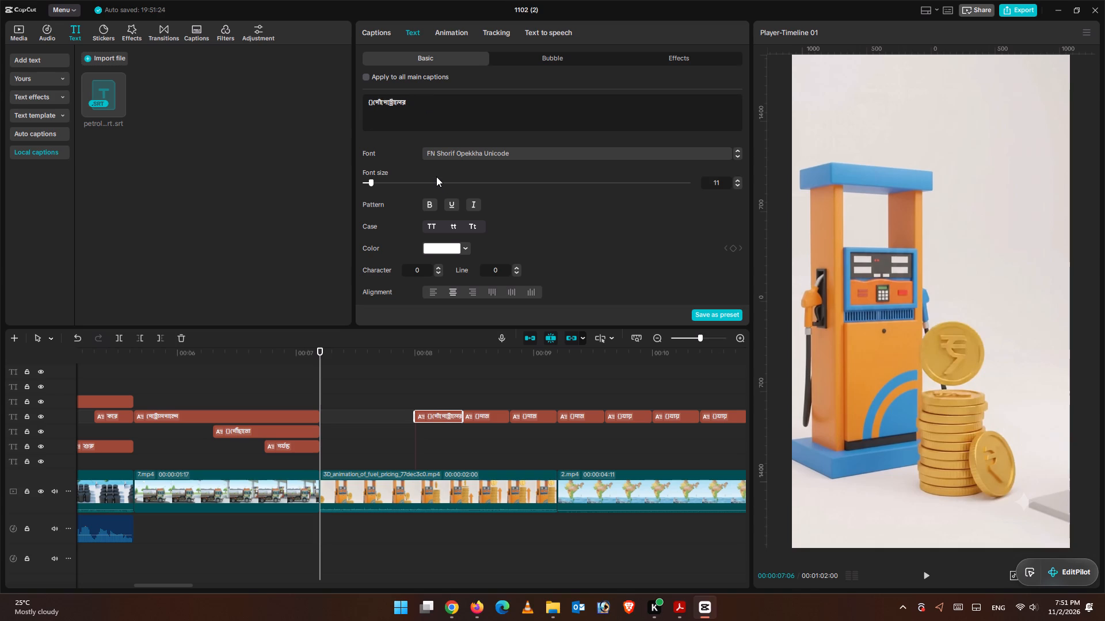
pyautogui.press('BackSpace')
pyautogui.press('BackSpace')
pyautogui.press('BackSpace')
pyautogui.press('BackSpace')
pyautogui.press('BackSpace')
pyautogui.press('BackSpace')
pyautogui.press('BackSpace')
pyautogui.press('BackSpace')
pyautogui.press('BackSpace')
pyautogui.press('BackSpace')
pyautogui.press('BackSpace')
pyautogui.press('BackSpace')
pyautogui.press('BackSpace')
pyautogui.press('BackSpace')
pyautogui.press('BackSpace')
pyautogui.moveTo(440, 413); pyautogui.dragTo(347, 413)
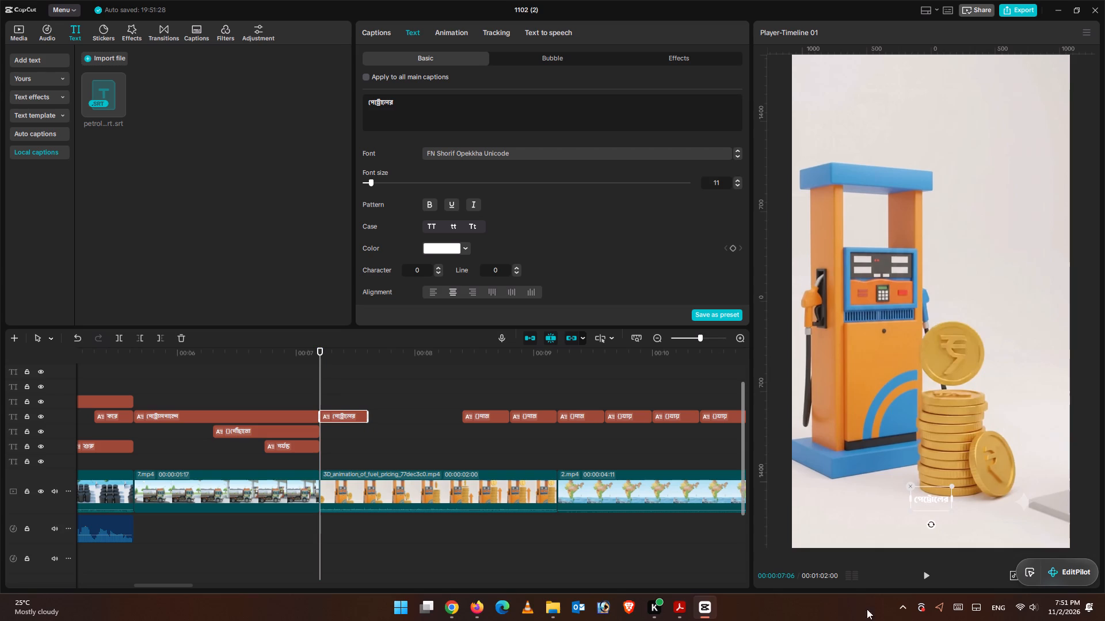
# Listen for where দাম is spoken and place its caption one row below পেট্রোলের, starting at 00:00:07:15.
pyautogui.click(924, 580)
pyautogui.click(924, 578)
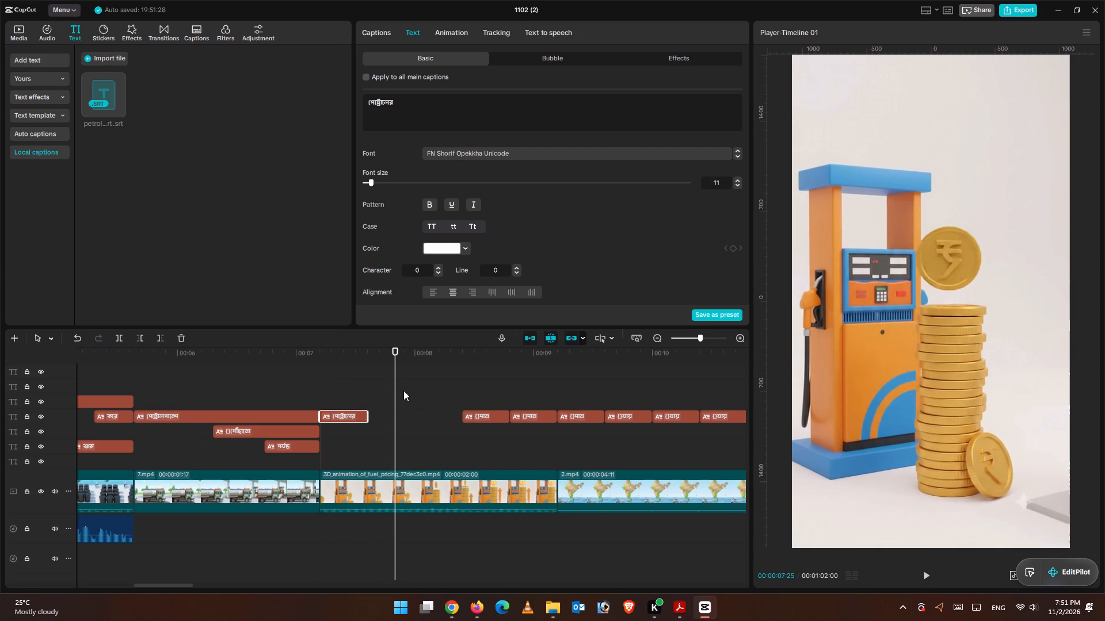
pyautogui.moveTo(398, 365); pyautogui.dragTo(359, 366)
pyautogui.scroll(-6, 378, 435)
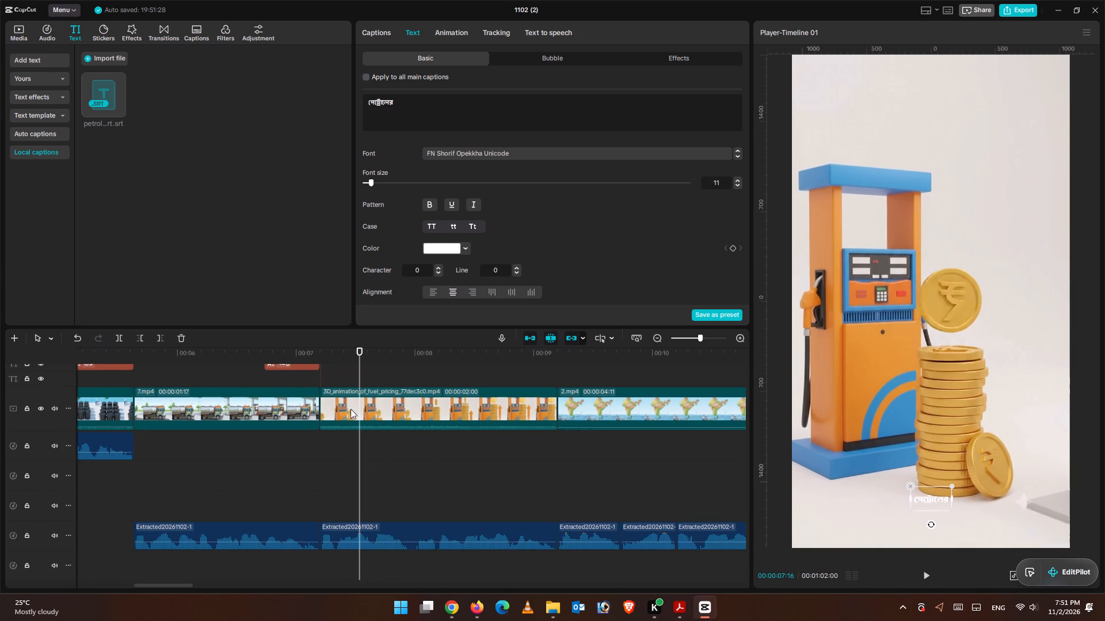
pyautogui.moveTo(363, 352); pyautogui.dragTo(328, 353)
pyautogui.click(925, 577)
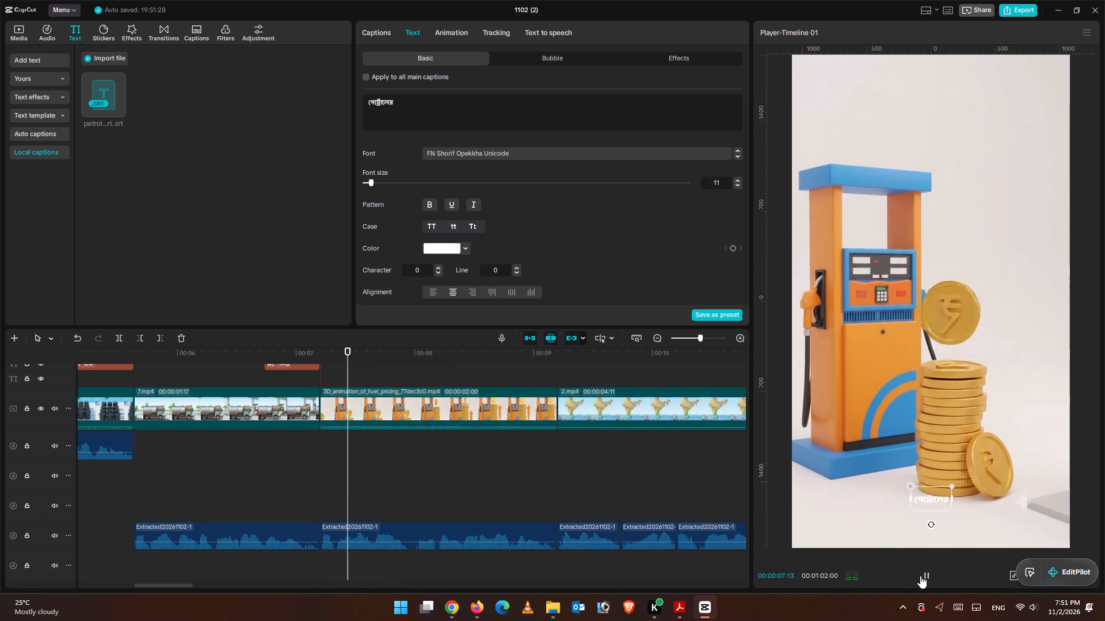
pyautogui.click(920, 575)
pyautogui.moveTo(382, 362); pyautogui.dragTo(357, 365)
pyautogui.scroll(3, 428, 465)
pyautogui.moveTo(488, 371); pyautogui.dragTo(437, 379)
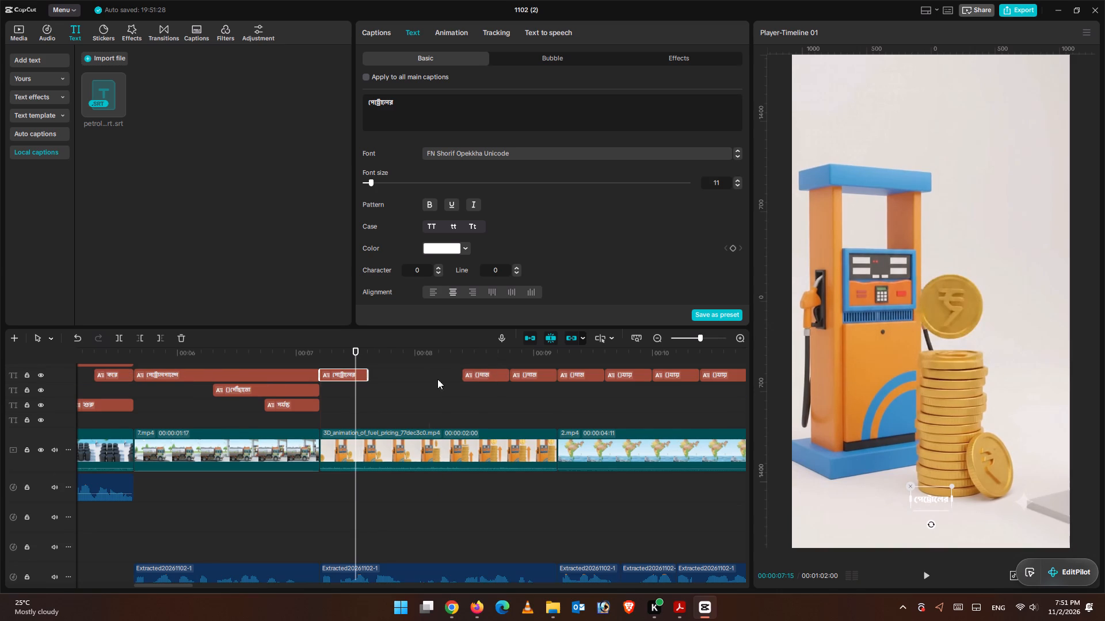
pyautogui.moveTo(437, 379); pyautogui.dragTo(381, 389)
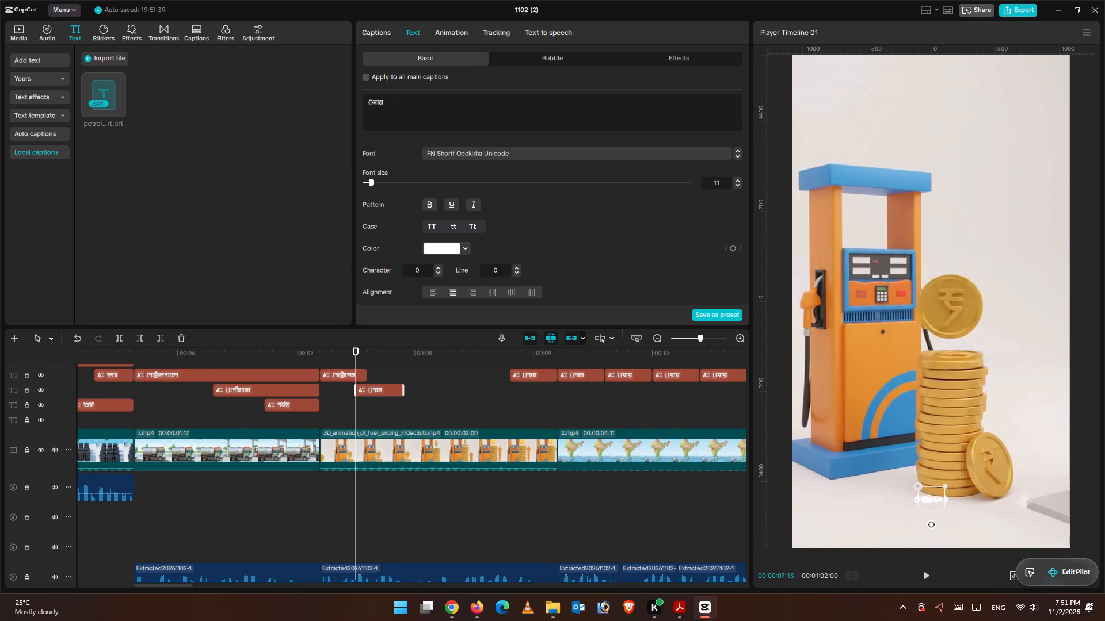
# Remove the stray brackets from the repositioned caption so that its text is only দাম.
pyautogui.click(374, 106)
pyautogui.press('BackSpace')
pyautogui.press('BackSpace')
pyautogui.press('BackSpace')
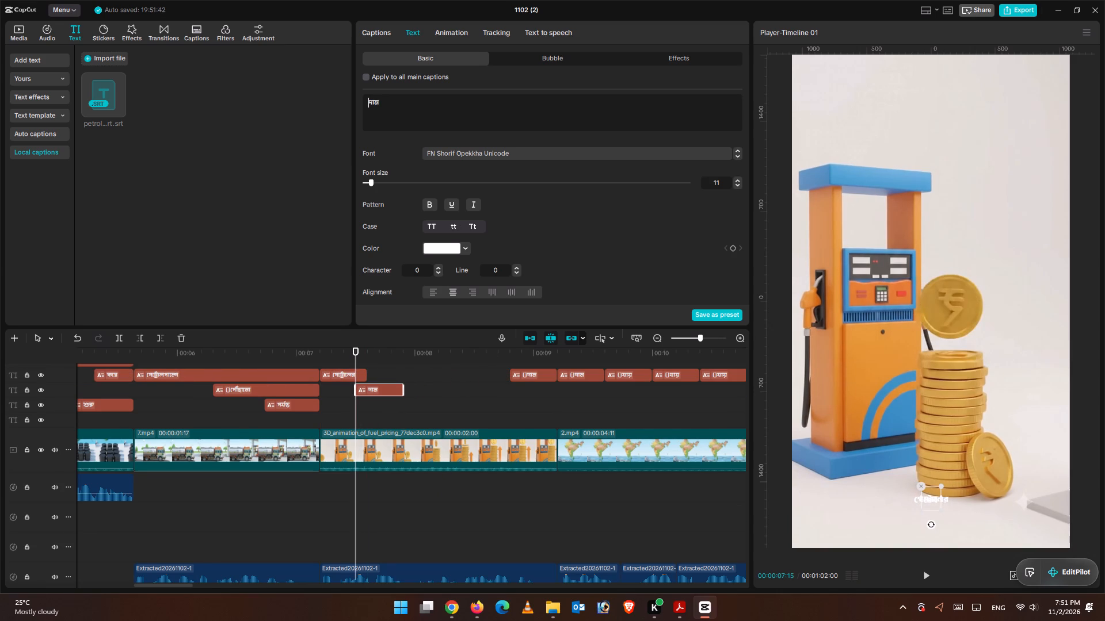
pyautogui.press('BackSpace')
# Cut the next caption down to এত and place it one row below দাম, starting at 00:00:08:00.
pyautogui.click(925, 574)
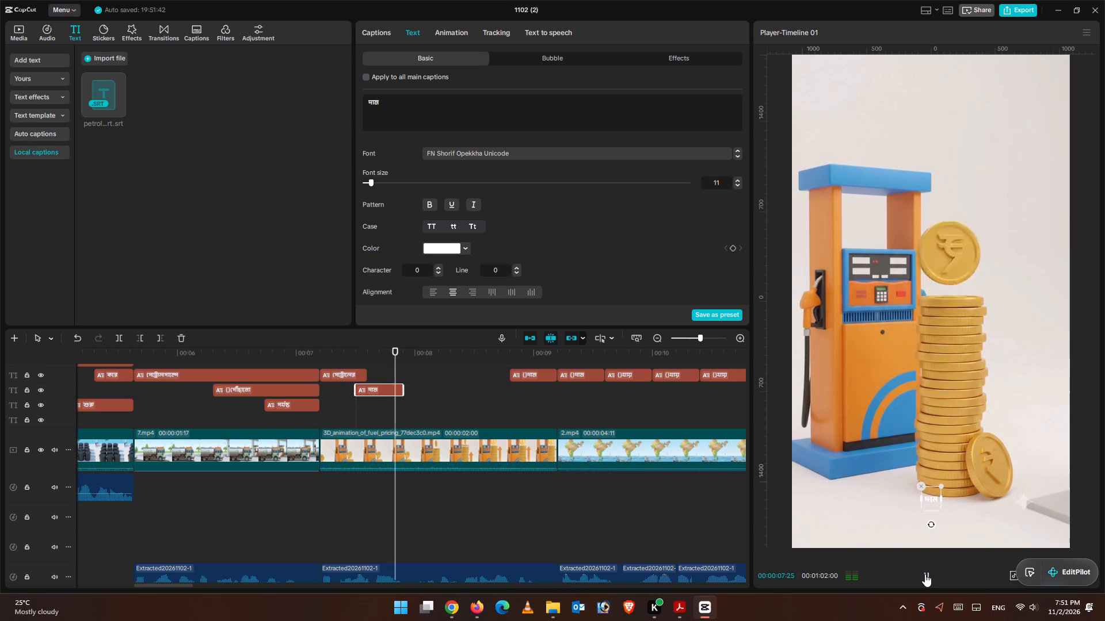
pyautogui.click(925, 574)
pyautogui.scroll(-2, 613, 522)
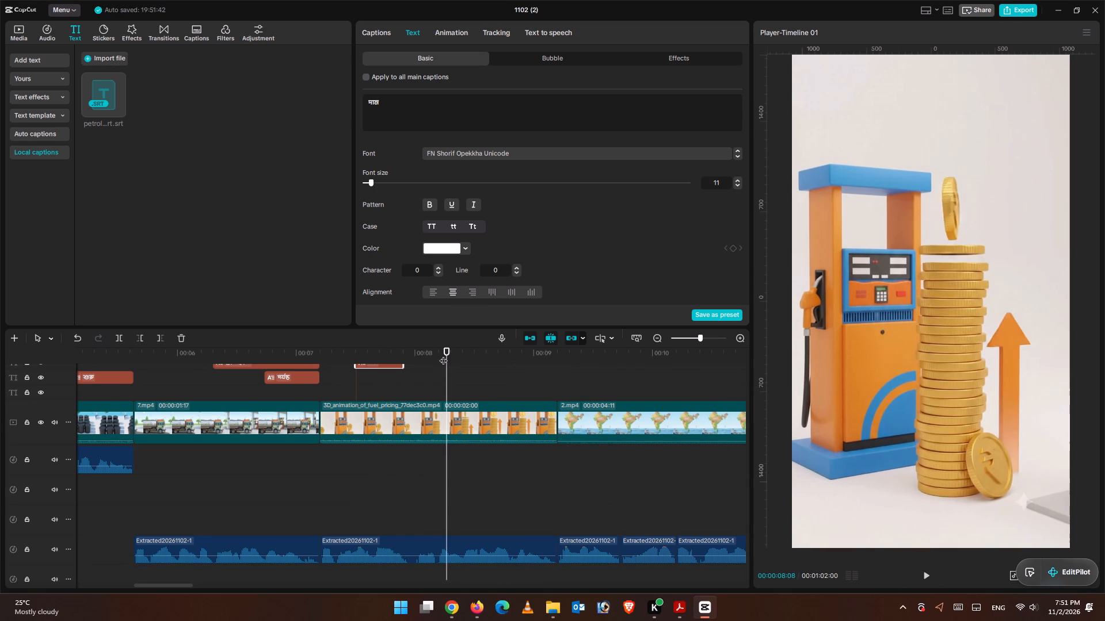
pyautogui.moveTo(443, 355); pyautogui.dragTo(415, 355)
pyautogui.scroll(2, 471, 477)
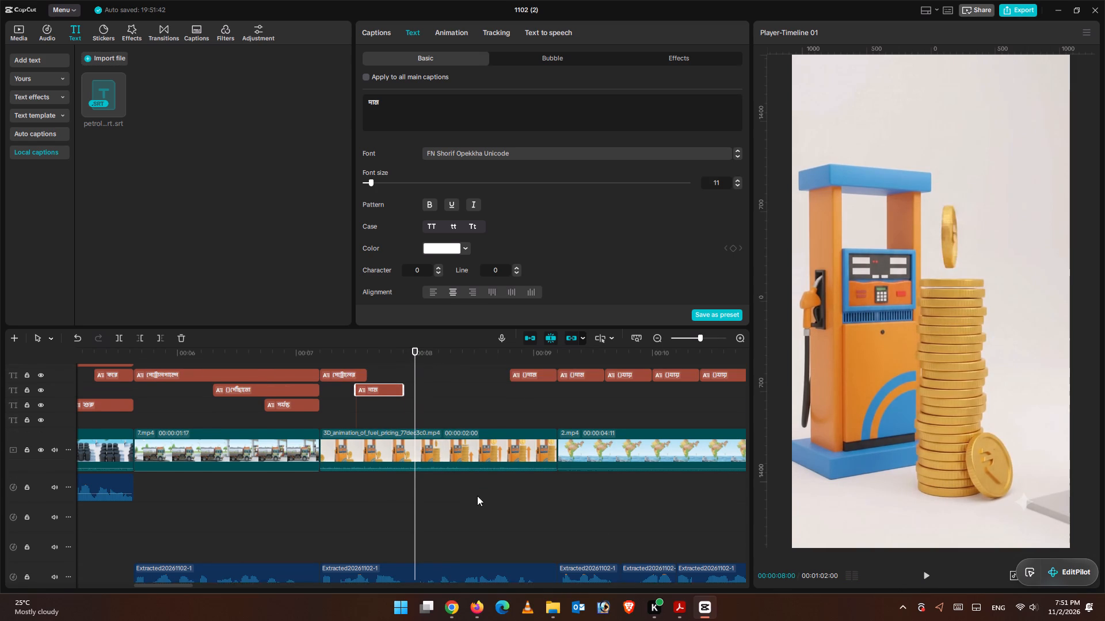
pyautogui.scroll(1, 477, 496)
pyautogui.scroll(-1, 477, 496)
pyautogui.scroll(1, 477, 496)
pyautogui.click(531, 389)
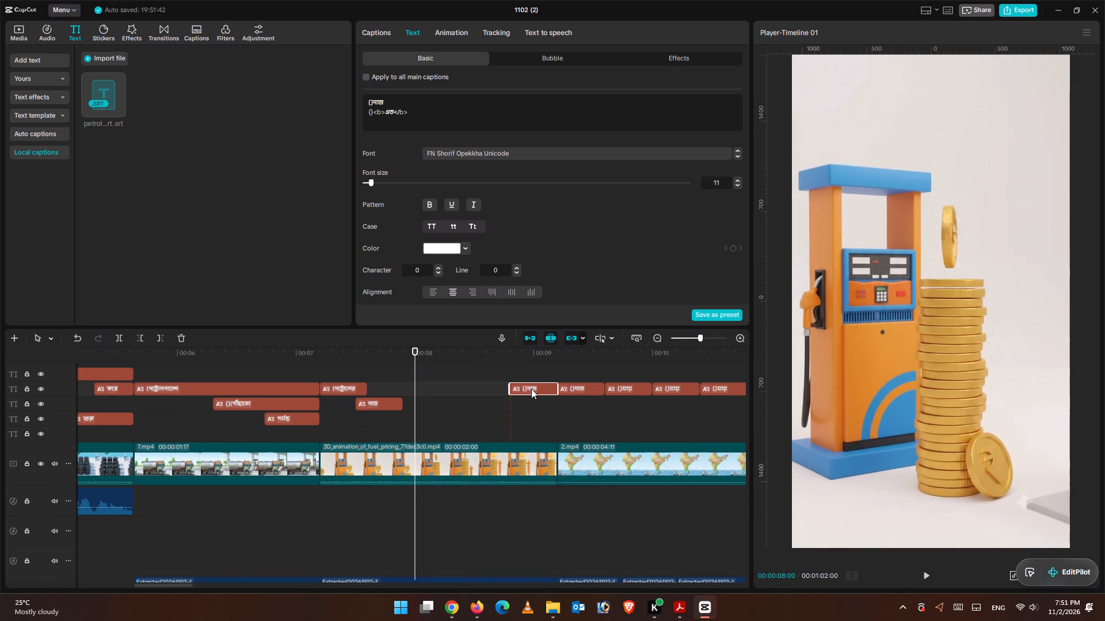
pyautogui.click(384, 115)
pyautogui.press('BackSpace')
pyautogui.press('BackSpace')
pyautogui.press('BackSpace')
pyautogui.press('BackSpace')
pyautogui.press('BackSpace')
pyautogui.press('BackSpace')
pyautogui.press('BackSpace')
pyautogui.press('BackSpace')
pyautogui.press('BackSpace')
pyautogui.press('BackSpace')
pyautogui.press('BackSpace')
pyautogui.press('BackSpace')
pyautogui.press('BackSpace')
pyautogui.press('BackSpace')
pyautogui.press('BackSpace')
pyautogui.press('BackSpace')
pyautogui.press('BackSpace')
pyautogui.press('BackSpace')
pyautogui.press('BackSpace')
pyautogui.press('BackSpace')
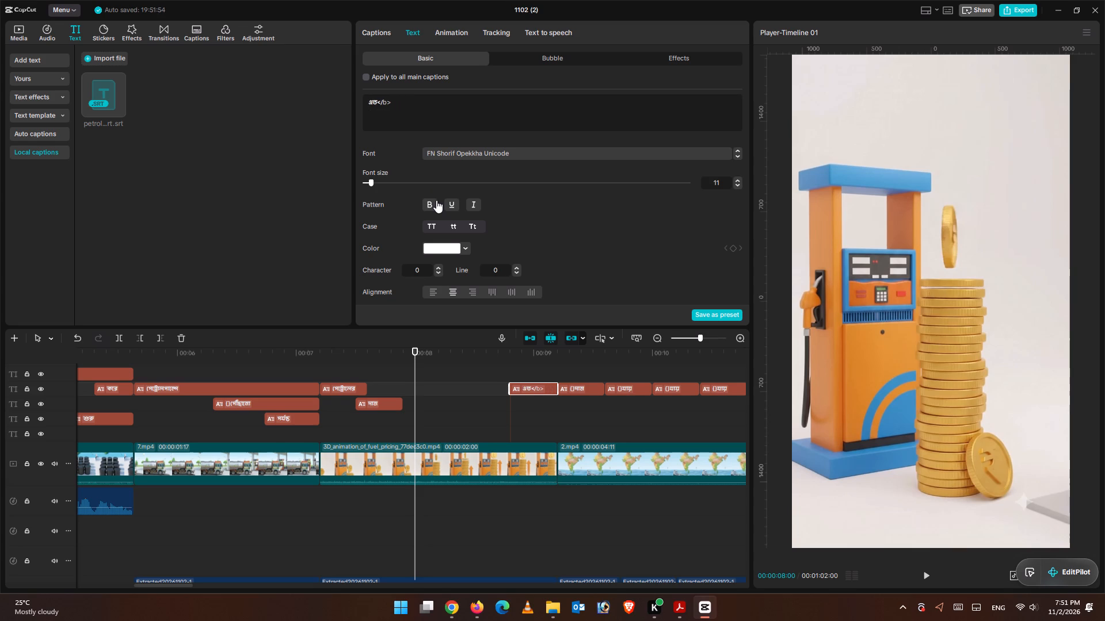
pyautogui.click(402, 108)
pyautogui.press('BackSpace')
pyautogui.press('BackSpace')
pyautogui.press('BackSpace')
pyautogui.press('BackSpace')
pyautogui.moveTo(529, 389); pyautogui.dragTo(435, 411)
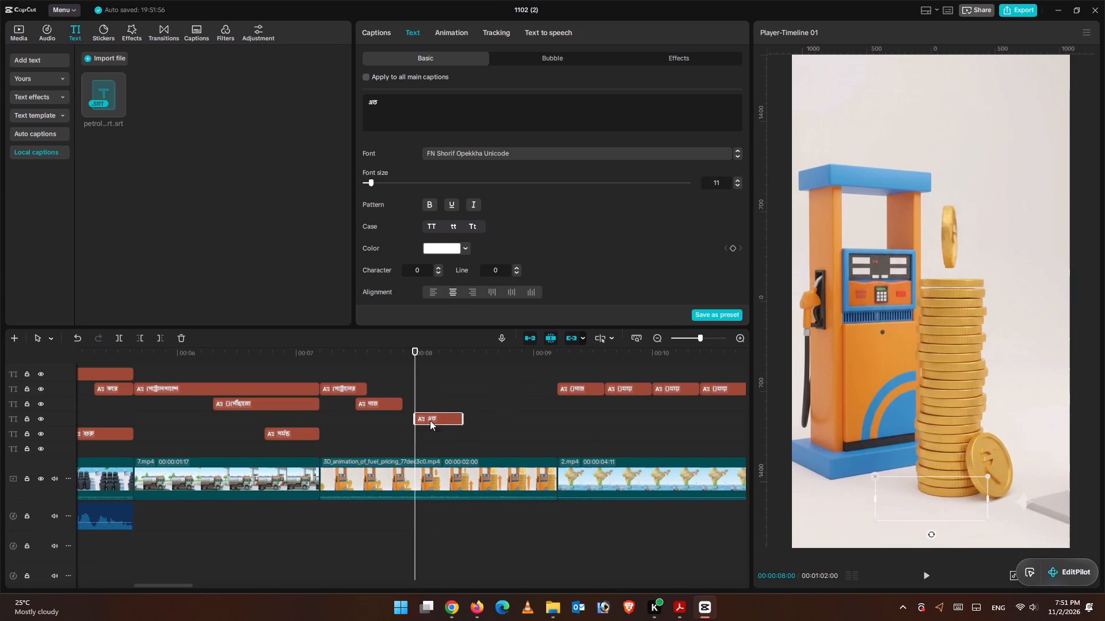
# Replay the narration across the fuel-pricing clip to check the timing of the পেট্রোলের, দাম and এত captions.
pyautogui.click(385, 374)
pyautogui.click(929, 574)
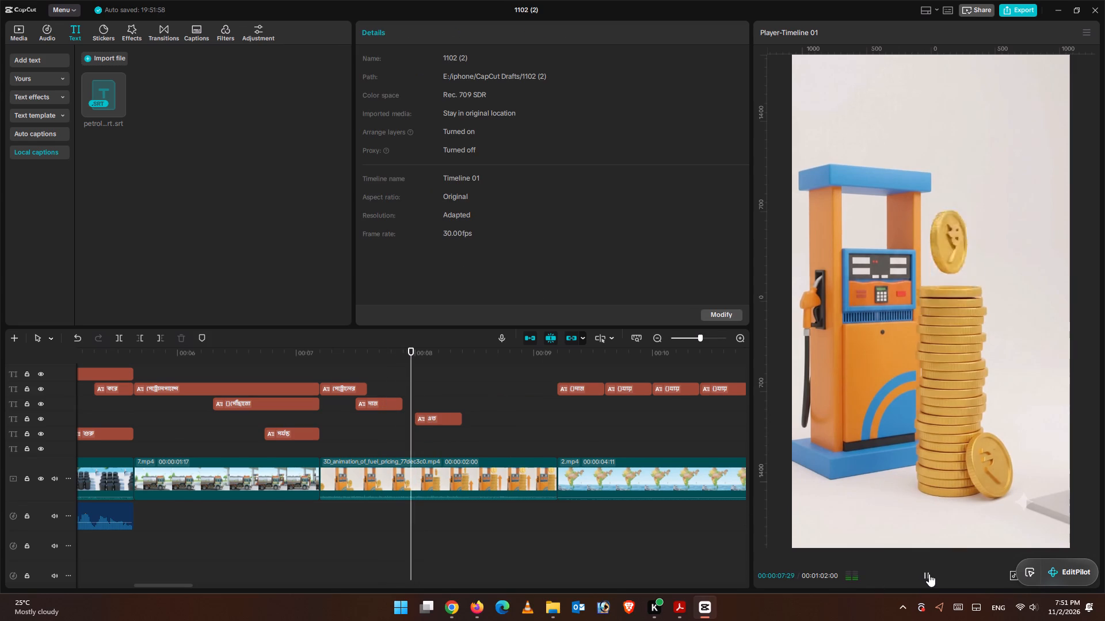
pyautogui.click(924, 572)
pyautogui.click(920, 571)
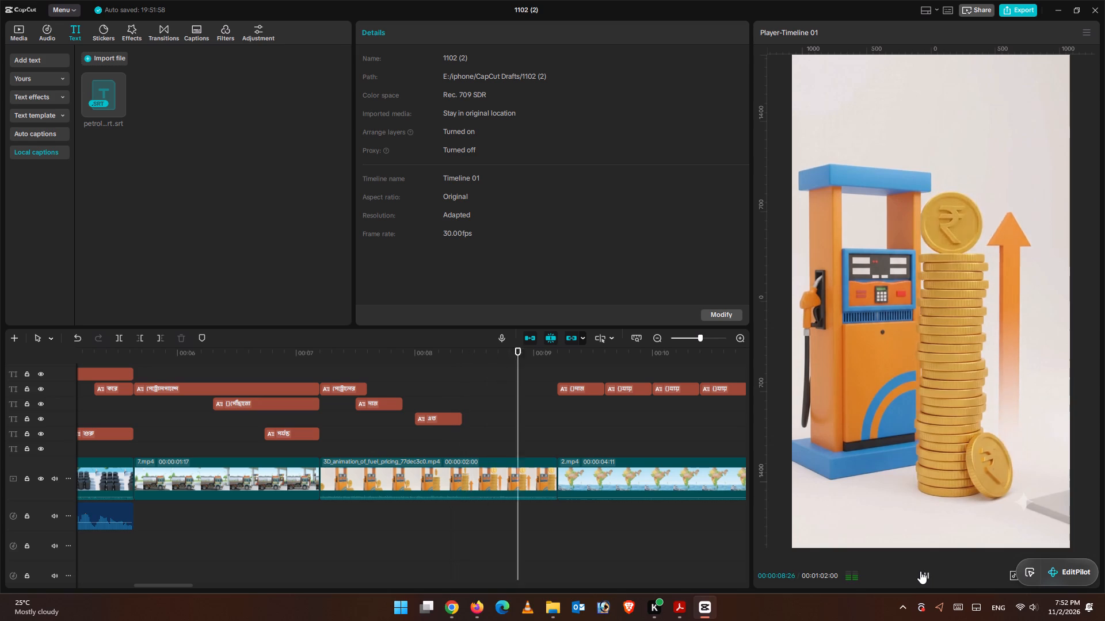
pyautogui.click(920, 571)
pyautogui.click(430, 385)
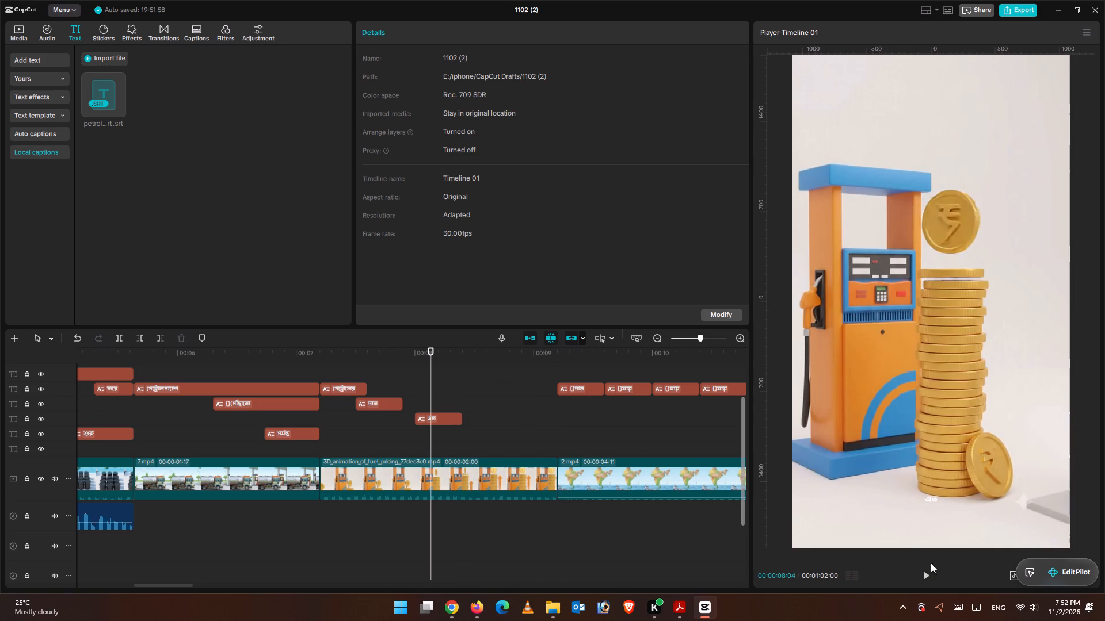
pyautogui.click(920, 574)
pyautogui.click(921, 574)
pyautogui.click(925, 573)
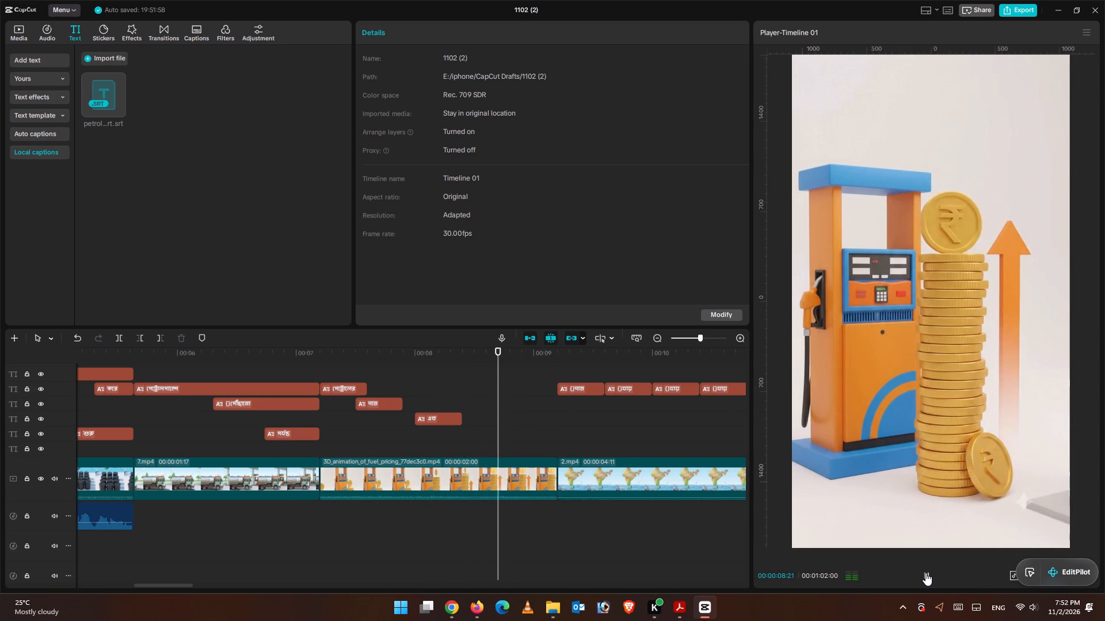
pyautogui.click(925, 573)
pyautogui.click(450, 385)
pyautogui.click(440, 384)
pyautogui.click(432, 385)
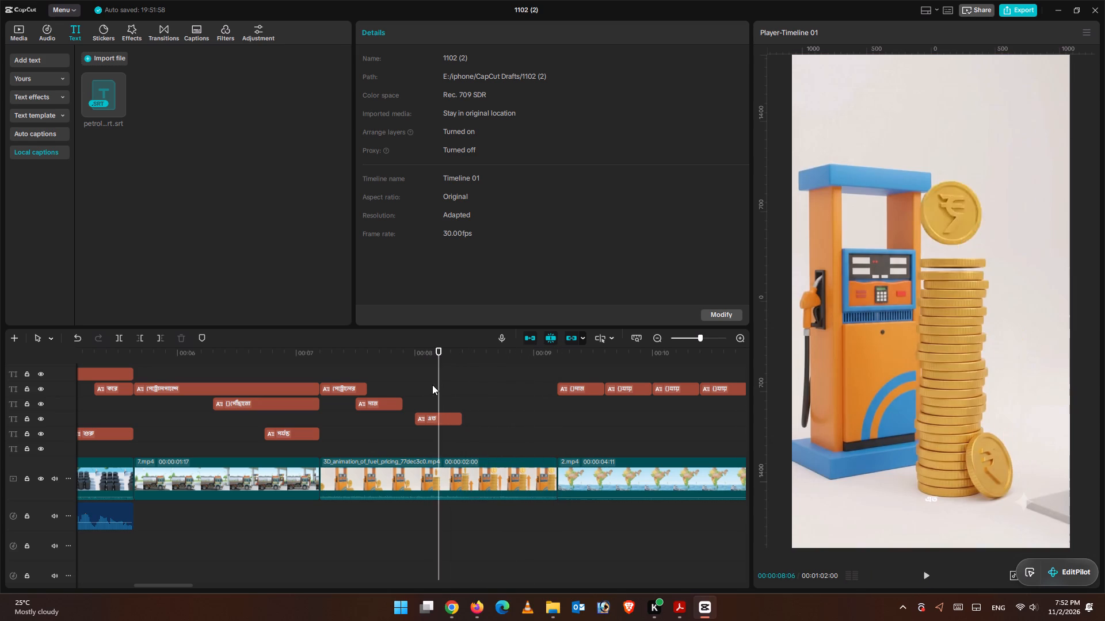
pyautogui.click(921, 576)
pyautogui.click(921, 576)
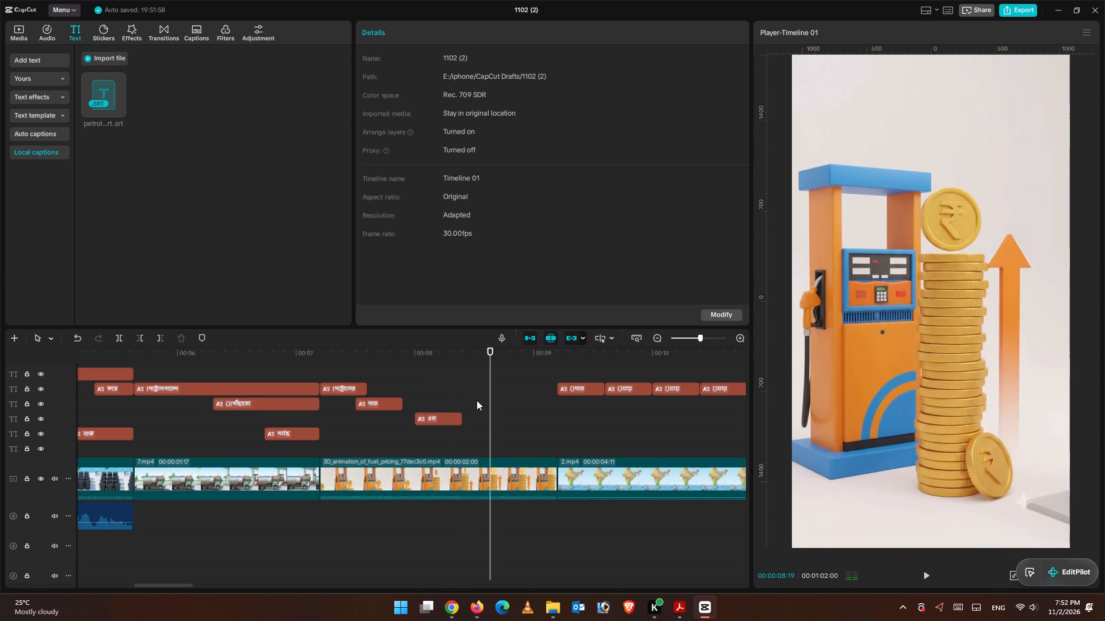
pyautogui.moveTo(482, 392); pyautogui.dragTo(466, 390)
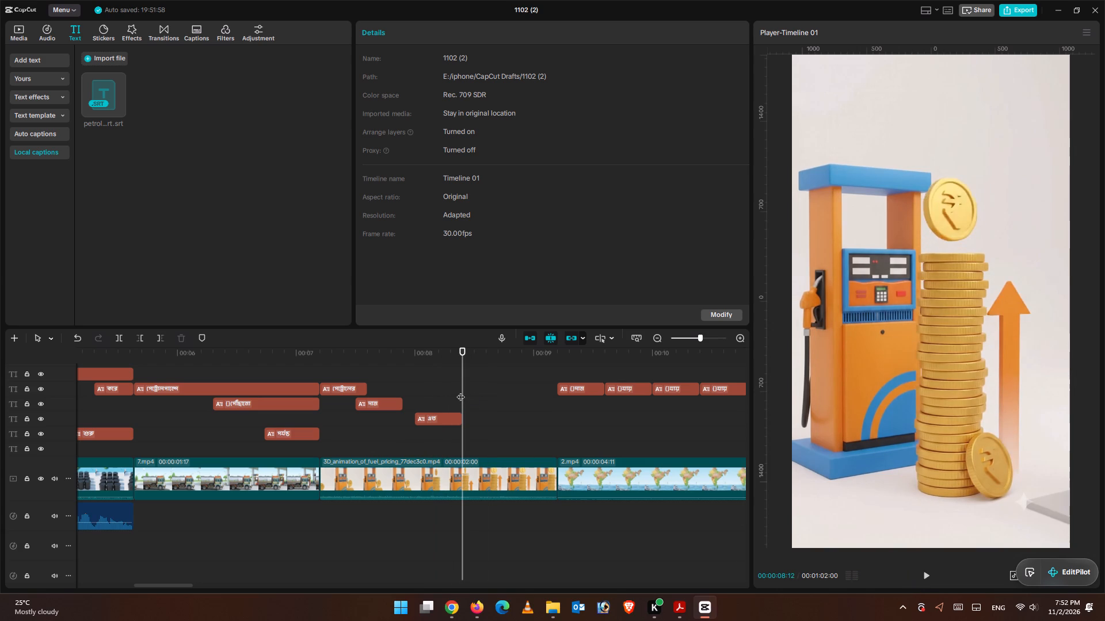
pyautogui.click(339, 372)
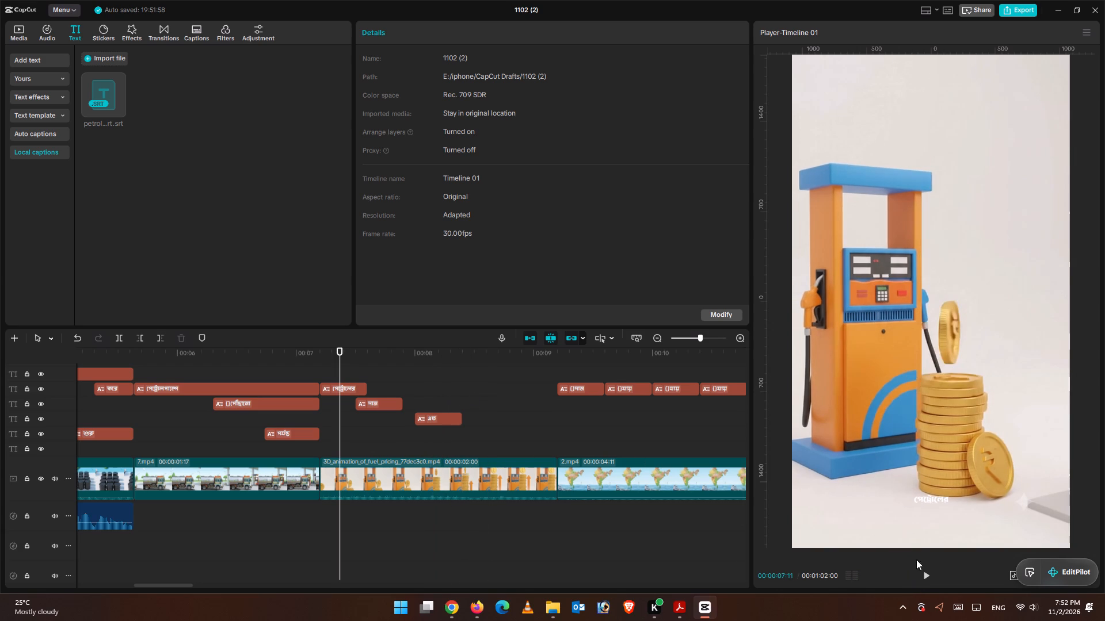
pyautogui.click(928, 566)
pyautogui.click(929, 573)
pyautogui.click(929, 573)
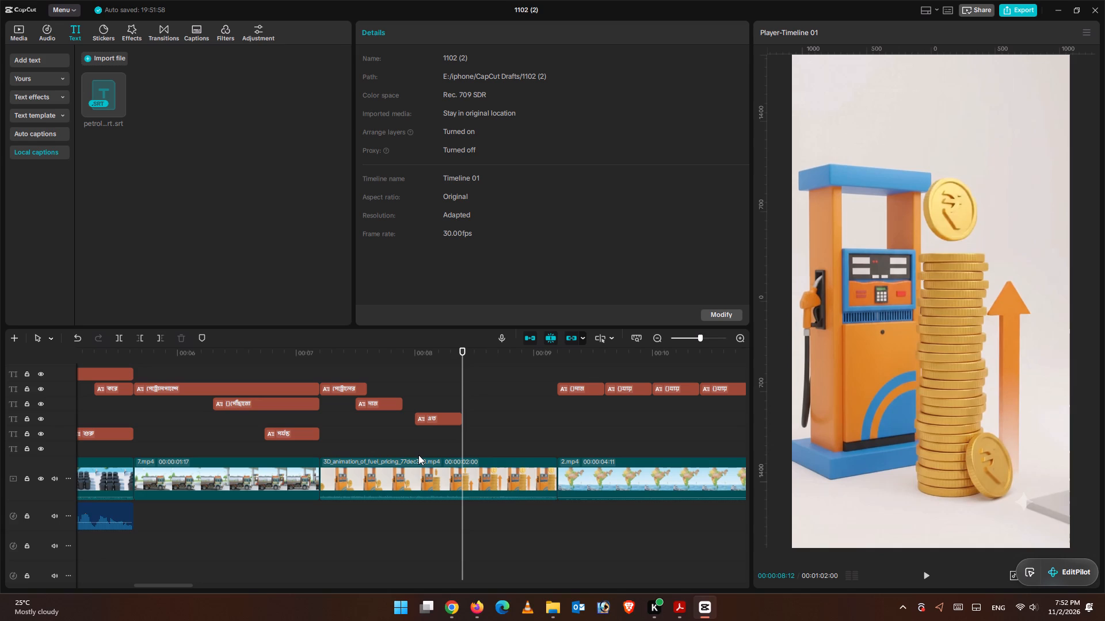
pyautogui.click(258, 425)
pyautogui.click(923, 580)
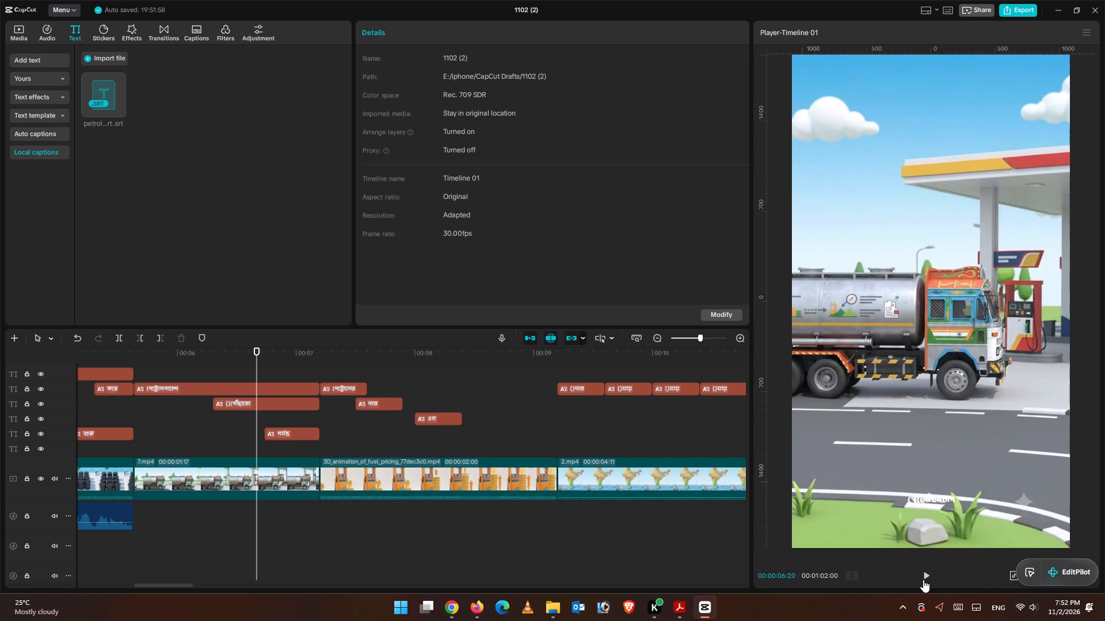
pyautogui.click(923, 579)
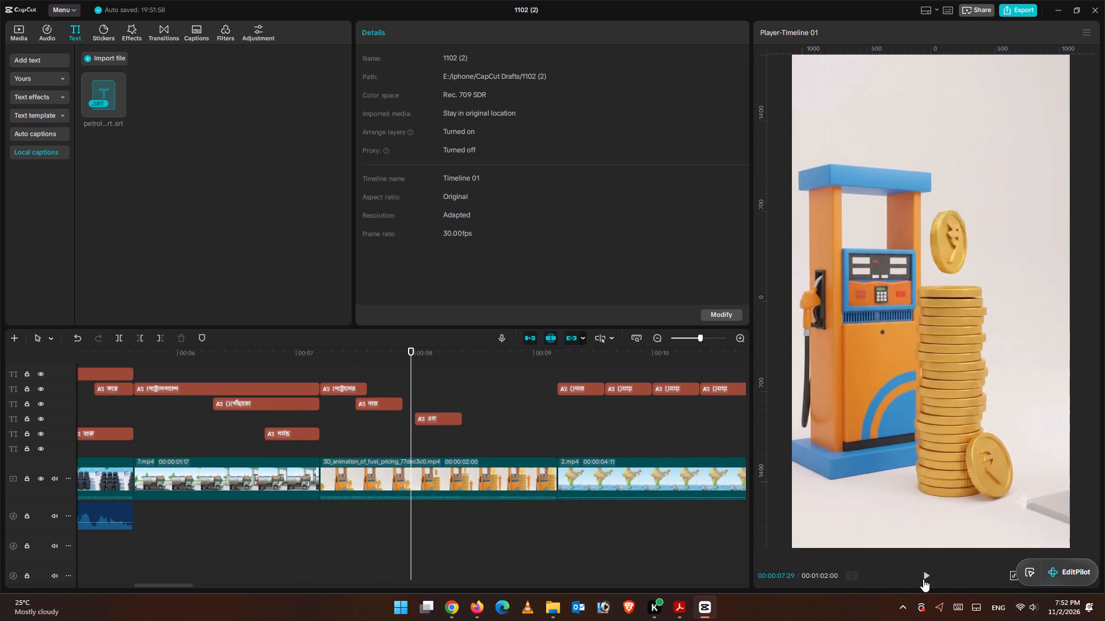
pyautogui.click(923, 579)
pyautogui.click(923, 579)
pyautogui.click(421, 381)
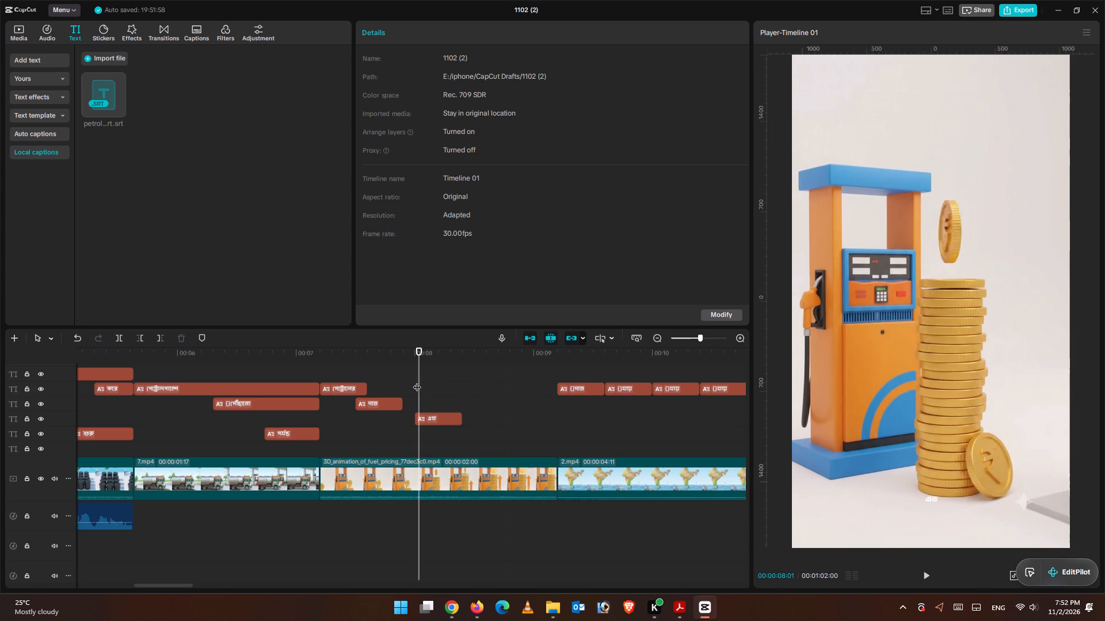
# Stretch the দাম caption to end in line with the এত caption at 00:00:08:12.
pyautogui.click(395, 401)
pyautogui.moveTo(402, 401); pyautogui.dragTo(462, 404)
# Stretch the পেট্রোলের caption to end in line with the দাম and এত captions at 00:00:08:12.
pyautogui.click(362, 382)
pyautogui.click(364, 388)
pyautogui.moveTo(366, 387); pyautogui.dragTo(386, 387)
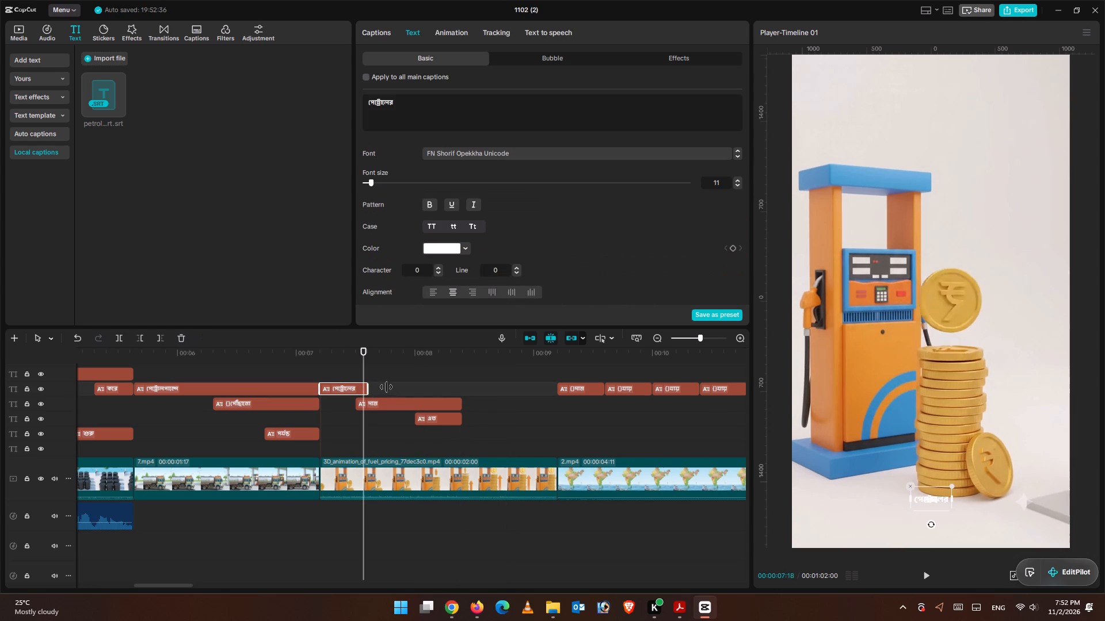
pyautogui.moveTo(386, 387); pyautogui.dragTo(459, 393)
pyautogui.click(389, 432)
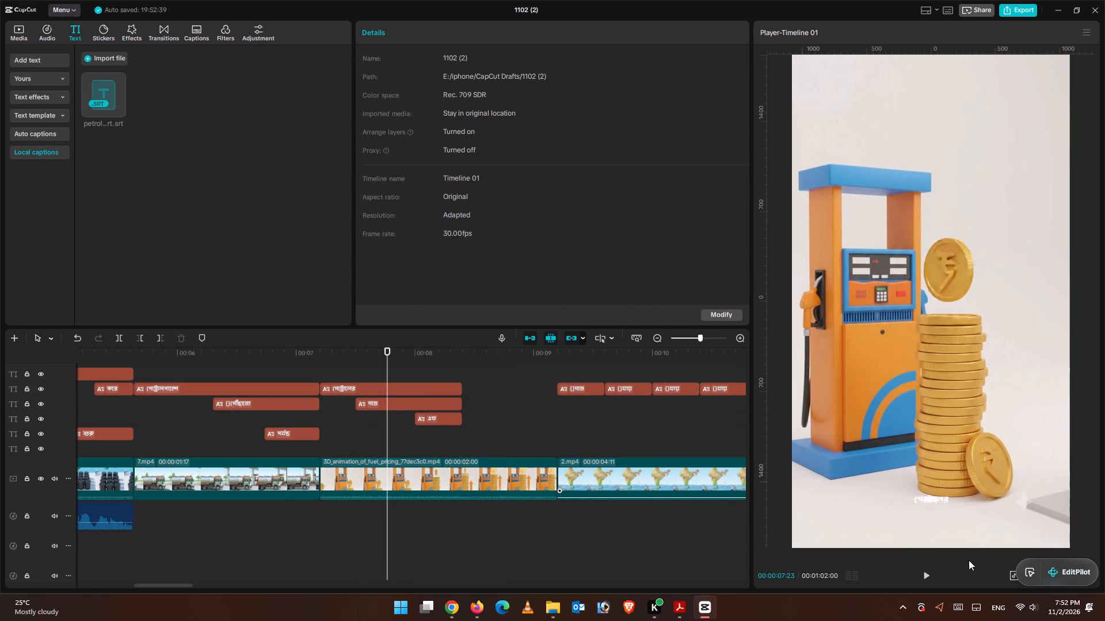
# Move the next bracketed caption, from the start of clip 2.mp4, to begin at 00:00:08:12 on the row above পেট্রোলের.
pyautogui.click(927, 573)
pyautogui.click(927, 572)
pyautogui.doubleClick(916, 568)
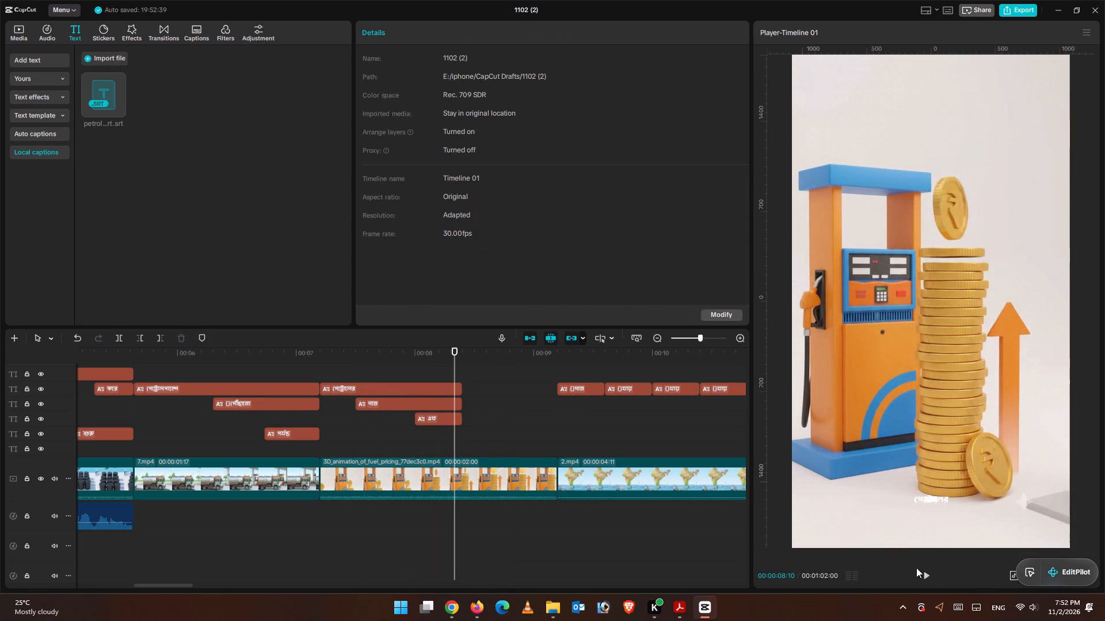
pyautogui.doubleClick(924, 573)
pyautogui.moveTo(487, 351); pyautogui.dragTo(486, 351)
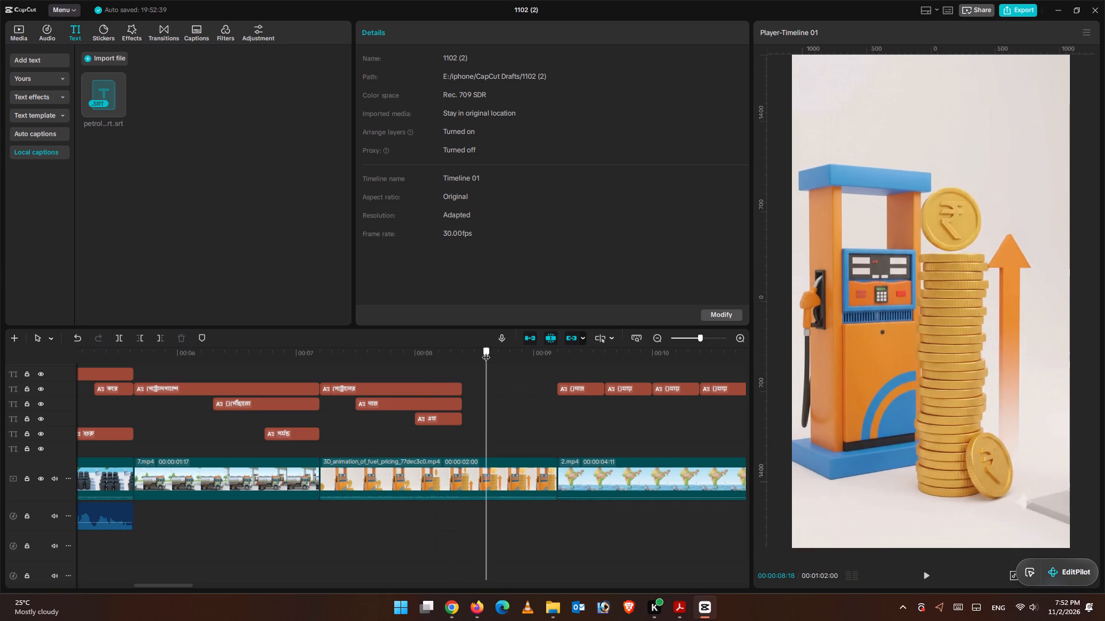
pyautogui.moveTo(486, 351); pyautogui.dragTo(464, 351)
pyautogui.scroll(-1, 573, 458)
pyautogui.scroll(1, 573, 458)
pyautogui.scroll(-5, 573, 459)
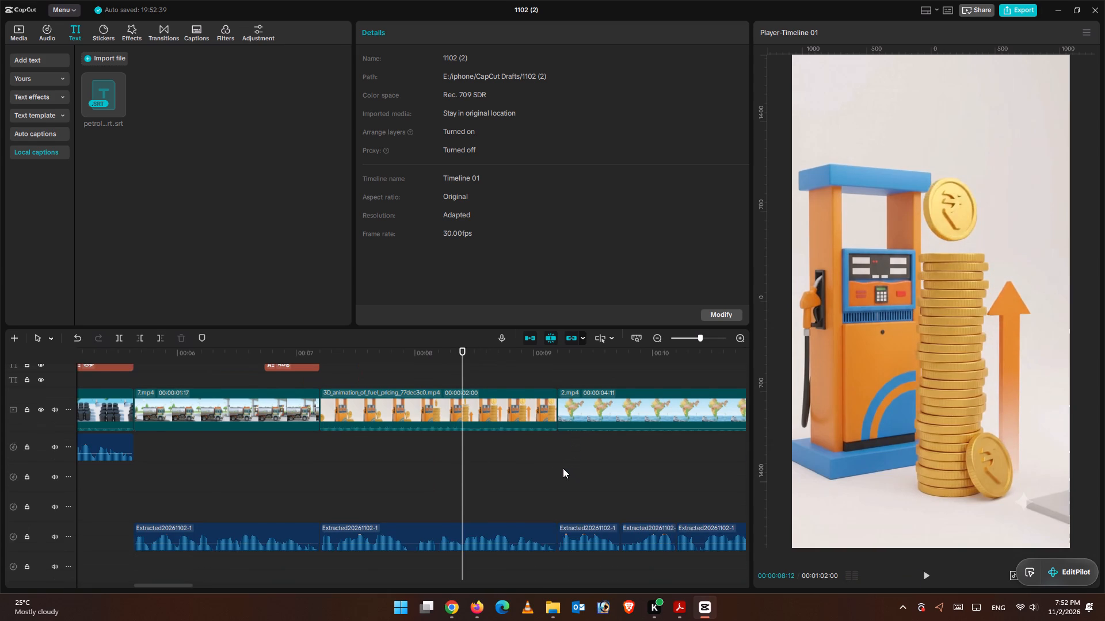
pyautogui.scroll(5, 528, 465)
pyautogui.scroll(-1, 530, 468)
pyautogui.click(581, 372)
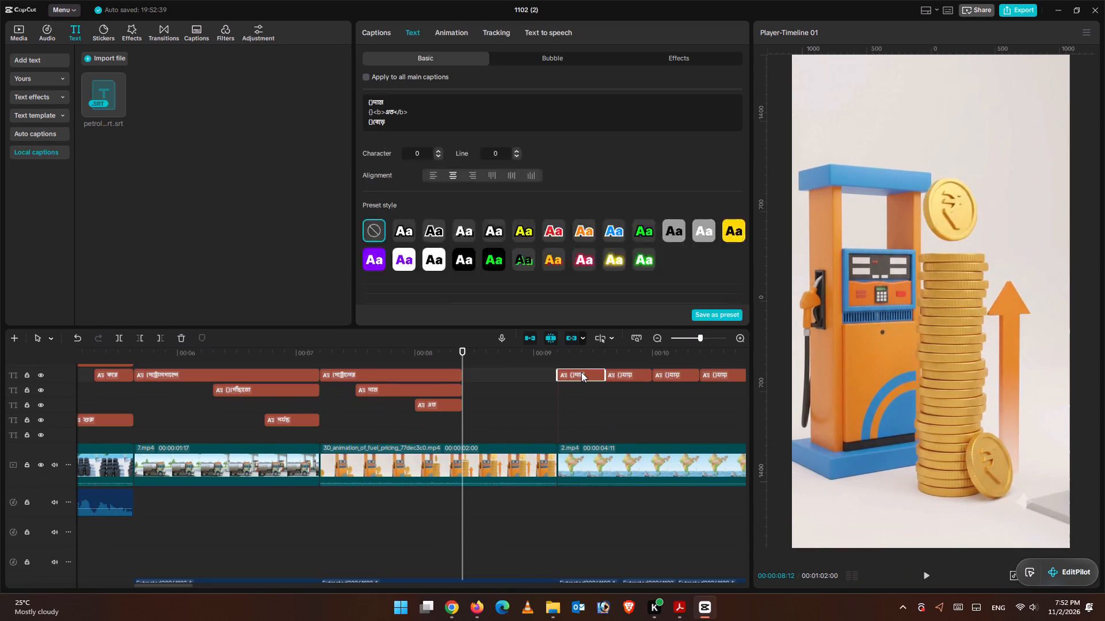
pyautogui.moveTo(581, 371); pyautogui.dragTo(486, 370)
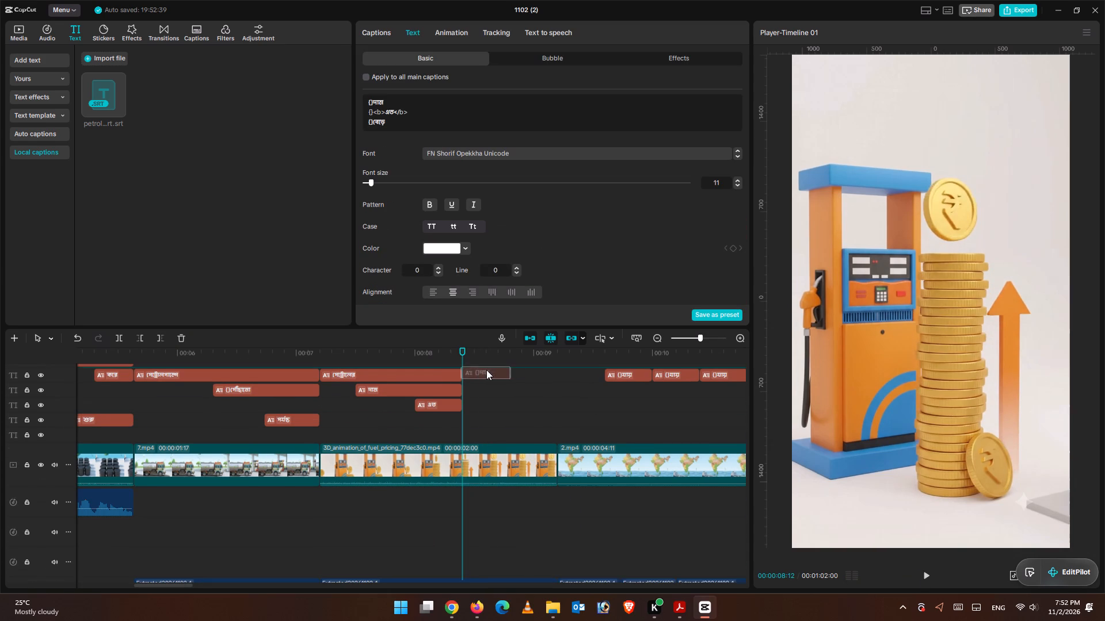
# Cut the text of the moved caption down to only বেড়ে.
pyautogui.click(374, 121)
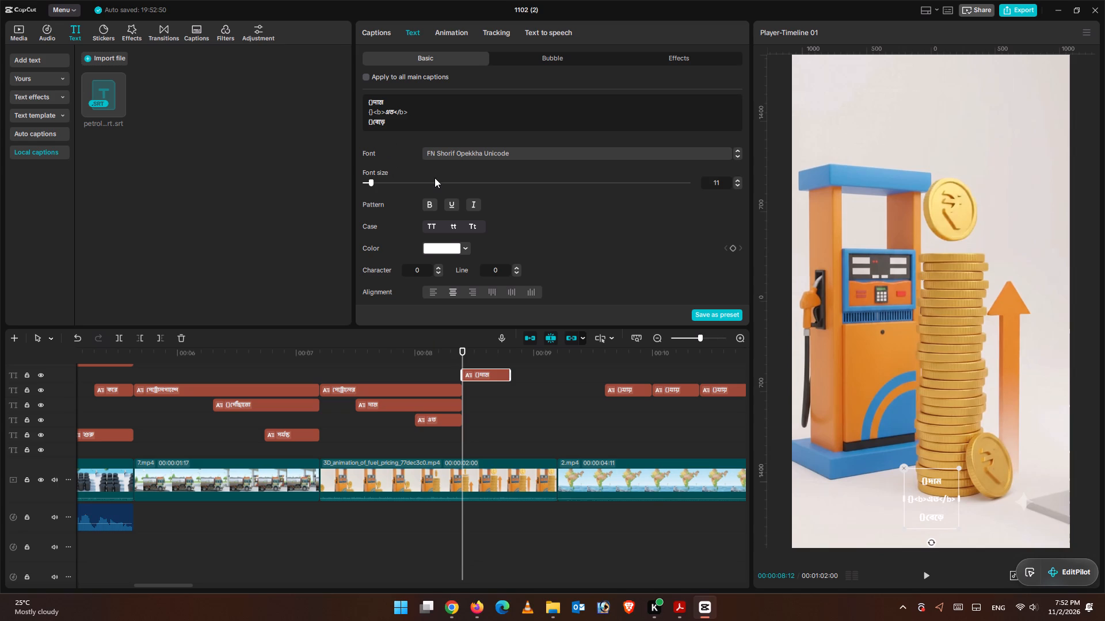
pyautogui.press('BackSpace')
pyautogui.press('BackSpace')
pyautogui.press('BackSpace')
pyautogui.press('BackSpace')
pyautogui.press('BackSpace')
pyautogui.press('BackSpace')
pyautogui.press('BackSpace')
pyautogui.press('BackSpace')
pyautogui.press('BackSpace')
pyautogui.press('BackSpace')
pyautogui.press('BackSpace')
pyautogui.press('BackSpace')
pyautogui.press('BackSpace')
pyautogui.press('BackSpace')
pyautogui.press('BackSpace')
pyautogui.press('BackSpace')
pyautogui.press('BackSpace')
pyautogui.press('BackSpace')
pyautogui.press('BackSpace')
pyautogui.press('BackSpace')
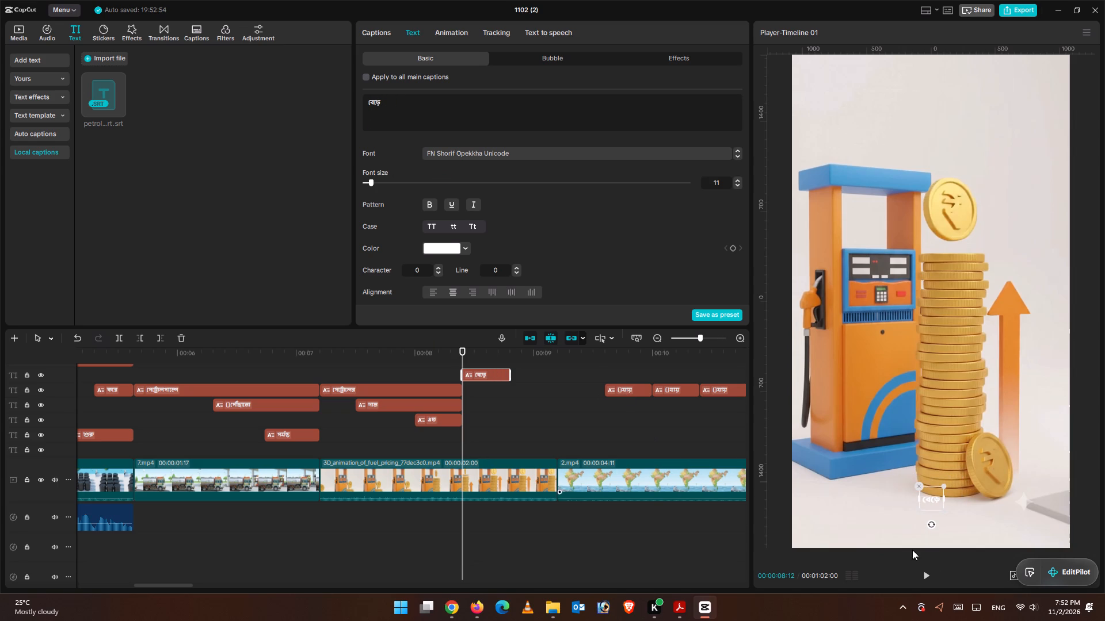
# Replay the narration from about 00:00:08:12 against the audio waveform to check the timing of the বেড়ে caption.
pyautogui.click(931, 573)
pyautogui.click(931, 573)
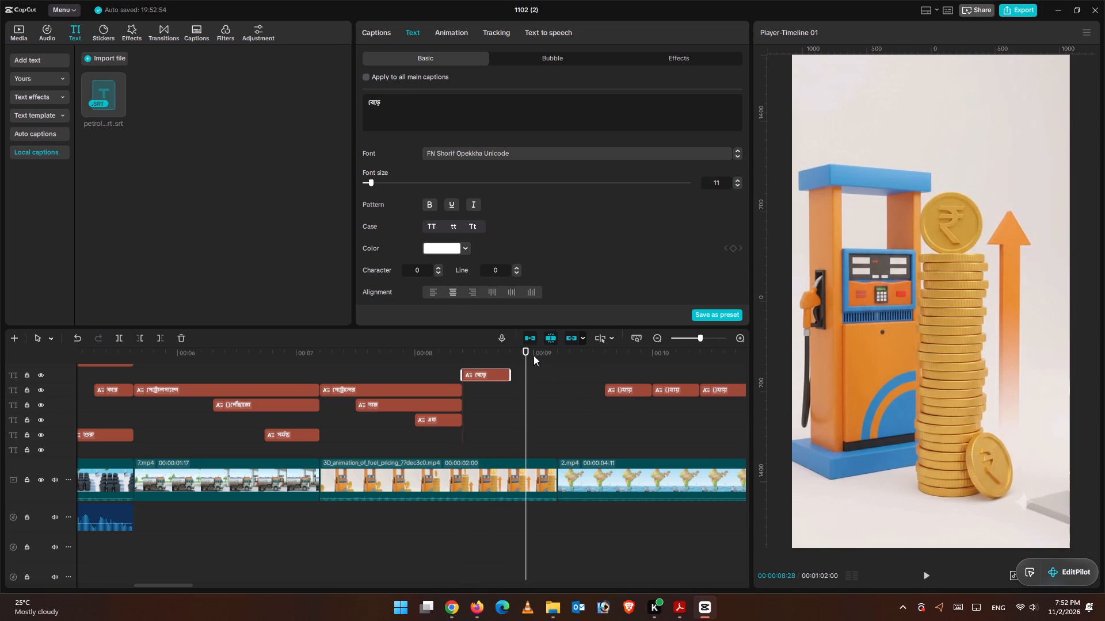
pyautogui.moveTo(534, 355); pyautogui.dragTo(500, 351)
pyautogui.scroll(-2, 522, 391)
pyautogui.scroll(1, 524, 396)
pyautogui.scroll(-5, 525, 401)
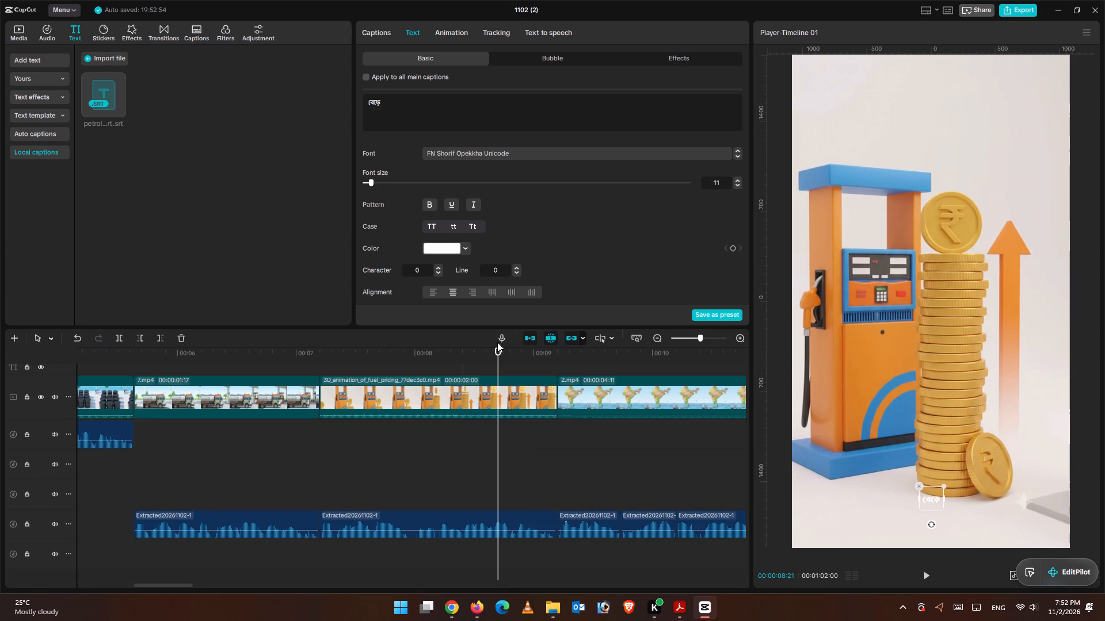
pyautogui.moveTo(500, 358); pyautogui.dragTo(483, 355)
pyautogui.click(931, 580)
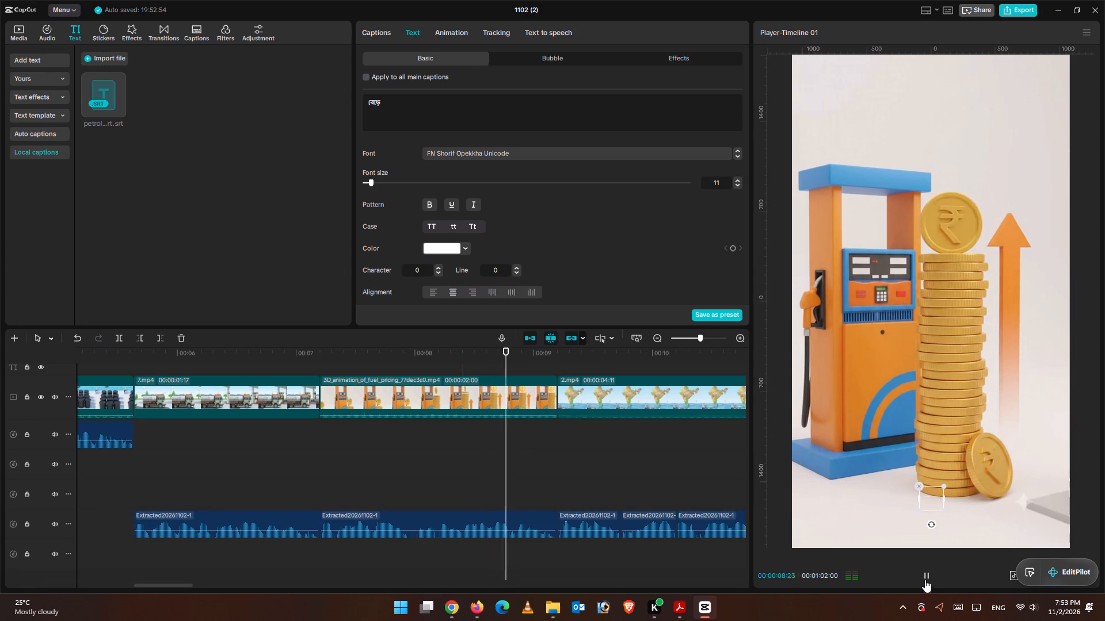
pyautogui.click(925, 580)
pyautogui.moveTo(526, 360); pyautogui.dragTo(443, 373)
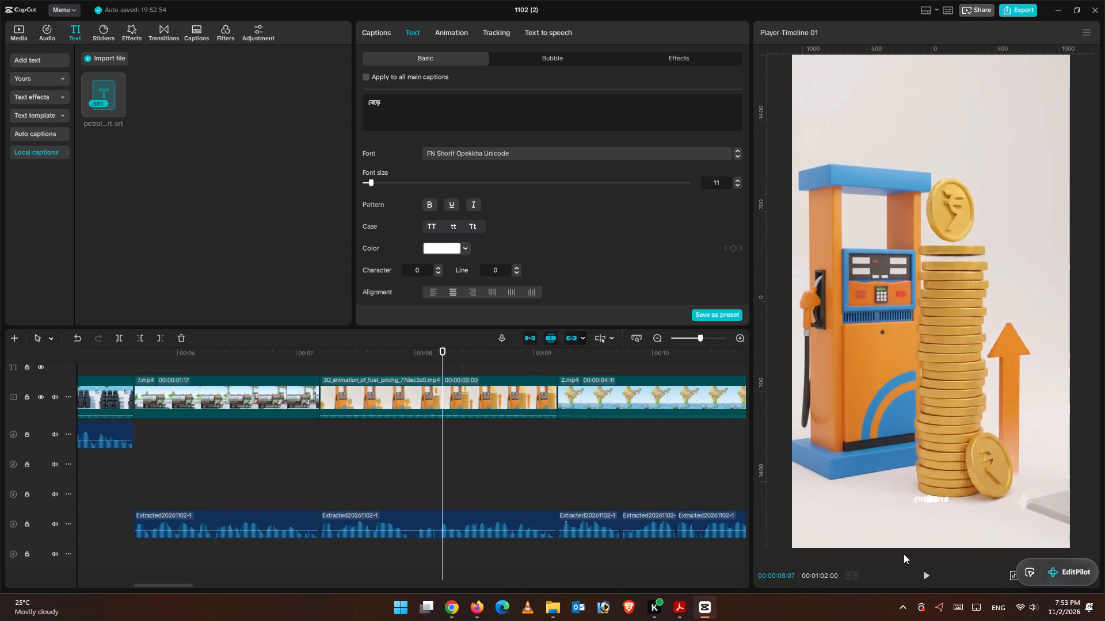
pyautogui.click(928, 580)
pyautogui.click(925, 577)
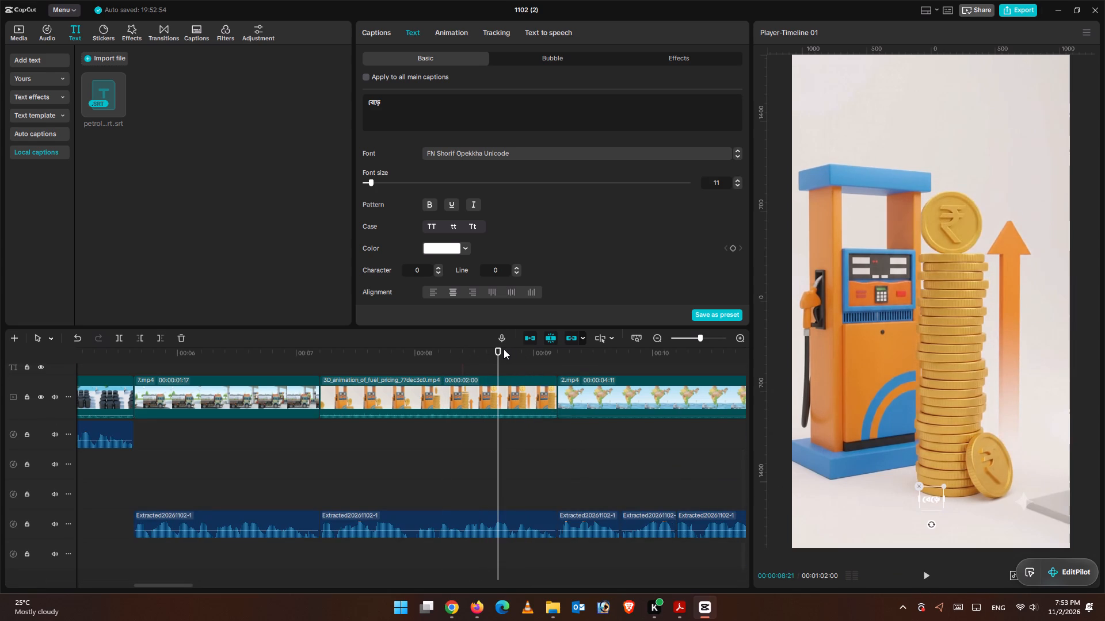
pyautogui.moveTo(499, 349); pyautogui.dragTo(462, 347)
pyautogui.doubleClick(928, 578)
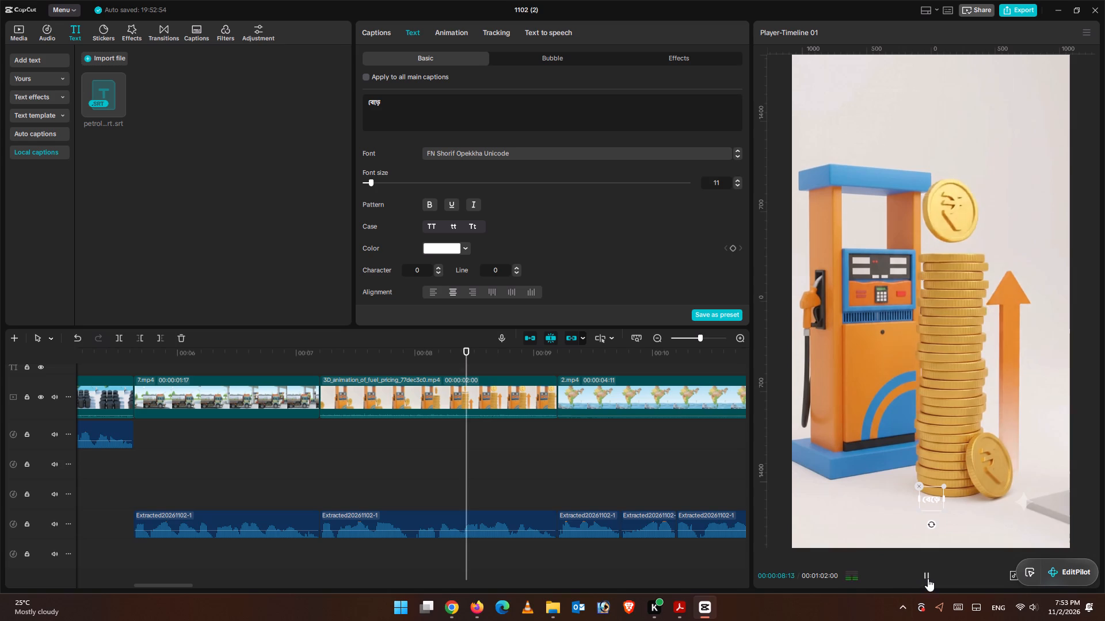
pyautogui.moveTo(492, 356); pyautogui.dragTo(466, 357)
pyautogui.scroll(6, 547, 481)
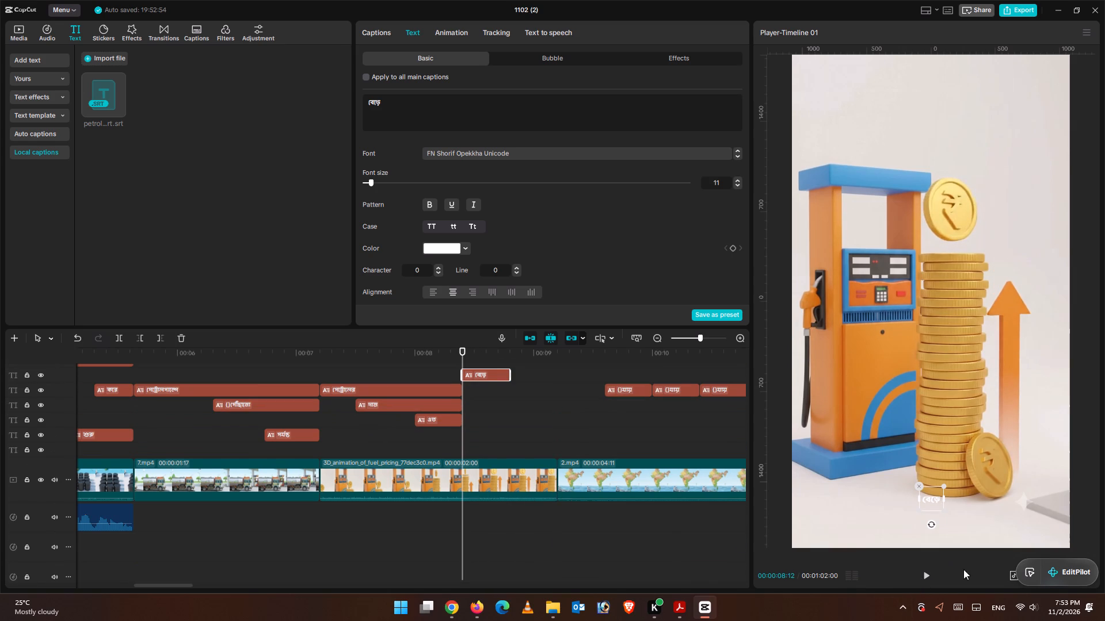
# Replay the end of the fuel-pricing clip repeatedly to find where the words following বেড়ে are spoken.
pyautogui.click(931, 573)
pyautogui.click(931, 573)
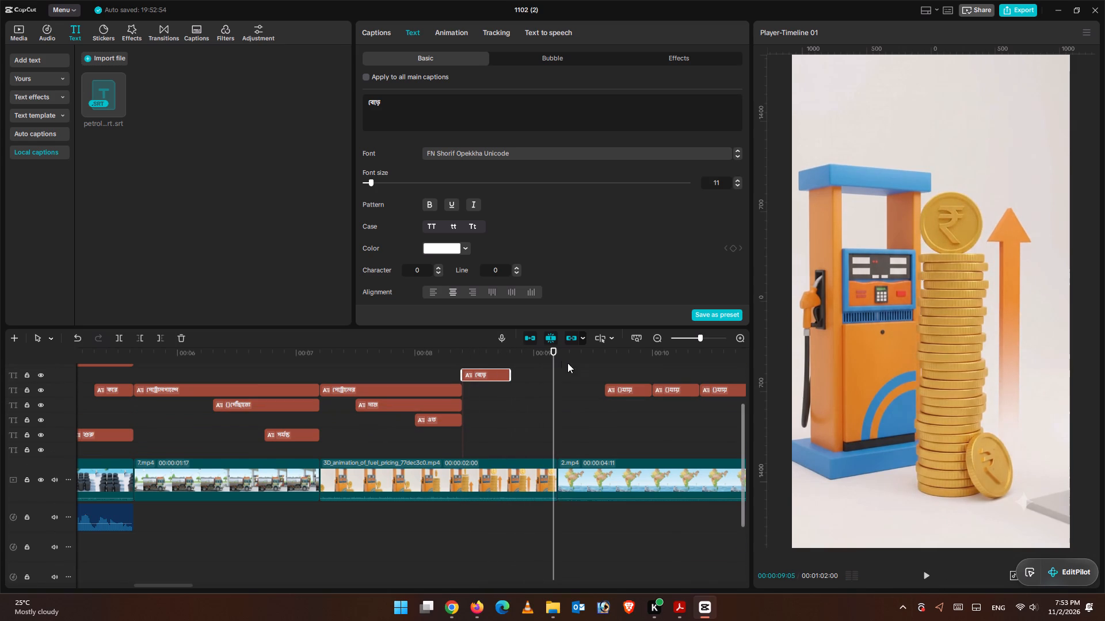
pyautogui.moveTo(554, 355); pyautogui.dragTo(479, 348)
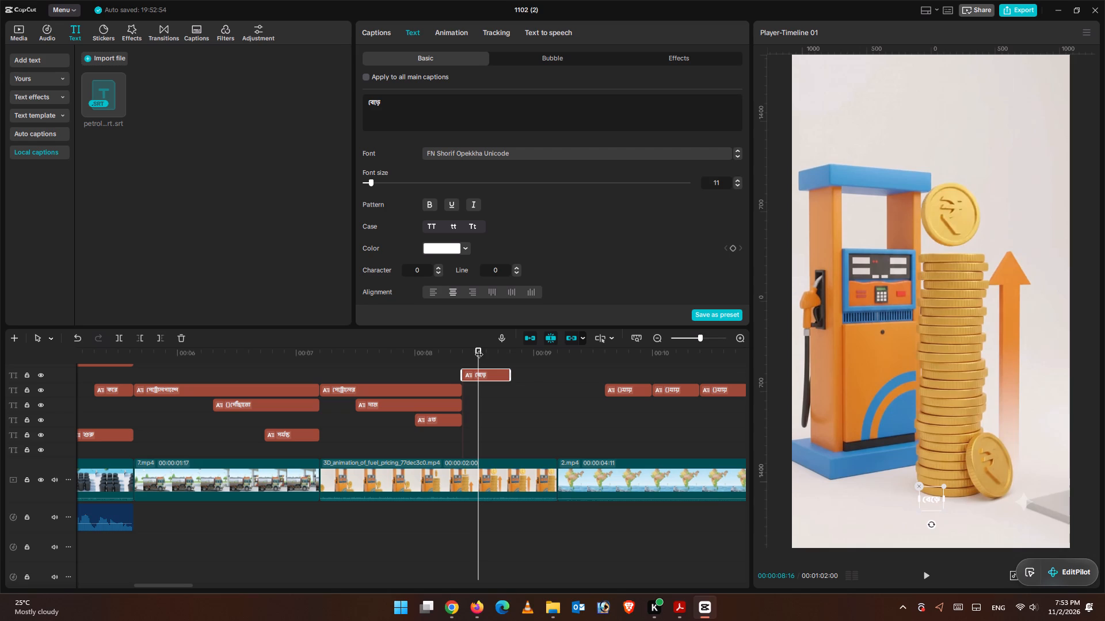
pyautogui.click(932, 577)
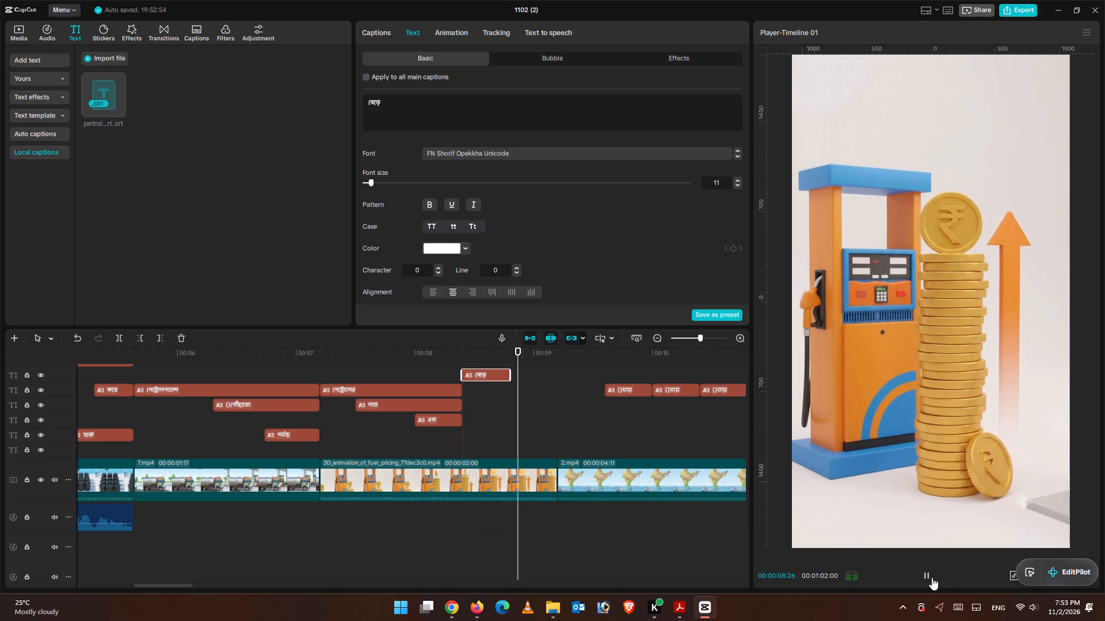
pyautogui.click(932, 577)
pyautogui.click(482, 419)
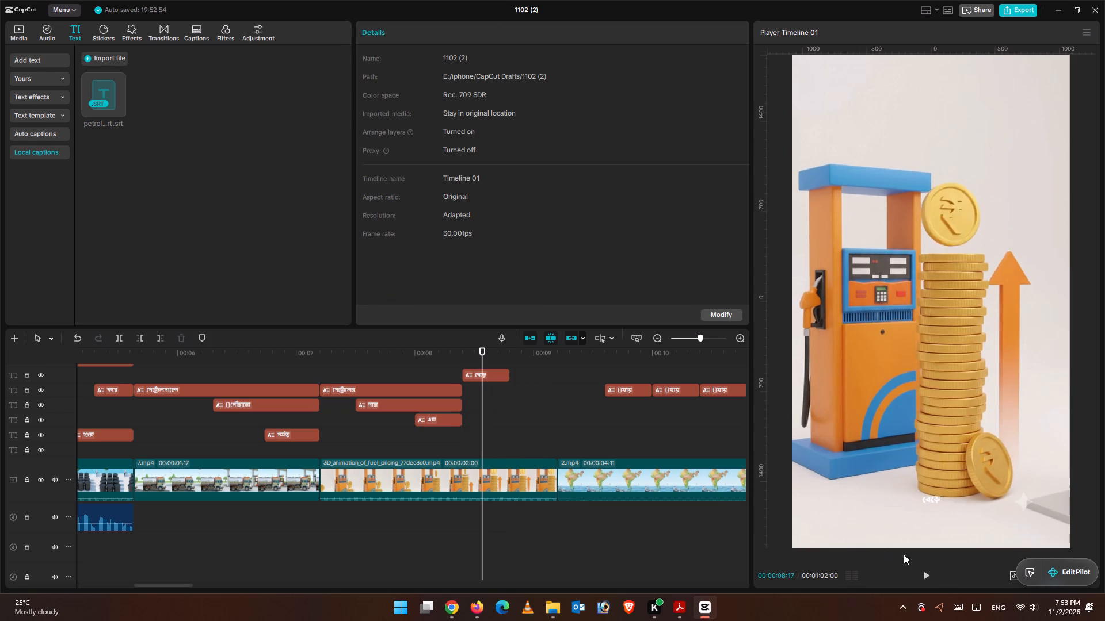
pyautogui.doubleClick(924, 578)
pyautogui.moveTo(525, 347); pyautogui.dragTo(471, 350)
pyautogui.click(927, 576)
pyautogui.click(918, 572)
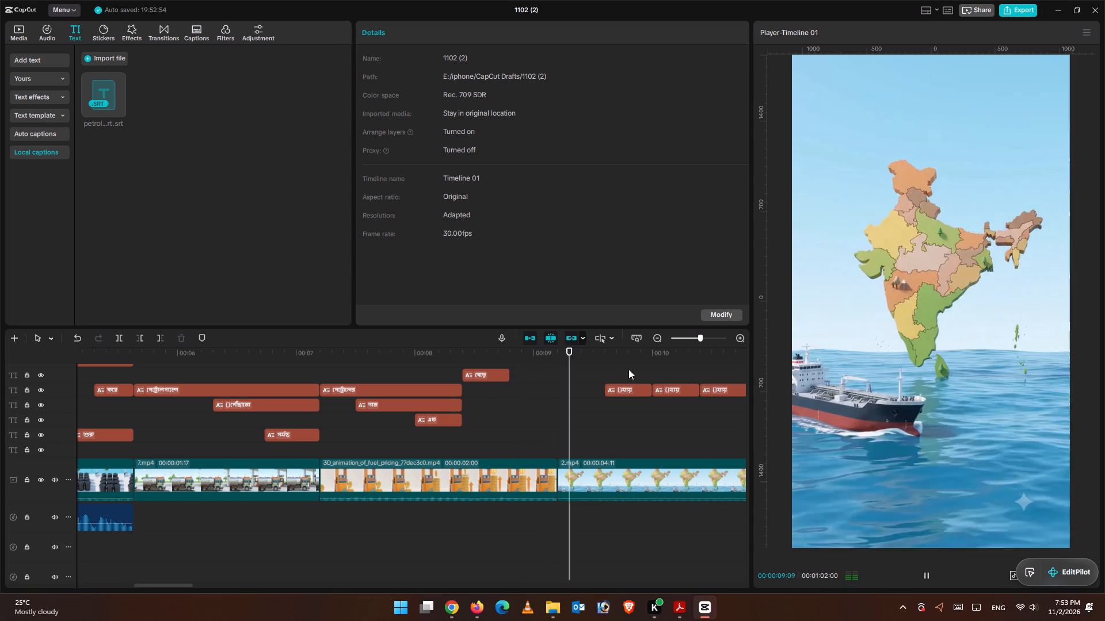
pyautogui.click(488, 400)
pyautogui.moveTo(487, 356); pyautogui.dragTo(482, 356)
pyautogui.scroll(-1, 668, 509)
pyautogui.scroll(2, 668, 509)
pyautogui.scroll(-3, 668, 509)
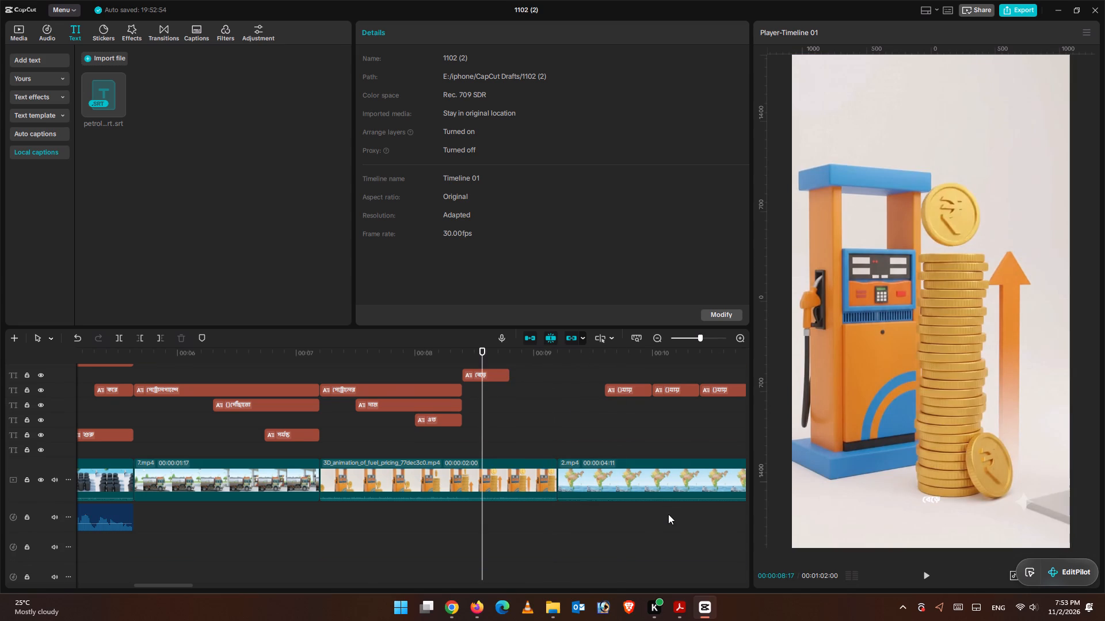
pyautogui.scroll(-3, 668, 514)
pyautogui.moveTo(483, 362); pyautogui.dragTo(459, 362)
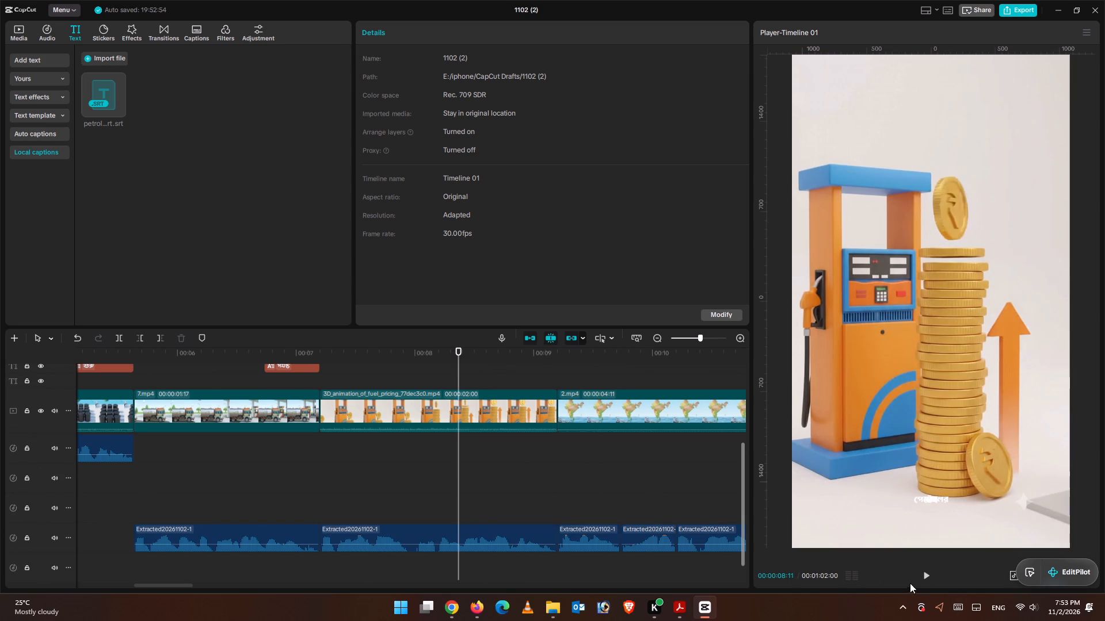
pyautogui.doubleClick(928, 576)
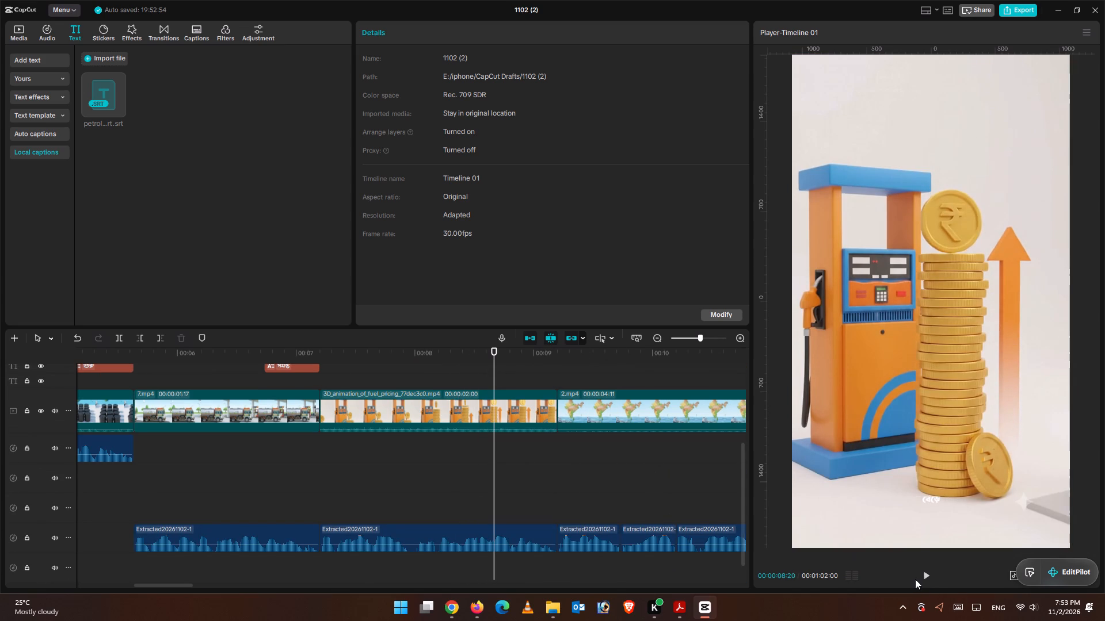
pyautogui.doubleClick(925, 573)
# Move the two-line caption containing কীভাবে? to start at 00:00:08:26, one row below the পেট্রোলের caption.
pyautogui.moveTo(541, 356); pyautogui.dragTo(515, 358)
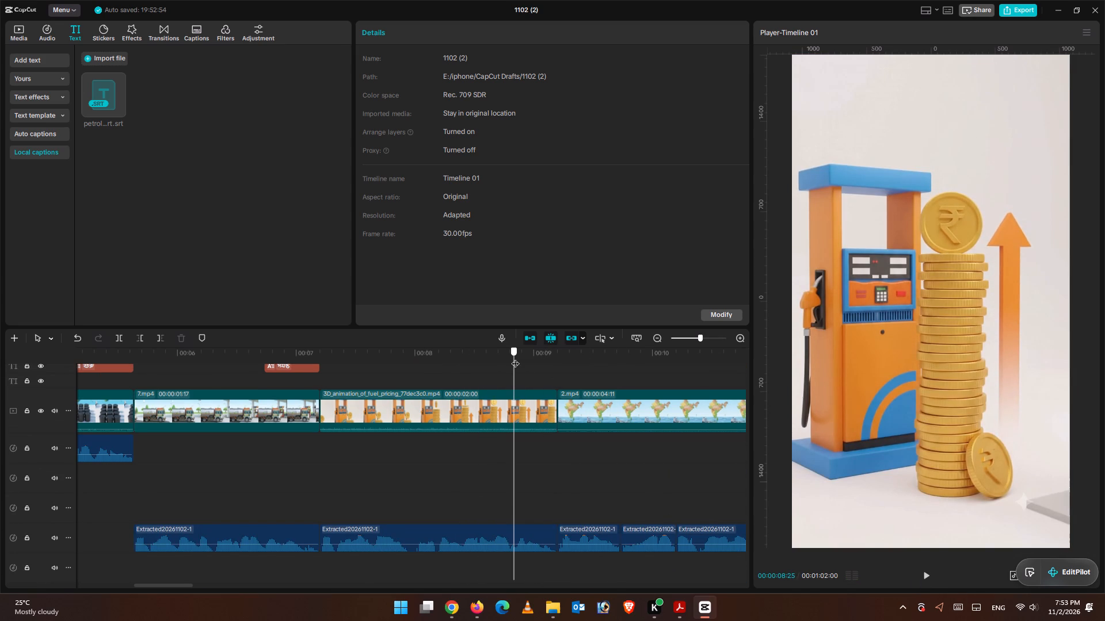
pyautogui.moveTo(515, 358); pyautogui.dragTo(518, 361)
pyautogui.scroll(7, 561, 490)
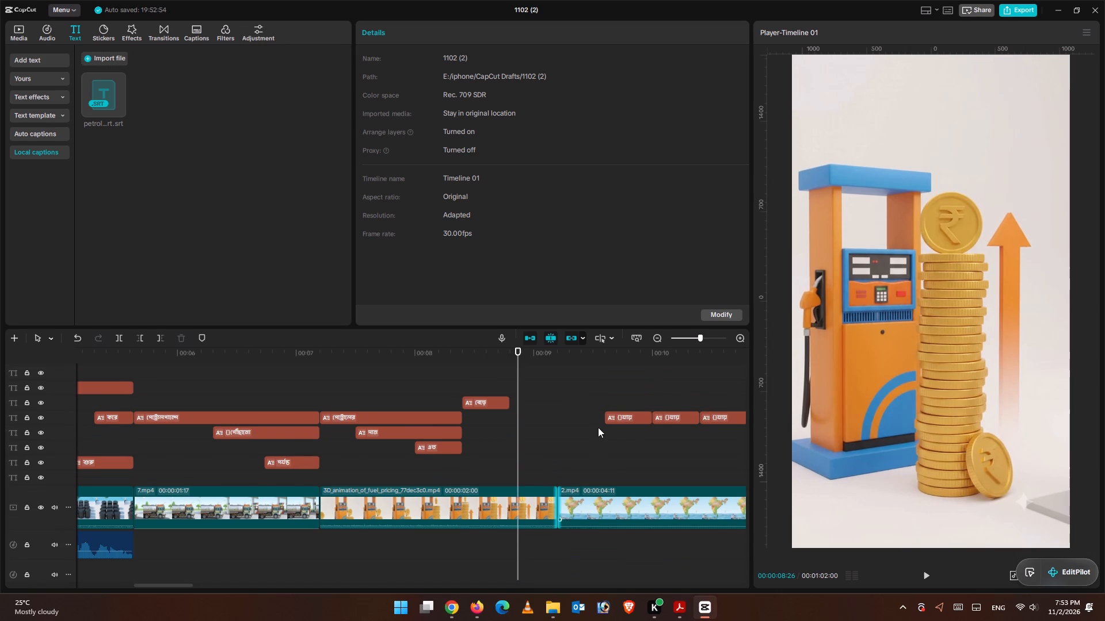
pyautogui.click(677, 417)
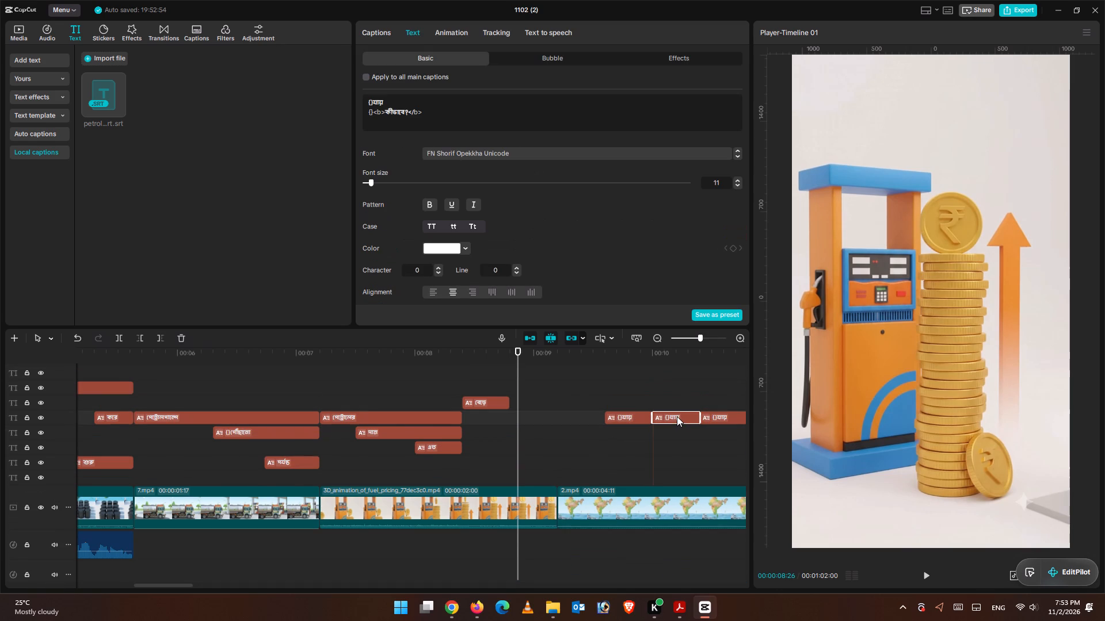
pyautogui.moveTo(677, 416); pyautogui.dragTo(546, 430)
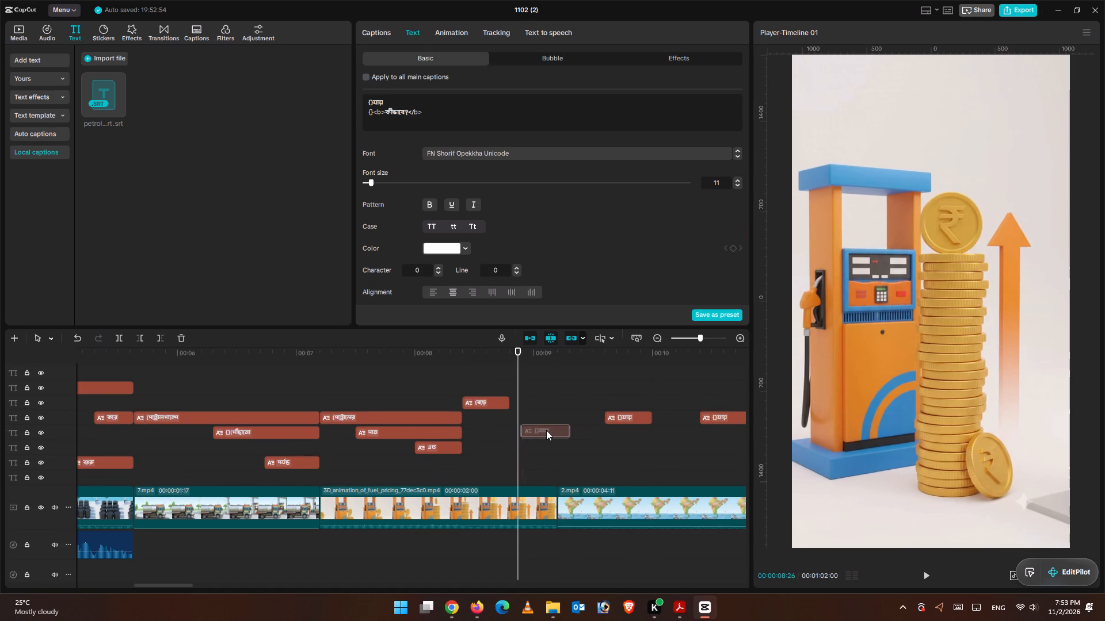
pyautogui.moveTo(546, 430); pyautogui.dragTo(543, 431)
# Remove the first line, brackets and bold tags from the moved caption so that its text is only কীভাবে?.
pyautogui.click(387, 116)
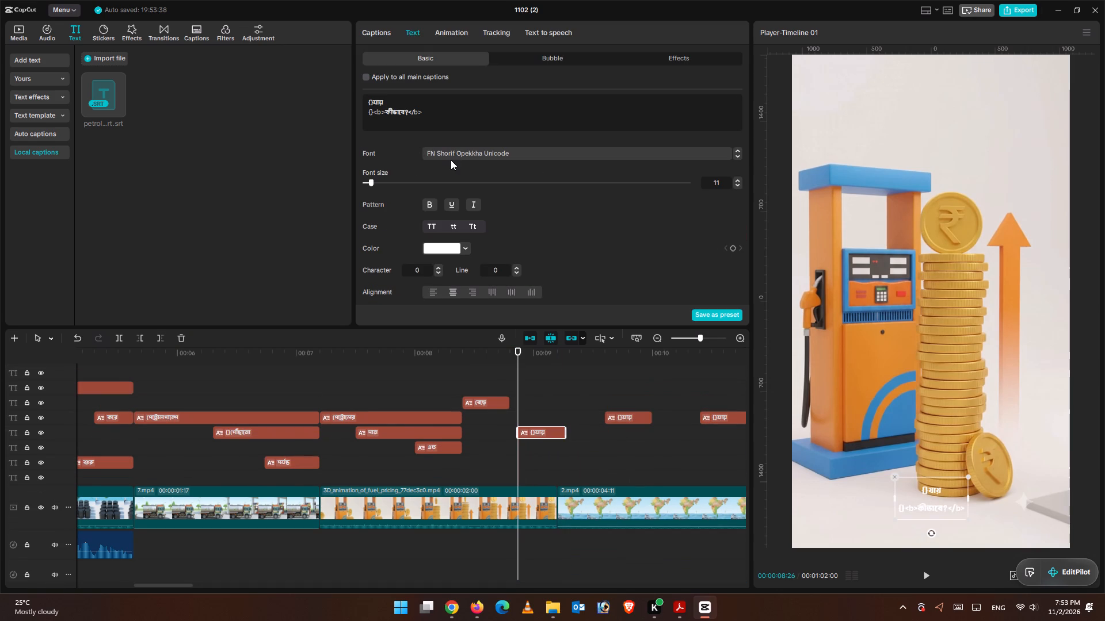
pyautogui.press('BackSpace')
pyautogui.press('BackSpace')
pyautogui.press('BackSpace')
pyautogui.press('BackSpace')
pyautogui.press('BackSpace')
pyautogui.press('BackSpace')
pyautogui.press('BackSpace')
pyautogui.press('BackSpace')
pyautogui.press('BackSpace')
pyautogui.press('BackSpace')
pyautogui.press('BackSpace')
pyautogui.press('BackSpace')
pyautogui.press('BackSpace')
pyautogui.press('BackSpace')
pyautogui.press('BackSpace')
pyautogui.press('BackSpace')
pyautogui.press('BackSpace')
pyautogui.press('BackSpace')
pyautogui.press('BackSpace')
pyautogui.press('BackSpace')
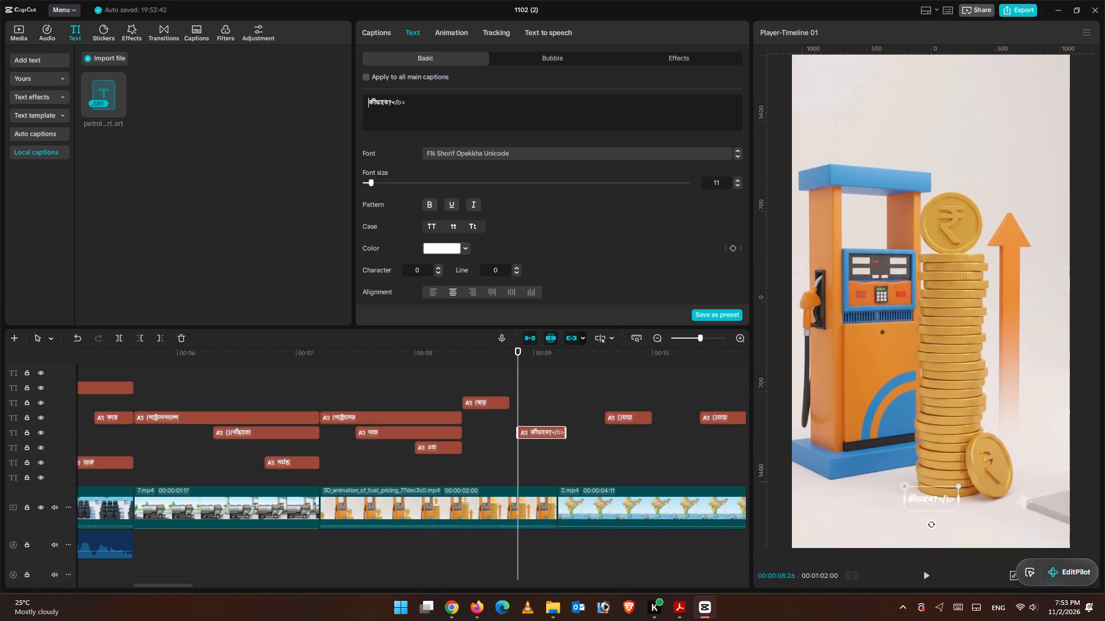
pyautogui.click(435, 106)
pyautogui.press('BackSpace')
pyautogui.press('BackSpace')
pyautogui.press('BackSpace')
pyautogui.press('BackSpace')
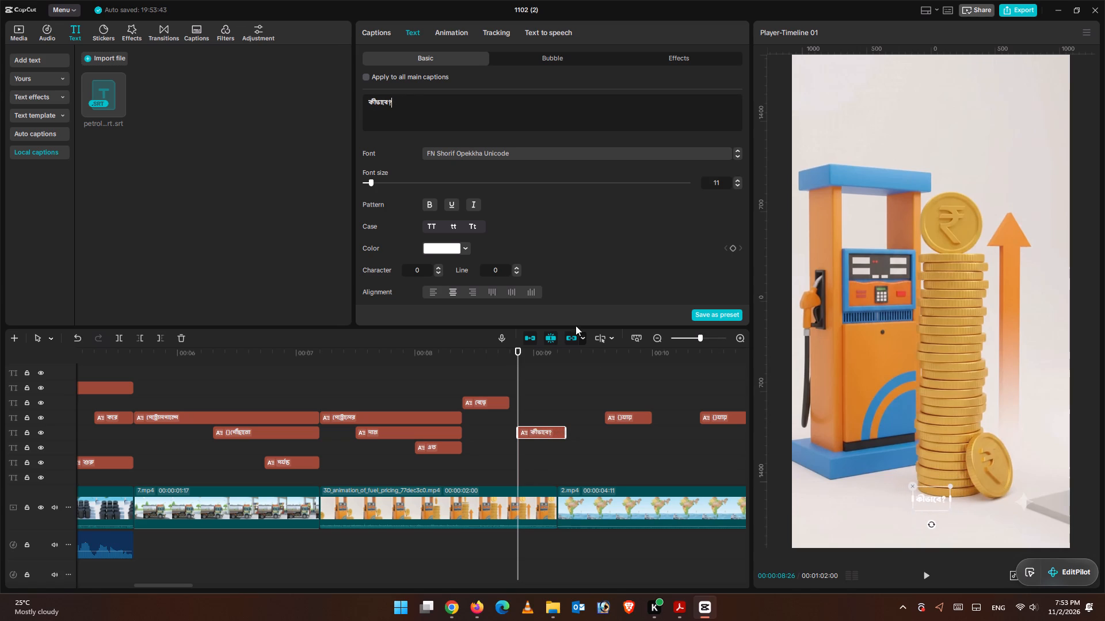
# Move the first remaining bracketed caption over clip 2.mp4 to start at 00:00:08:18, on the পেট্রোলের row between বেড়ে and কীভাবে?.
pyautogui.click(460, 378)
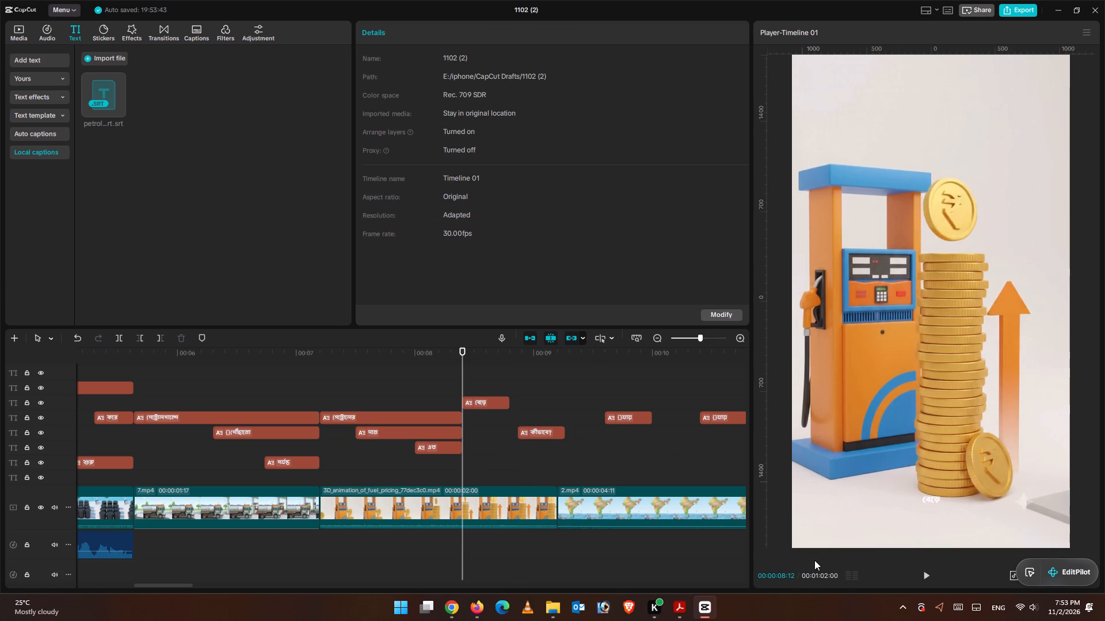
pyautogui.click(928, 576)
pyautogui.click(927, 573)
pyautogui.moveTo(517, 360); pyautogui.dragTo(506, 359)
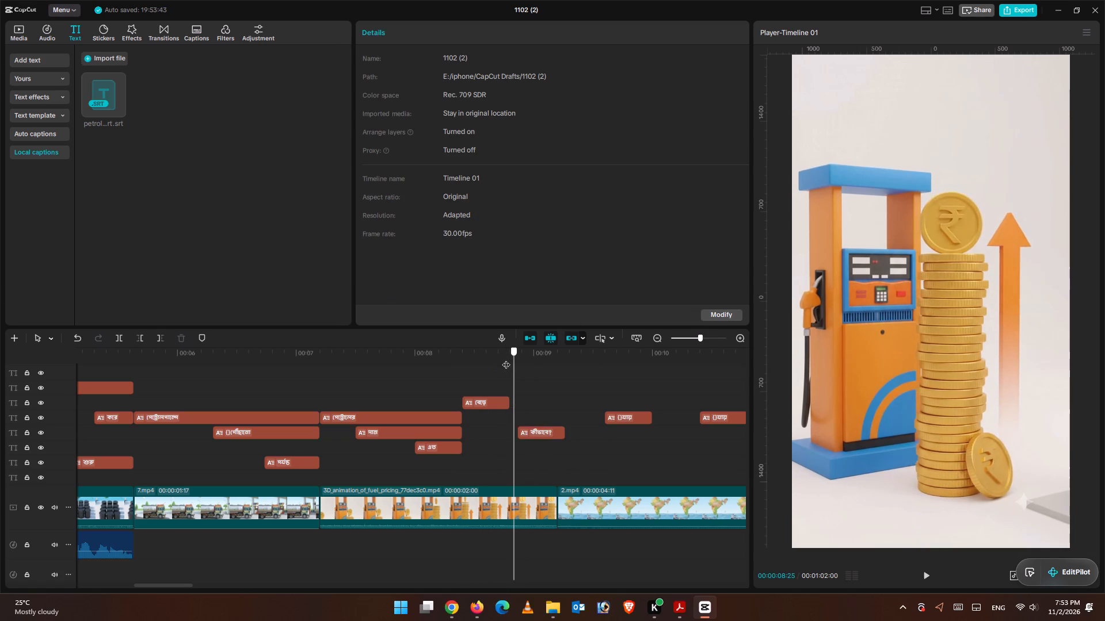
pyautogui.moveTo(506, 359); pyautogui.dragTo(487, 355)
pyautogui.moveTo(626, 413); pyautogui.dragTo(622, 412)
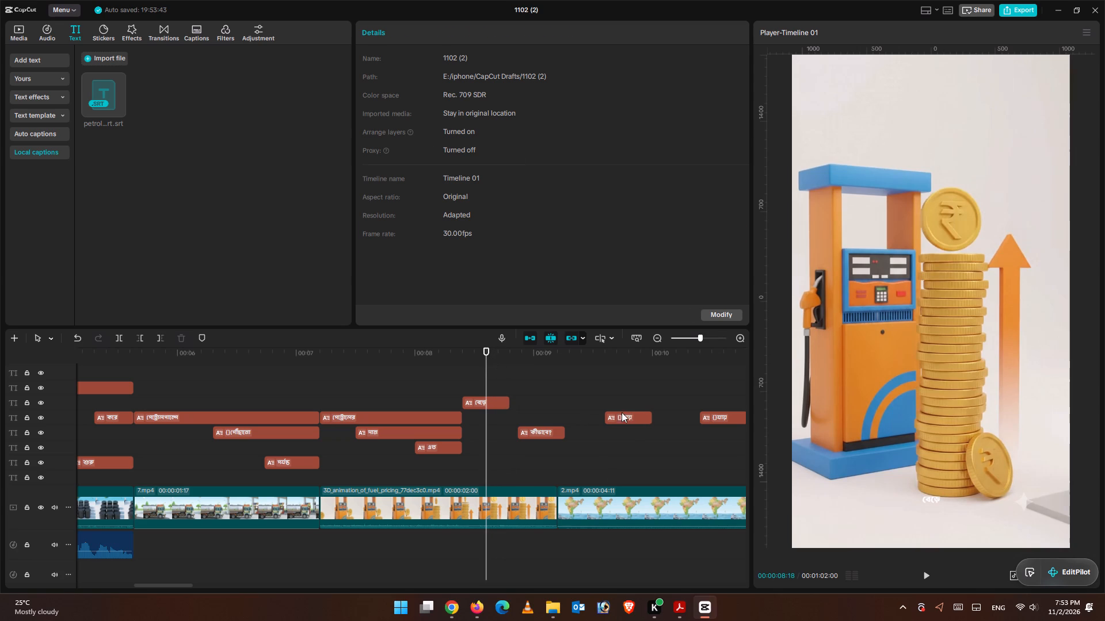
pyautogui.moveTo(622, 412); pyautogui.dragTo(510, 415)
pyautogui.click(540, 393)
pyautogui.moveTo(540, 388); pyautogui.dragTo(547, 389)
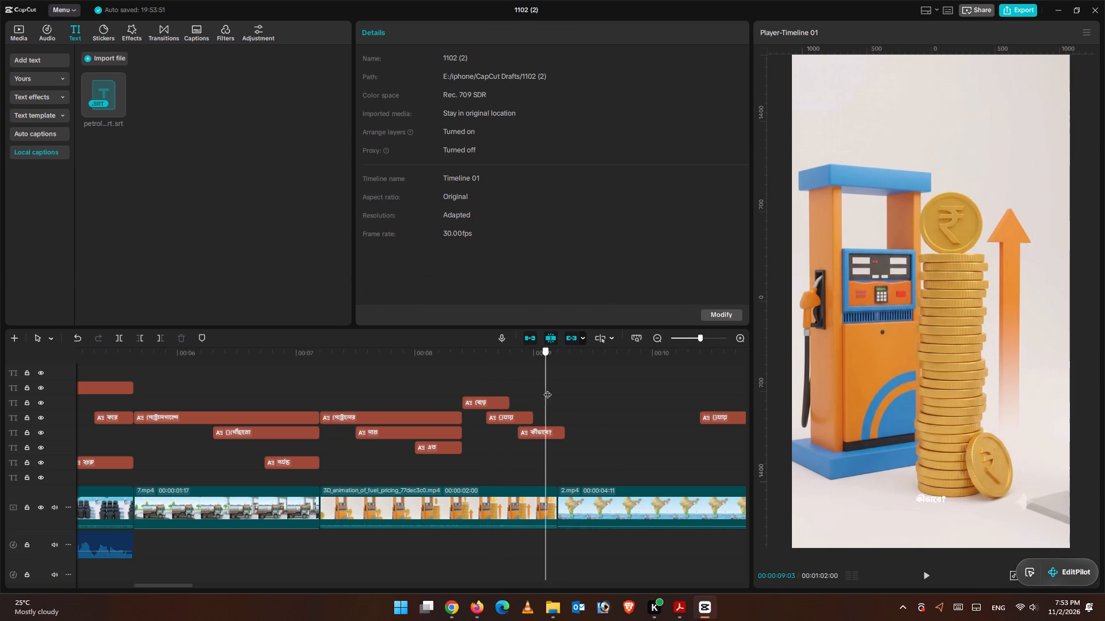
# Adjust the ends of the কীভাবে?, neighbouring bracketed and বেড়ে captions so all three finish where the fuel-pricing clip ends.
pyautogui.moveTo(547, 389); pyautogui.dragTo(557, 394)
pyautogui.click(552, 435)
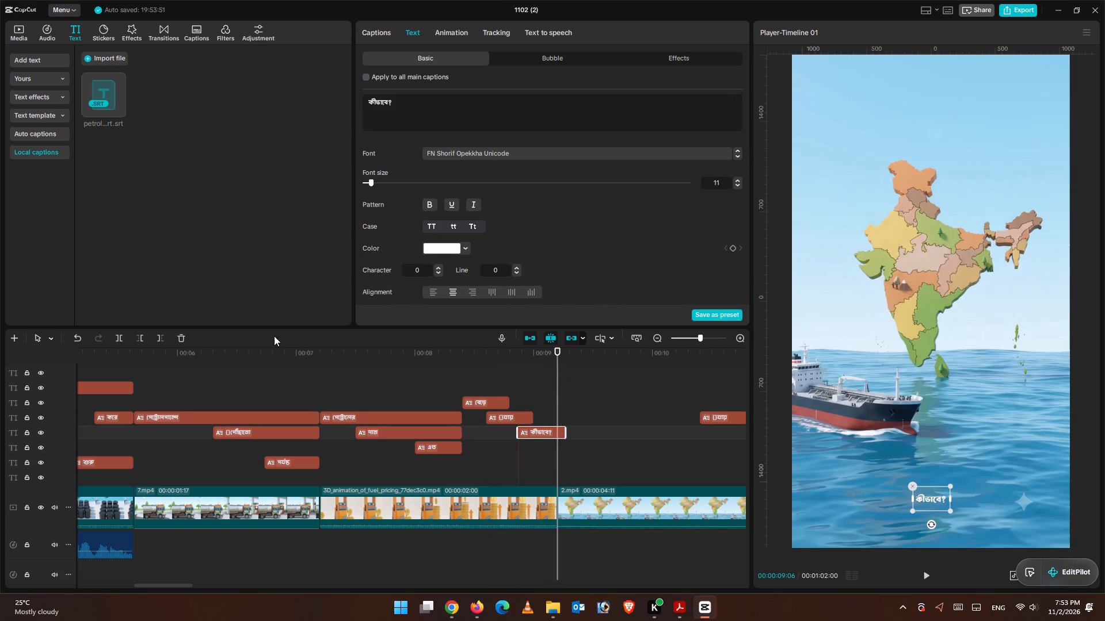
pyautogui.click(160, 339)
pyautogui.click(524, 416)
pyautogui.moveTo(535, 417); pyautogui.dragTo(553, 419)
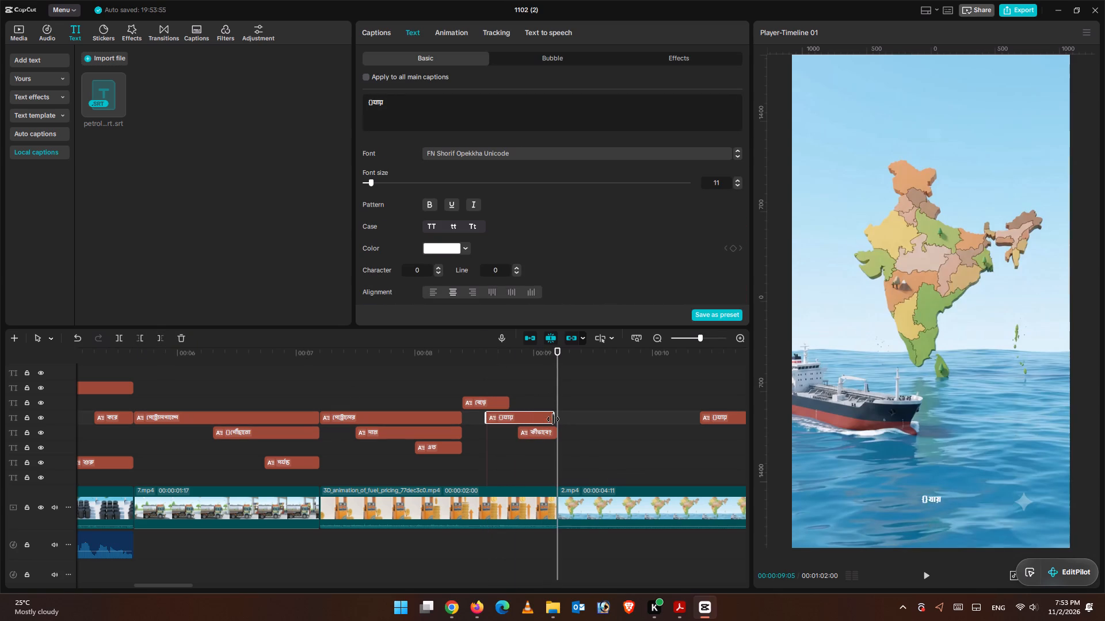
pyautogui.moveTo(553, 419); pyautogui.dragTo(558, 420)
pyautogui.click(493, 397)
pyautogui.moveTo(510, 401); pyautogui.dragTo(559, 407)
pyautogui.moveTo(562, 404); pyautogui.dragTo(556, 404)
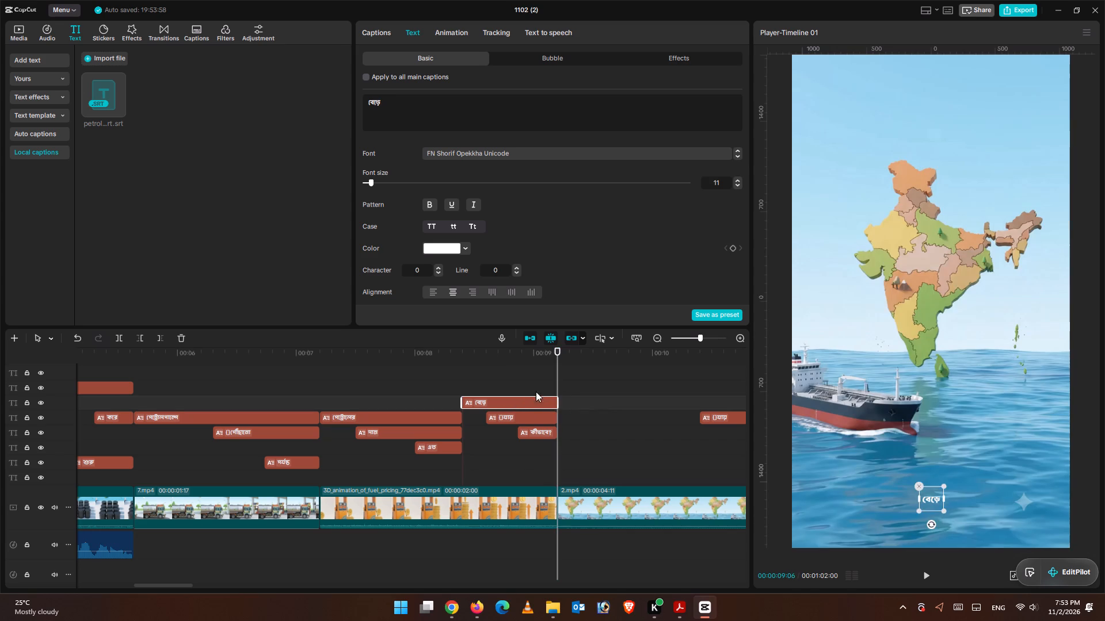
# Play the last second of the fuel-pricing clip to check the timing of its captions.
pyautogui.click(523, 379)
pyautogui.click(420, 373)
pyautogui.click(925, 575)
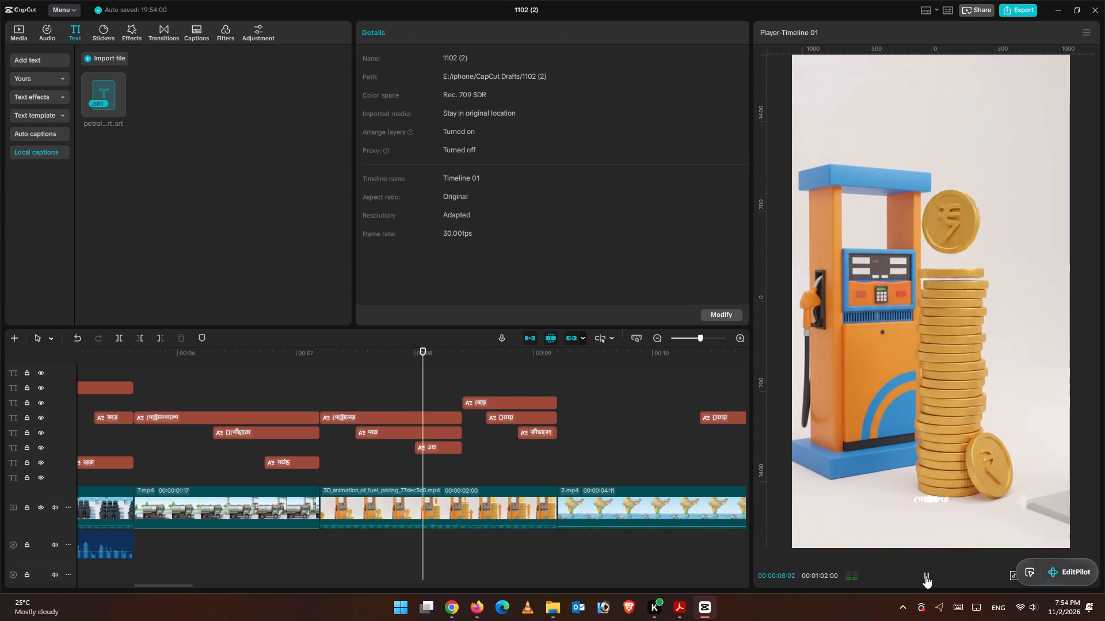
pyautogui.click(922, 573)
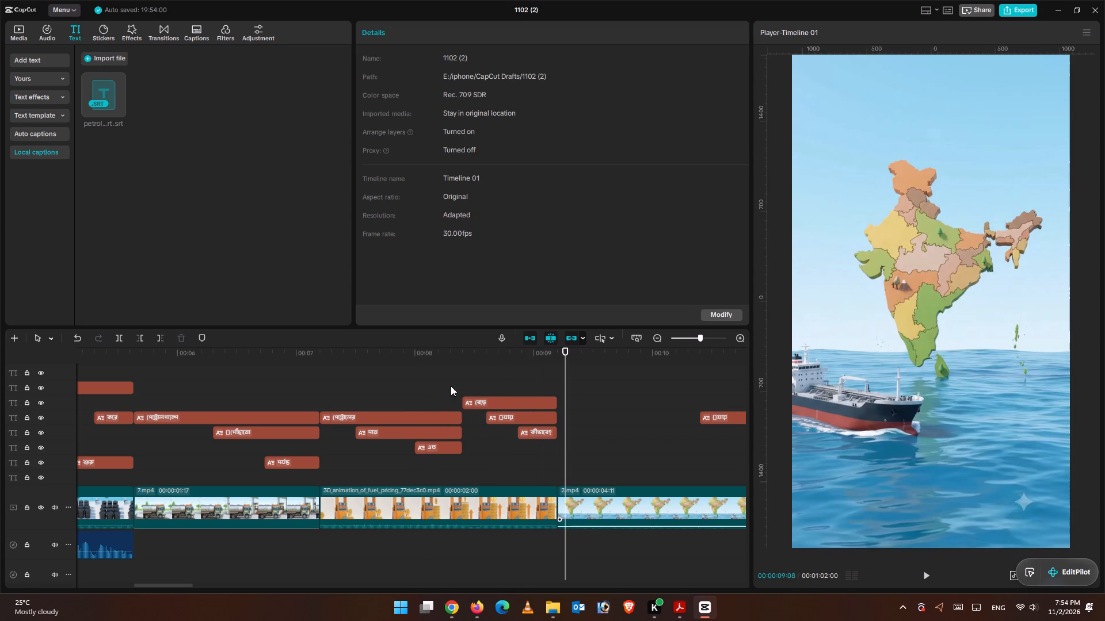
# Copy the attributes of the styled ভারতে caption and paste all of them onto the এত caption.
pyautogui.moveTo(565, 356); pyautogui.dragTo(456, 328)
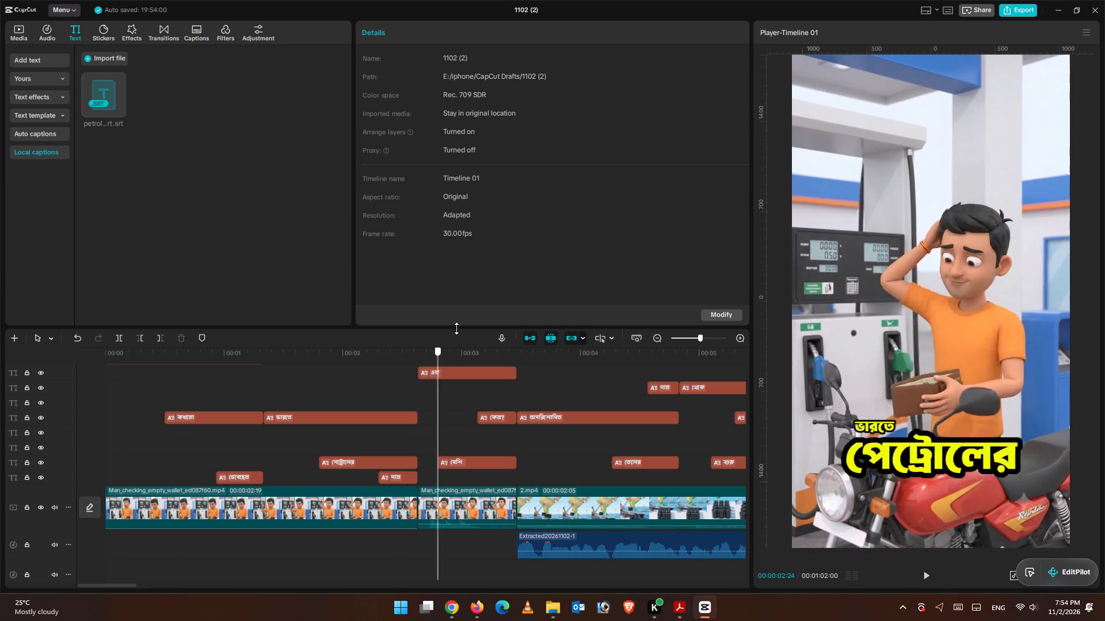
pyautogui.moveTo(456, 328); pyautogui.dragTo(486, 358)
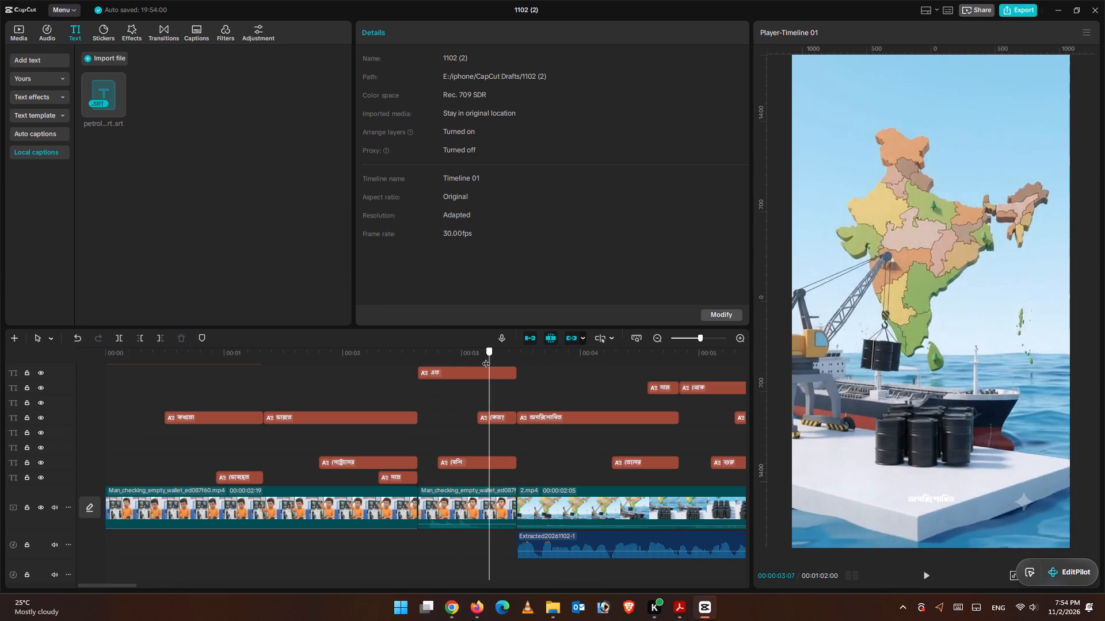
pyautogui.moveTo(486, 358); pyautogui.dragTo(372, 348)
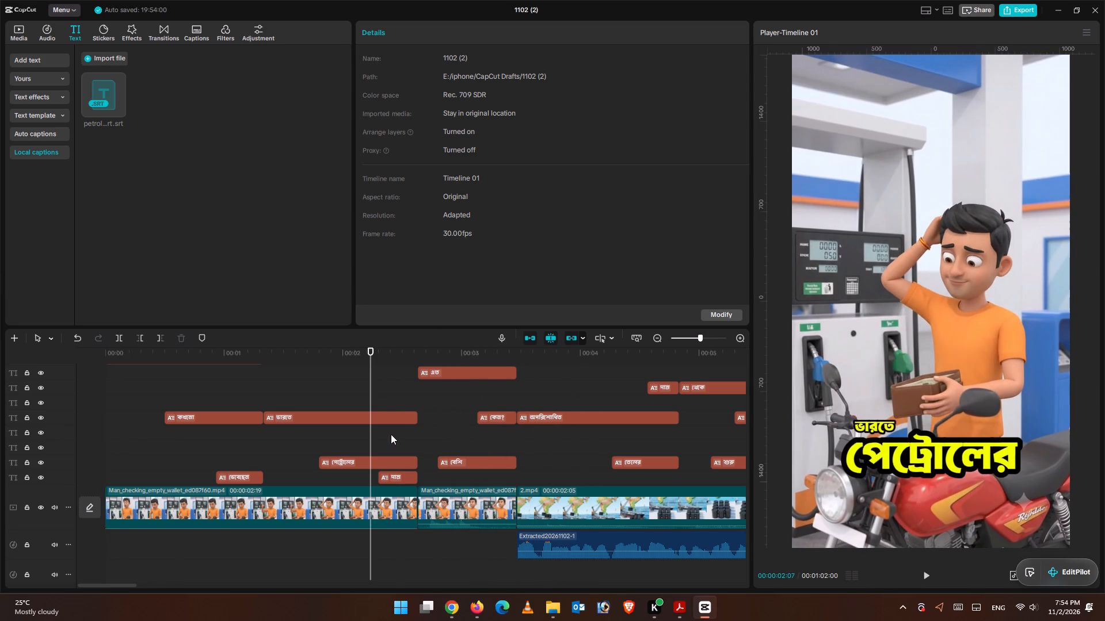
pyautogui.scroll(1, 484, 457)
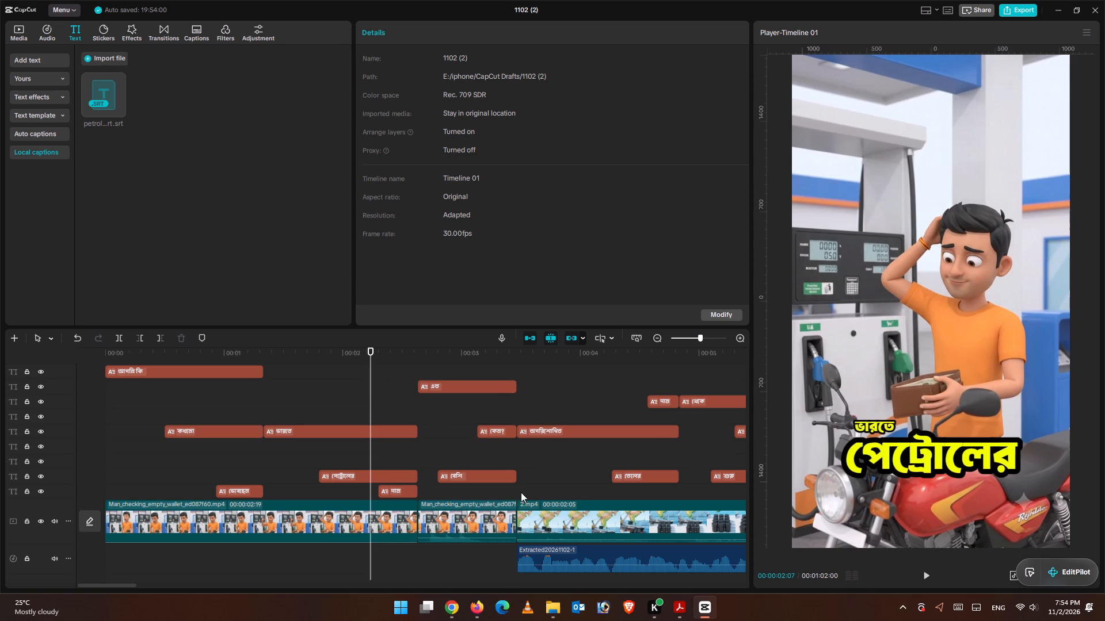
pyautogui.click(344, 425)
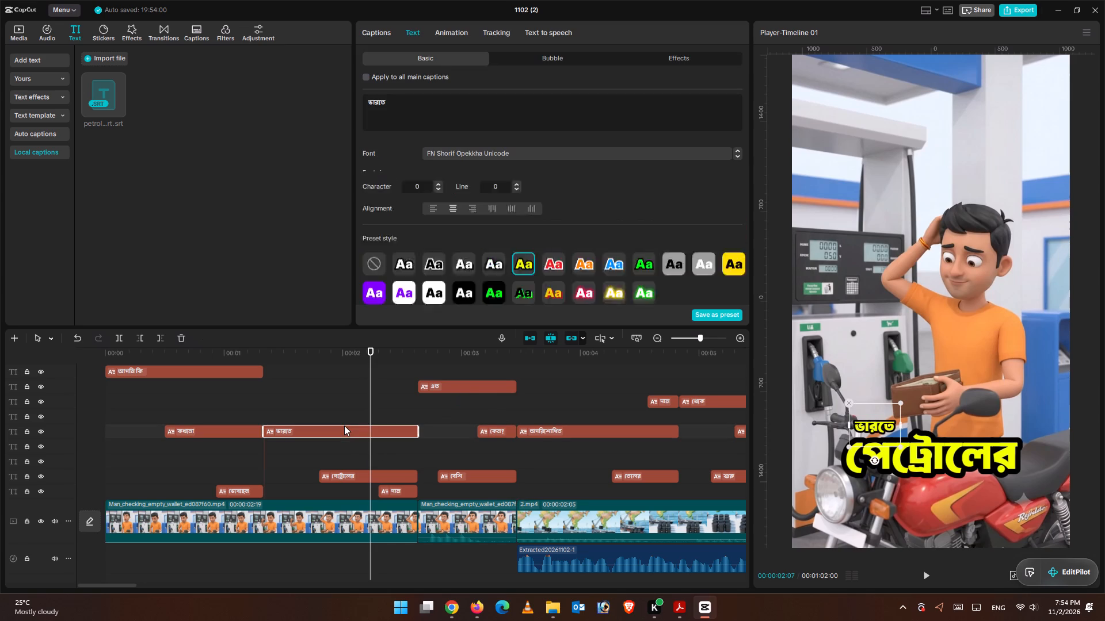
pyautogui.rightClick(344, 425)
pyautogui.click(383, 361)
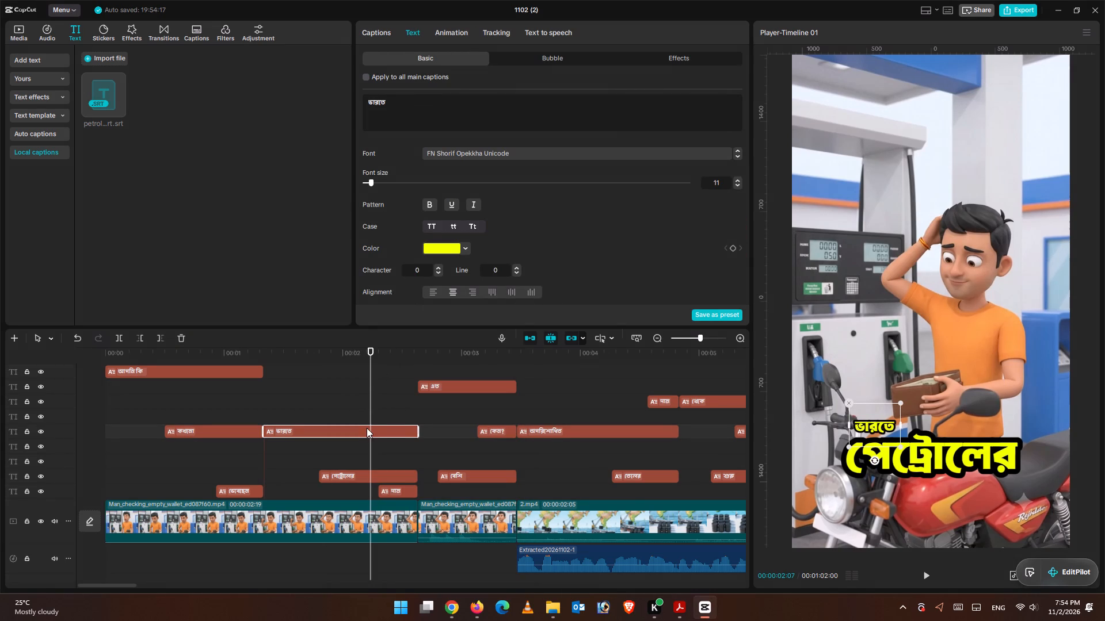
pyautogui.rightClick(367, 428)
pyautogui.click(401, 395)
pyautogui.click(437, 382)
pyautogui.rightClick(437, 382)
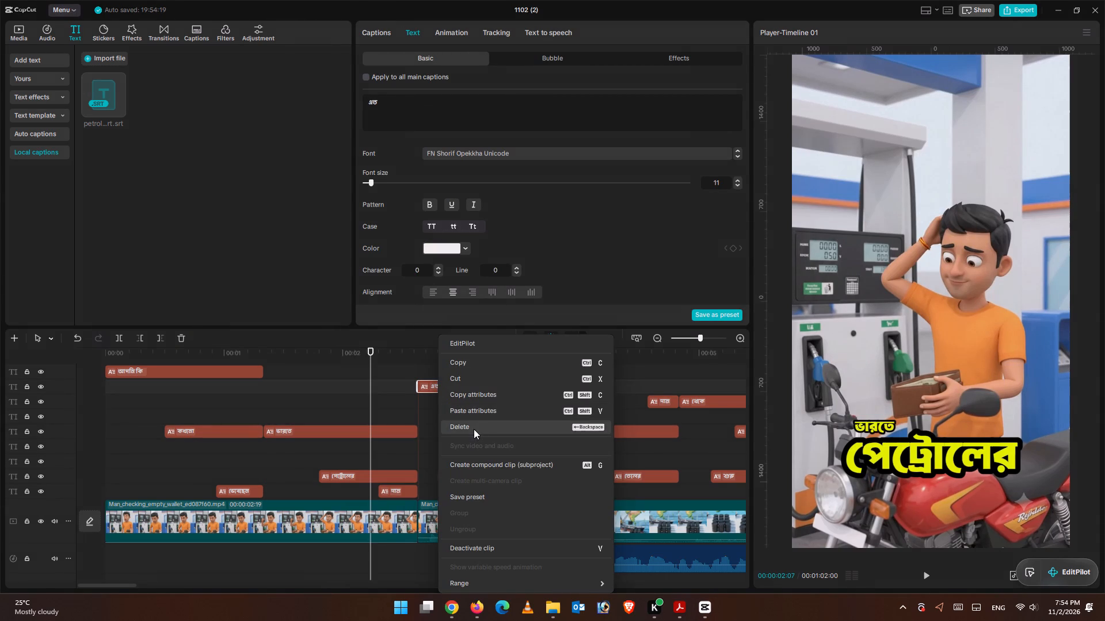
pyautogui.click(475, 416)
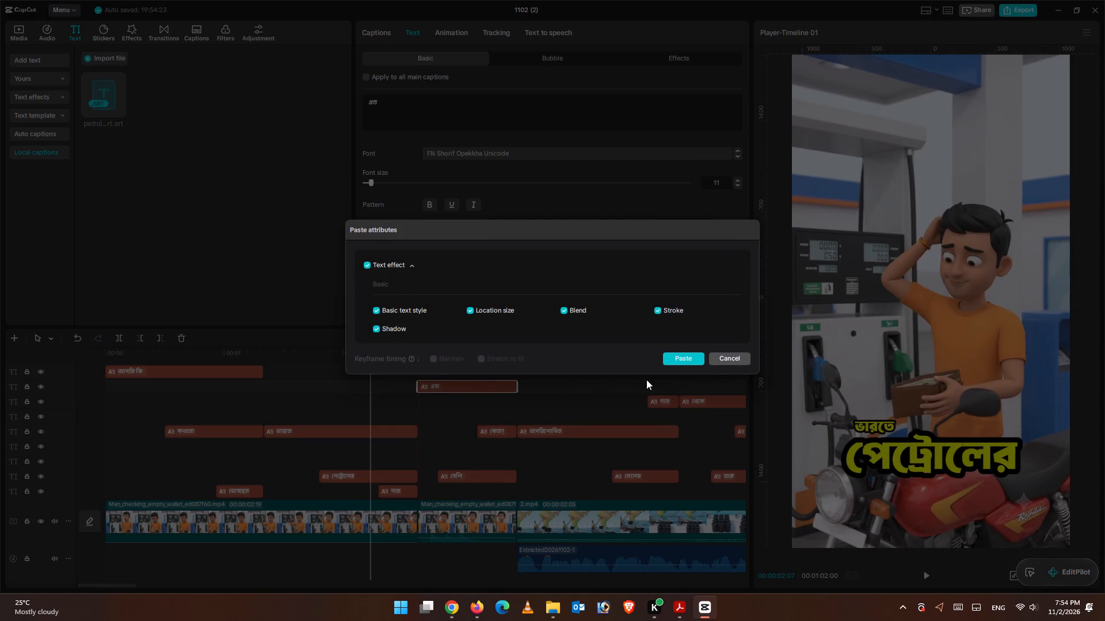
pyautogui.click(680, 359)
pyautogui.click(463, 368)
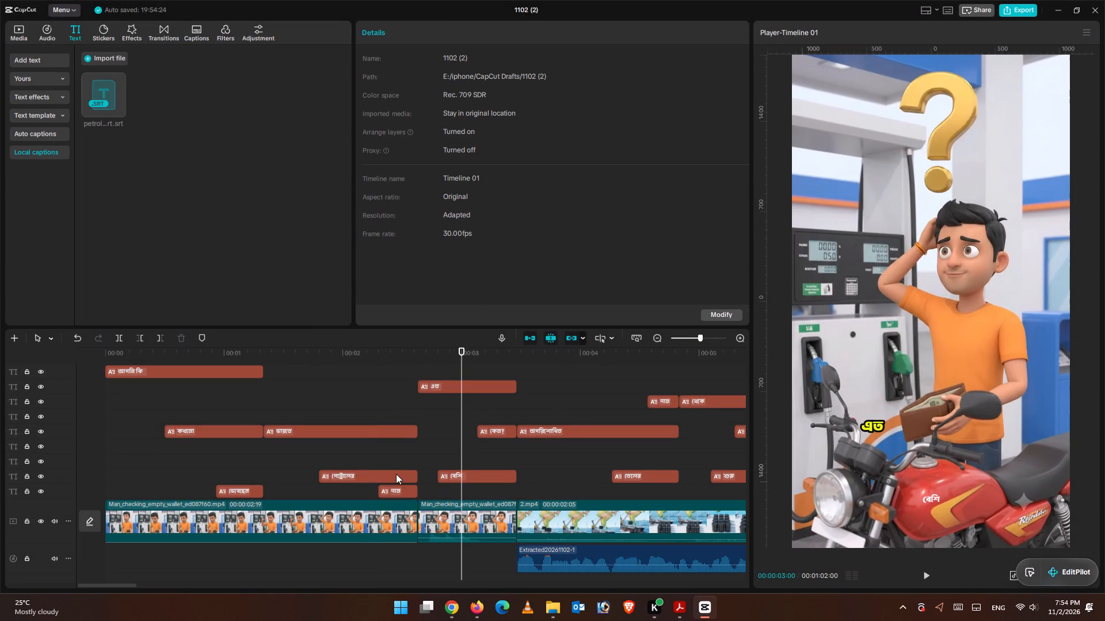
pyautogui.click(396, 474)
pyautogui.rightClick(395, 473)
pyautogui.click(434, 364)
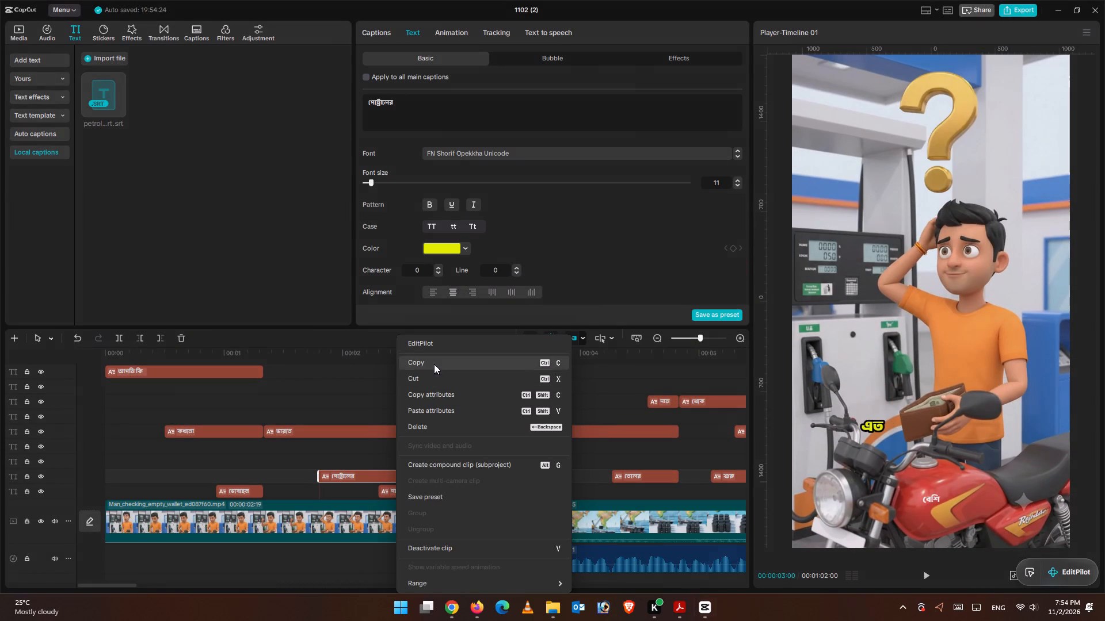
# Move the এত caption down one row and the বেশি caption up to the row directly beneath it, above কেন?.
pyautogui.moveTo(462, 381); pyautogui.dragTo(459, 408)
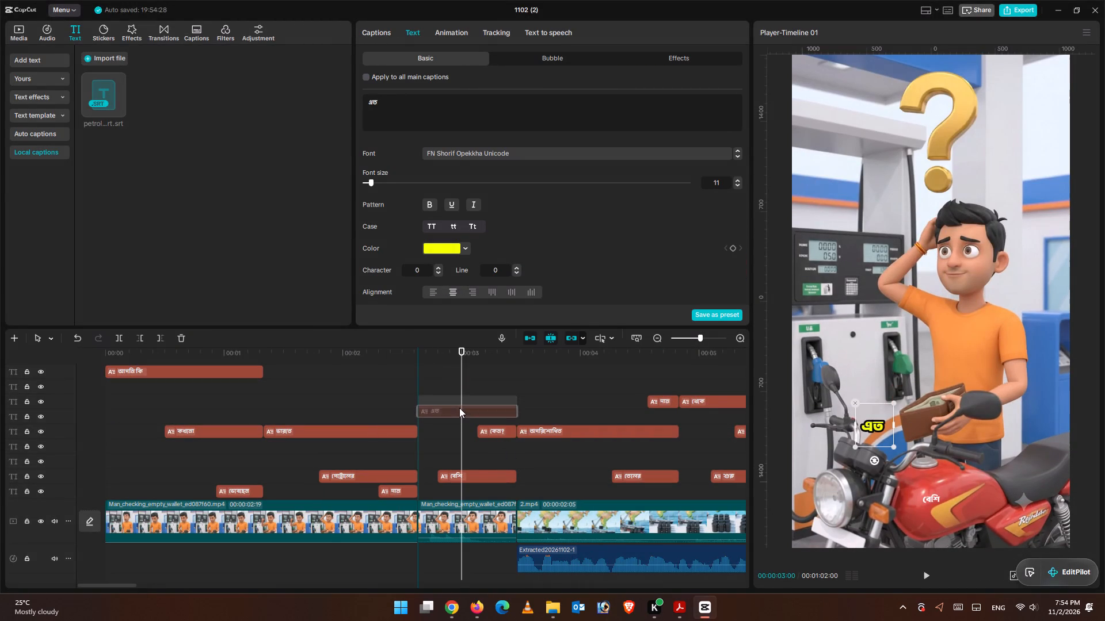
pyautogui.moveTo(459, 408); pyautogui.dragTo(459, 410)
pyautogui.moveTo(472, 481); pyautogui.dragTo(466, 422)
pyautogui.moveTo(467, 404); pyautogui.dragTo(468, 418)
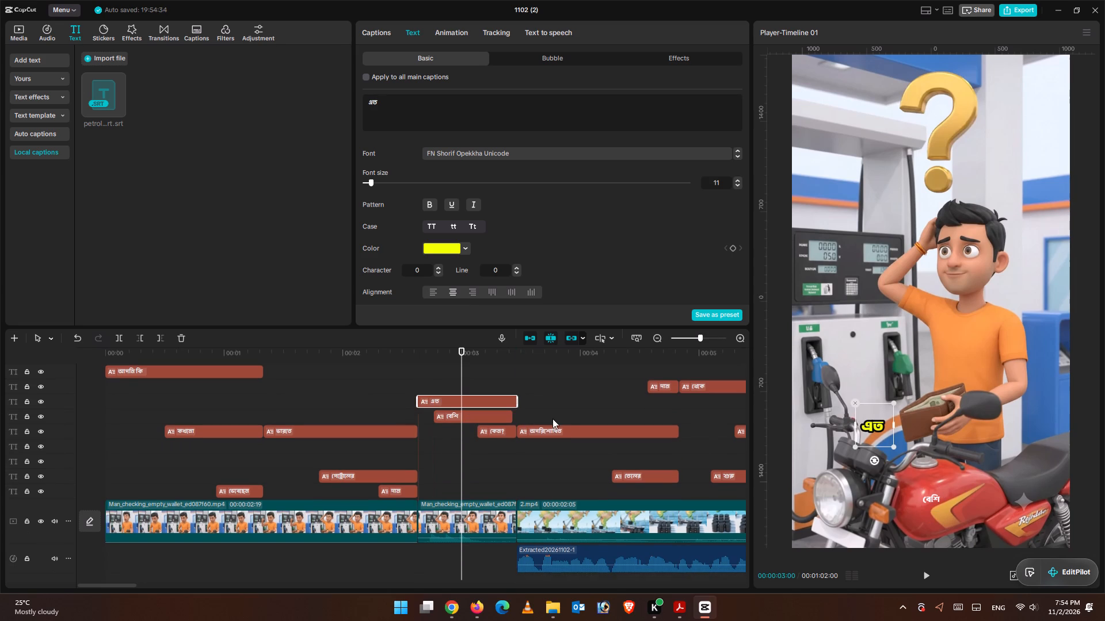
pyautogui.click(537, 399)
# Extend the end of the বেশি caption to where the second Man_checking_empty_wallet clip ends, and check it in the preview.
pyautogui.click(489, 419)
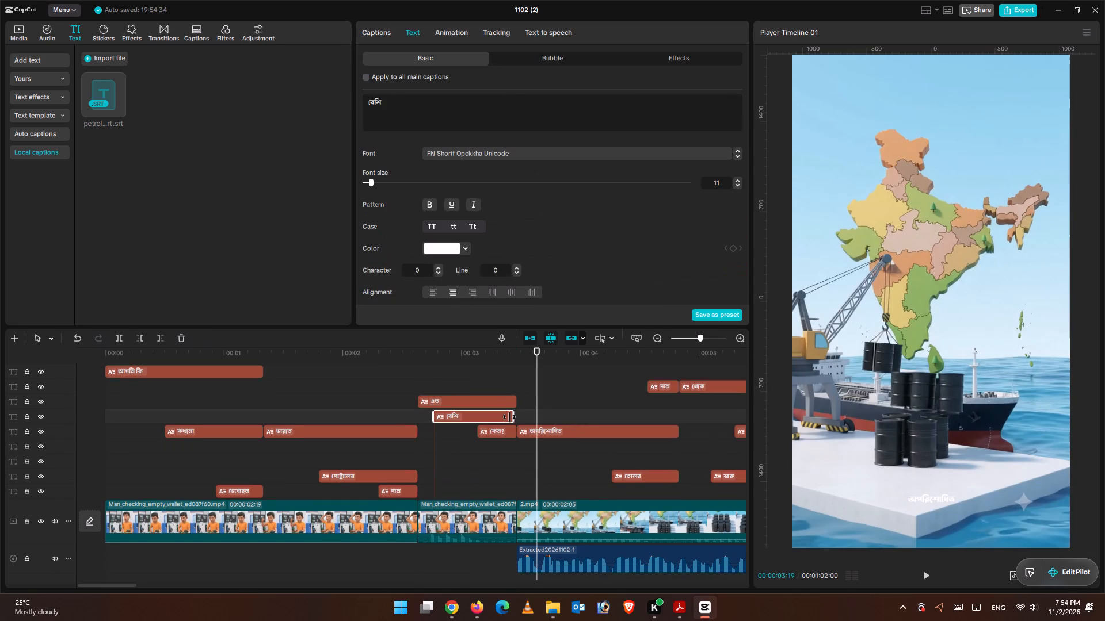
pyautogui.moveTo(509, 416); pyautogui.dragTo(515, 416)
pyautogui.hotkey('ctrl', 'z')
pyautogui.click(513, 415)
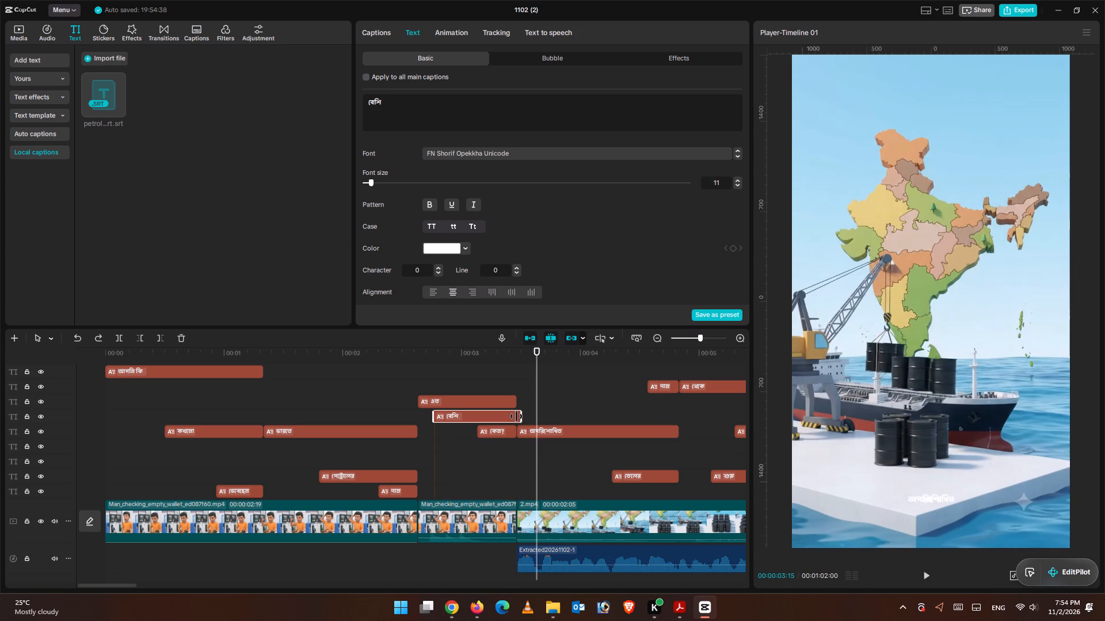
pyautogui.click(547, 402)
pyautogui.click(464, 377)
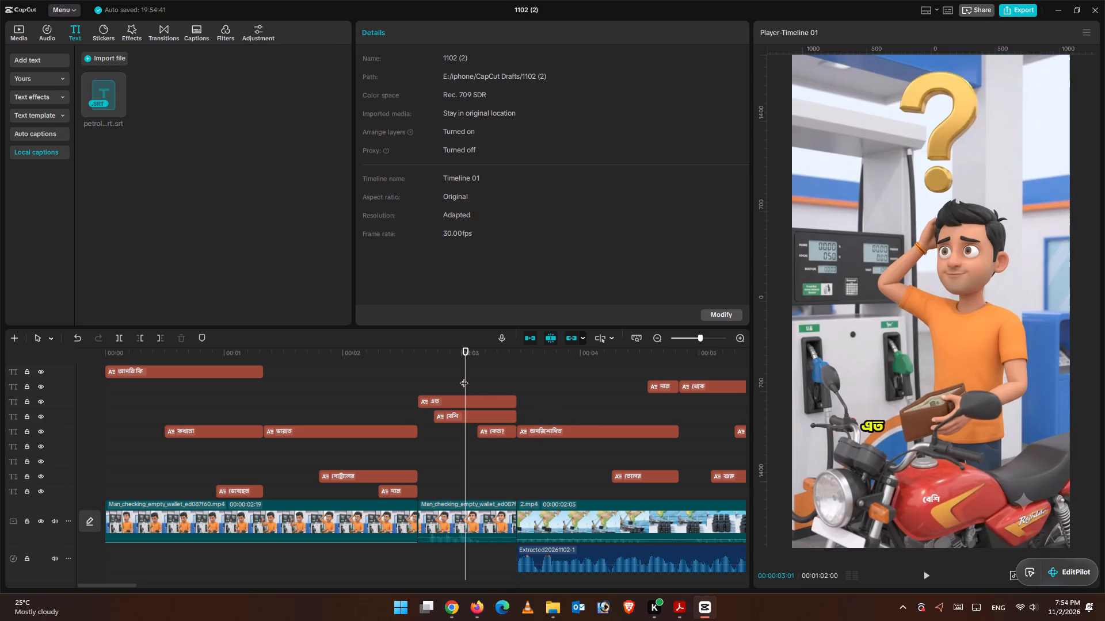
pyautogui.click(463, 377)
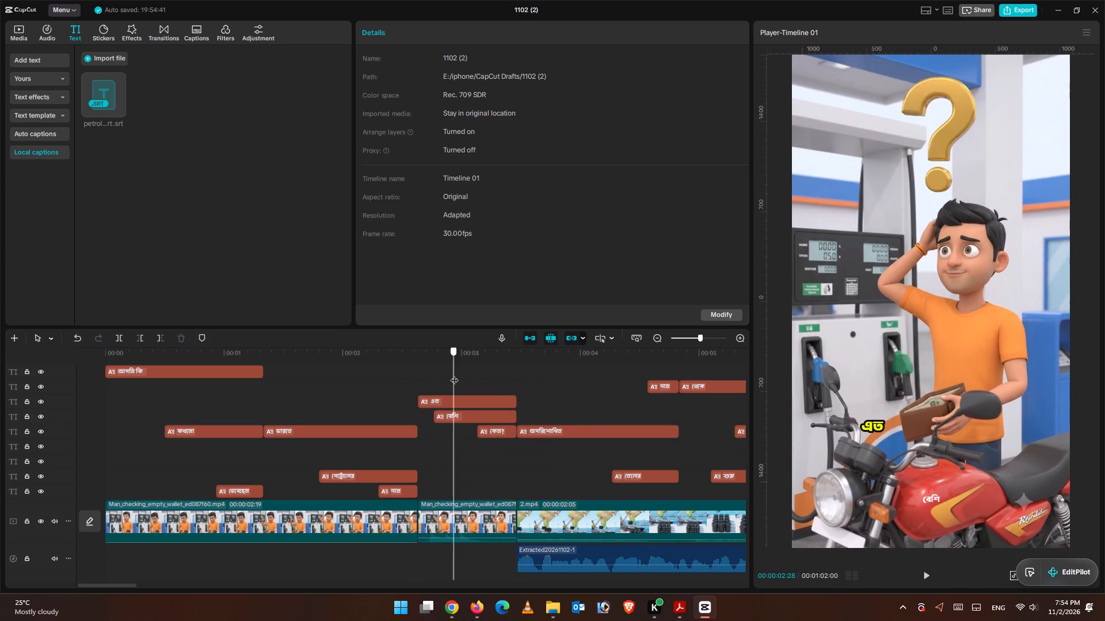
pyautogui.click(544, 397)
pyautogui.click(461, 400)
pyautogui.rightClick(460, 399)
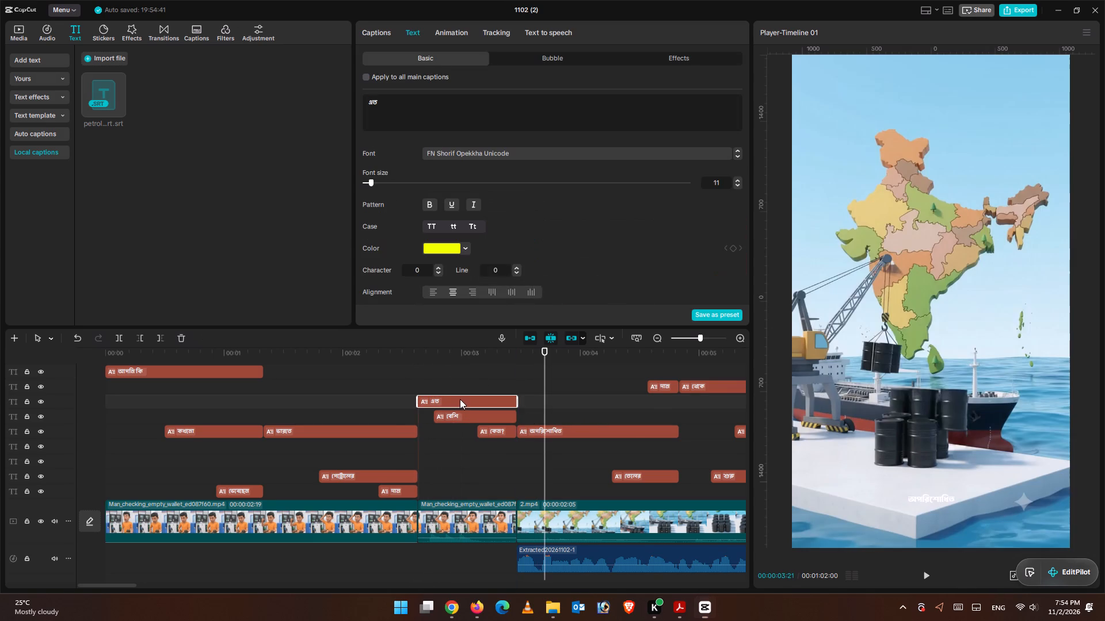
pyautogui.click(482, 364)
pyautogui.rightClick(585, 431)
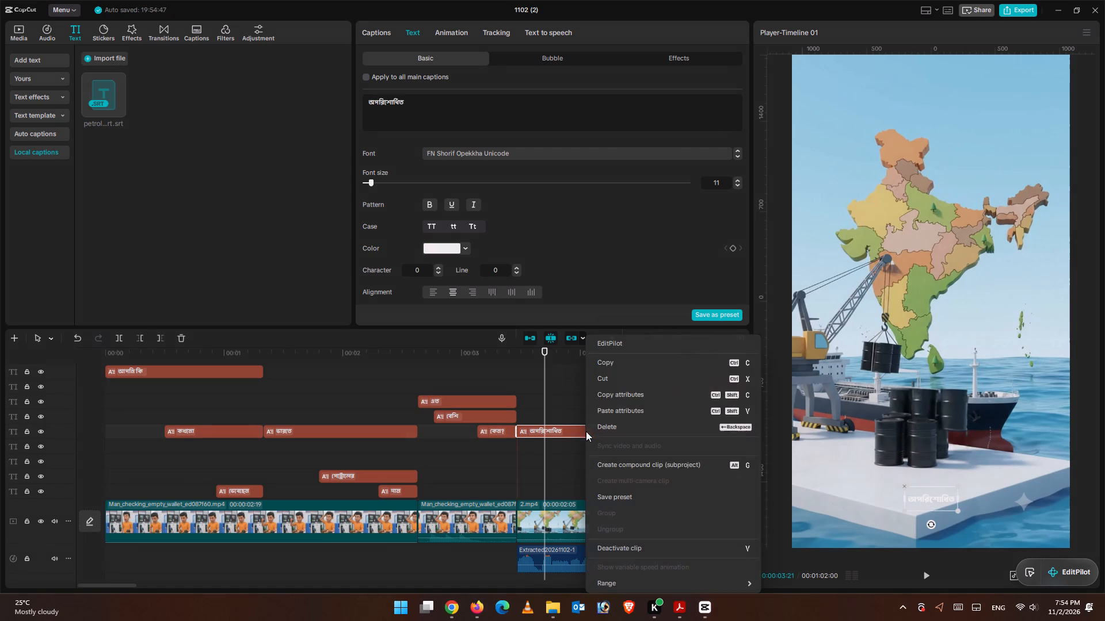
# Copy the এত caption's attributes and paste all onto অপরিশোধিত, থেকে, the first caption over 7.mp4, the fuel-pricing clip's পেট্রোলের, and বেড়ে.
pyautogui.rightClick(485, 400)
pyautogui.rightClick(484, 398)
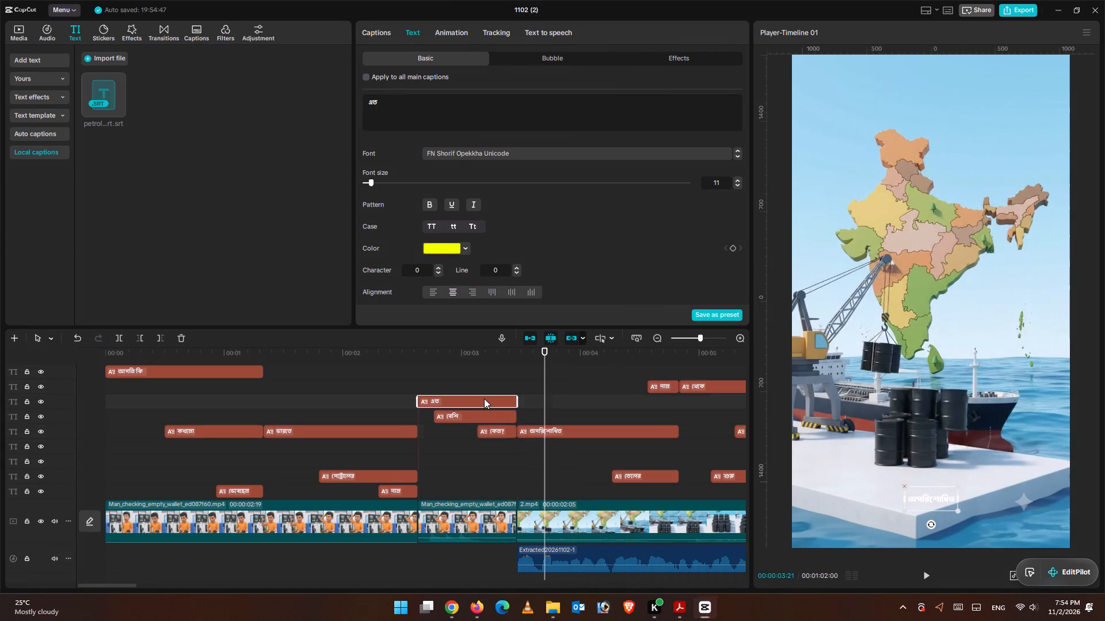
pyautogui.rightClick(484, 398)
pyautogui.click(506, 397)
pyautogui.hotkey('ctrl', '-')
pyautogui.hotkey('ctrl', '-')
pyautogui.hotkey('ctrl', '=')
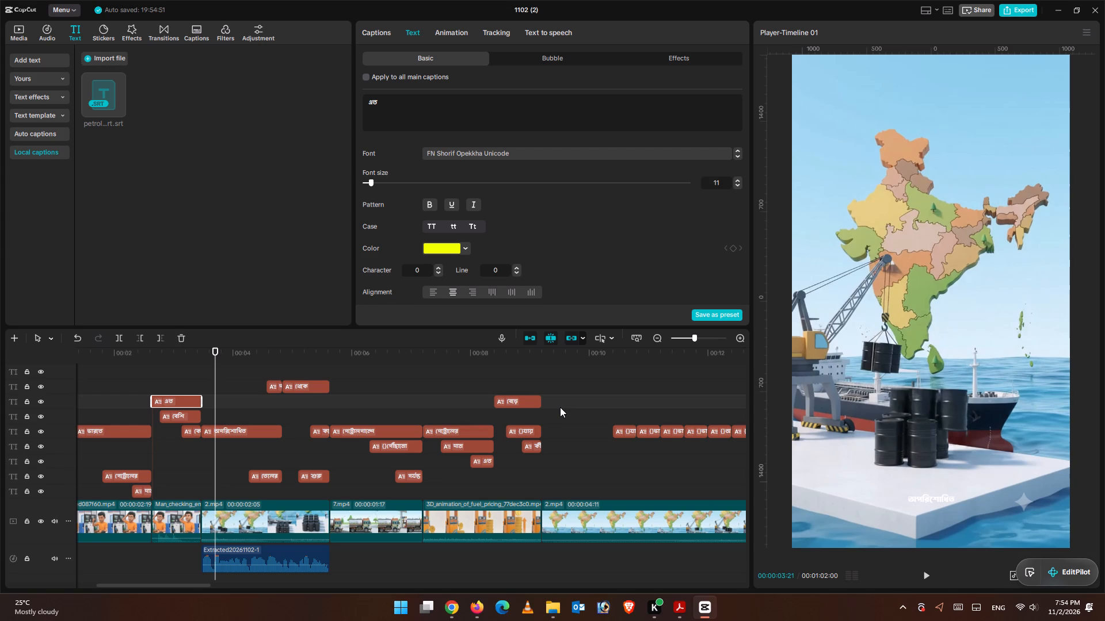
pyautogui.hotkey('ctrl', 'BackSpace')
pyautogui.hotkey('ctrl', '=')
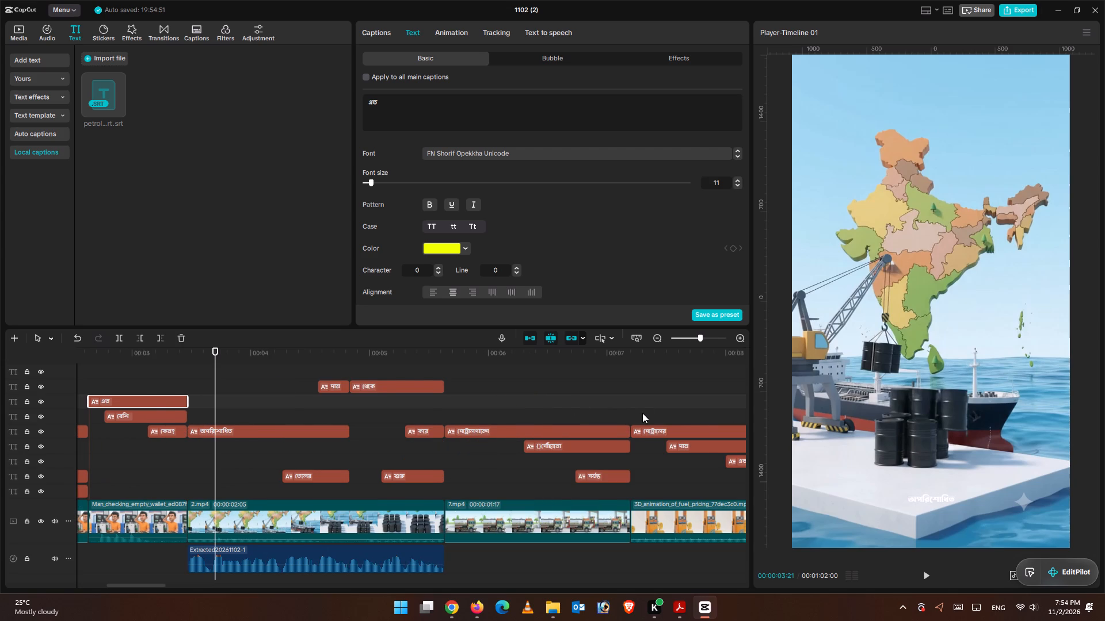
pyautogui.hotkey('ctrl', '-')
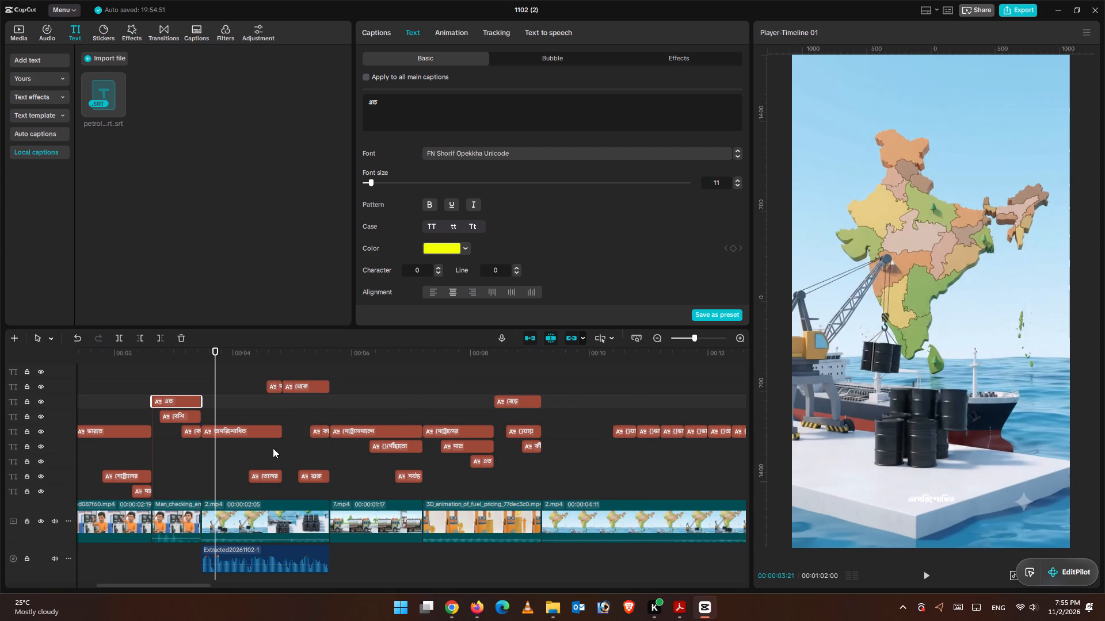
pyautogui.click(253, 431)
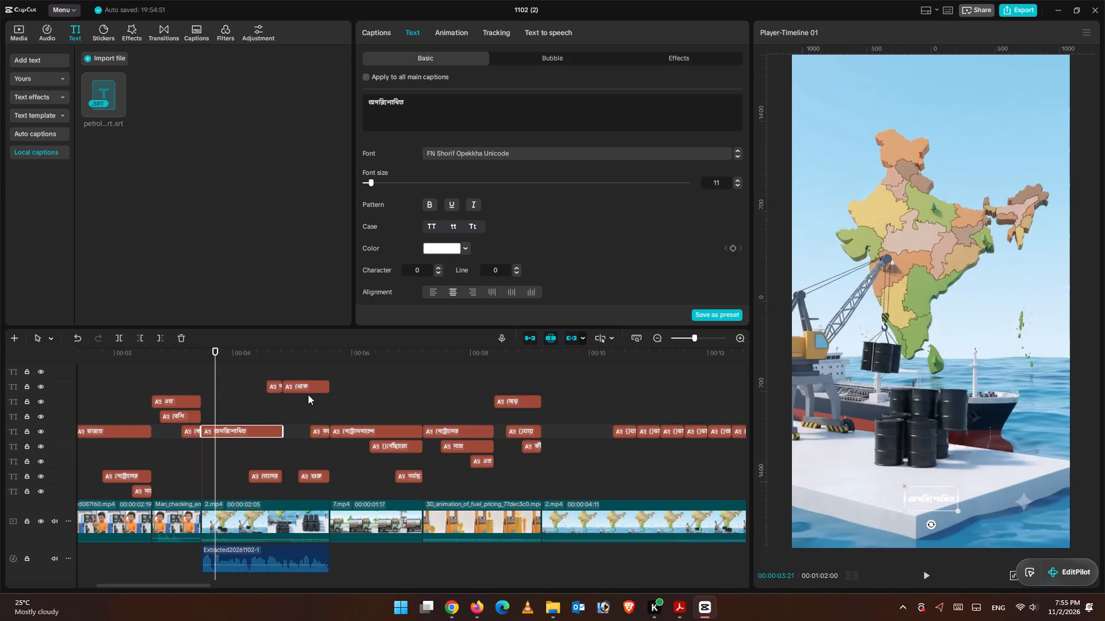
pyautogui.keyDown('ctrl'); pyautogui.click(302, 385); pyautogui.keyUp('ctrl')
pyautogui.keyDown('ctrl'); pyautogui.click(359, 430); pyautogui.keyUp('ctrl')
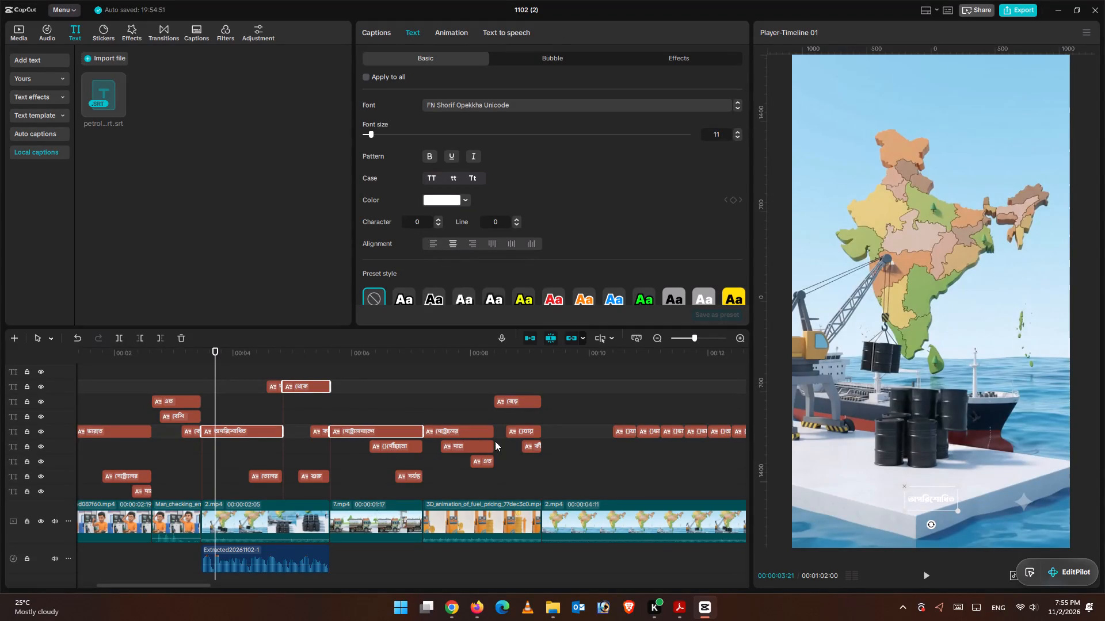
pyautogui.keyDown('ctrl'); pyautogui.click(460, 432); pyautogui.keyUp('ctrl')
pyautogui.keyDown('ctrl'); pyautogui.click(513, 399); pyautogui.keyUp('ctrl')
pyautogui.rightClick(516, 399)
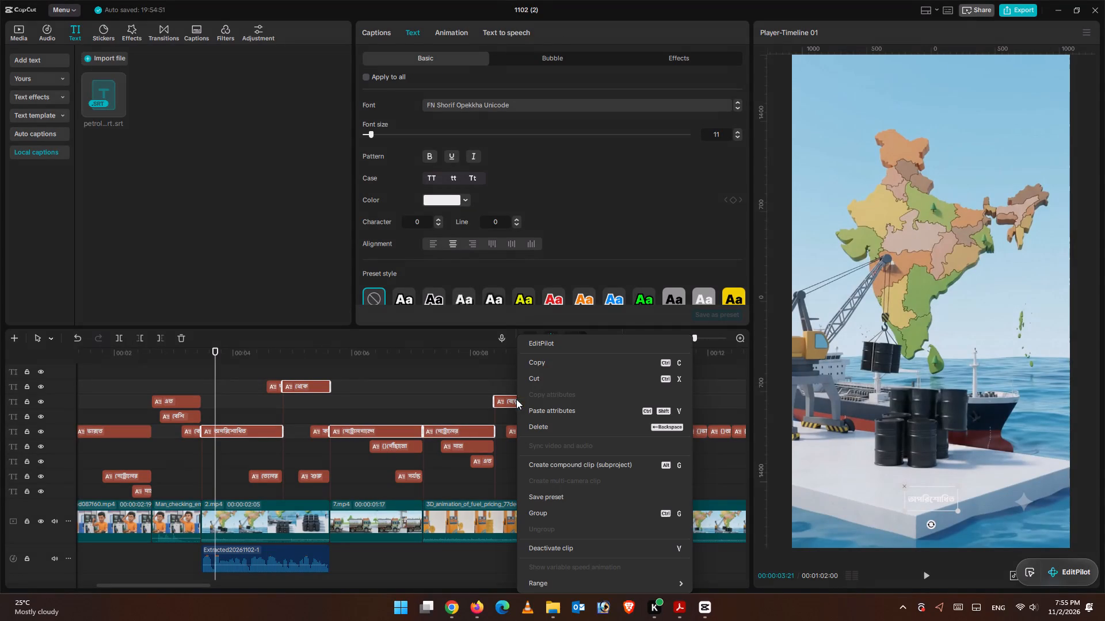
pyautogui.click(547, 412)
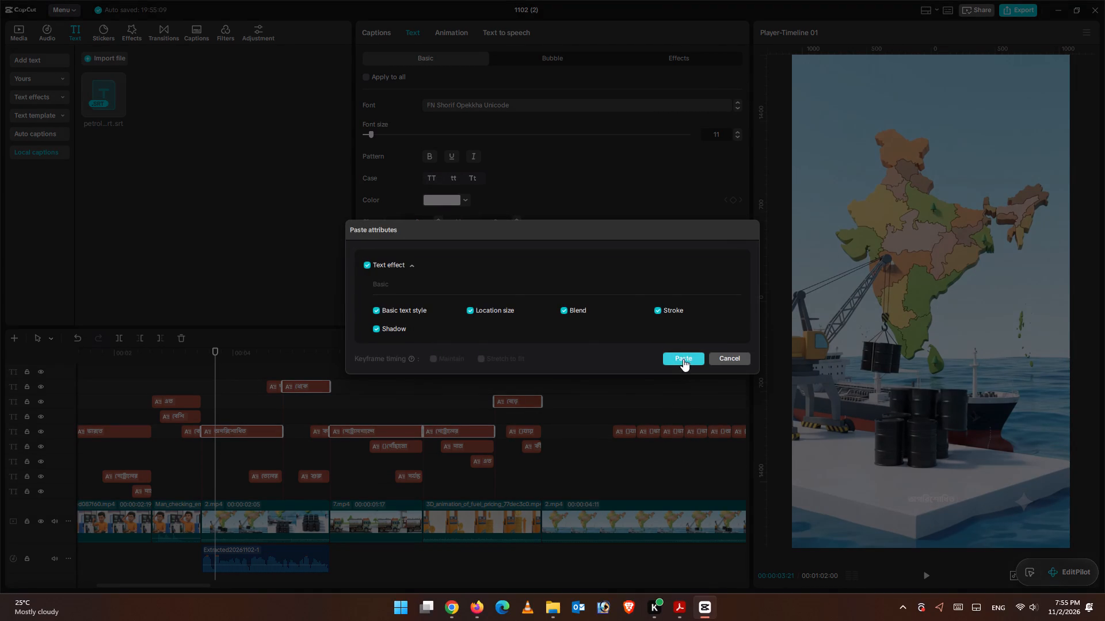
pyautogui.click(683, 359)
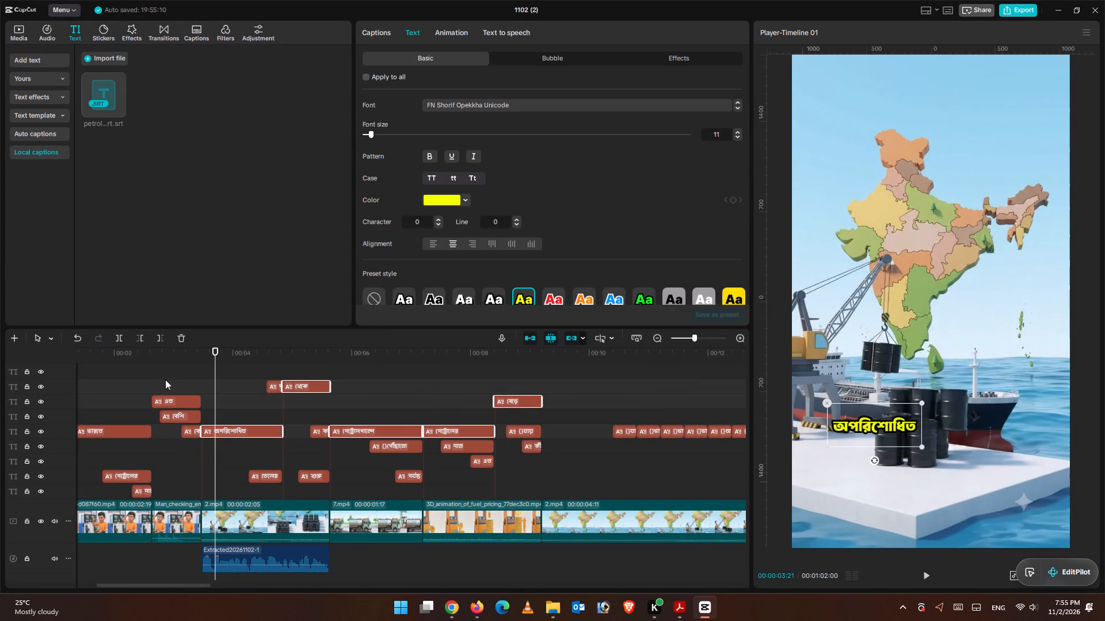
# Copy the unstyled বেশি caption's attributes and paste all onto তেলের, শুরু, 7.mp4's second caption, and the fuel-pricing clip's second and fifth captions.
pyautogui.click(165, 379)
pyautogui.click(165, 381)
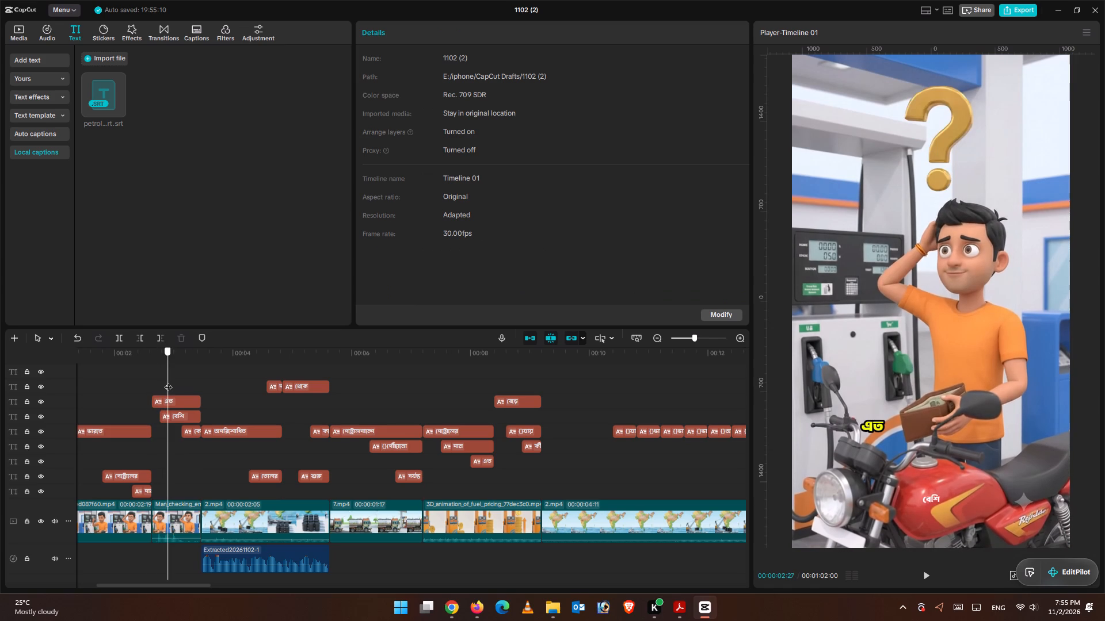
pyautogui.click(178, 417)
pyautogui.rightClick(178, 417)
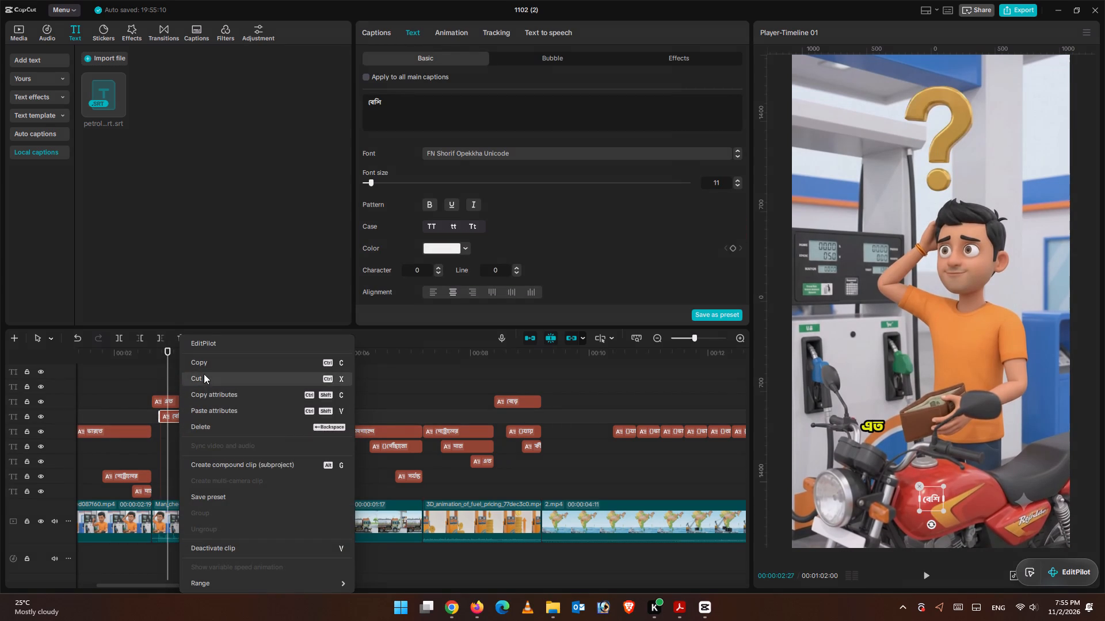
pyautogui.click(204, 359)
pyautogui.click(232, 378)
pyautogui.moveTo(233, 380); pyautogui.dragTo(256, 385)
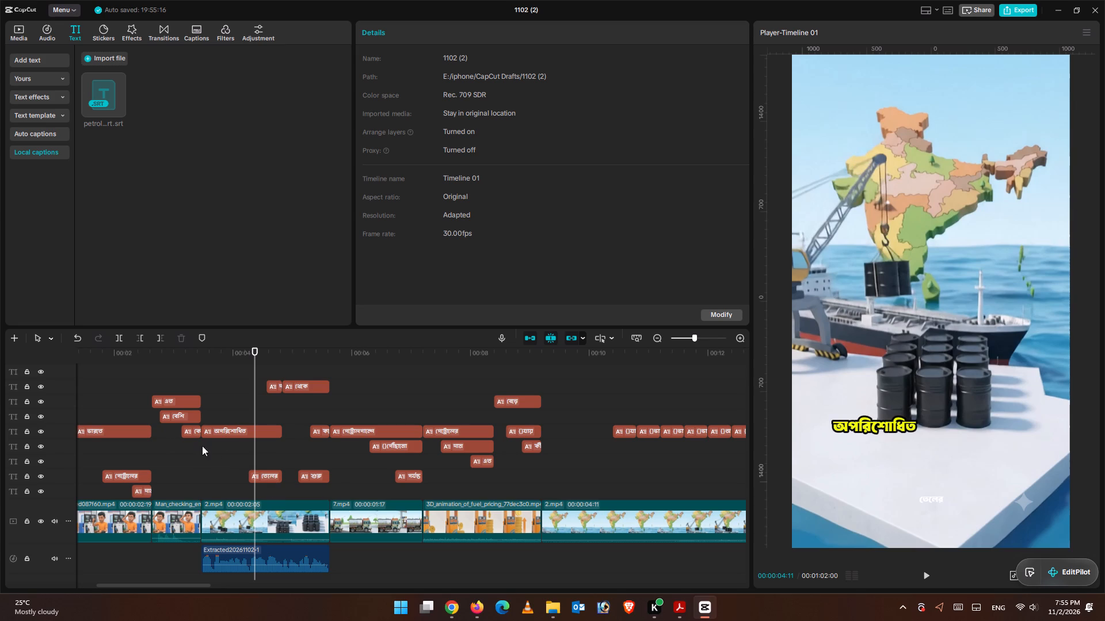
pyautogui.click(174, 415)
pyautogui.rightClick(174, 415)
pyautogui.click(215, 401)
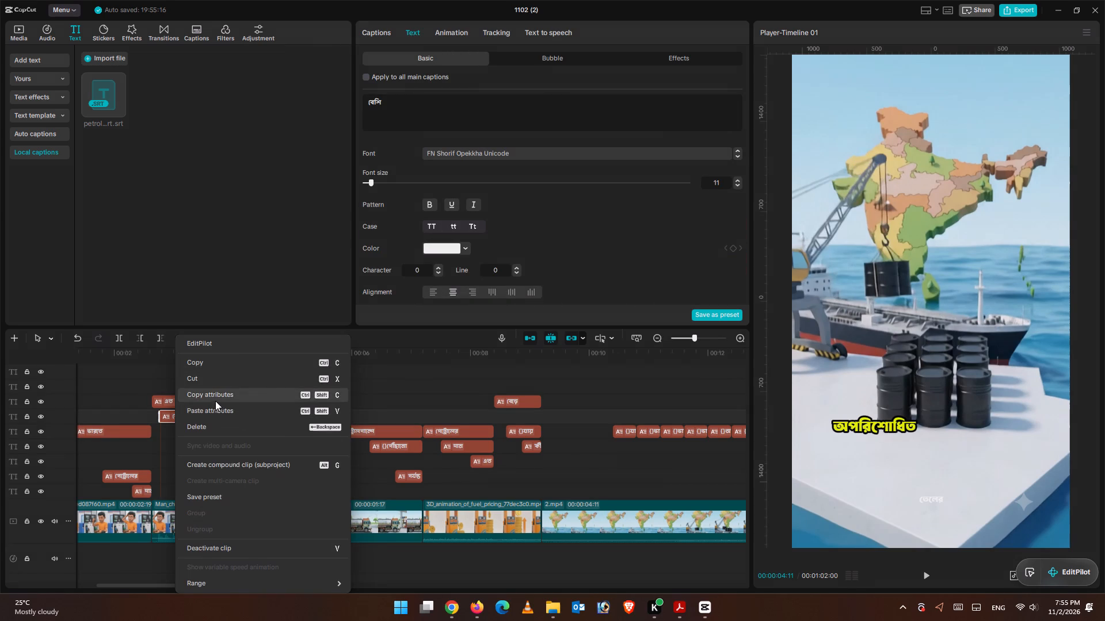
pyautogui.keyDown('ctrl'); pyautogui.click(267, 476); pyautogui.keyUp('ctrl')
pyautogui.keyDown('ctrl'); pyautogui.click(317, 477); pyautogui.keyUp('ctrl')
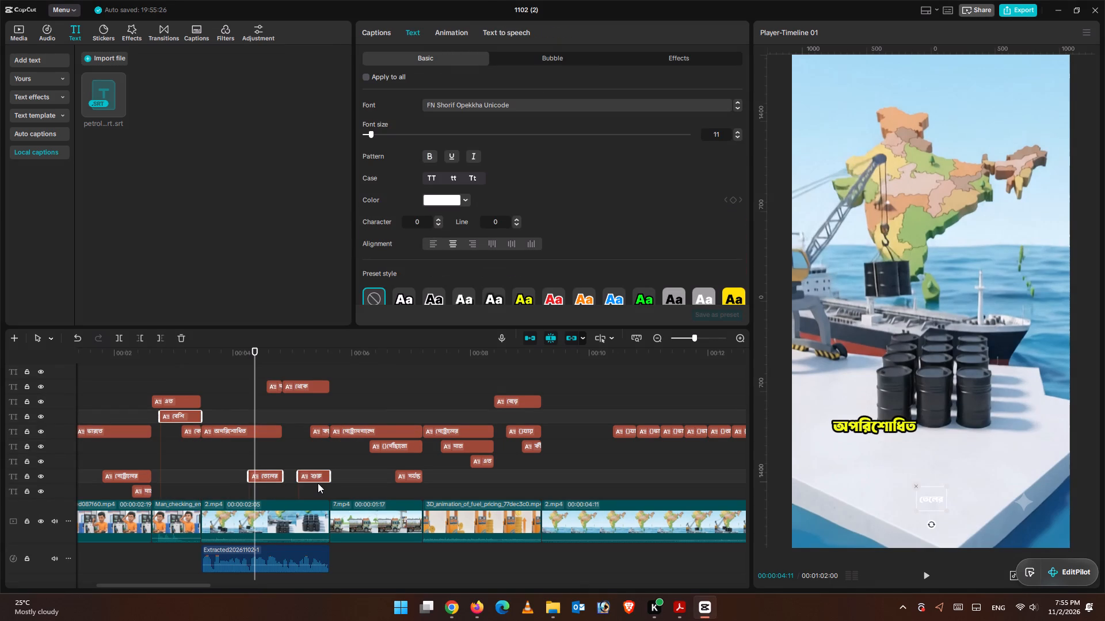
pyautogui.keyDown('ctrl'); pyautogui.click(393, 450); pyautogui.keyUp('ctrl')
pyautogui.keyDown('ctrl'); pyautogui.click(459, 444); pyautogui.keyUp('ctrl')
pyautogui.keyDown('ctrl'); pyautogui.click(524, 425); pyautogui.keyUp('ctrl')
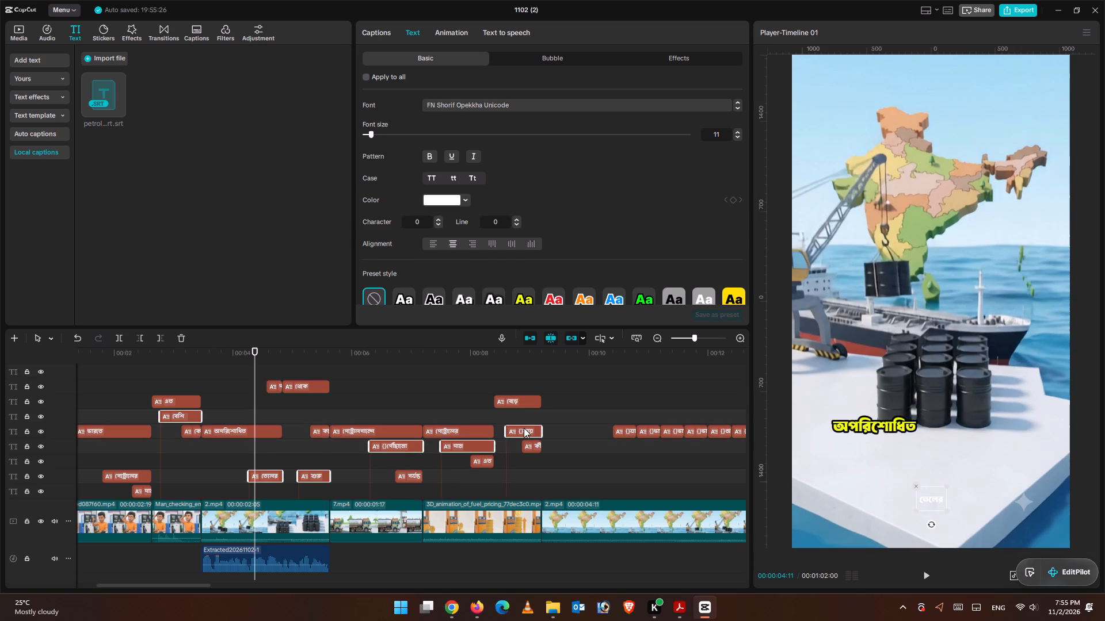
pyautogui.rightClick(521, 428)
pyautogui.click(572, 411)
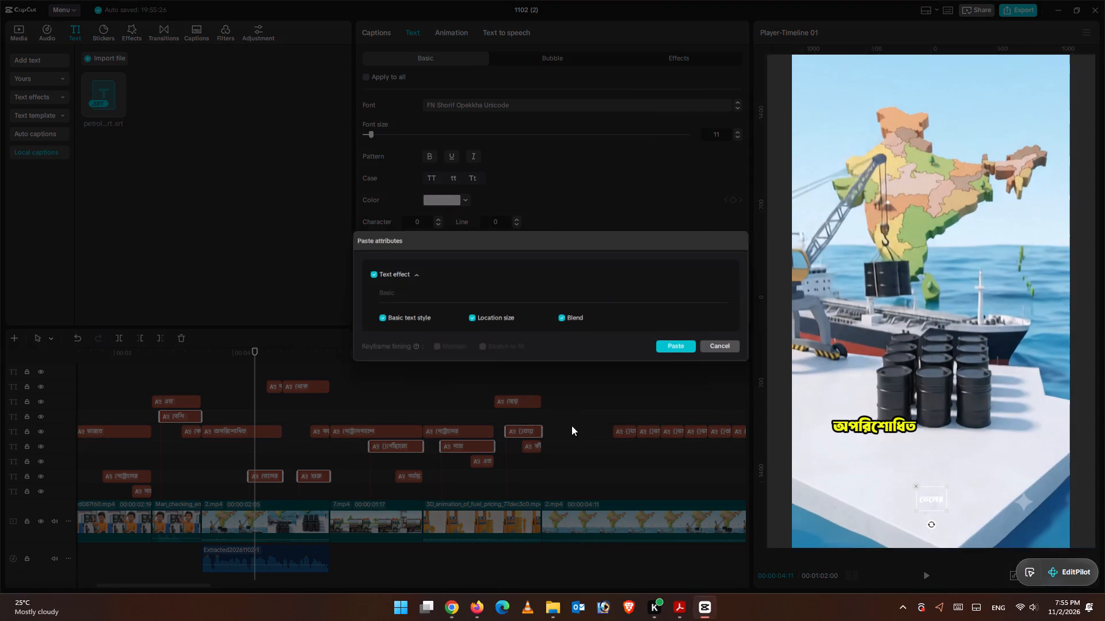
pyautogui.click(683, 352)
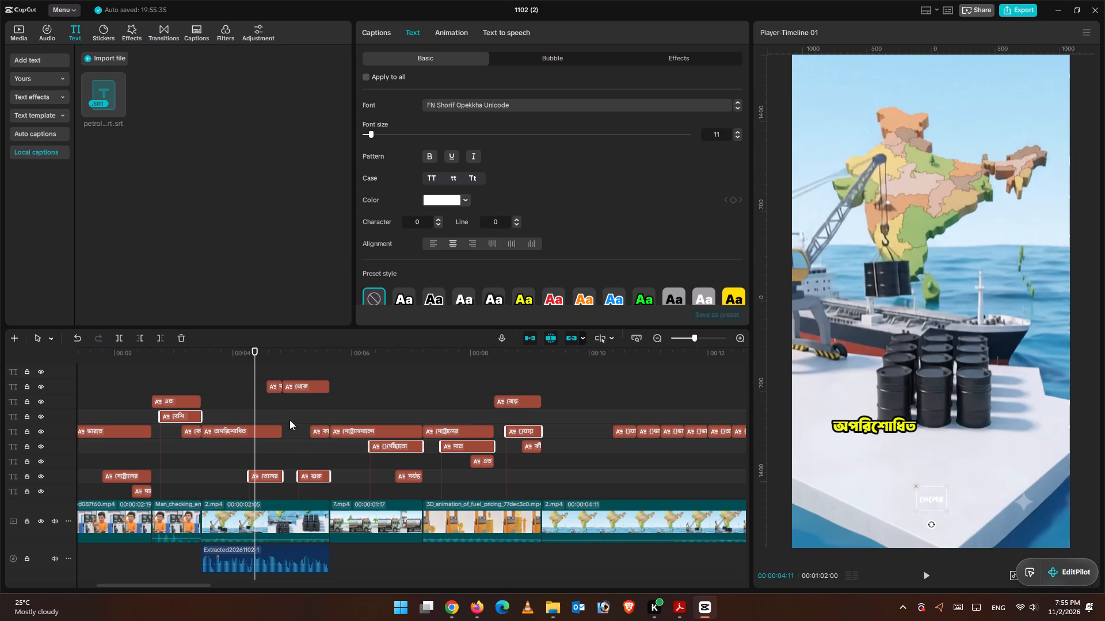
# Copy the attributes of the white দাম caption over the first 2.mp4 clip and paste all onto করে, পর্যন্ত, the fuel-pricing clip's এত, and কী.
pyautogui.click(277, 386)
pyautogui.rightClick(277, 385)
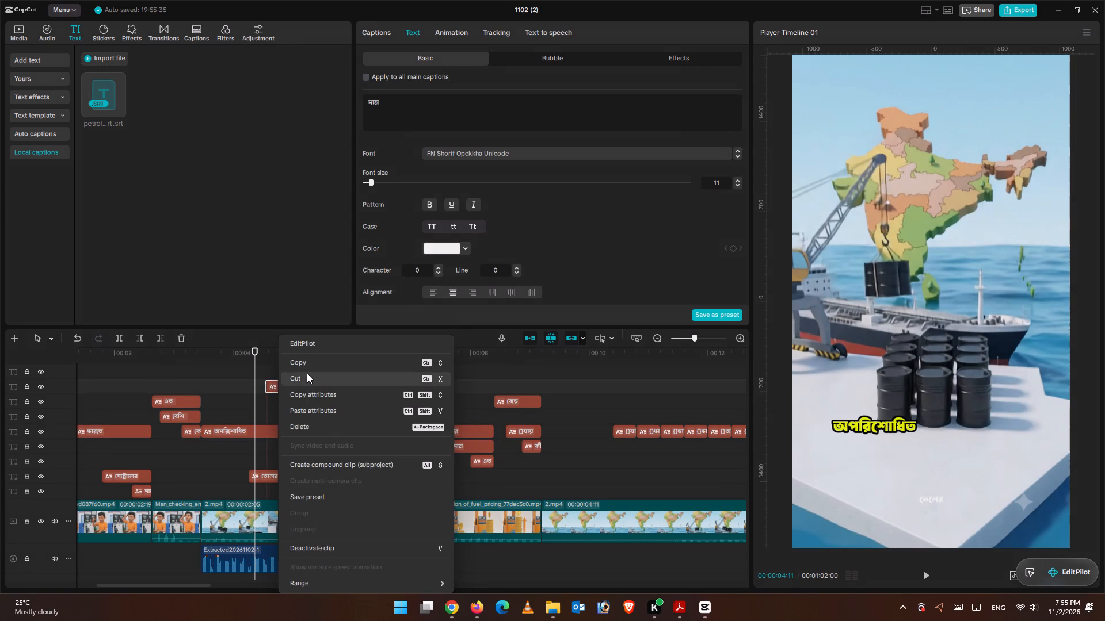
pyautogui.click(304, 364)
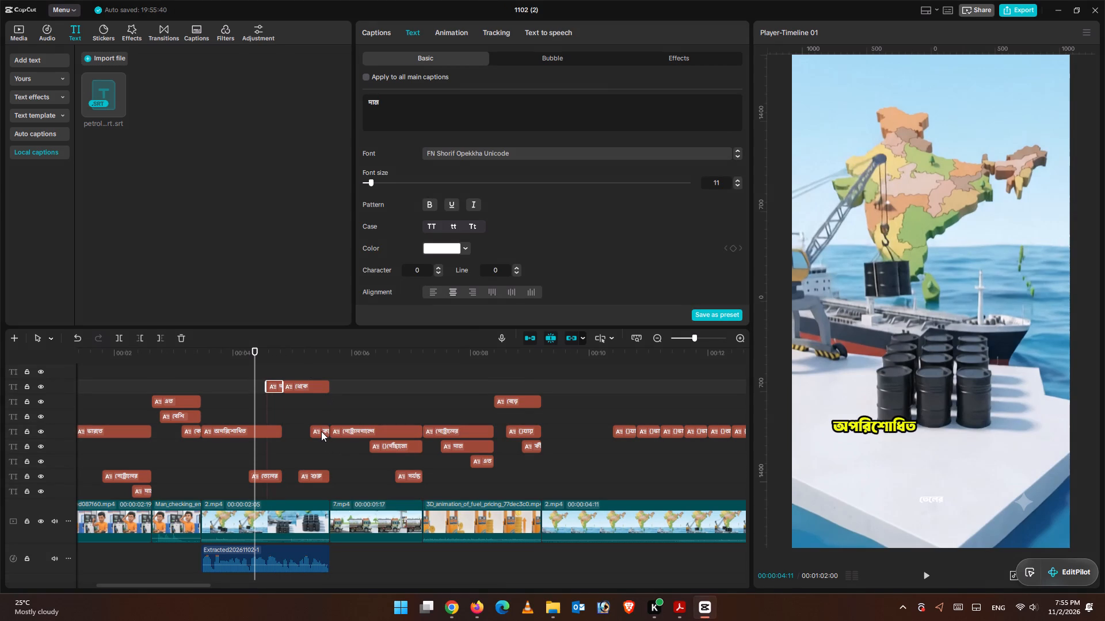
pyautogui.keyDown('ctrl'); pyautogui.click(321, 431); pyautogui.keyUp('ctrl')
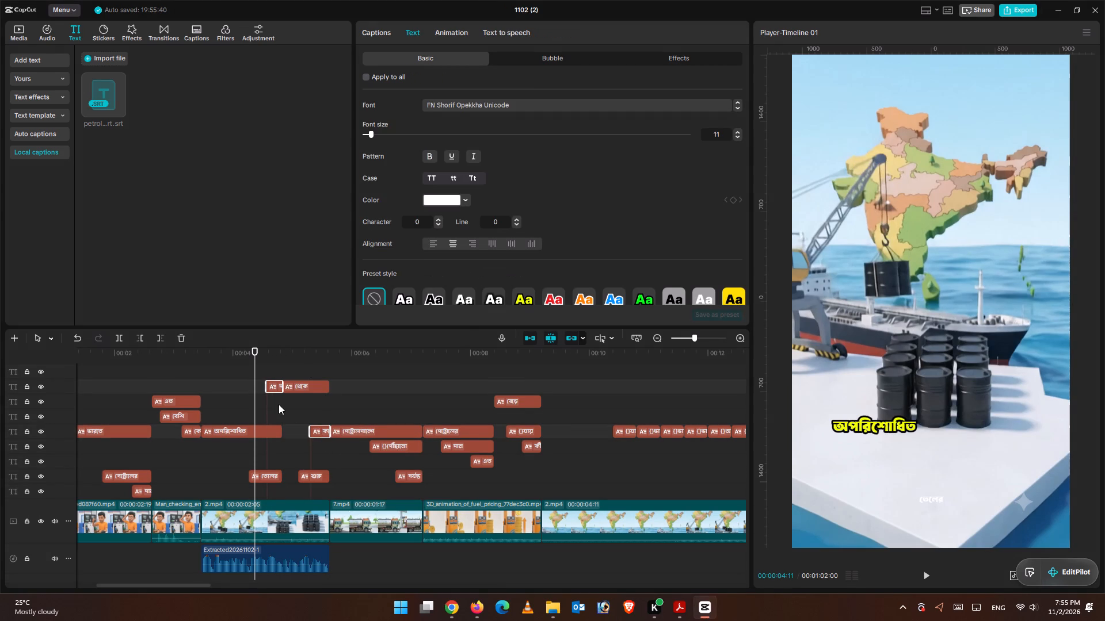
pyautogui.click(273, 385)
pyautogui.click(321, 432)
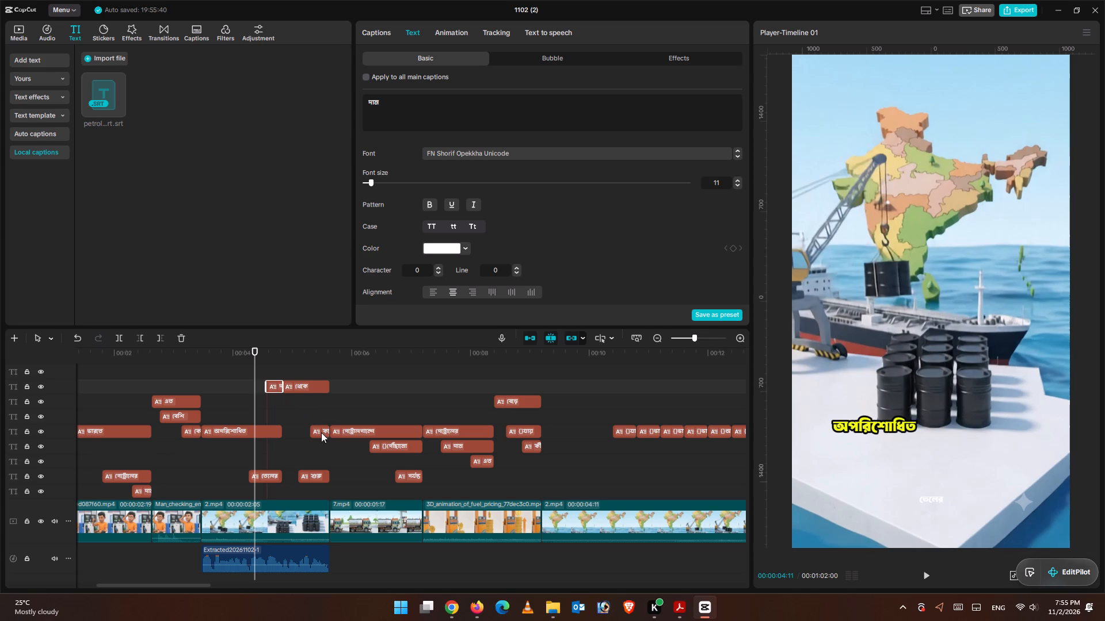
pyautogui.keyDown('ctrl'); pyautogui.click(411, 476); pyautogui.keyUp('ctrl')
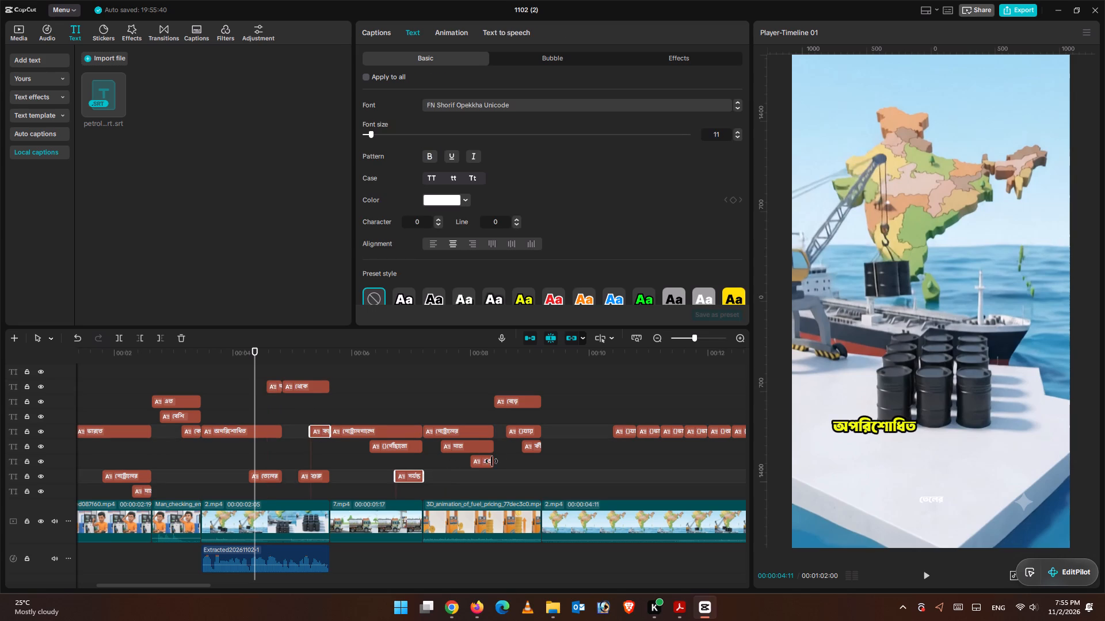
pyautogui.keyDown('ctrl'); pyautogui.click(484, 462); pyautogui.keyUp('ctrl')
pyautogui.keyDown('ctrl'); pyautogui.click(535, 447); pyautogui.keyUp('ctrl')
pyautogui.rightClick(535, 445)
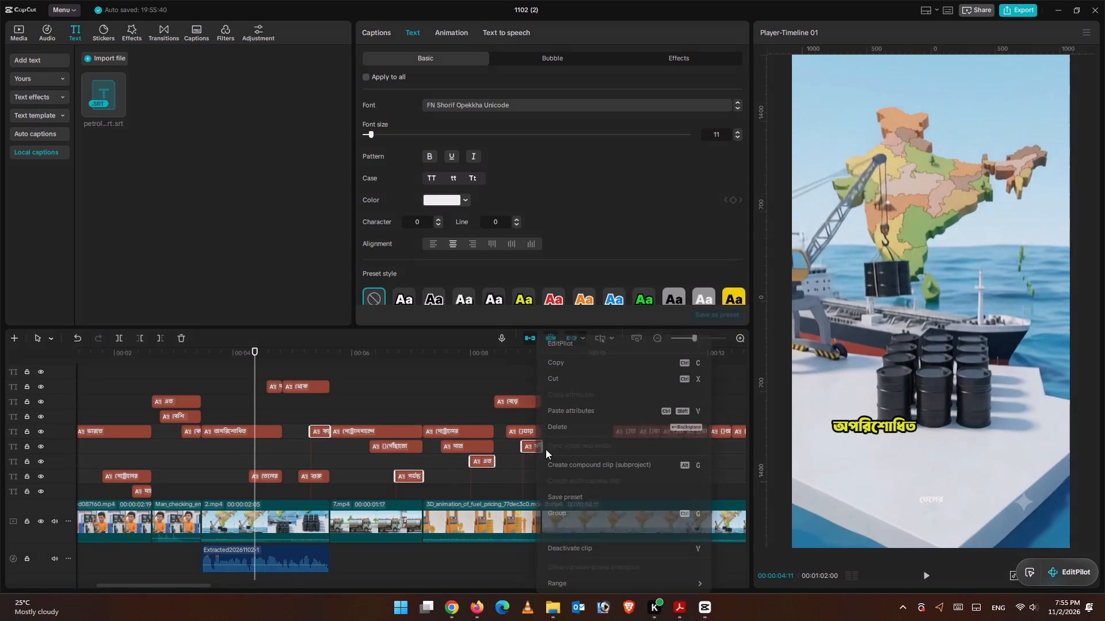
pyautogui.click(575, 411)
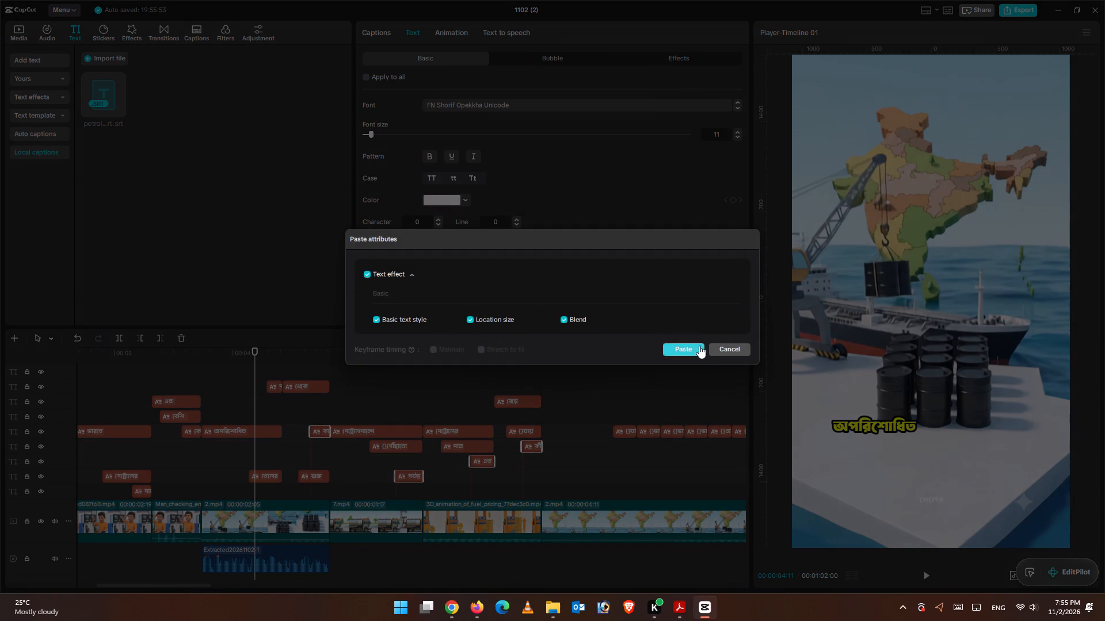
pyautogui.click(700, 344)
# Scrub the preview between the opening পেট্রোলের caption and the থেকে caption to check the caption styling.
pyautogui.moveTo(256, 352); pyautogui.dragTo(145, 355)
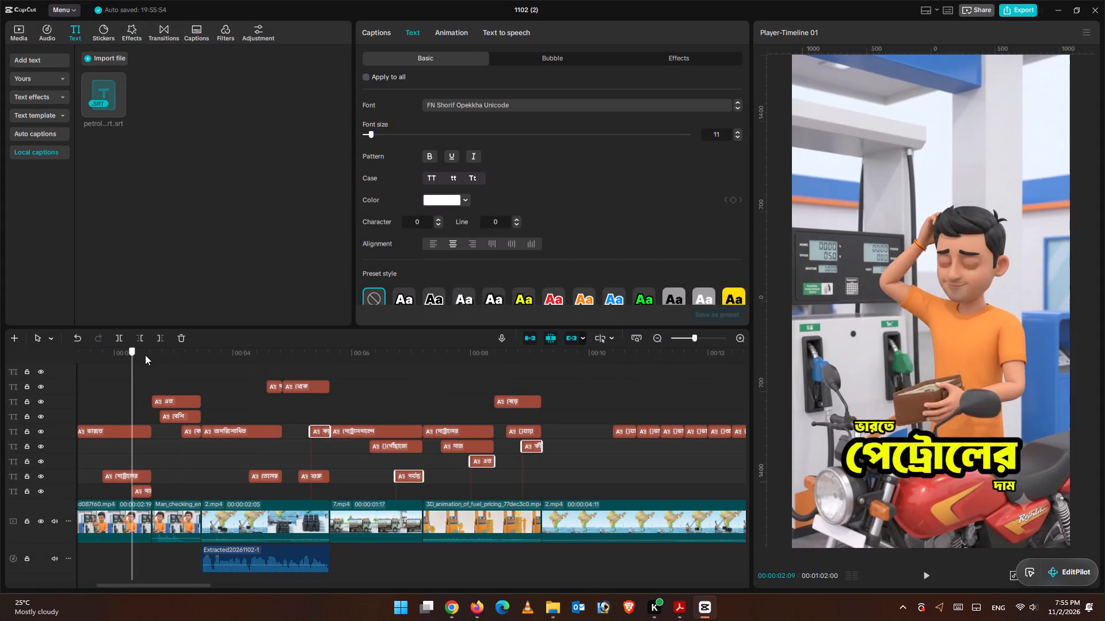
pyautogui.moveTo(145, 355); pyautogui.dragTo(172, 359)
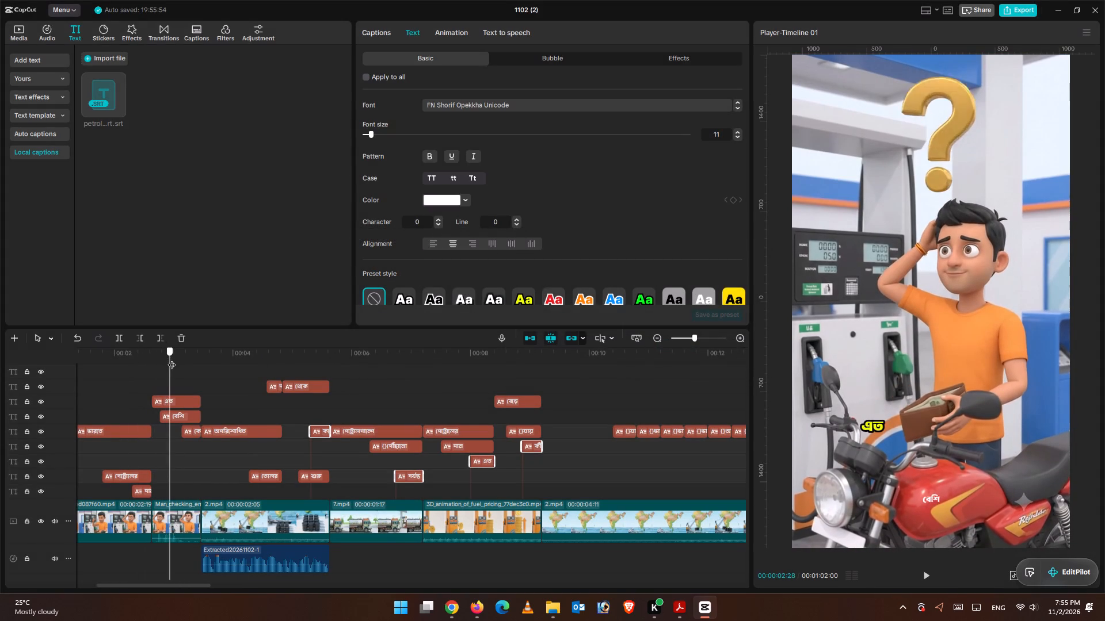
pyautogui.moveTo(172, 359); pyautogui.dragTo(216, 367)
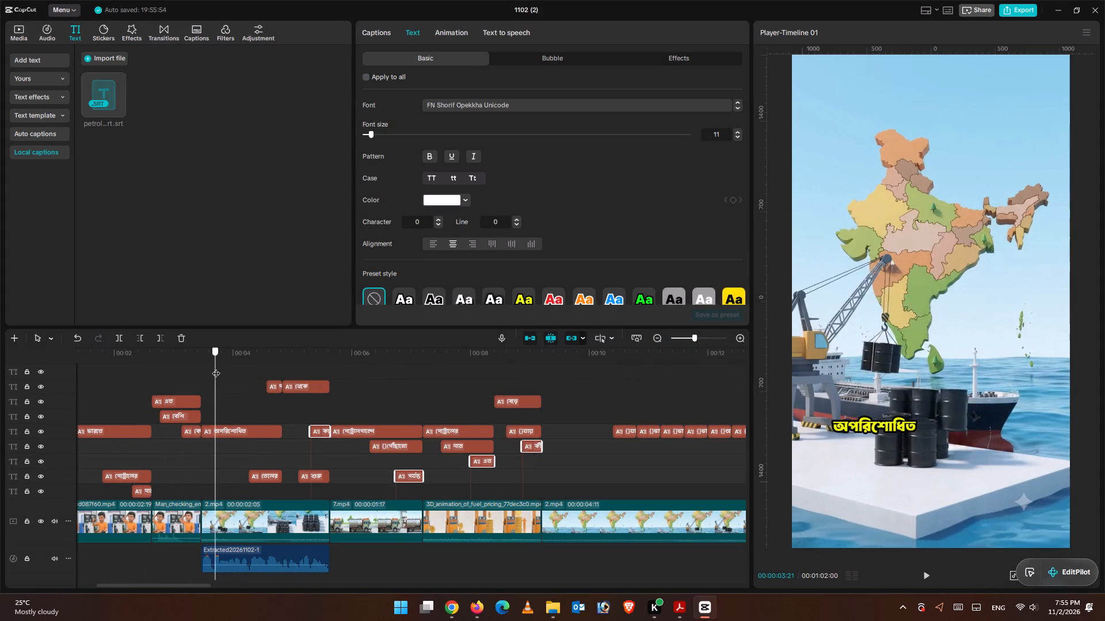
pyautogui.moveTo(216, 367); pyautogui.dragTo(306, 383)
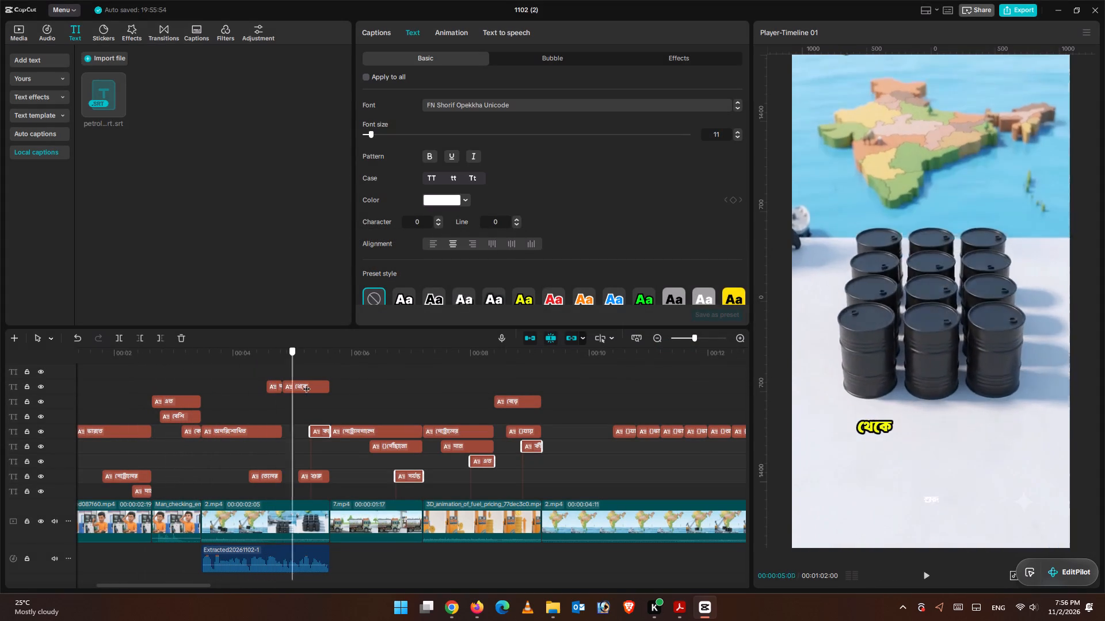
pyautogui.moveTo(306, 383); pyautogui.dragTo(165, 405)
pyautogui.moveTo(170, 359); pyautogui.dragTo(127, 361)
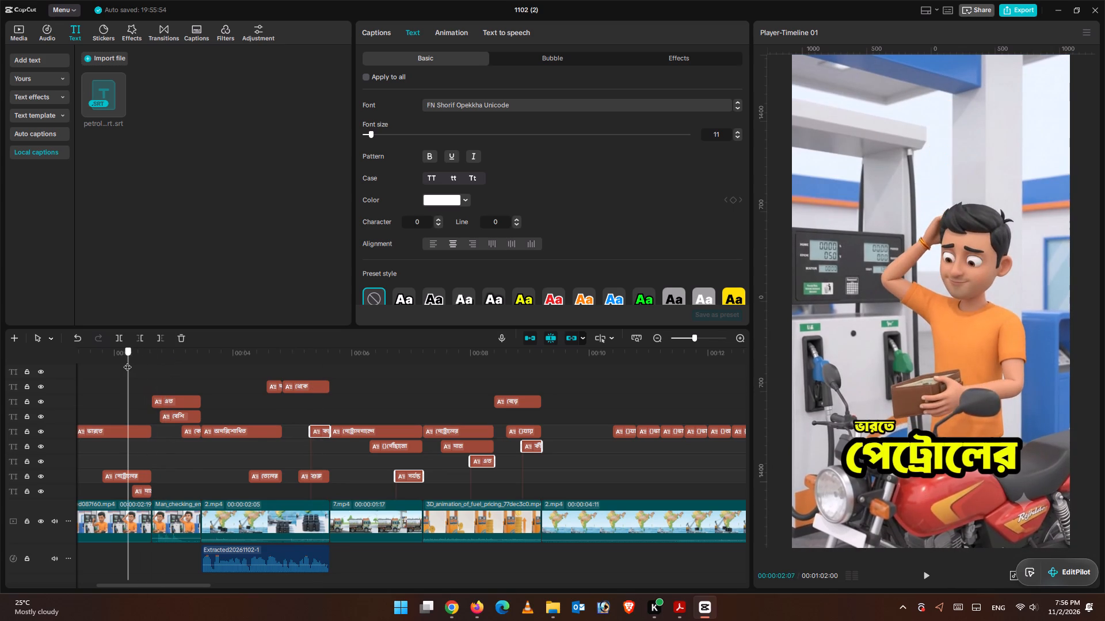
pyautogui.moveTo(127, 361); pyautogui.dragTo(127, 361)
# Copy the styled পেট্রোলের caption's attributes and paste all onto বেশি, তেলের, শুরু, 7.mp4's second caption, and the fuel-pricing clip's second and fifth captions.
pyautogui.click(138, 475)
pyautogui.rightClick(138, 475)
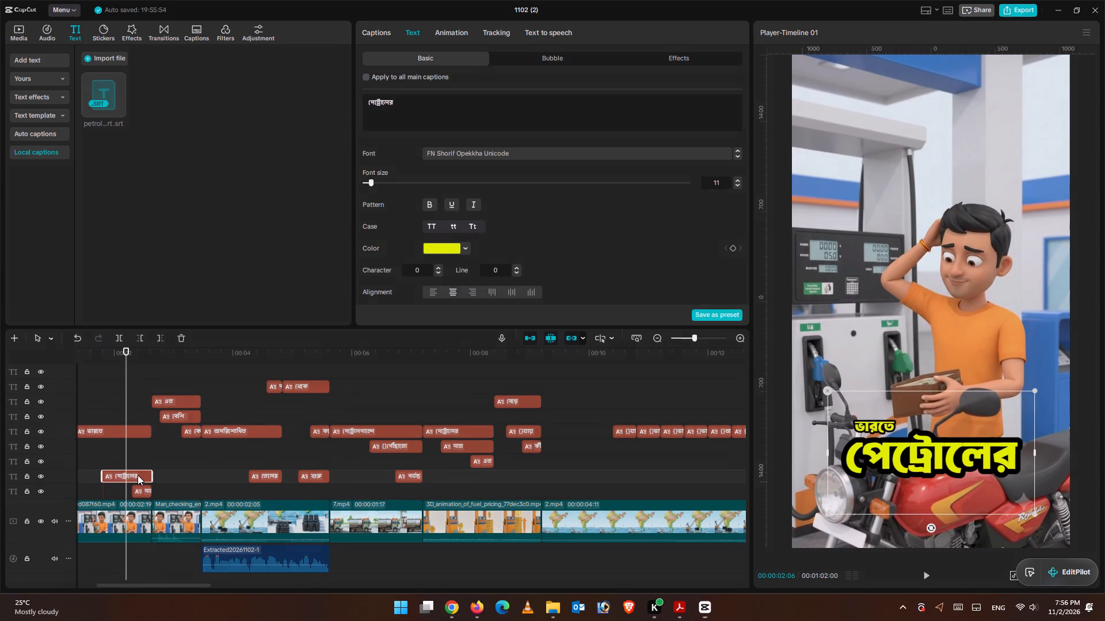
pyautogui.click(176, 365)
pyautogui.keyDown('ctrl'); pyautogui.click(179, 414); pyautogui.keyUp('ctrl')
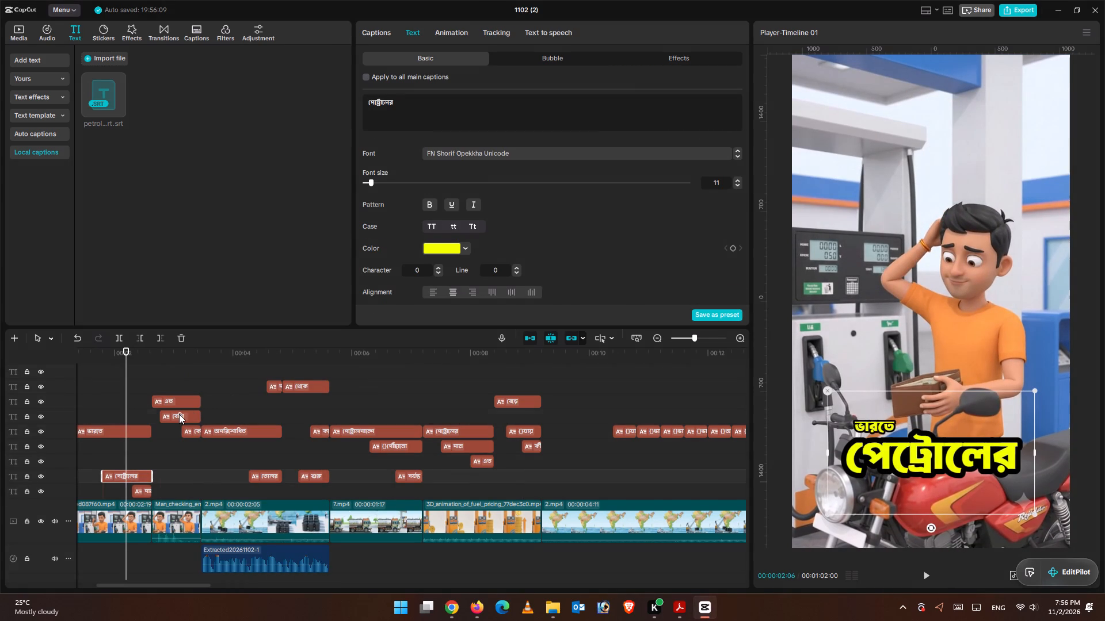
pyautogui.click(140, 474)
pyautogui.click(201, 470)
pyautogui.click(177, 413)
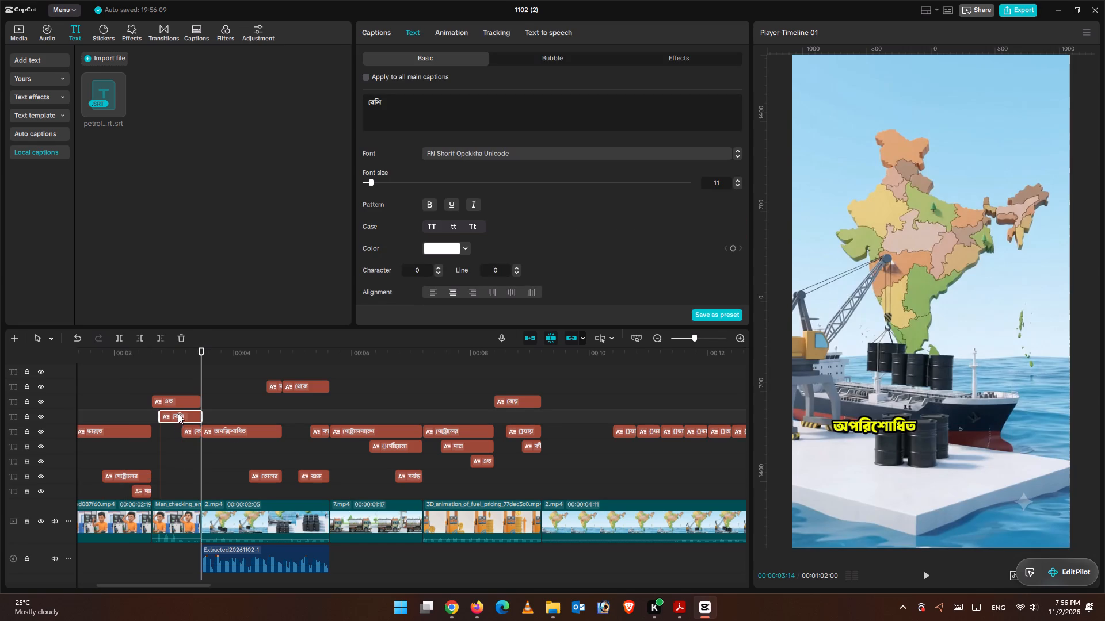
pyautogui.keyDown('ctrl'); pyautogui.click(260, 479); pyautogui.keyUp('ctrl')
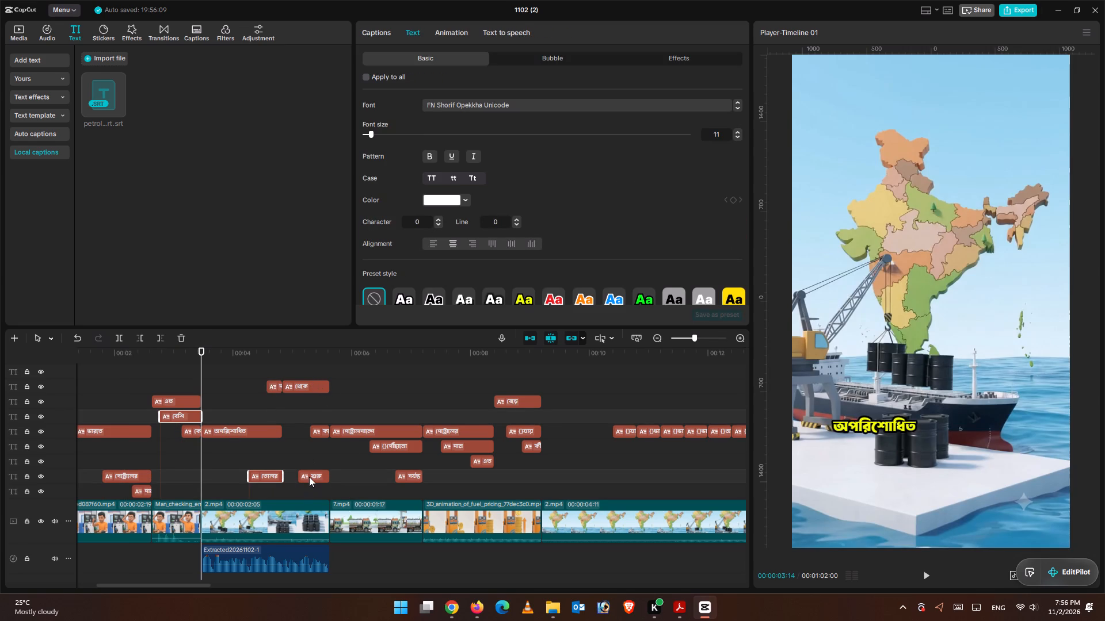
pyautogui.keyDown('ctrl'); pyautogui.click(309, 477); pyautogui.keyUp('ctrl')
pyautogui.keyDown('ctrl'); pyautogui.click(391, 447); pyautogui.keyUp('ctrl')
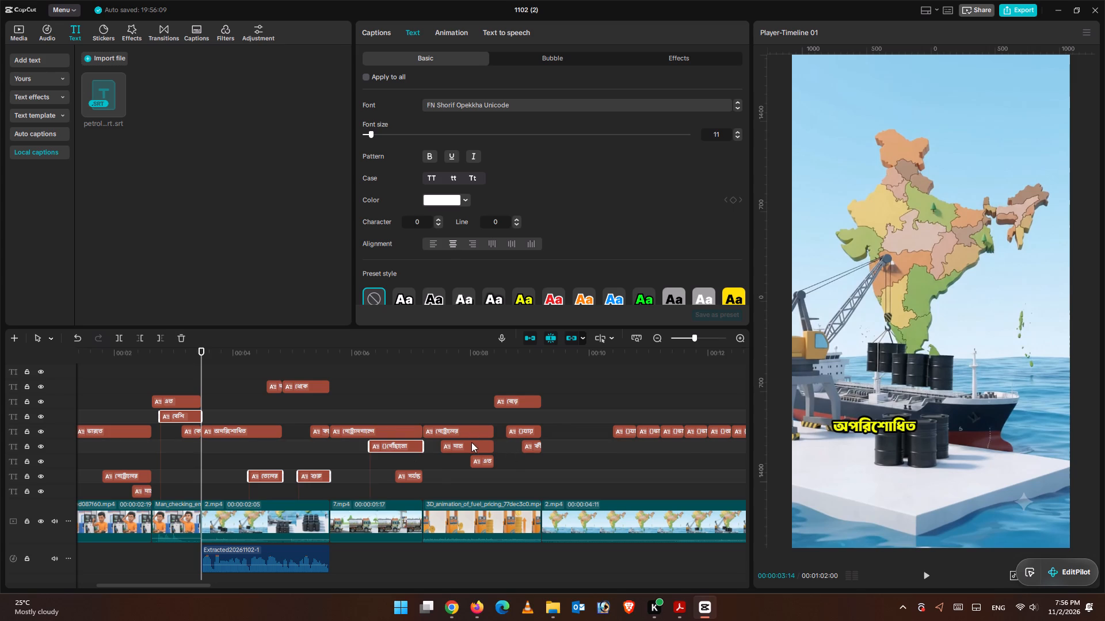
pyautogui.keyDown('ctrl'); pyautogui.click(471, 442); pyautogui.keyUp('ctrl')
pyautogui.keyDown('ctrl'); pyautogui.click(523, 427); pyautogui.keyUp('ctrl')
pyautogui.rightClick(517, 428)
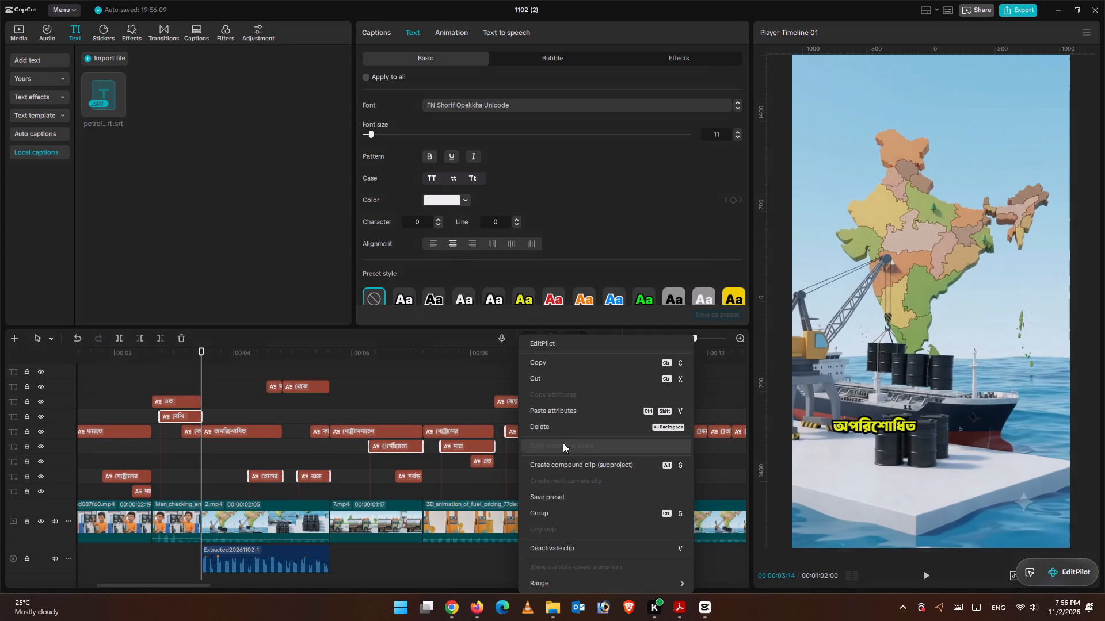
pyautogui.click(563, 409)
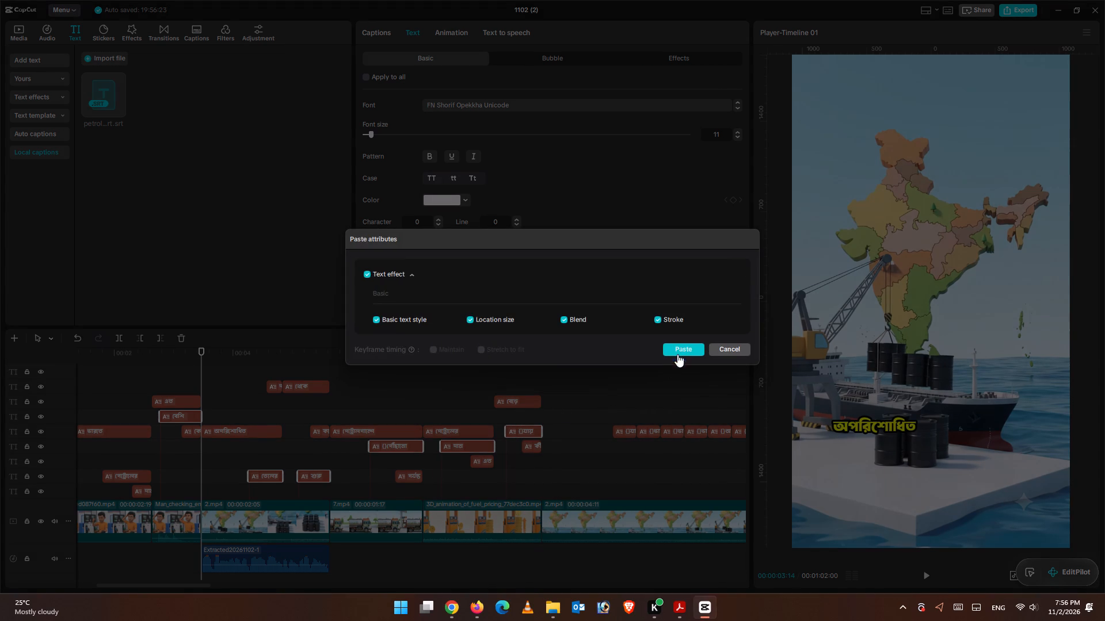
pyautogui.click(682, 346)
# Copy the opening yellow দাম caption's attributes and paste all onto কেন?, the first 2.mp4 clip's দাম, পর্যন্ত, and the fuel-pricing clip's এত and কী.
pyautogui.click(143, 490)
pyautogui.rightClick(143, 490)
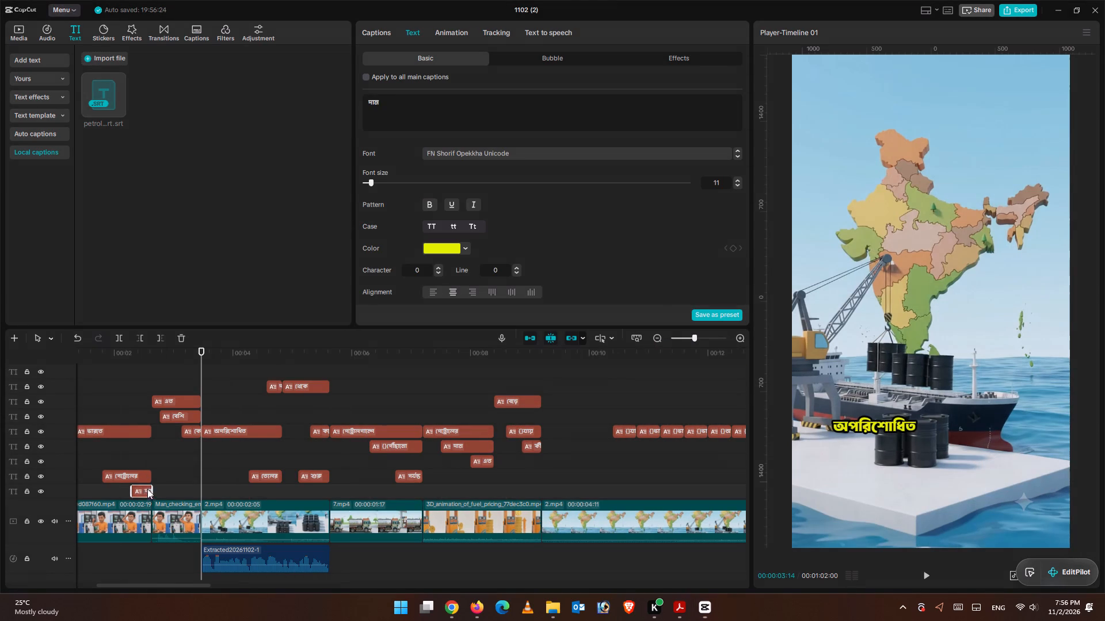
pyautogui.click(218, 392)
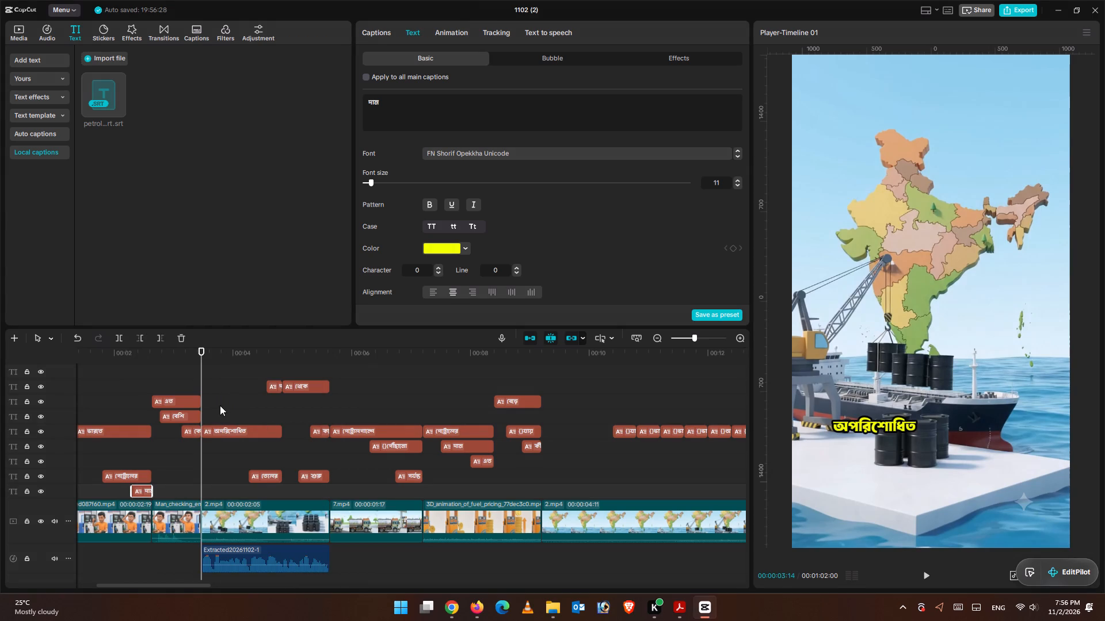
pyautogui.click(181, 376)
pyautogui.click(167, 374)
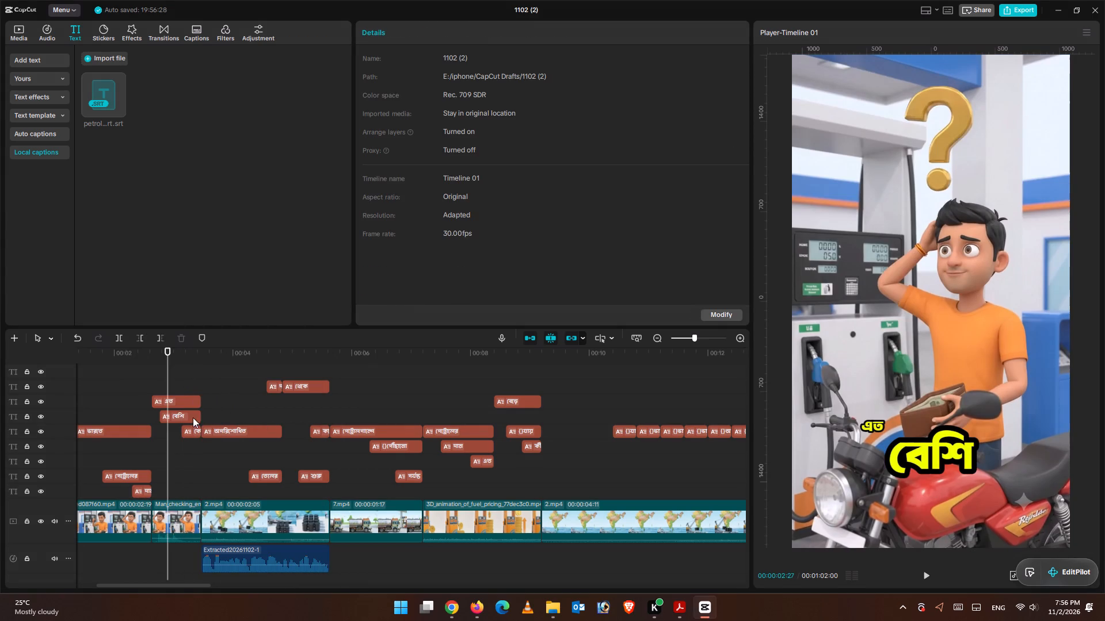
pyautogui.click(192, 428)
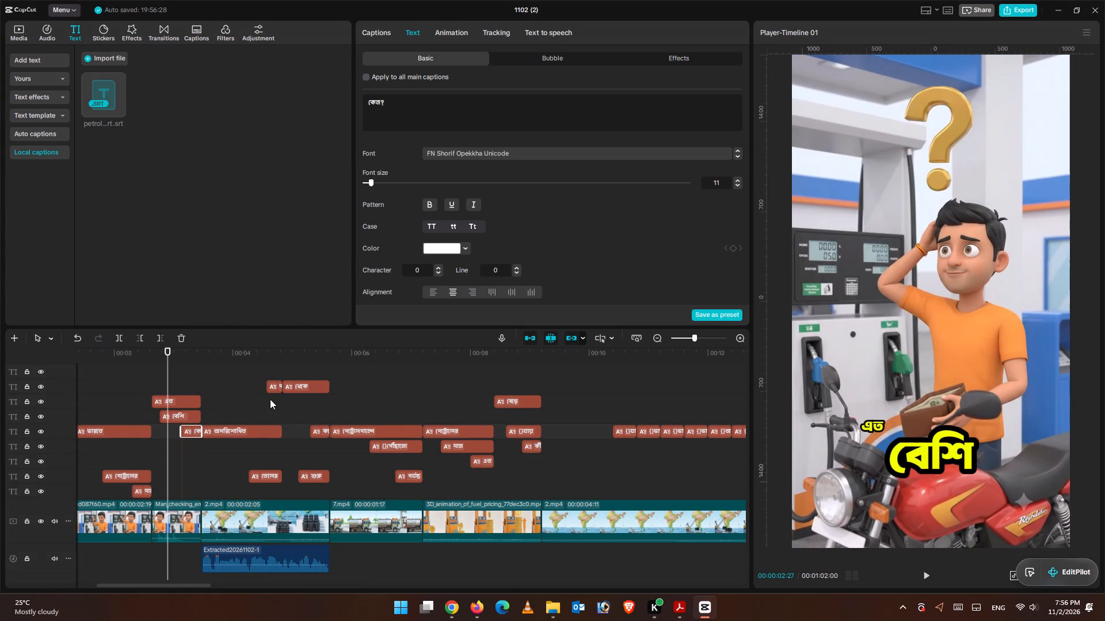
pyautogui.keyDown('ctrl'); pyautogui.click(273, 391); pyautogui.keyUp('ctrl')
pyautogui.keyDown('ctrl'); pyautogui.click(410, 473); pyautogui.keyUp('ctrl')
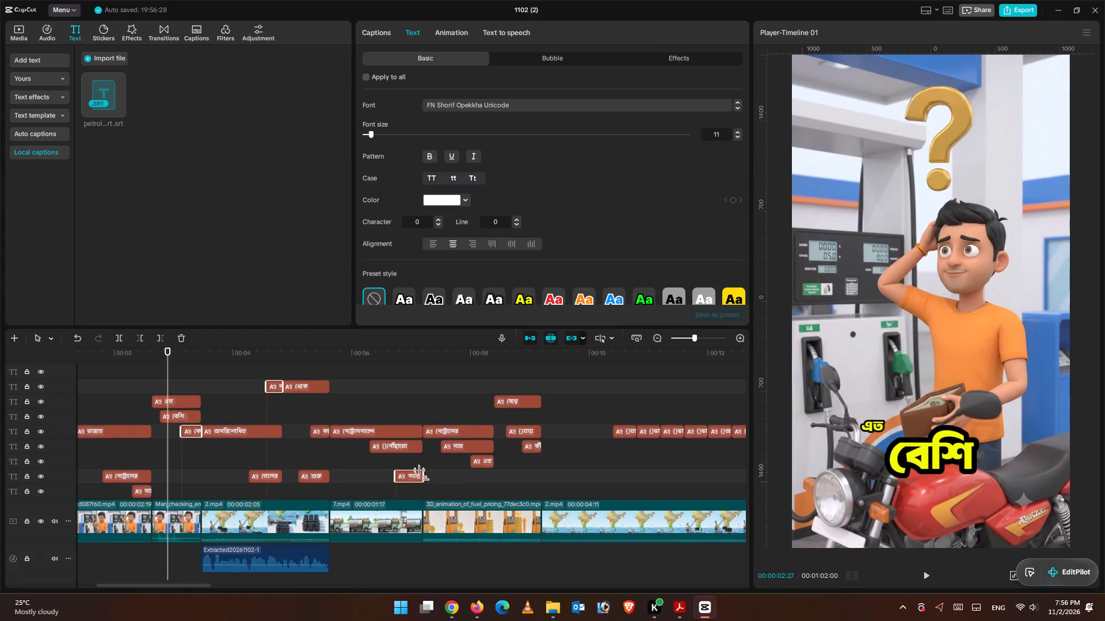
pyautogui.keyDown('ctrl'); pyautogui.click(486, 464); pyautogui.keyUp('ctrl')
pyautogui.keyDown('ctrl'); pyautogui.click(526, 447); pyautogui.keyUp('ctrl')
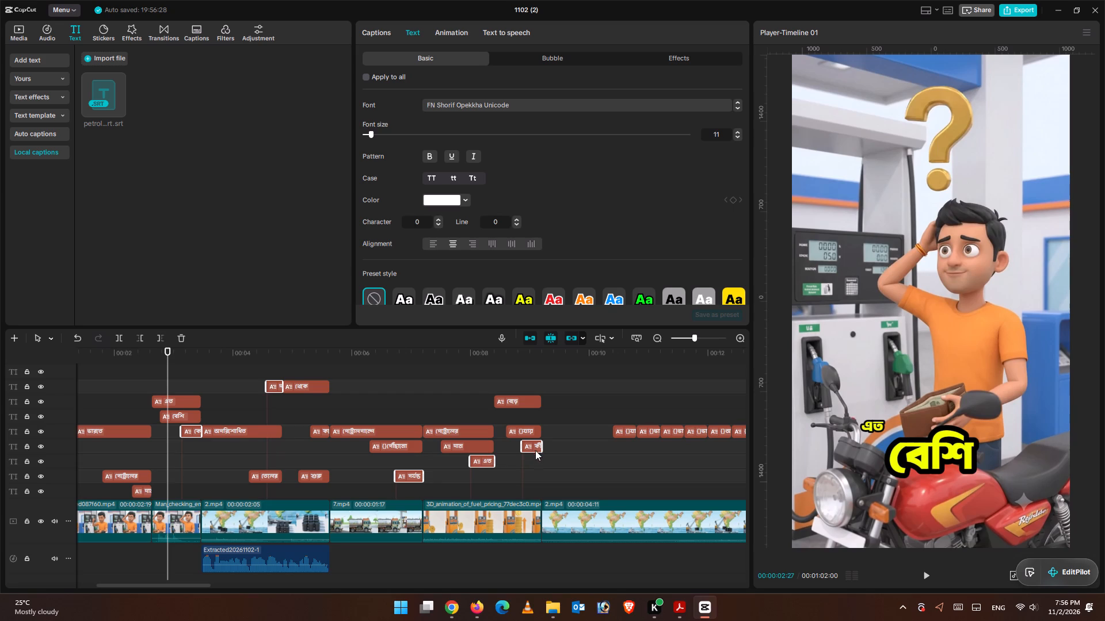
pyautogui.rightClick(535, 446)
pyautogui.click(569, 412)
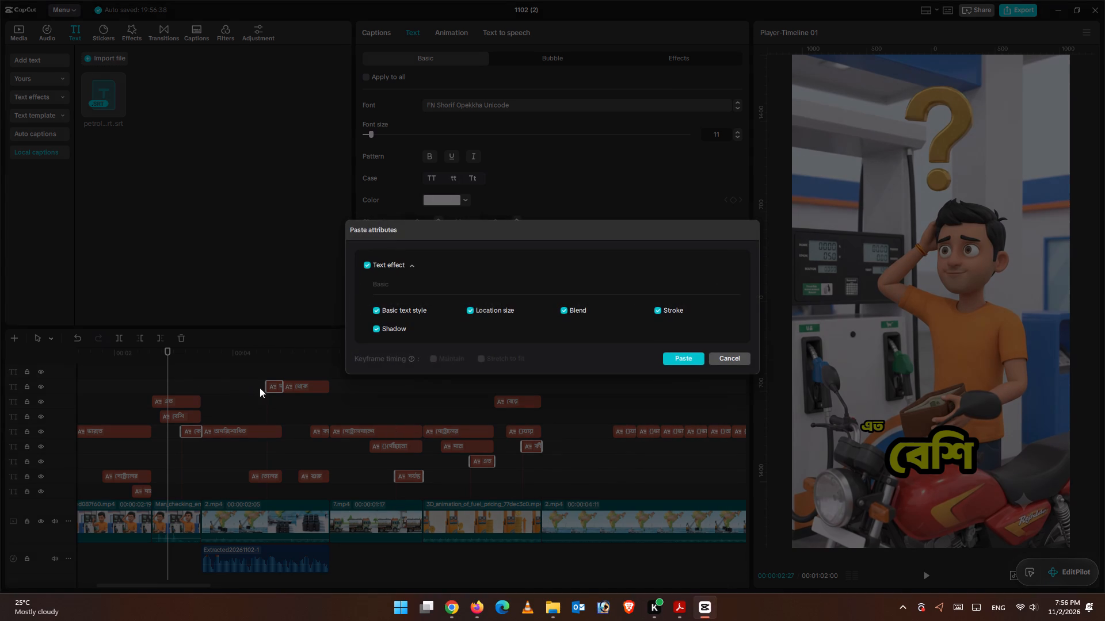
pyautogui.click(681, 358)
# Scrub the preview over the এত, বেশি and কেন? captions to check their styling and placement.
pyautogui.moveTo(170, 357); pyautogui.dragTo(93, 360)
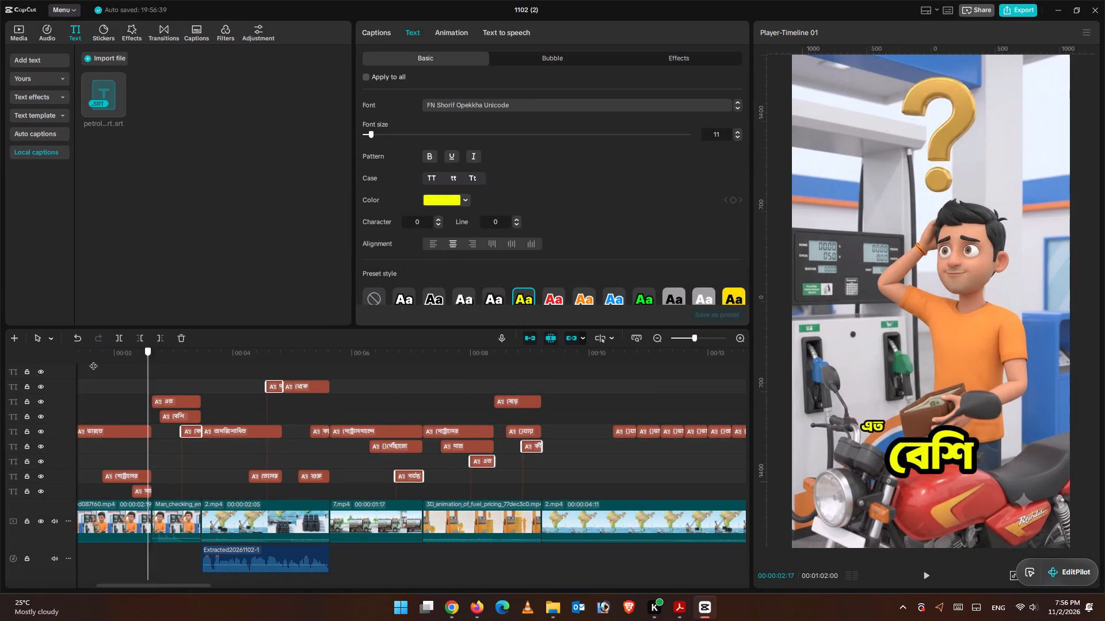
pyautogui.moveTo(93, 360); pyautogui.dragTo(214, 370)
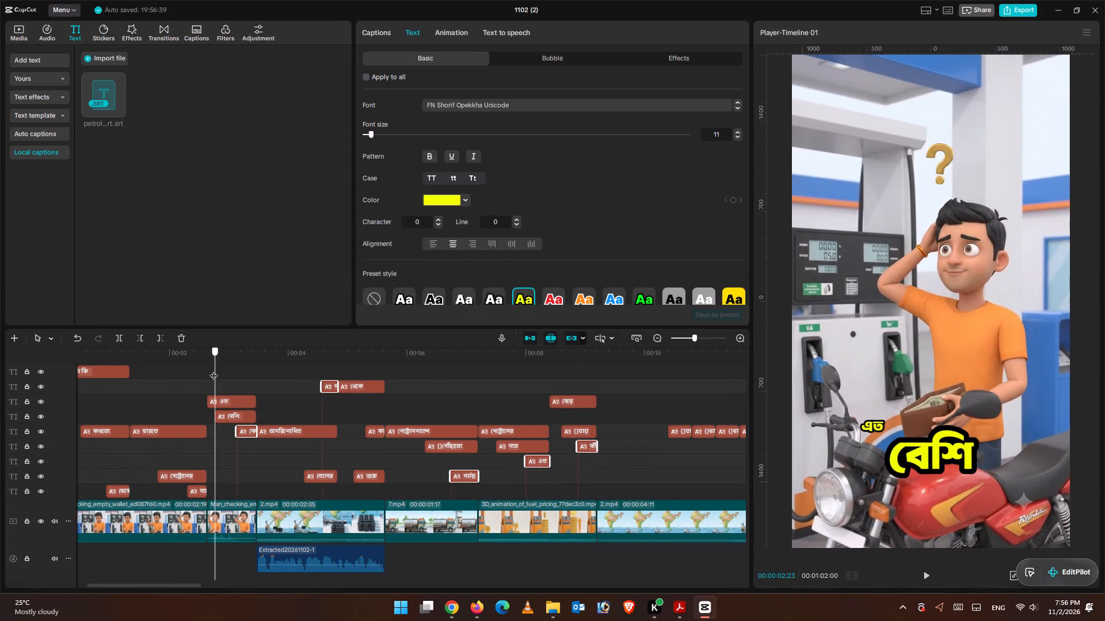
pyautogui.moveTo(214, 370); pyautogui.dragTo(242, 376)
pyautogui.hotkey('ctrl', '=')
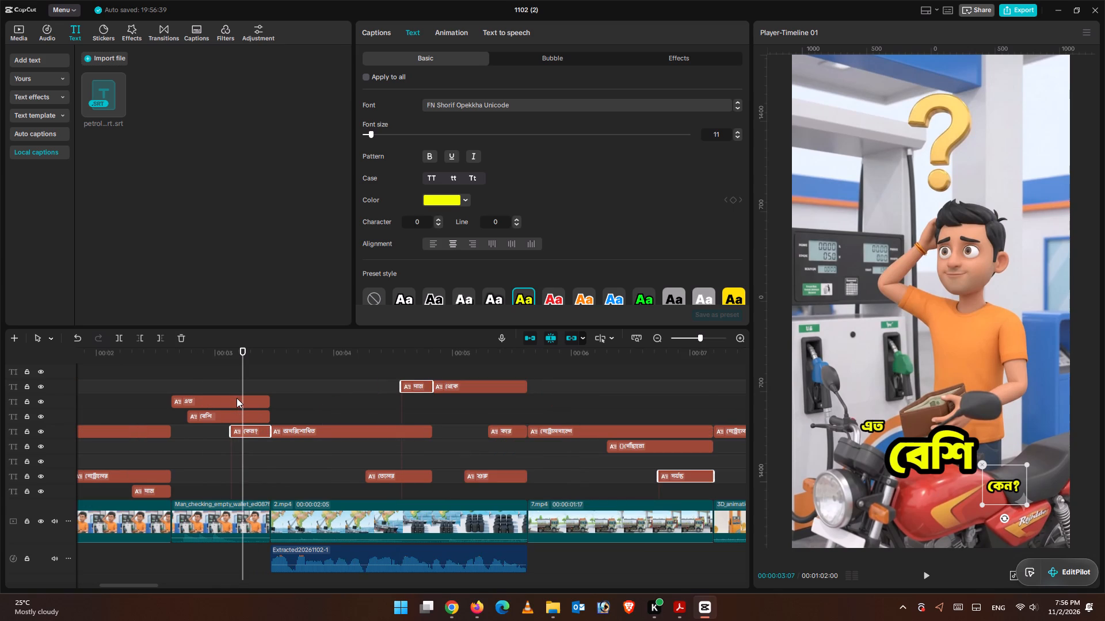
pyautogui.click(185, 379)
pyautogui.moveTo(182, 376); pyautogui.dragTo(199, 382)
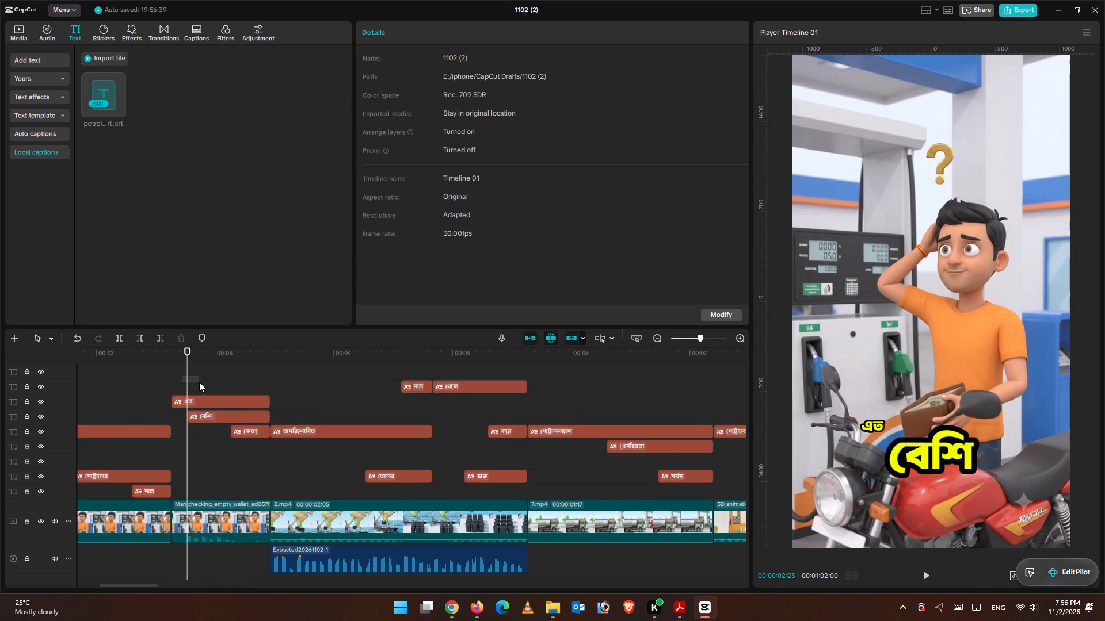
pyautogui.moveTo(199, 382); pyautogui.dragTo(202, 383)
pyautogui.click(214, 383)
pyautogui.moveTo(230, 376); pyautogui.dragTo(253, 379)
pyautogui.click(252, 379)
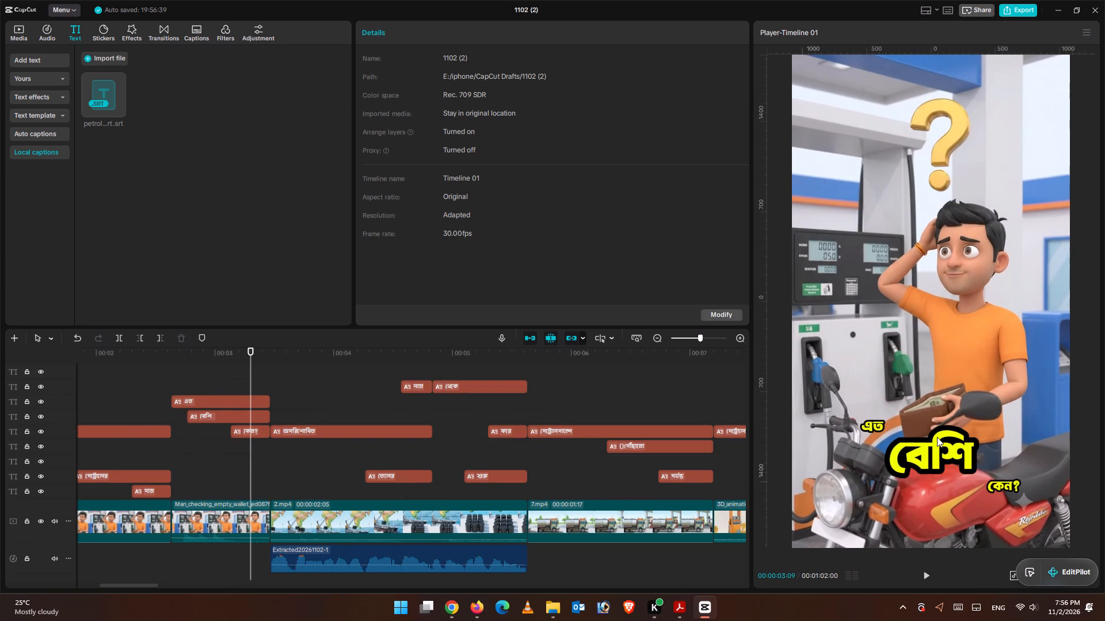
# Move এত inward to sit just above the start of বেশি, and কেন? just below its end.
pyautogui.click(871, 425)
pyautogui.moveTo(878, 424); pyautogui.dragTo(902, 431)
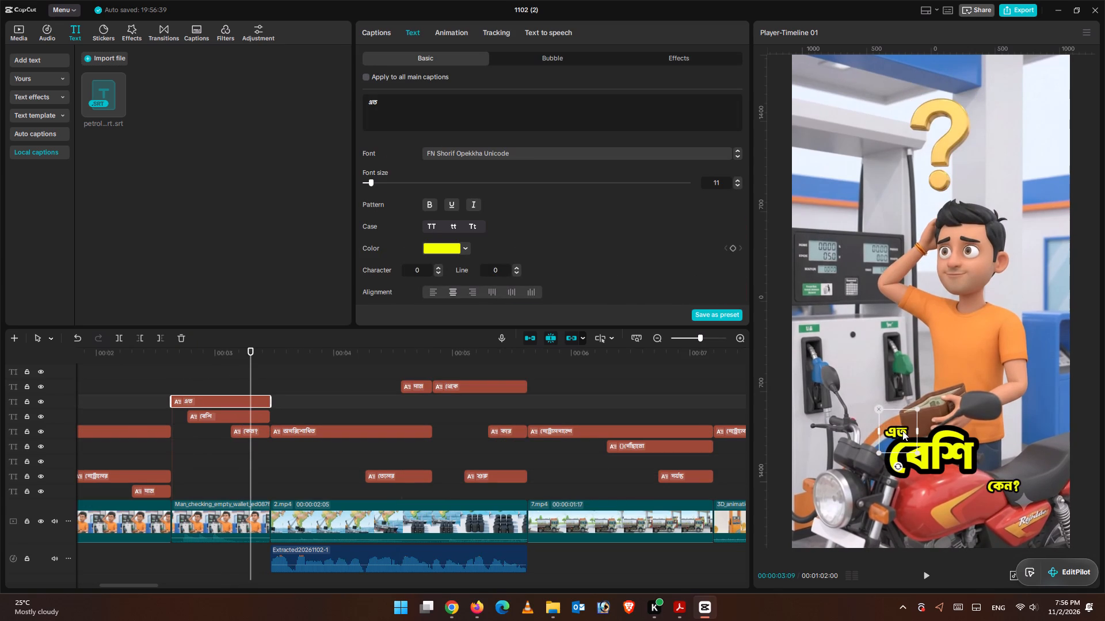
pyautogui.moveTo(902, 431); pyautogui.dragTo(909, 428)
pyautogui.click(1002, 488)
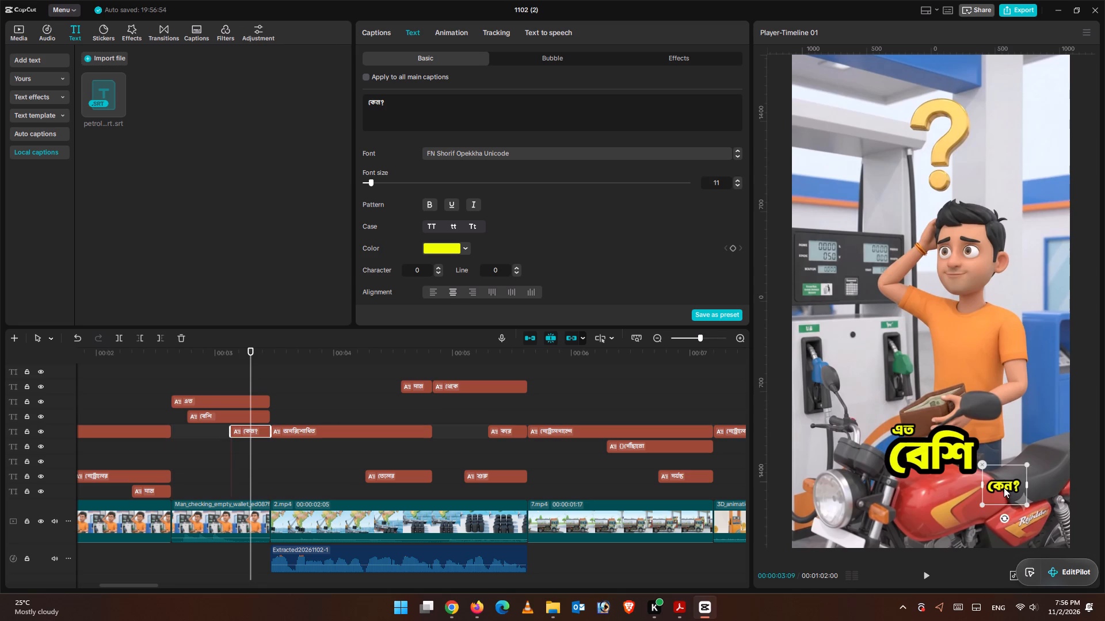
pyautogui.moveTo(1005, 485); pyautogui.dragTo(965, 481)
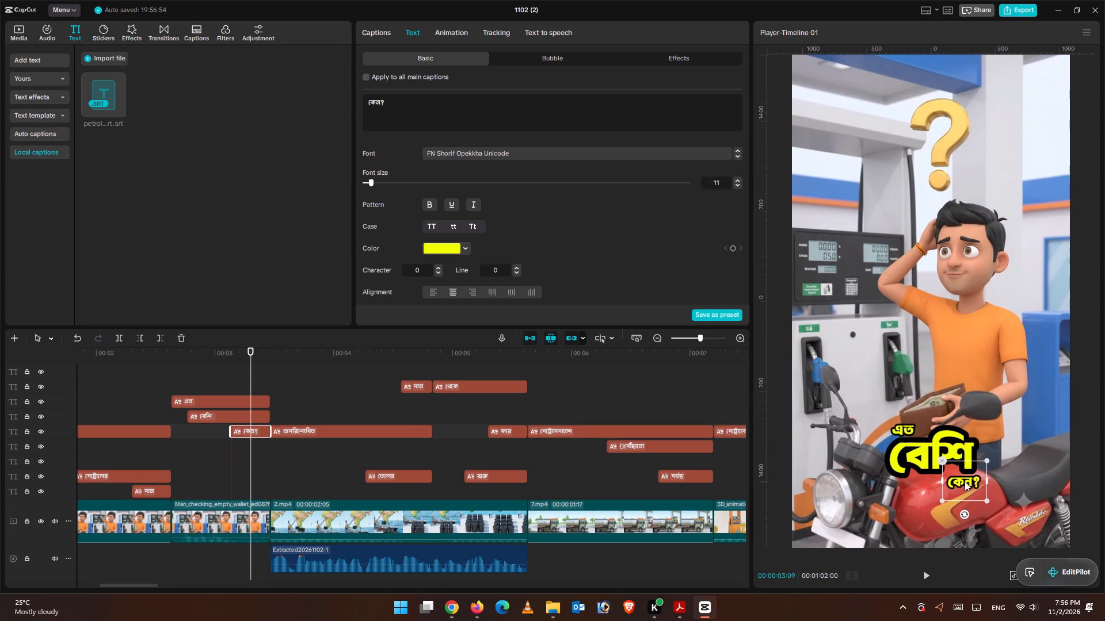
pyautogui.moveTo(965, 481); pyautogui.dragTo(961, 486)
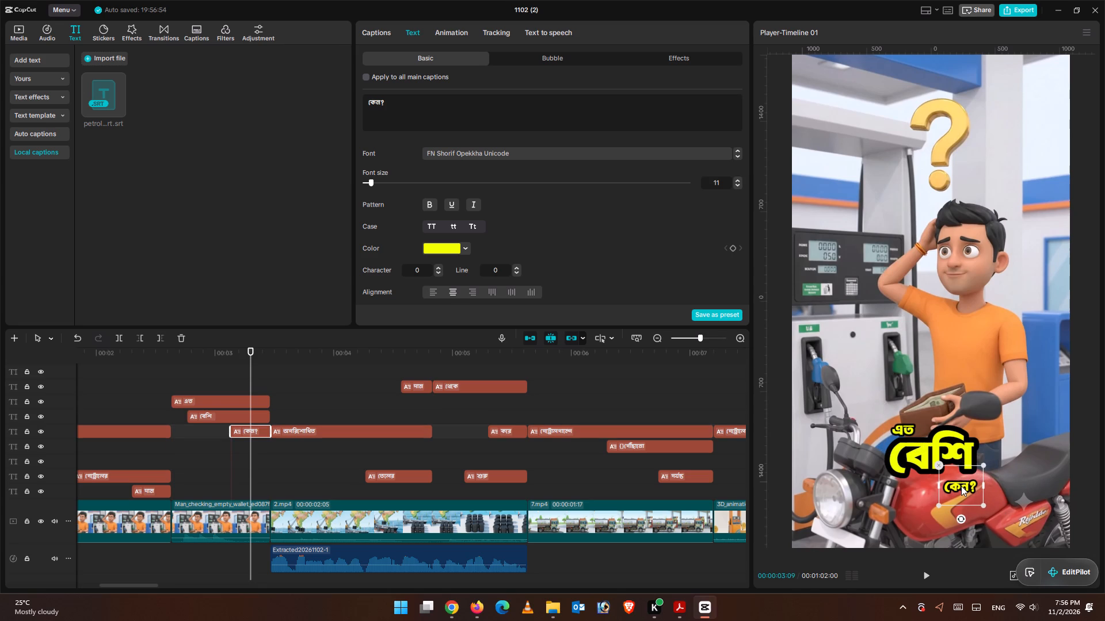
pyautogui.moveTo(961, 486); pyautogui.dragTo(961, 483)
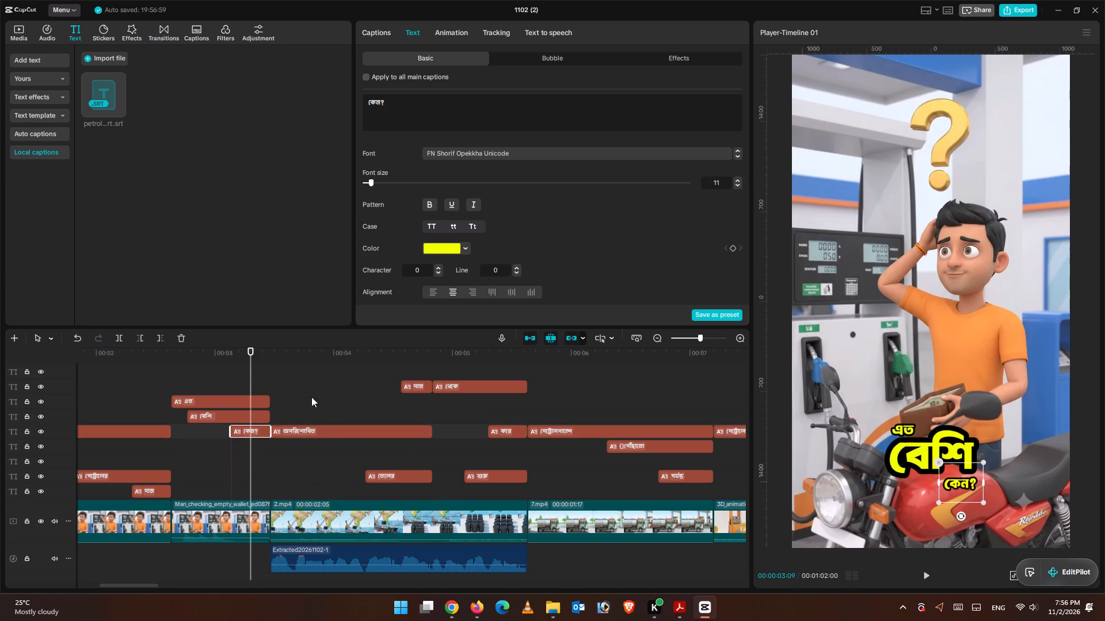
# Move অপরিশোধিত inward to sit just above তেলের, and দাম just below the end of তেলের.
pyautogui.click(310, 393)
pyautogui.moveTo(310, 393); pyautogui.dragTo(369, 407)
pyautogui.click(353, 424)
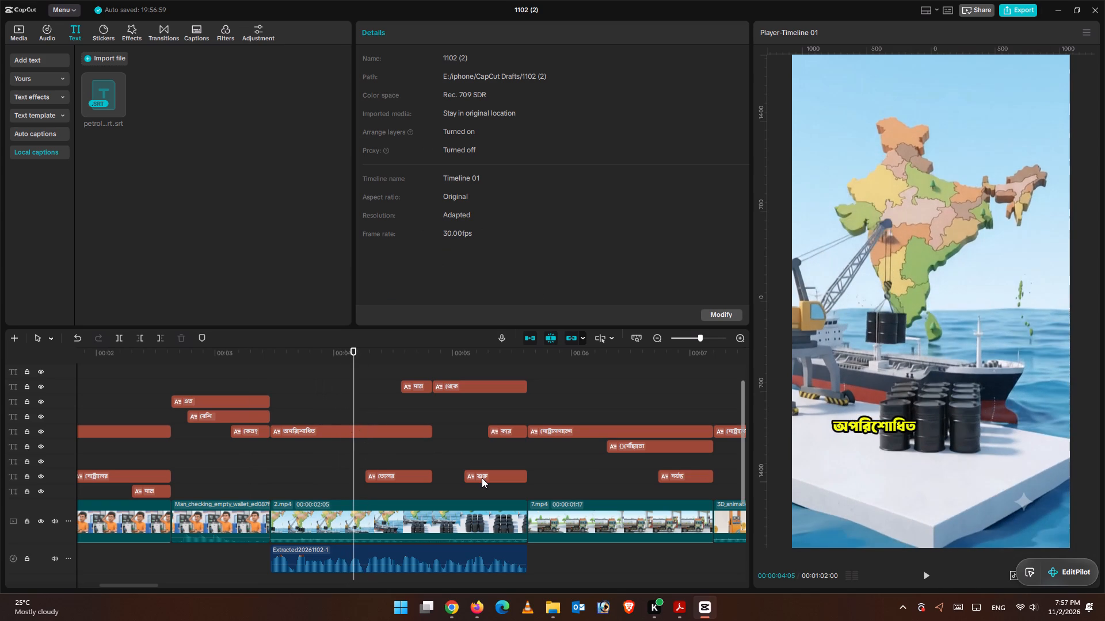
pyautogui.click(390, 389)
pyautogui.moveTo(399, 355); pyautogui.dragTo(421, 362)
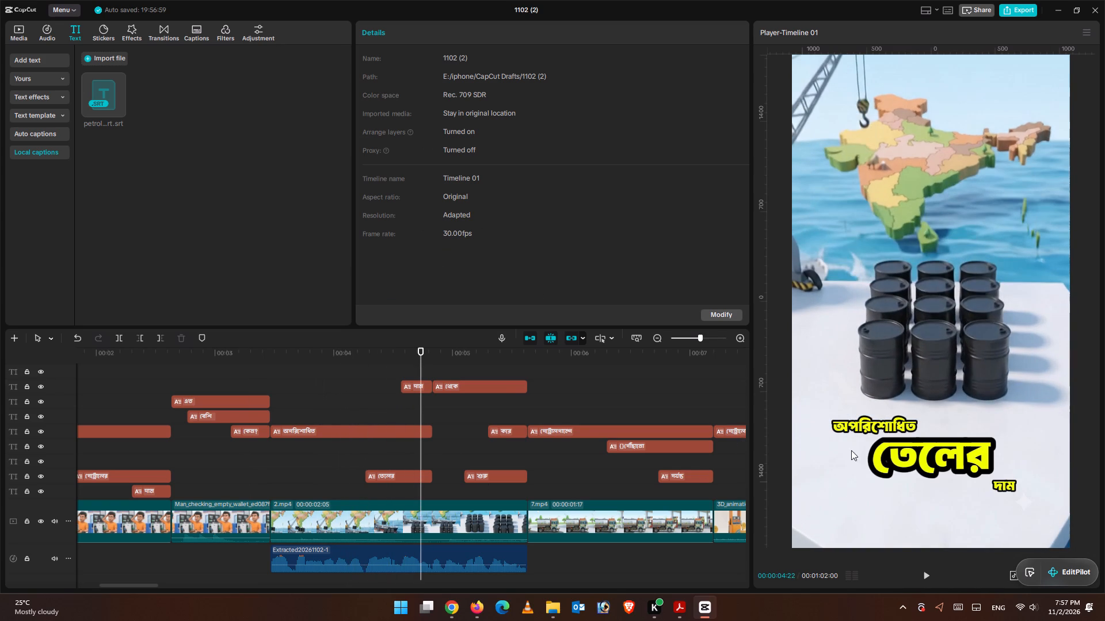
pyautogui.click(876, 425)
pyautogui.moveTo(878, 421); pyautogui.dragTo(905, 422)
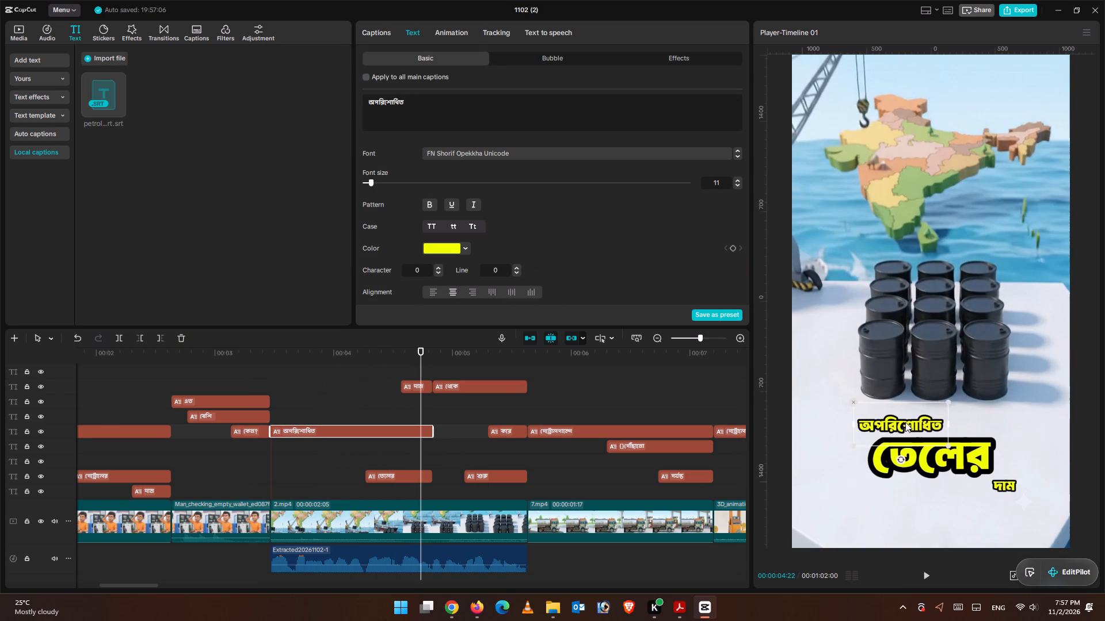
pyautogui.moveTo(905, 422); pyautogui.dragTo(921, 423)
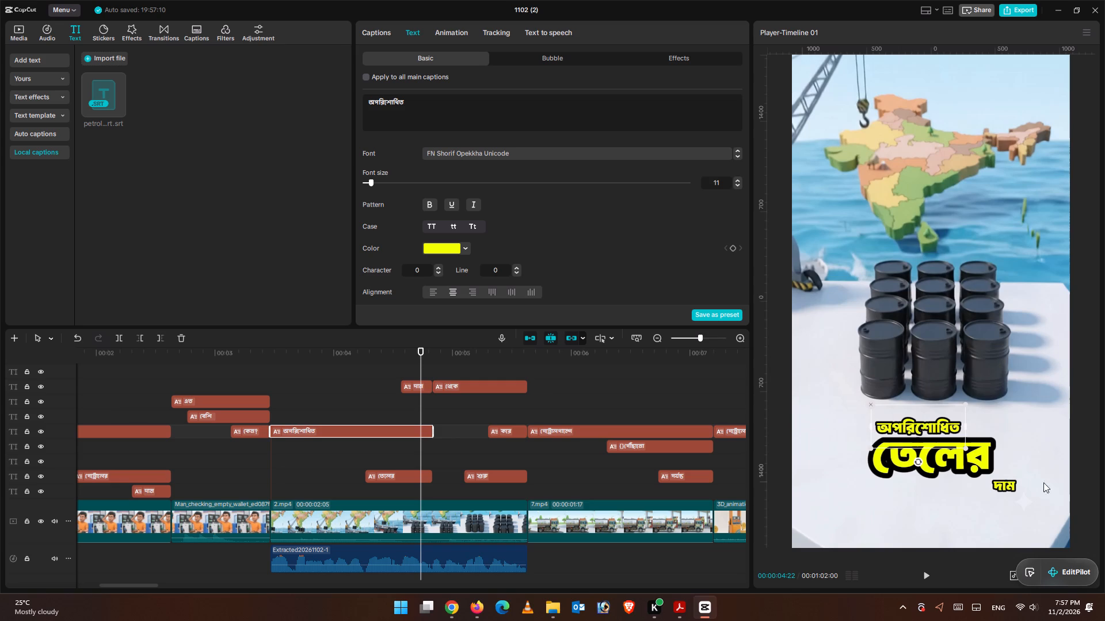
pyautogui.click(1019, 488)
pyautogui.moveTo(1011, 488); pyautogui.dragTo(978, 488)
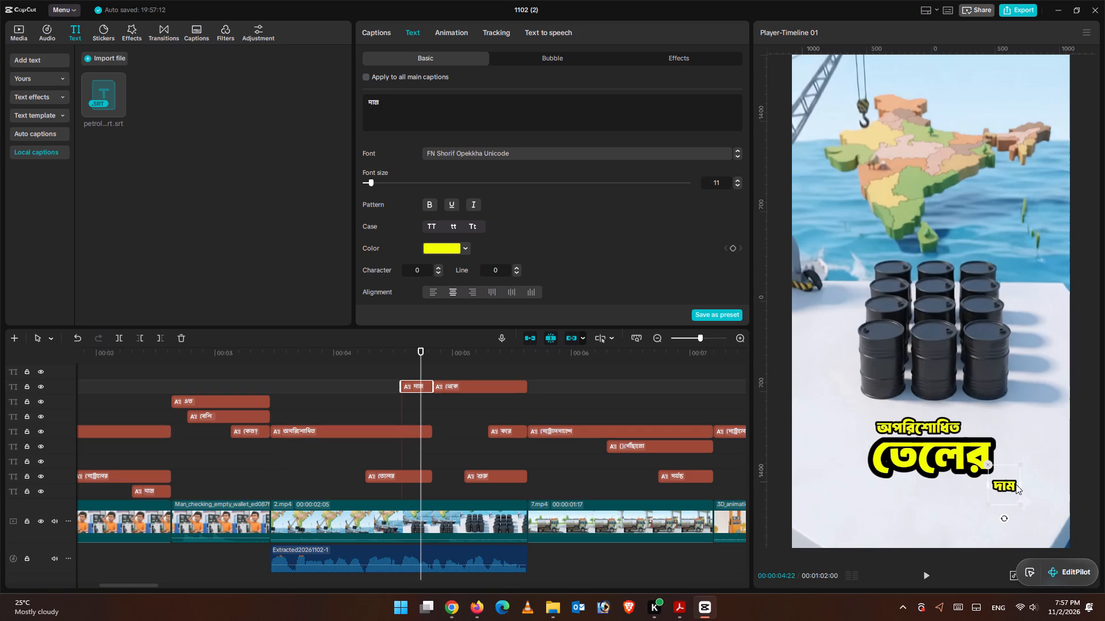
pyautogui.moveTo(1003, 485); pyautogui.dragTo(981, 486)
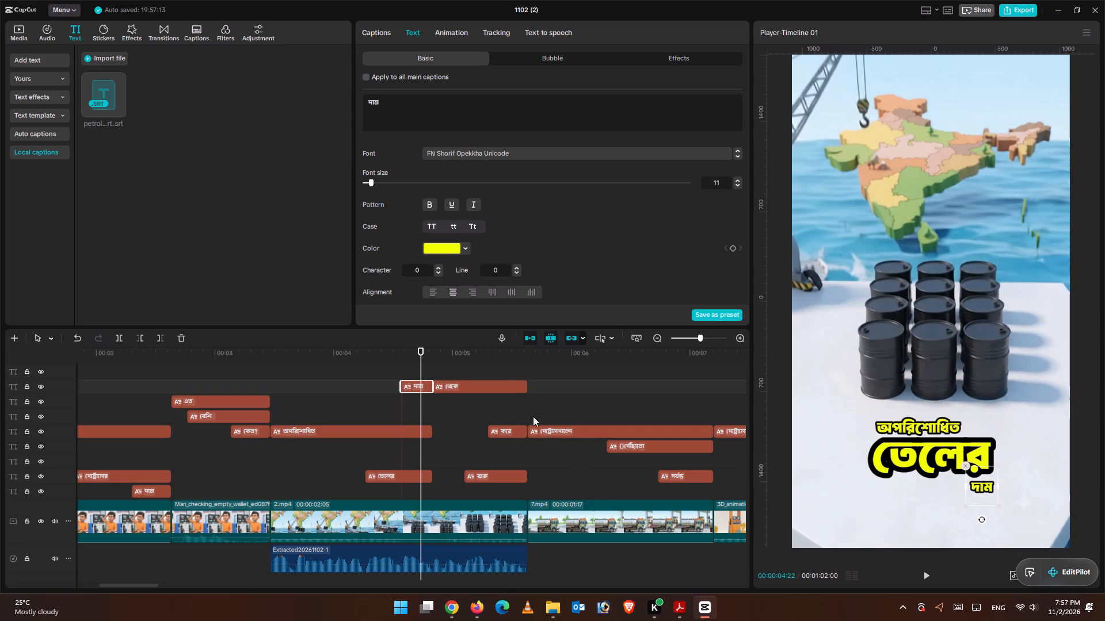
# Move the থেকে caption inward to sit just above the start of শুরু.
pyautogui.click(483, 363)
pyautogui.moveTo(483, 363); pyautogui.dragTo(492, 362)
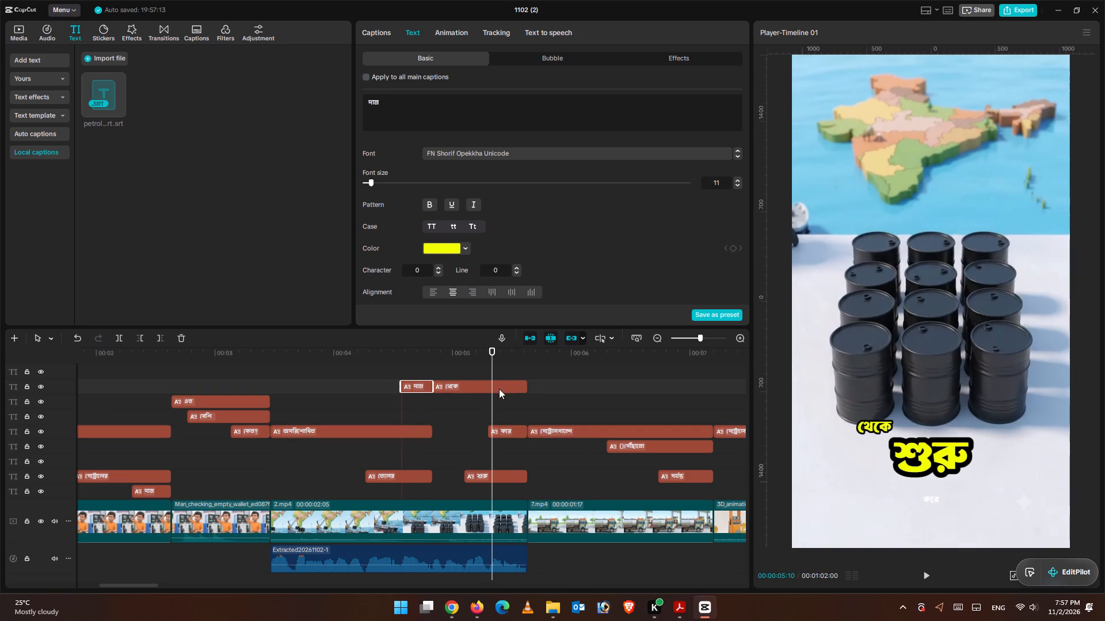
pyautogui.click(492, 381)
pyautogui.moveTo(870, 424); pyautogui.dragTo(898, 426)
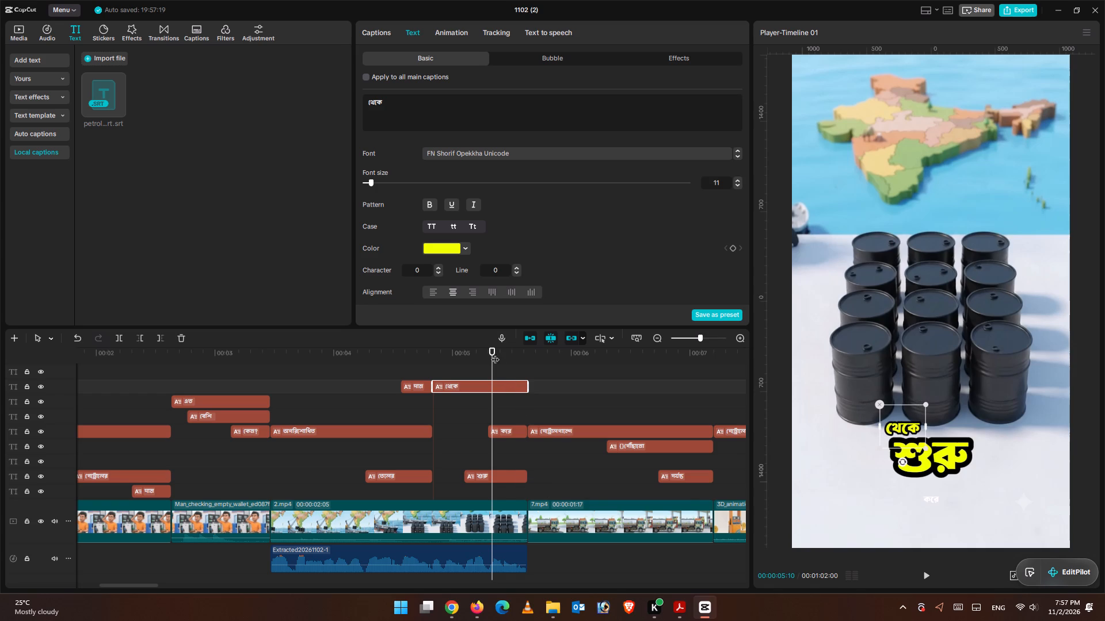
# Copy the yellow পর্যন্ত caption's attributes and paste all onto the white করে caption at the end of the first 2.mp4 clip.
pyautogui.moveTo(494, 352); pyautogui.dragTo(507, 354)
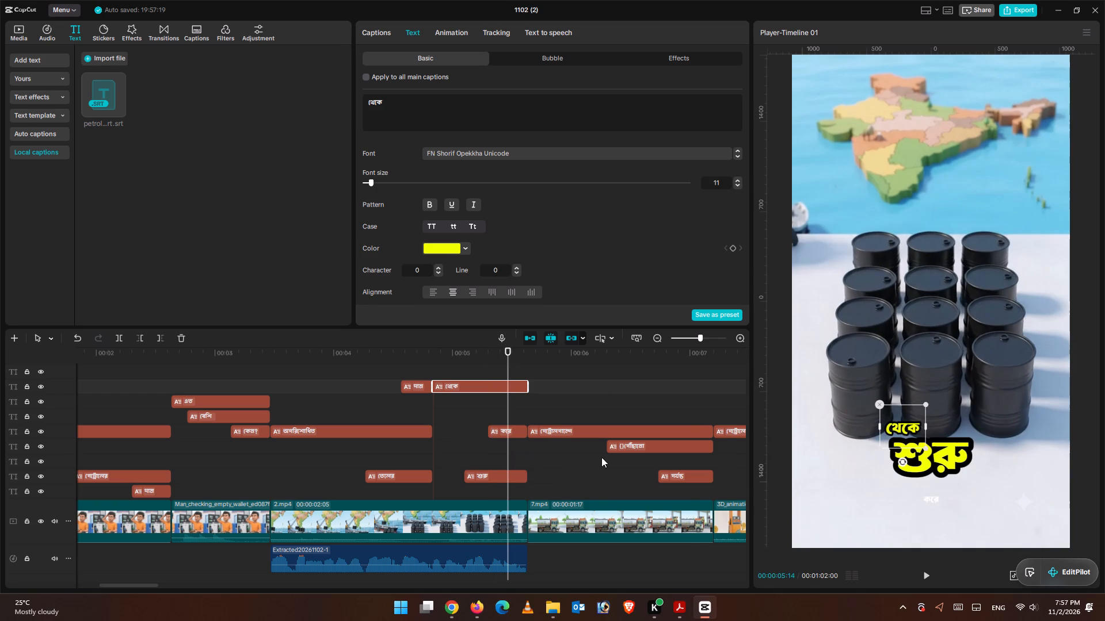
pyautogui.click(692, 464)
pyautogui.click(698, 480)
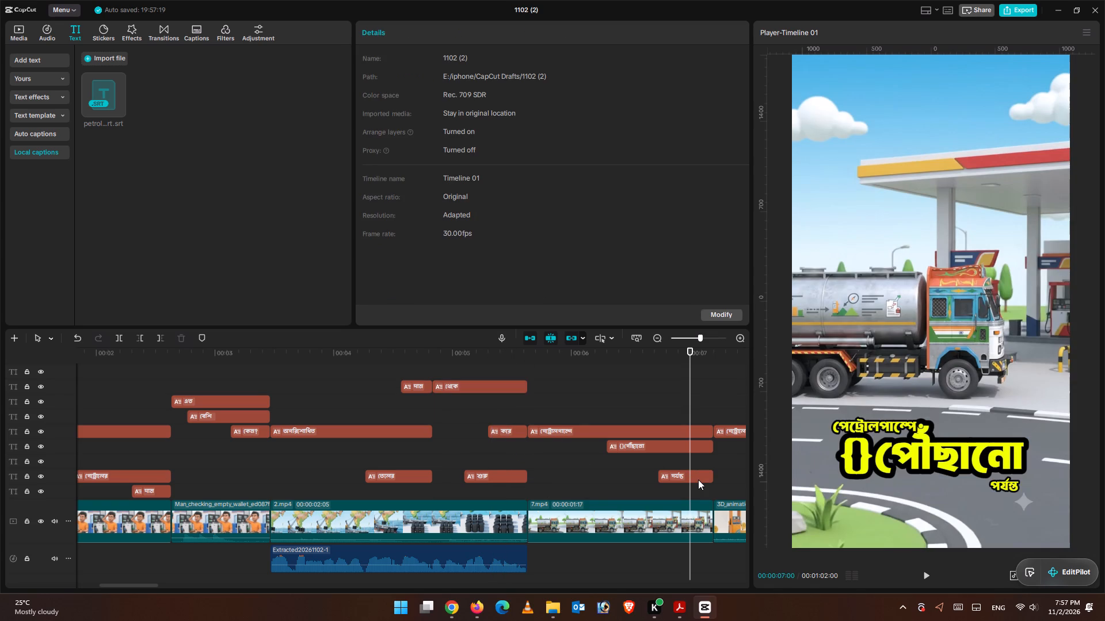
pyautogui.rightClick(696, 476)
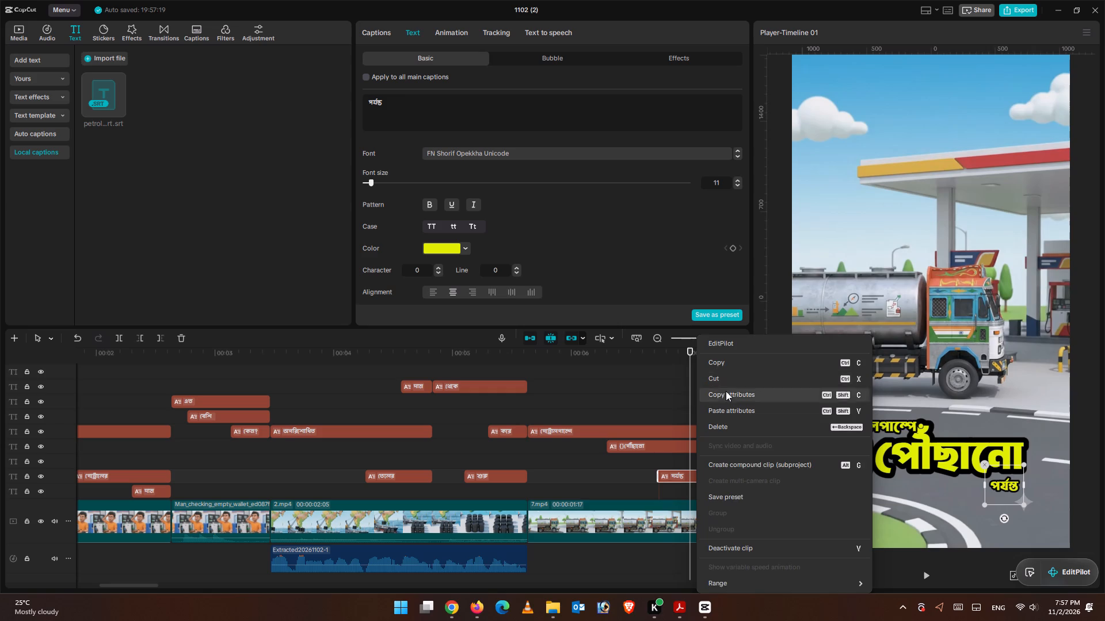
pyautogui.click(726, 391)
pyautogui.click(498, 473)
pyautogui.rightClick(483, 461)
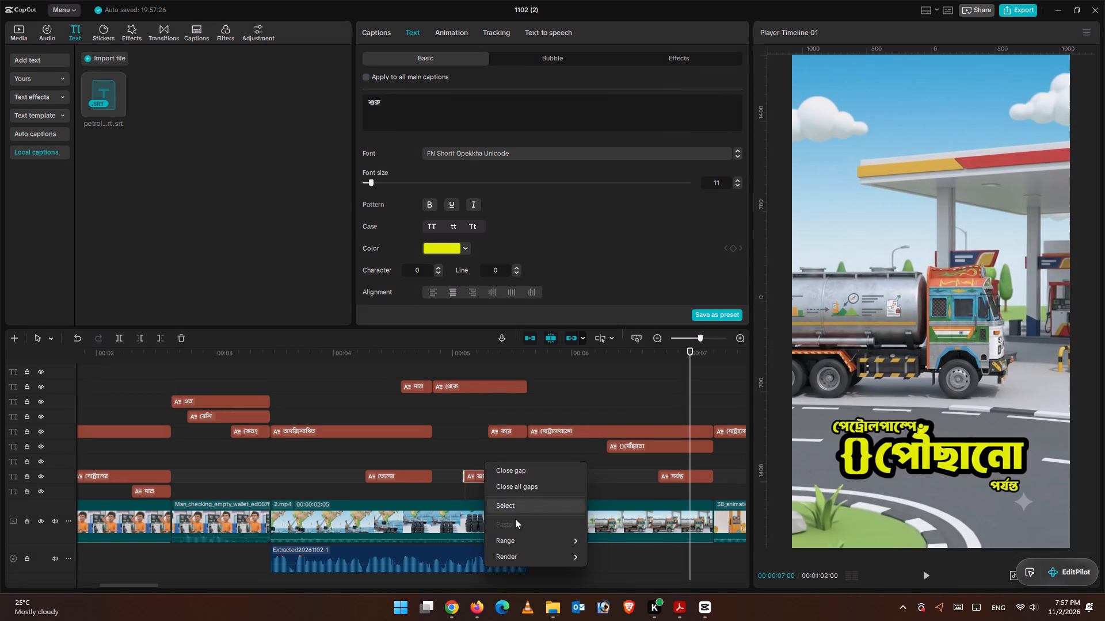
pyautogui.rightClick(475, 474)
pyautogui.click(675, 474)
pyautogui.rightClick(675, 474)
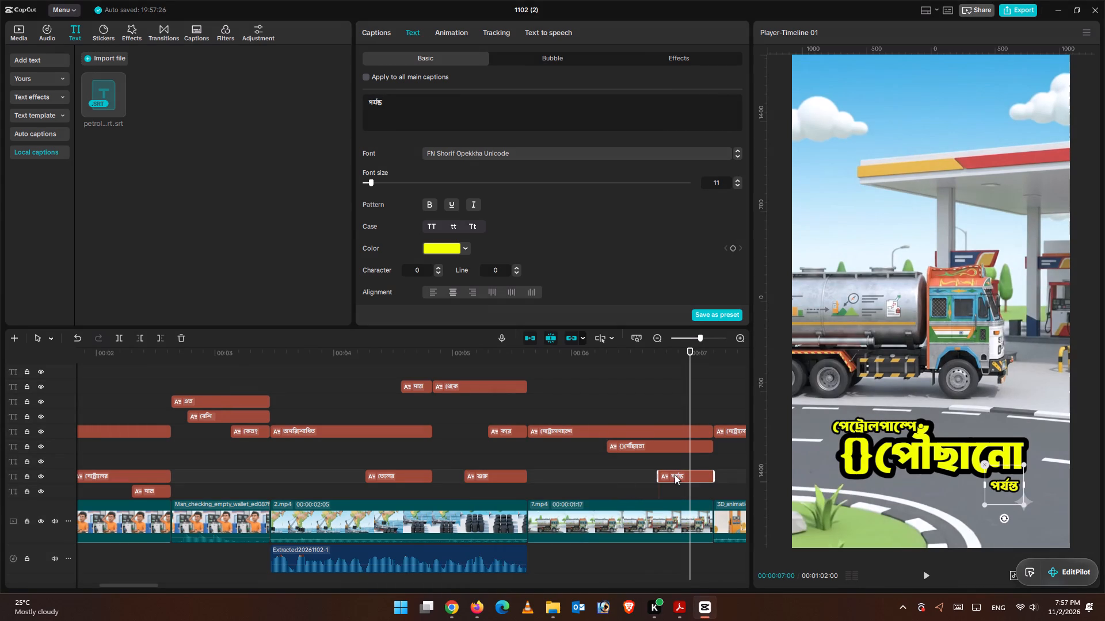
pyautogui.click(704, 389)
pyautogui.click(488, 459)
pyautogui.rightClick(494, 477)
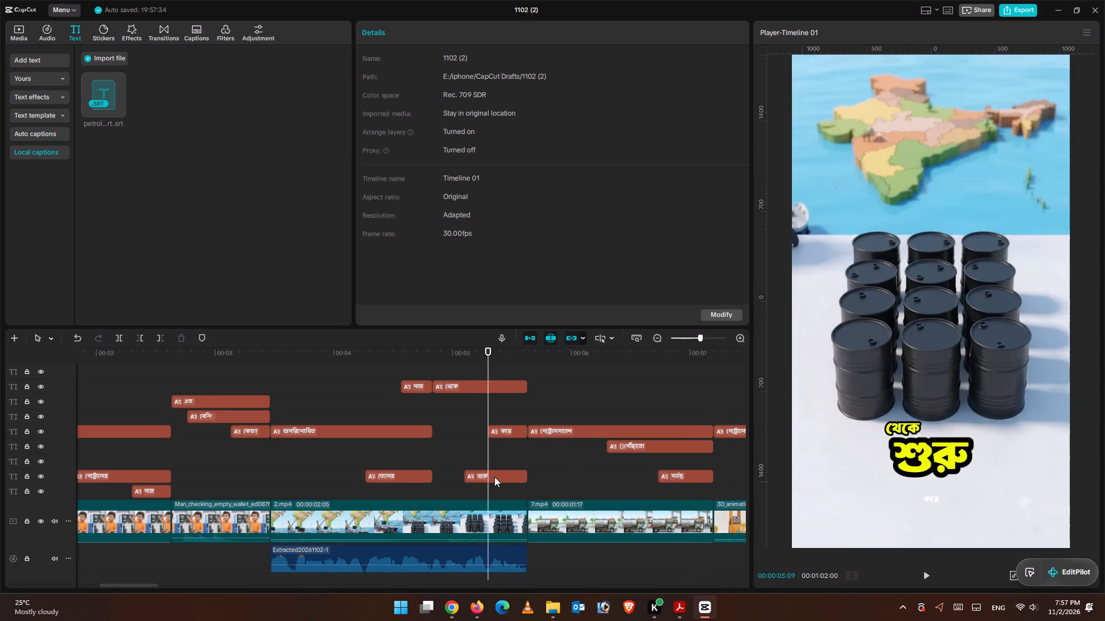
pyautogui.click(450, 435)
pyautogui.rightClick(494, 431)
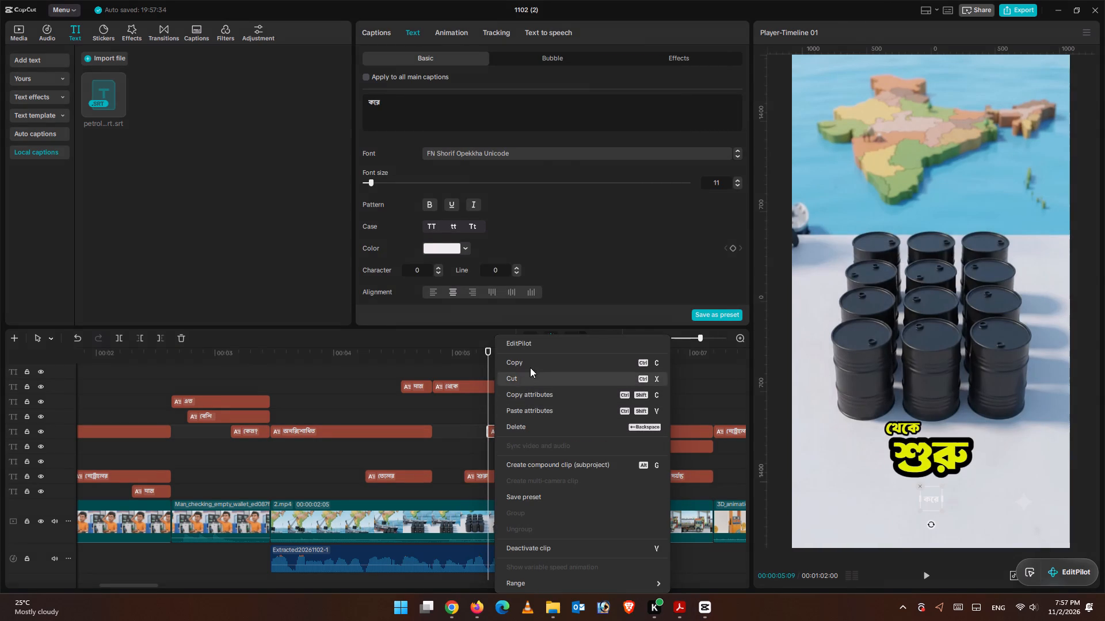
pyautogui.click(534, 405)
pyautogui.click(684, 355)
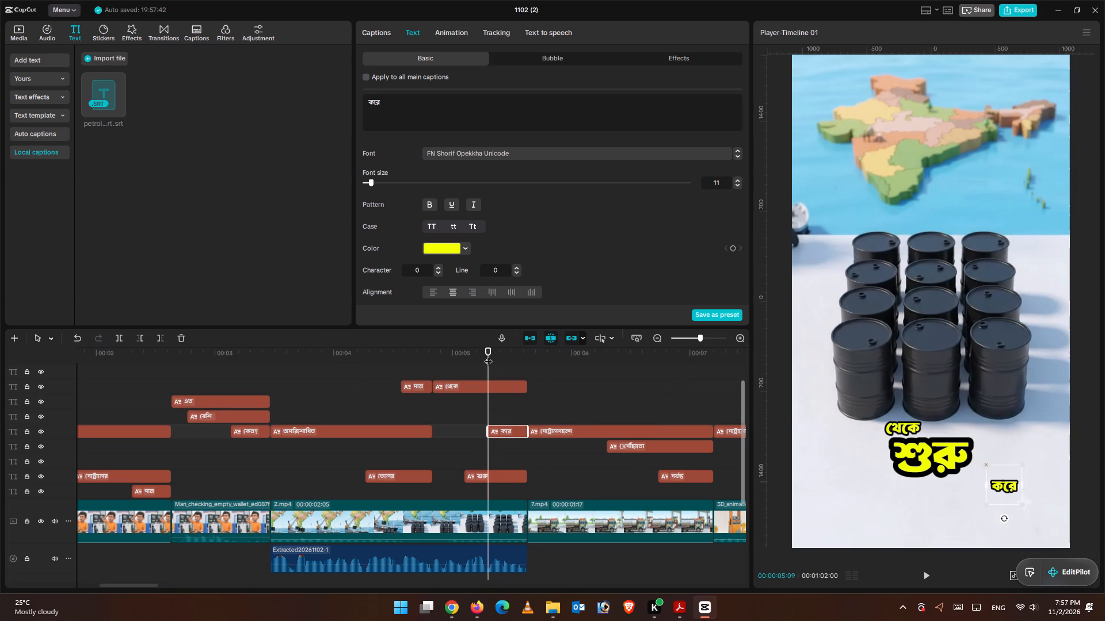
# Move the করে caption inward to sit just below the end of শুরু.
pyautogui.moveTo(488, 353); pyautogui.dragTo(504, 354)
pyautogui.moveTo(1003, 484); pyautogui.dragTo(973, 483)
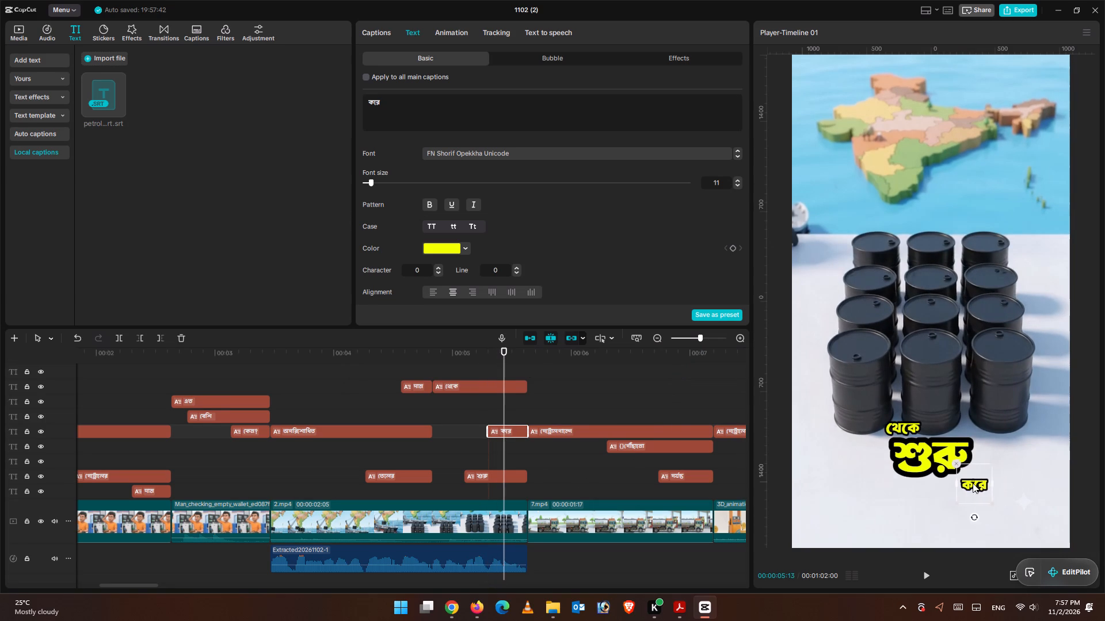
# Nudge the করে caption further inward, keeping it just below the end of শুরু.
pyautogui.moveTo(973, 483); pyautogui.dragTo(957, 485)
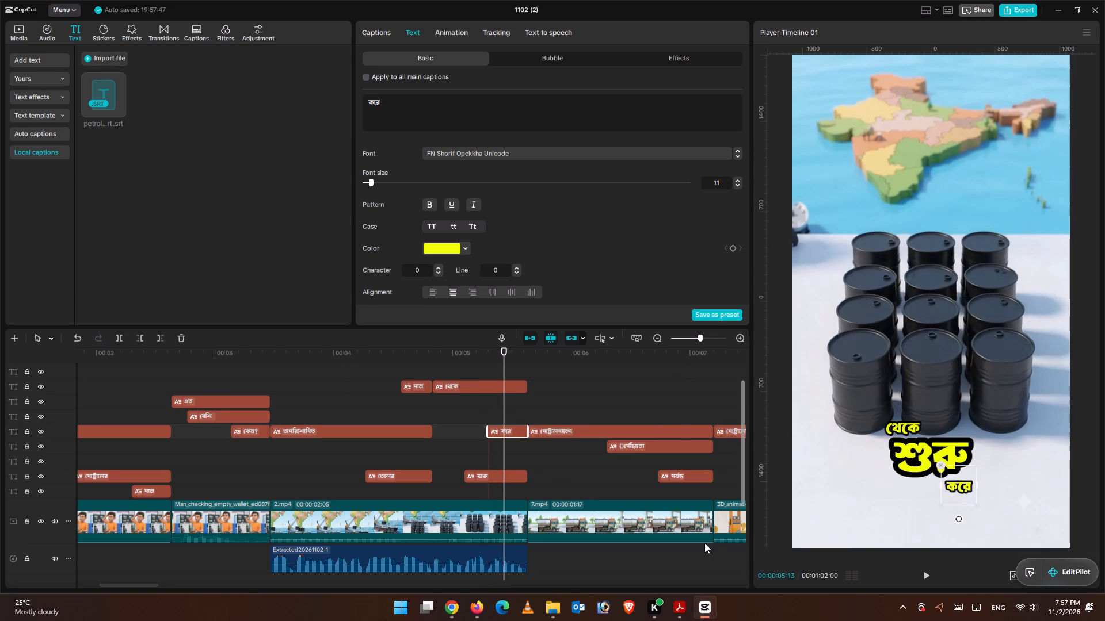
# Delete the stray "()" before পৌঁছানো in the caption over the 7.mp4 clip.
pyautogui.moveTo(509, 342); pyautogui.dragTo(536, 351)
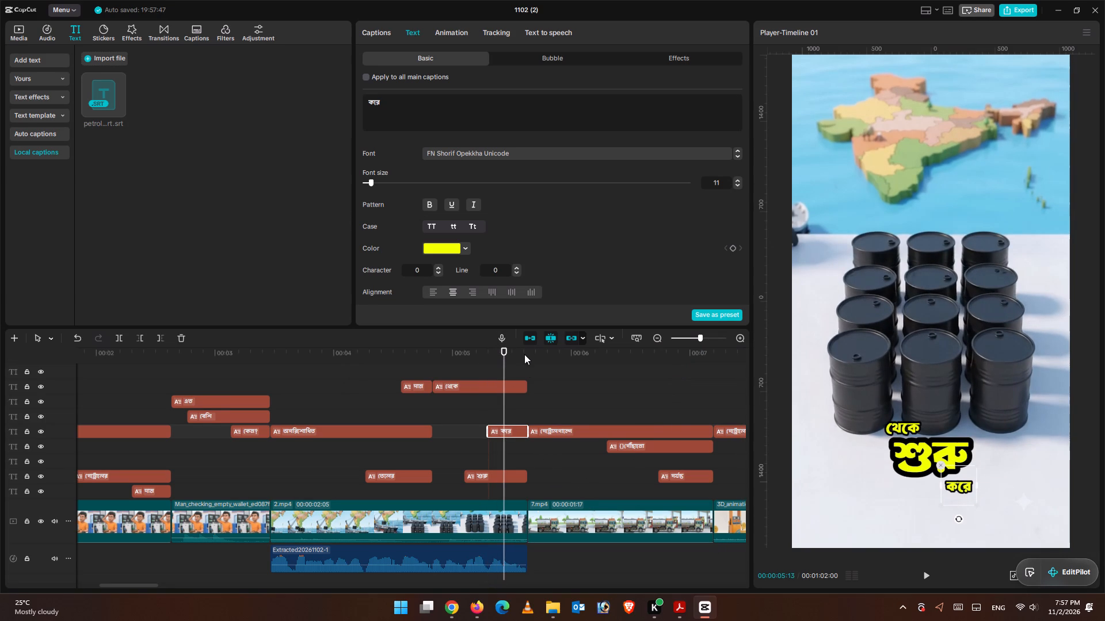
pyautogui.moveTo(507, 353); pyautogui.dragTo(591, 362)
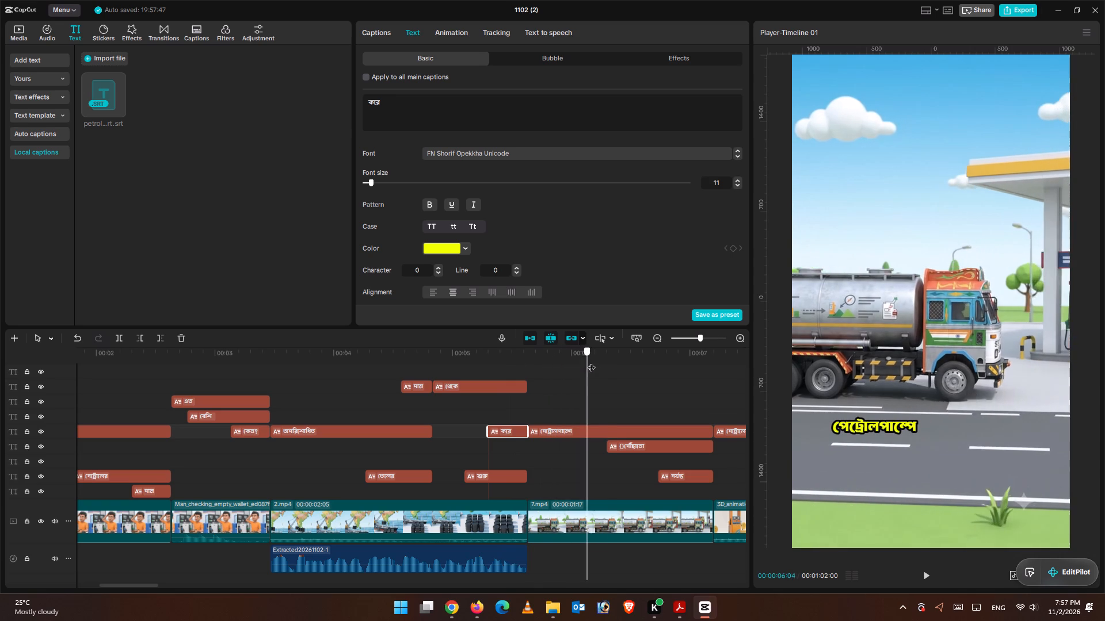
pyautogui.moveTo(591, 362); pyautogui.dragTo(614, 367)
pyautogui.click(644, 444)
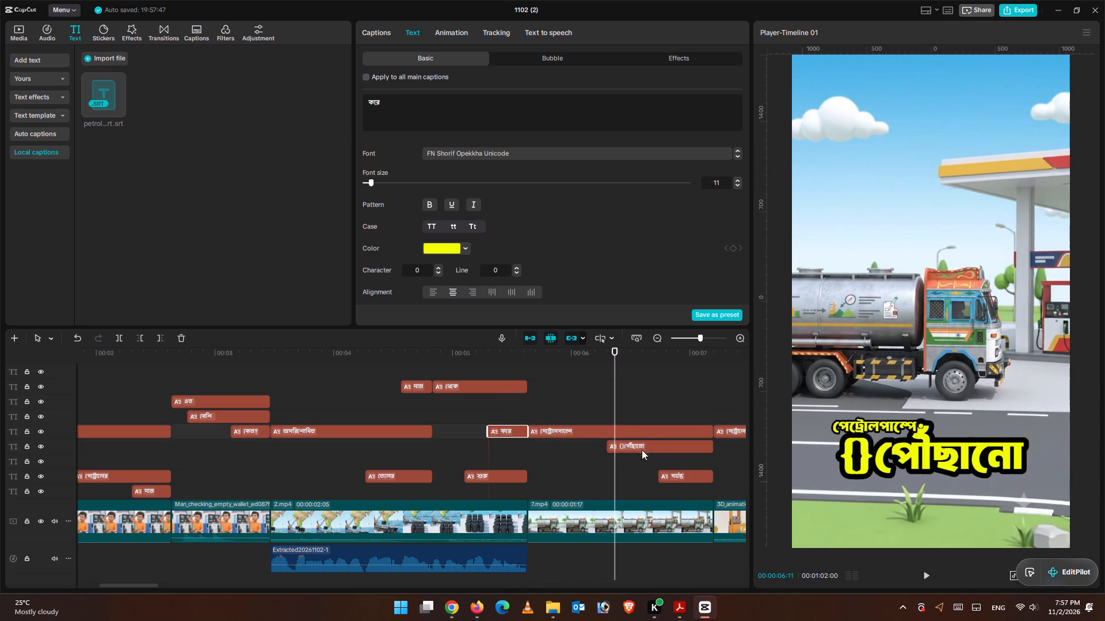
pyautogui.click(375, 105)
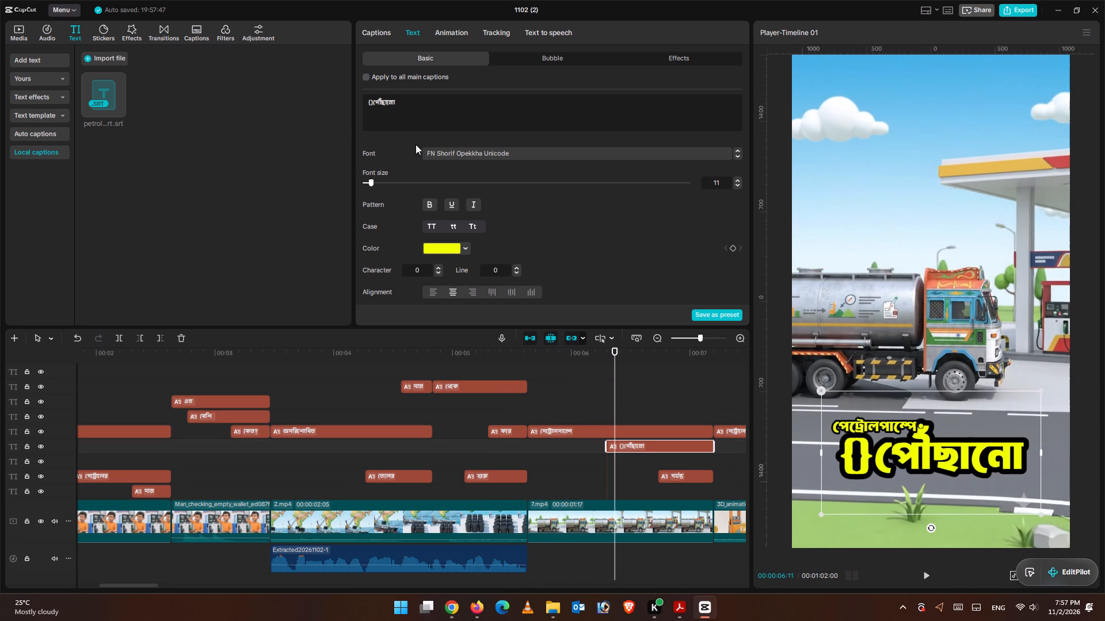
pyautogui.press('BackSpace')
pyautogui.press('BackSpace')
pyautogui.press('BackSpace')
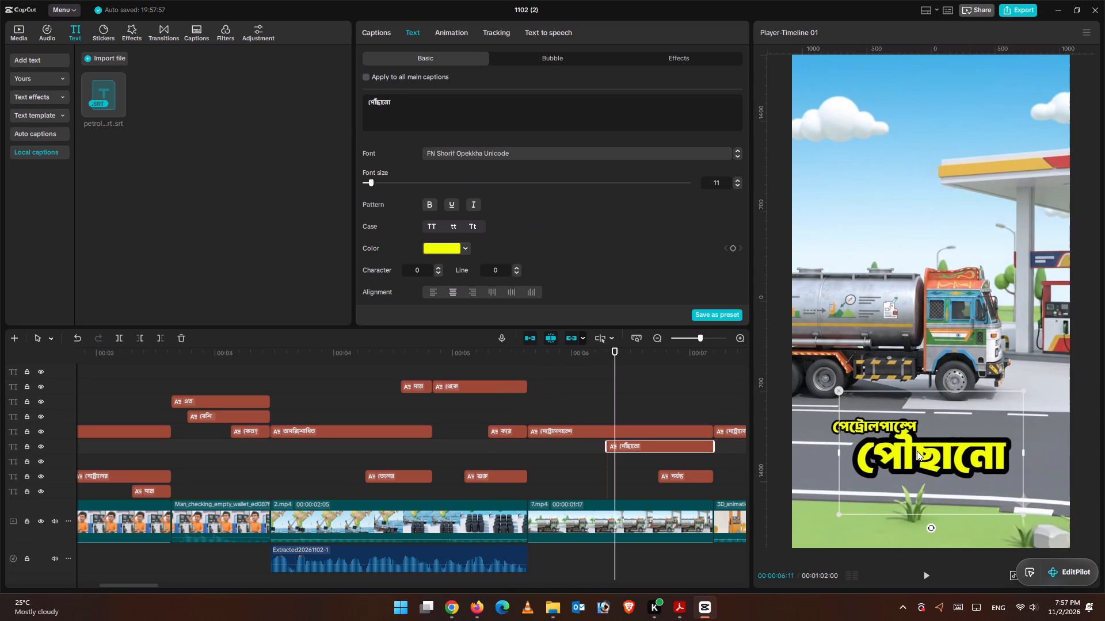
# Move the পেট্রোলপাম্পে caption to sit just above the end of পৌঁছানো.
pyautogui.click(561, 411)
pyautogui.moveTo(561, 411); pyautogui.dragTo(595, 412)
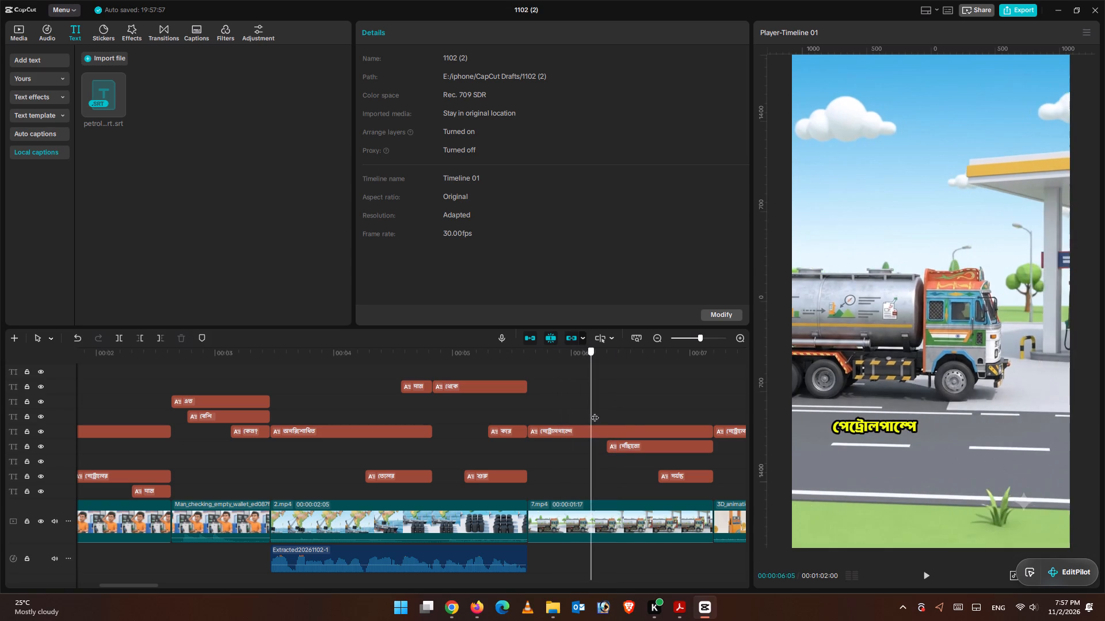
pyautogui.moveTo(595, 412); pyautogui.dragTo(636, 411)
pyautogui.click(658, 453)
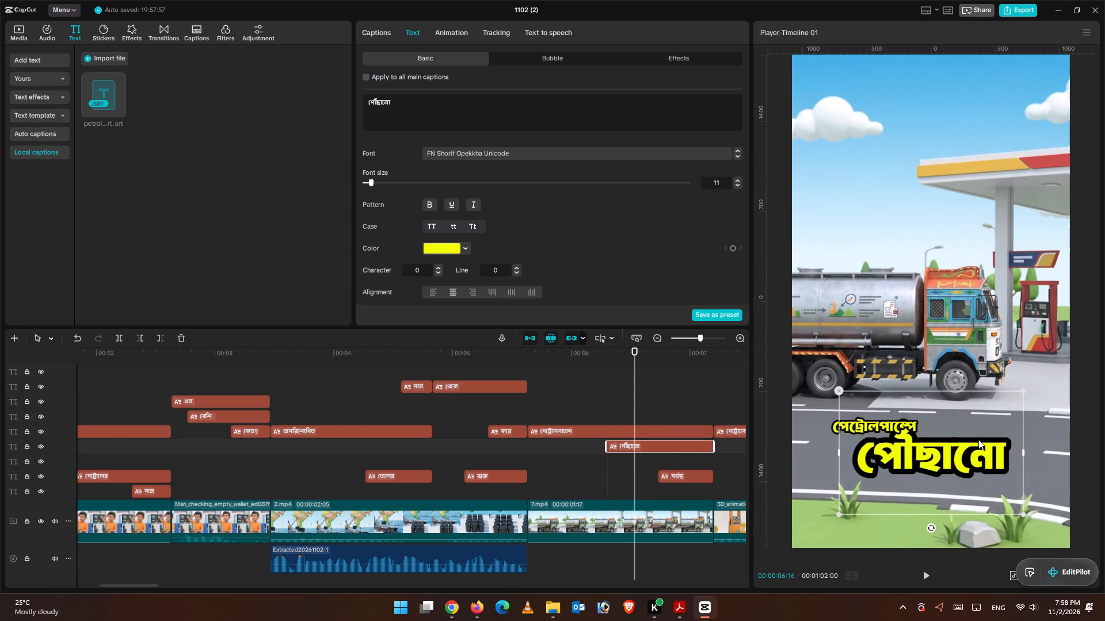
pyautogui.click(614, 434)
pyautogui.moveTo(871, 423); pyautogui.dragTo(950, 411)
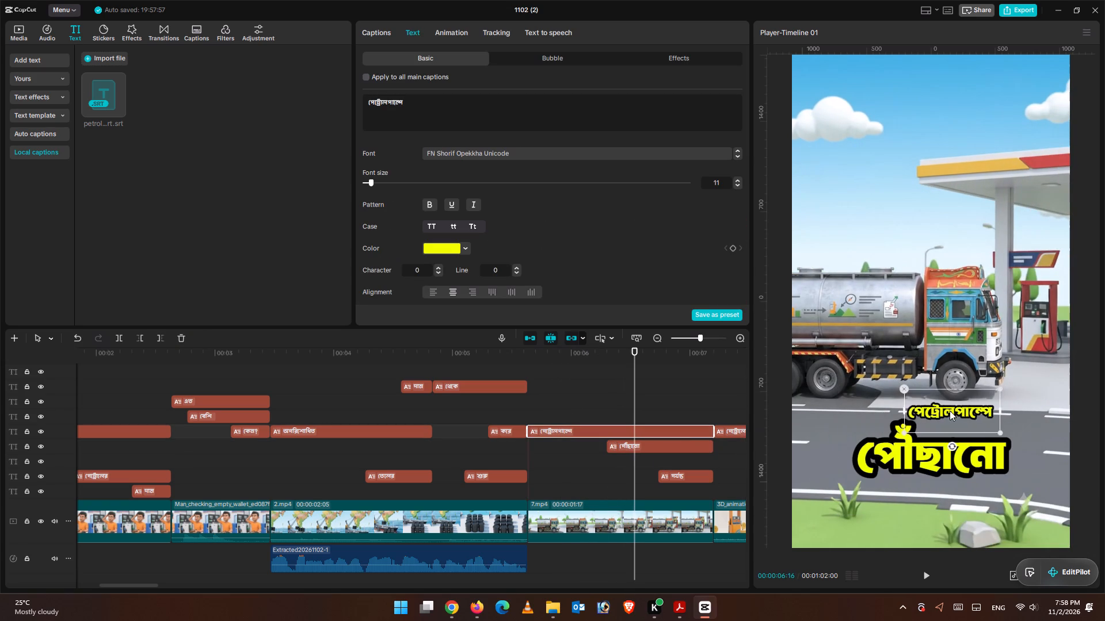
pyautogui.moveTo(950, 411); pyautogui.dragTo(843, 425)
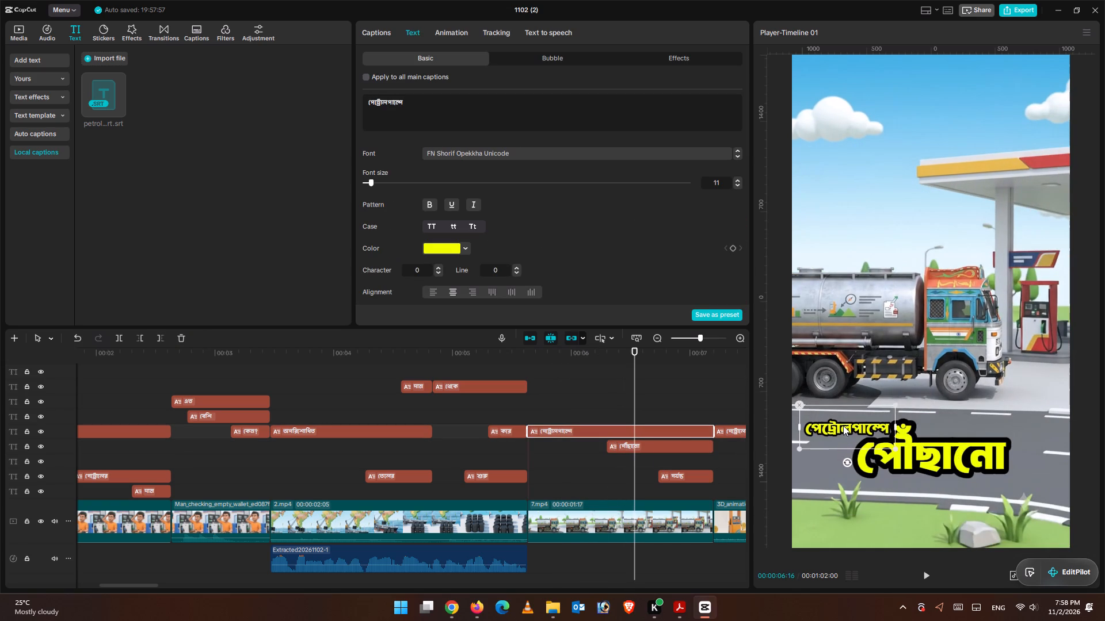
pyautogui.moveTo(843, 425); pyautogui.dragTo(958, 425)
# Move the পর্যন্ত caption to sit just below the start of পৌঁছানো.
pyautogui.moveTo(641, 378); pyautogui.dragTo(685, 388)
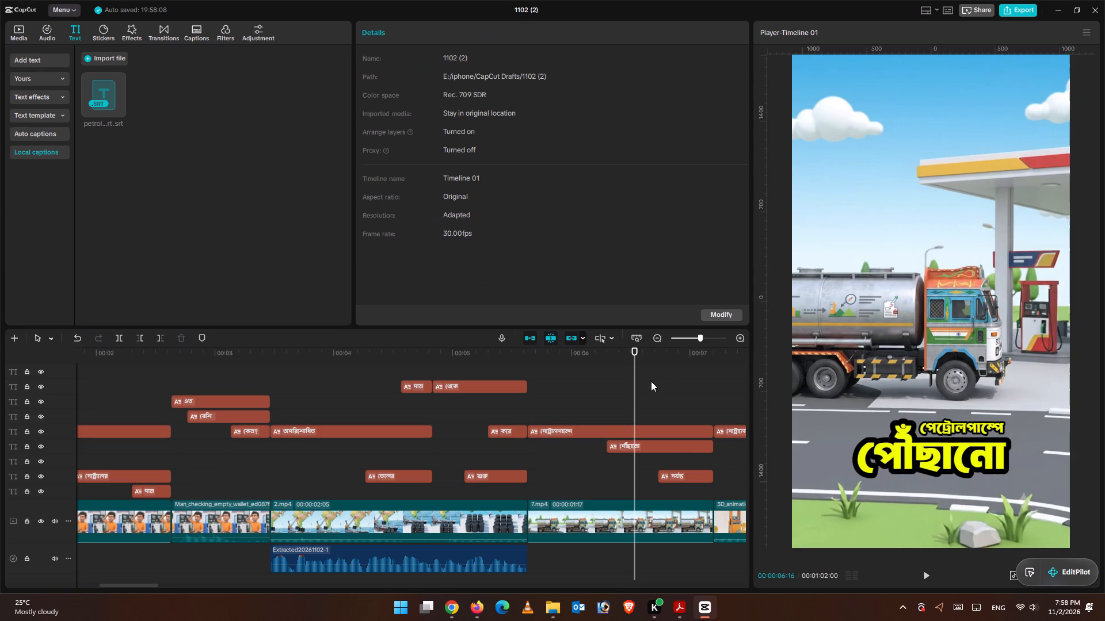
pyautogui.moveTo(635, 376); pyautogui.dragTo(677, 383)
pyautogui.click(688, 474)
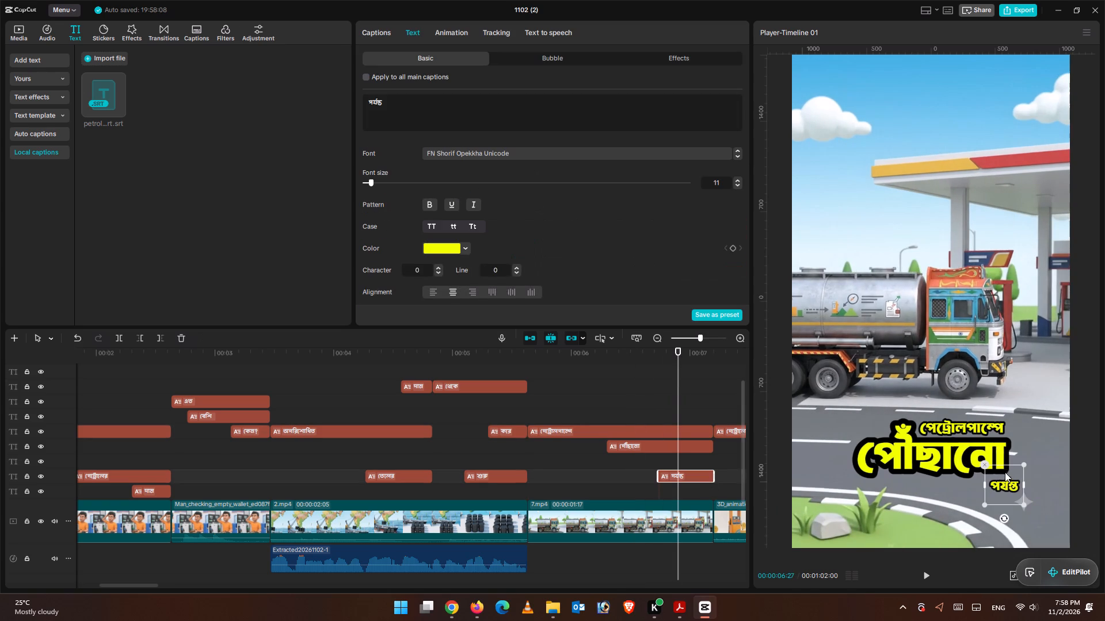
pyautogui.moveTo(1004, 479); pyautogui.dragTo(885, 482)
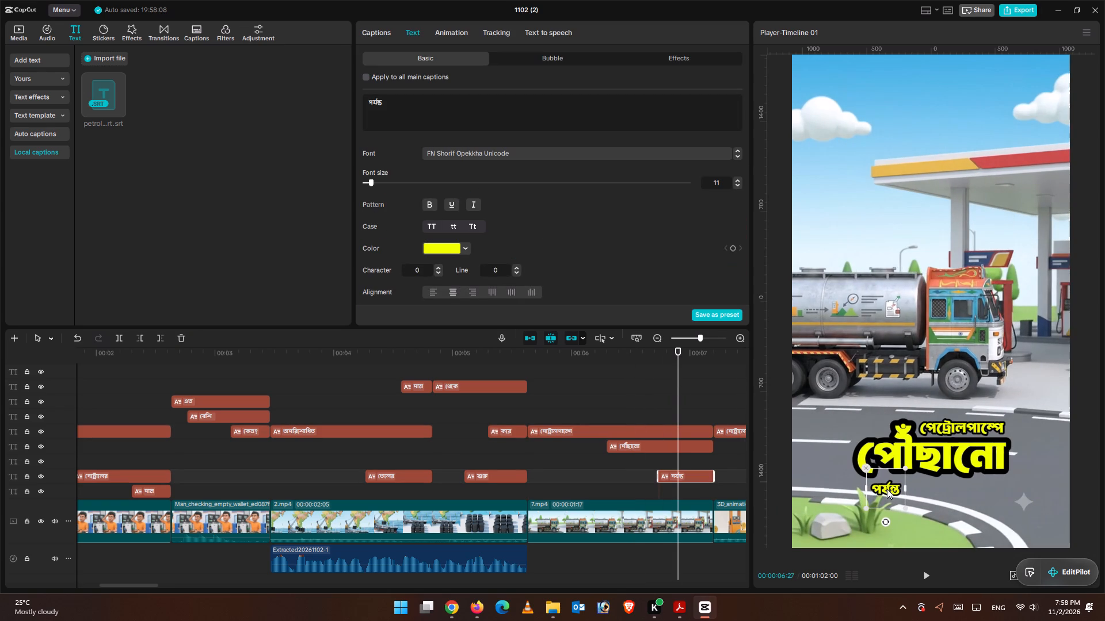
pyautogui.click(889, 486)
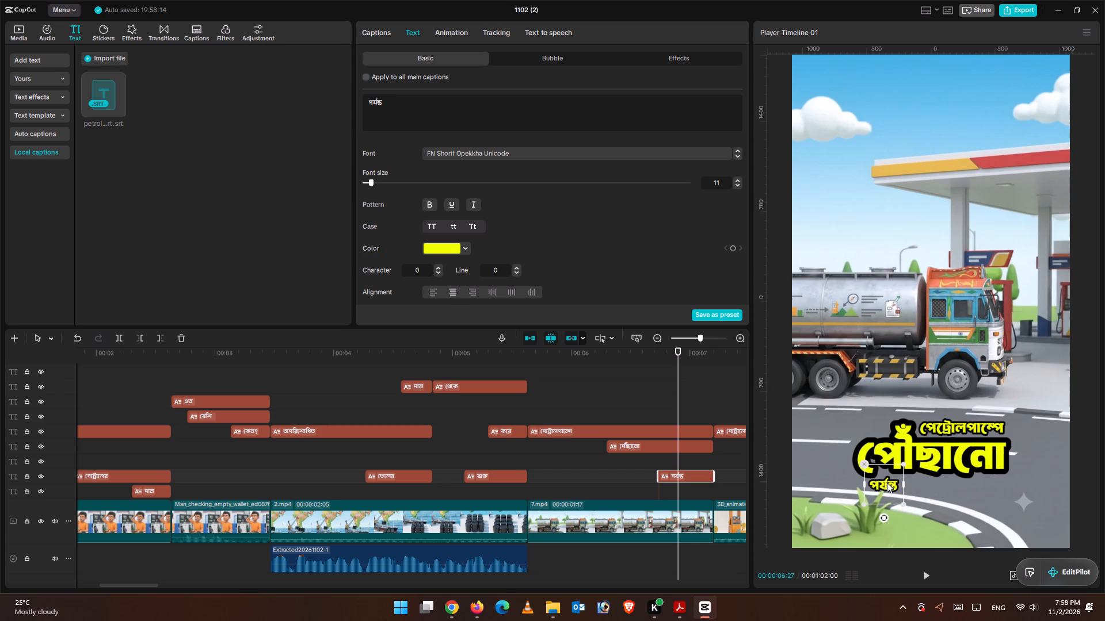
# Move the এত caption over the fuel pricing clip inward to sit just below the end of দাম.
pyautogui.click(699, 402)
pyautogui.moveTo(704, 395); pyautogui.dragTo(734, 400)
pyautogui.click(734, 400)
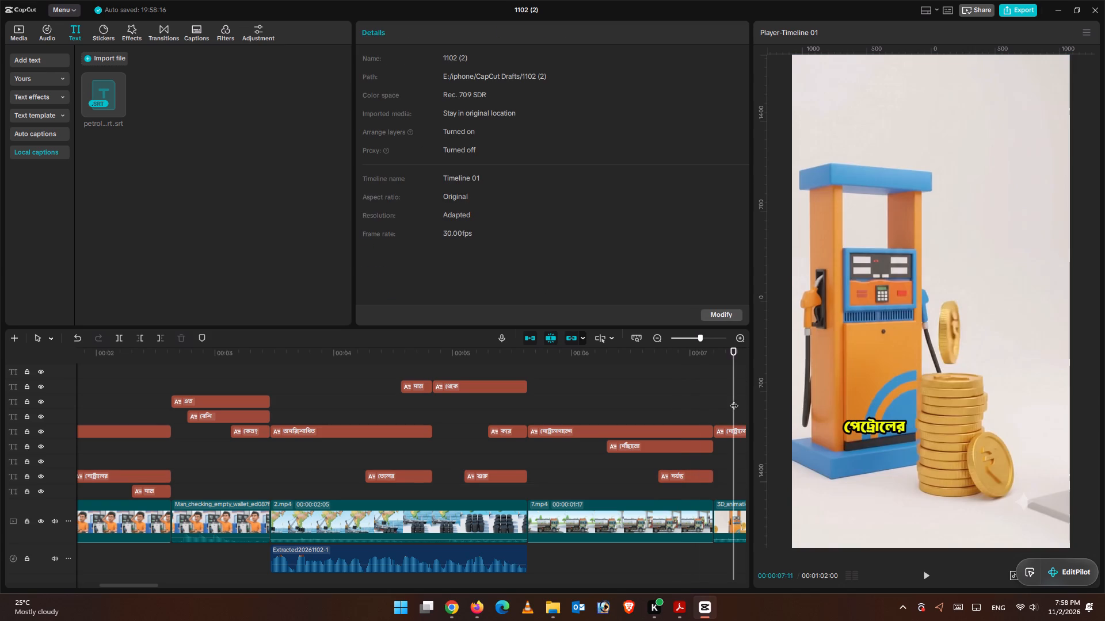
pyautogui.moveTo(733, 400); pyautogui.dragTo(624, 405)
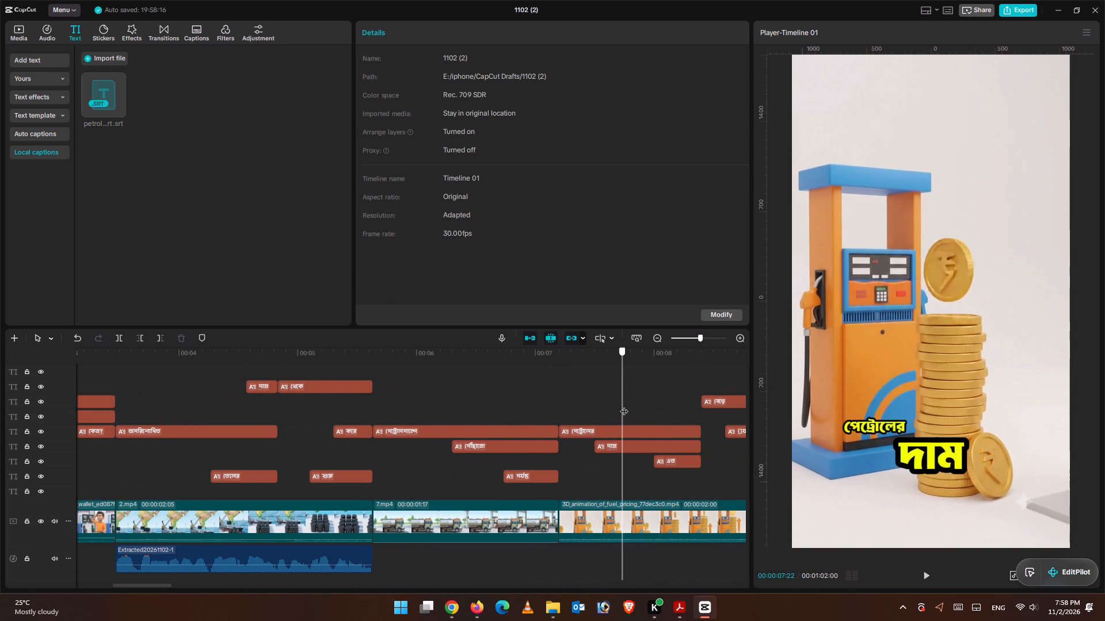
pyautogui.moveTo(624, 405); pyautogui.dragTo(669, 414)
pyautogui.click(685, 464)
pyautogui.moveTo(1002, 490); pyautogui.dragTo(951, 490)
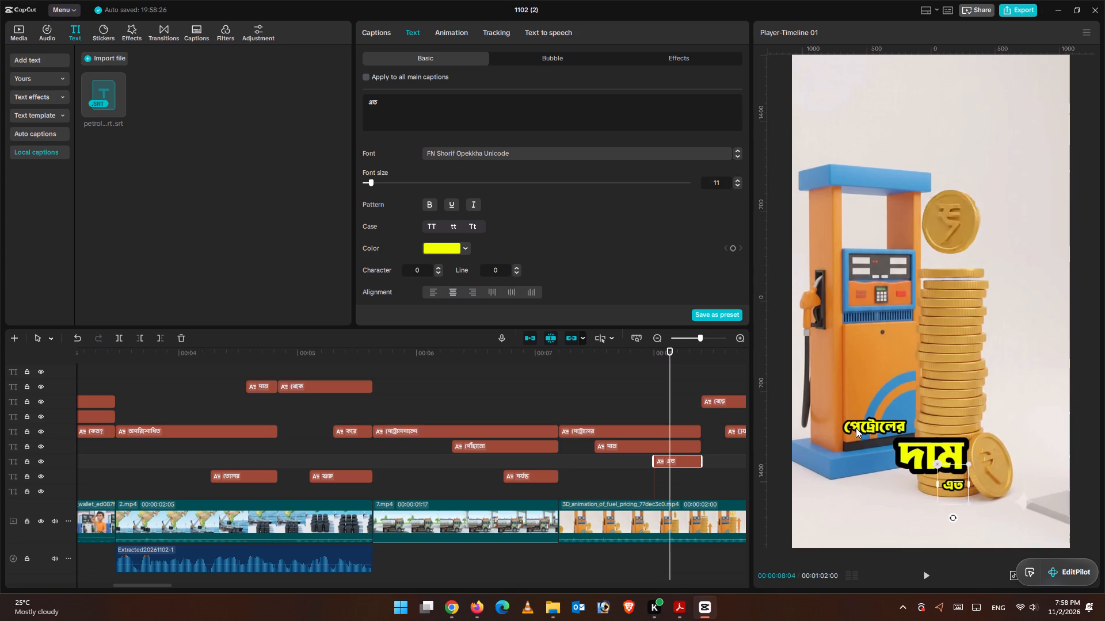
# Move the পেট্রোলের caption inward to sit just above the start of দাম.
pyautogui.click(856, 427)
pyautogui.moveTo(864, 424); pyautogui.dragTo(900, 426)
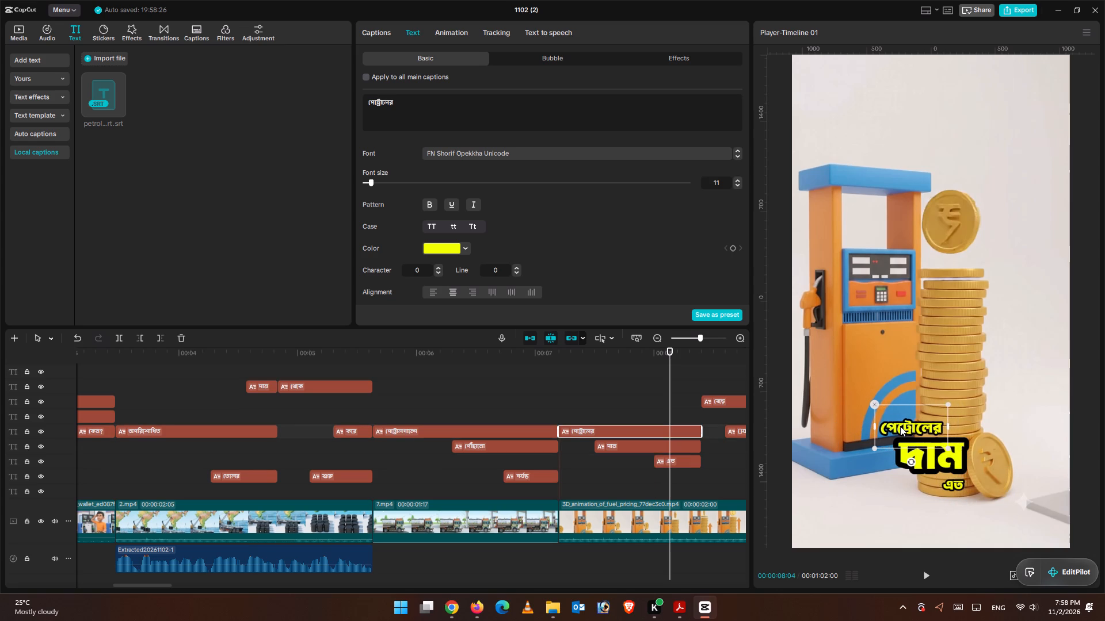
pyautogui.moveTo(900, 426); pyautogui.dragTo(897, 428)
pyautogui.moveTo(914, 435); pyautogui.dragTo(931, 435)
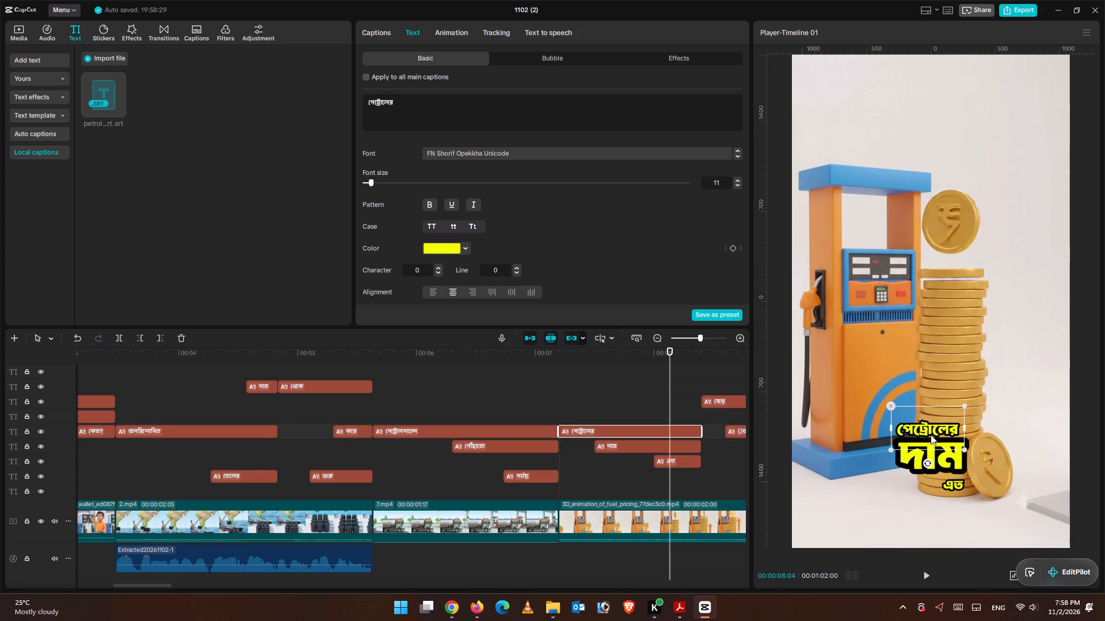
pyautogui.moveTo(931, 435); pyautogui.dragTo(908, 435)
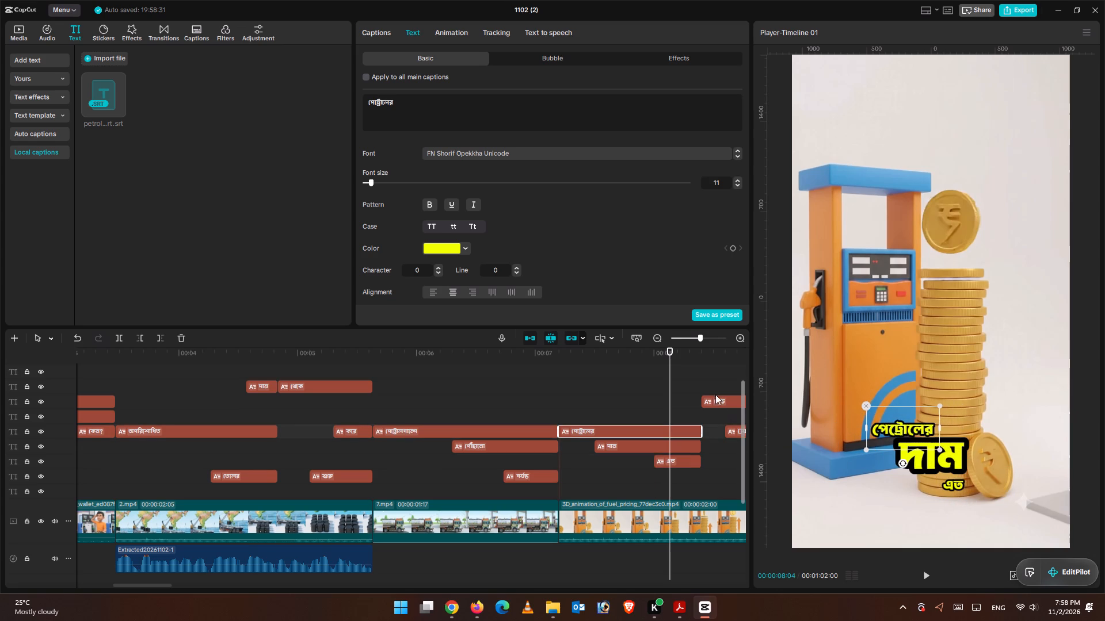
# Delete the stray "()" before যায় in the caption near the end of the fuel pricing clip.
pyautogui.click(706, 378)
pyautogui.moveTo(706, 378); pyautogui.dragTo(606, 393)
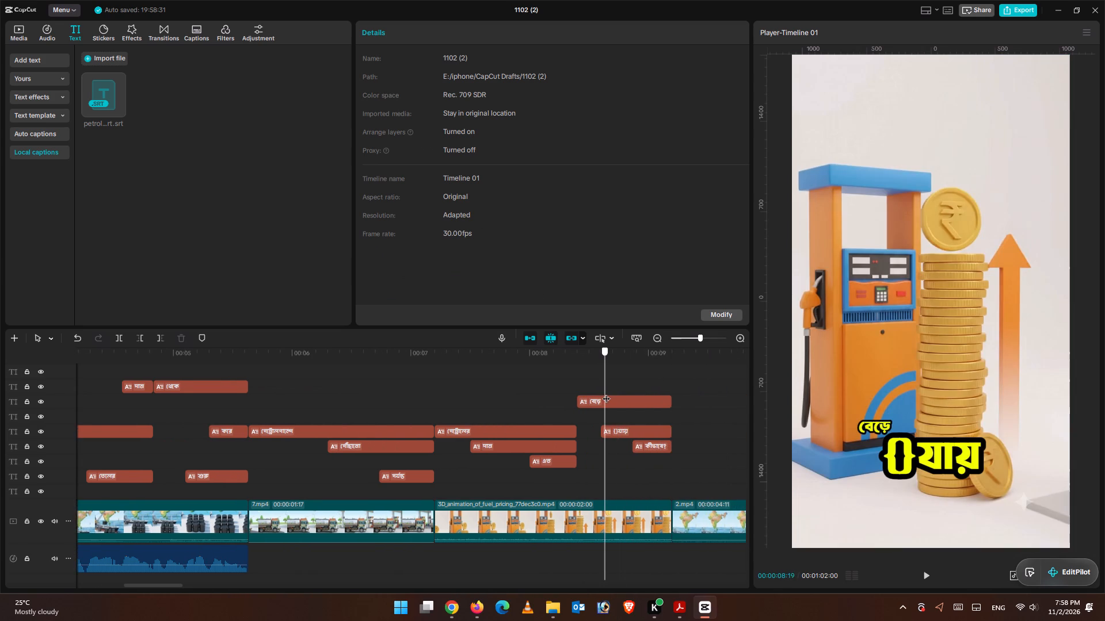
pyautogui.moveTo(606, 393); pyautogui.dragTo(605, 382)
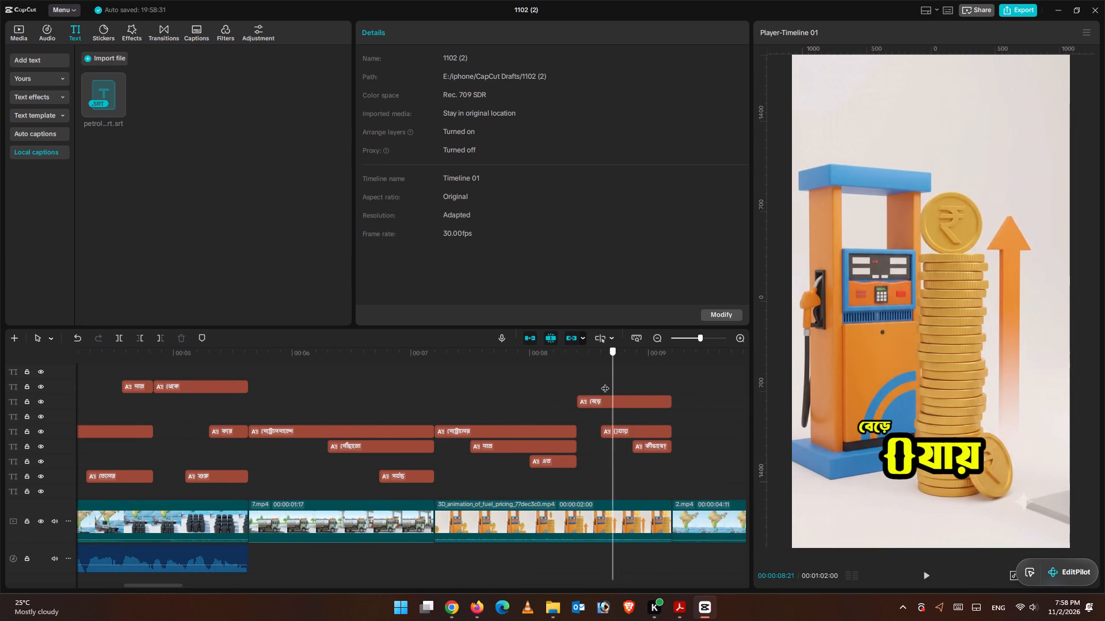
pyautogui.moveTo(605, 382); pyautogui.dragTo(611, 381)
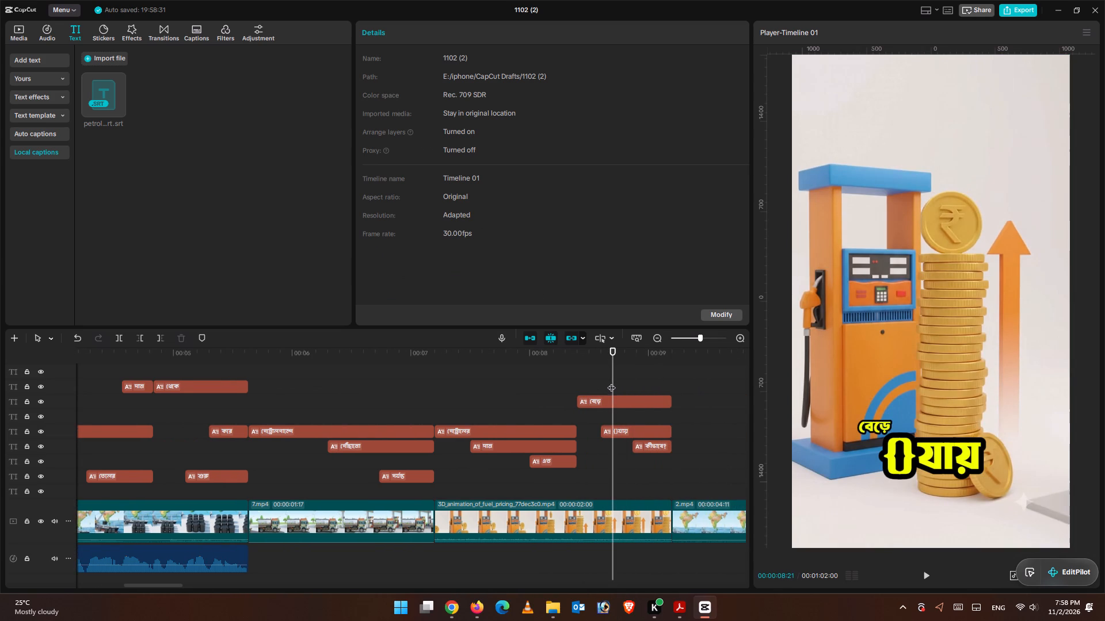
pyautogui.click(623, 424)
pyautogui.click(601, 434)
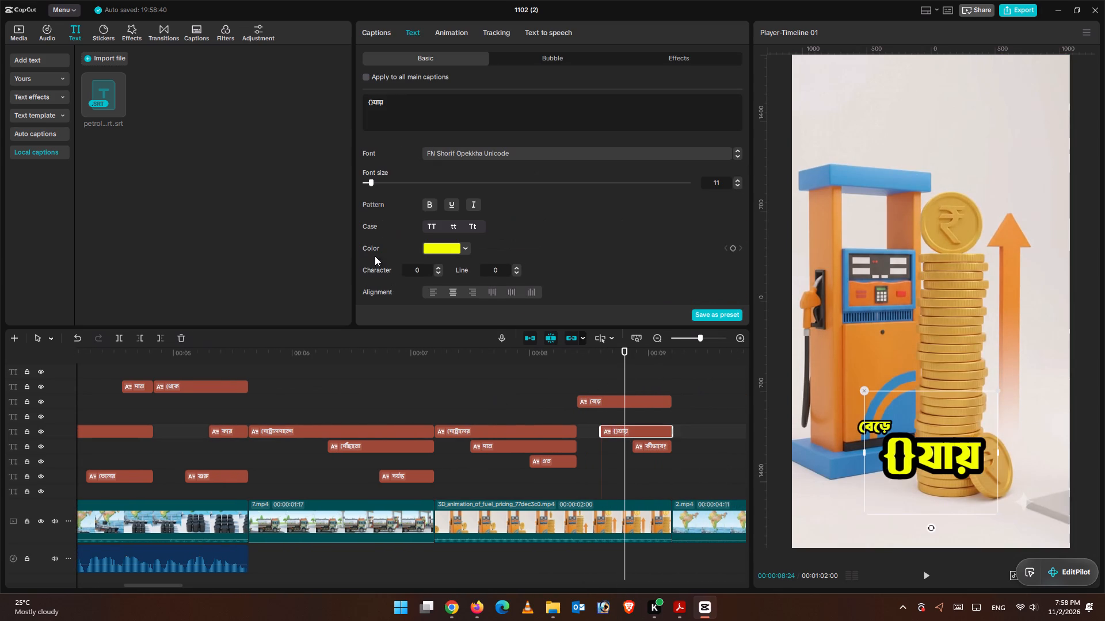
pyautogui.click(372, 106)
pyautogui.press('BackSpace')
pyautogui.press('BackSpace')
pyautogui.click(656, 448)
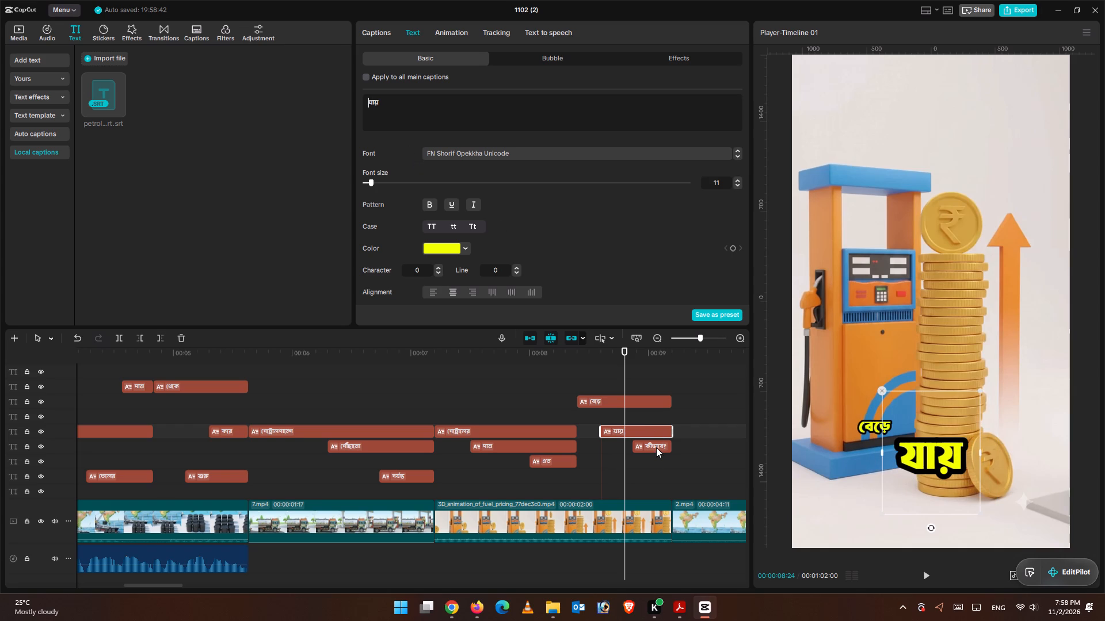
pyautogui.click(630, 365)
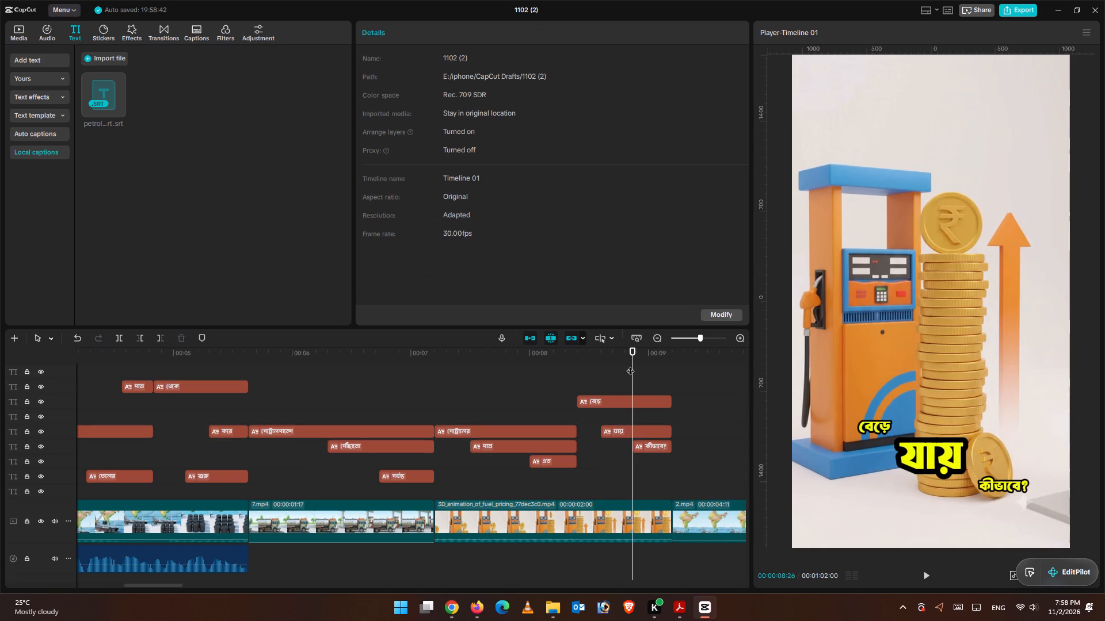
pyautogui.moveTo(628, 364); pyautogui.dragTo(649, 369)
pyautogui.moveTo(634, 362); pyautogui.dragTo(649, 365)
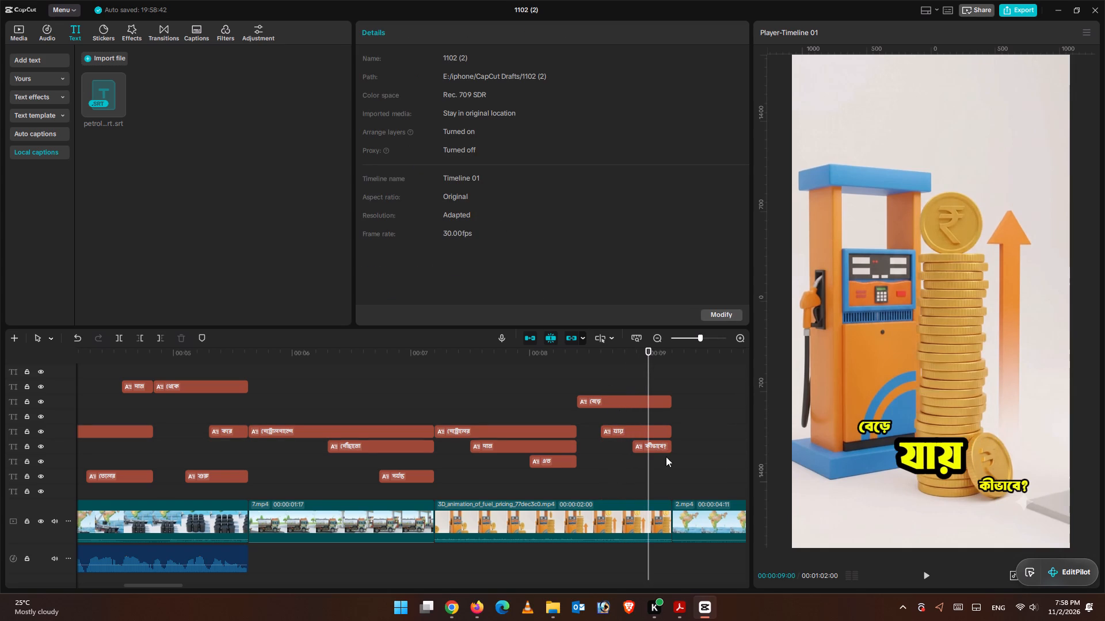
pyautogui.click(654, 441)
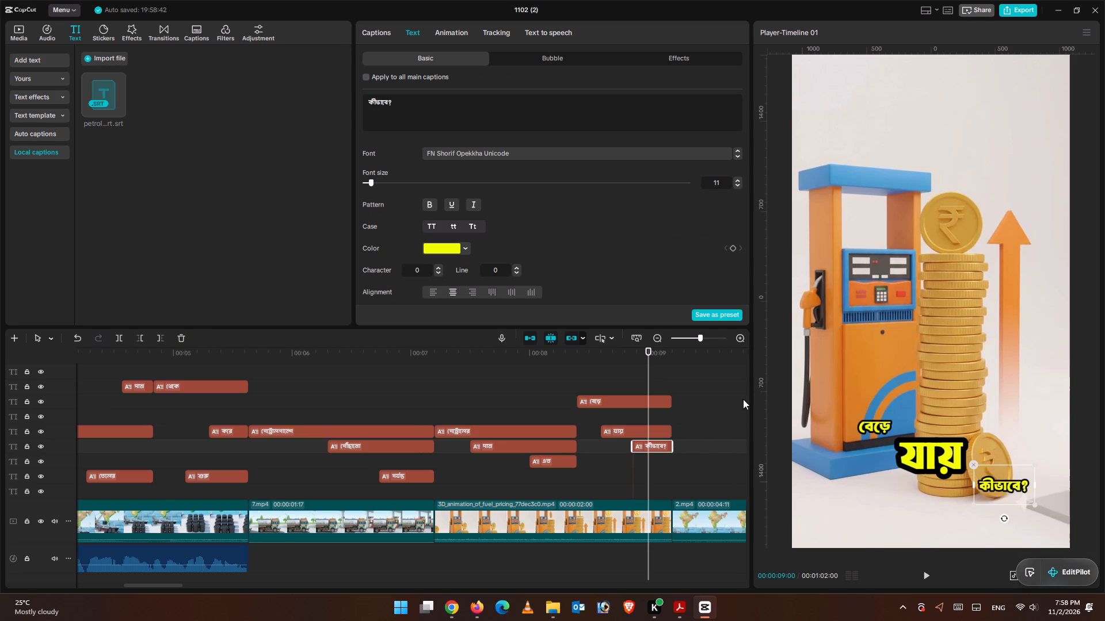
# Play the video from the start and move the এত caption down to sit beside the start of বেশি.
pyautogui.moveTo(642, 361); pyautogui.dragTo(20, 331)
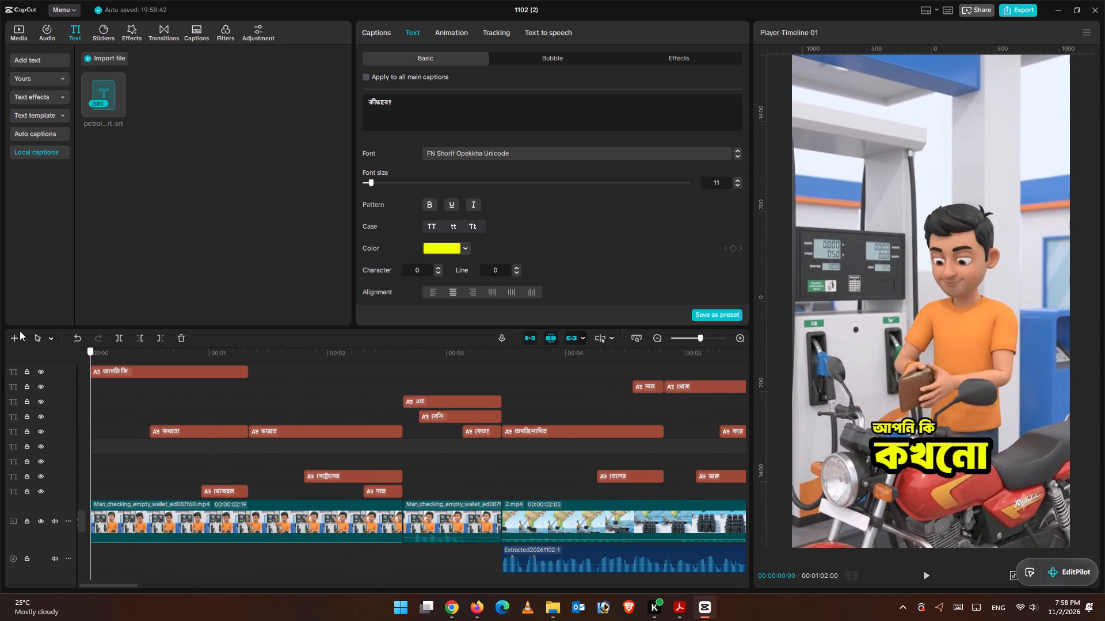
pyautogui.moveTo(20, 331); pyautogui.dragTo(16, 327)
pyautogui.click(925, 573)
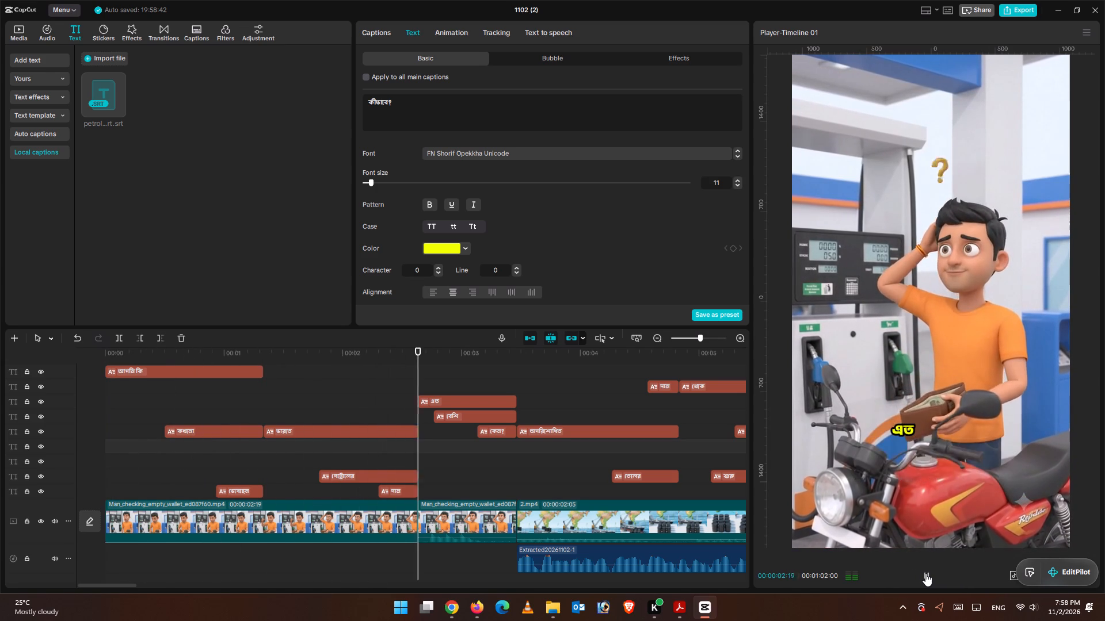
pyautogui.click(439, 369)
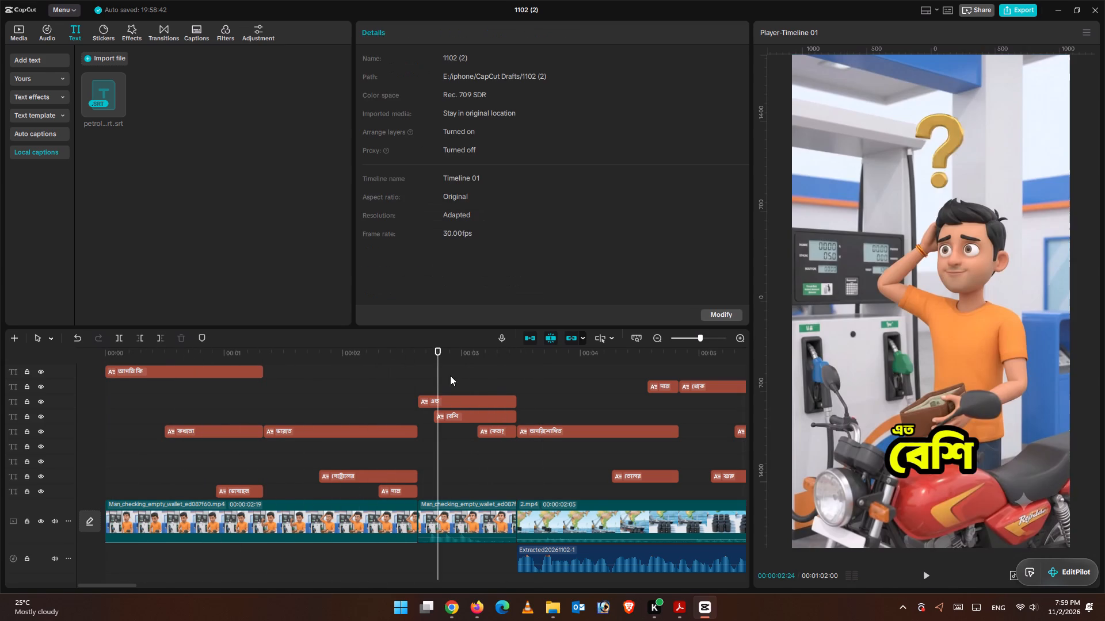
pyautogui.click(437, 373)
pyautogui.click(486, 404)
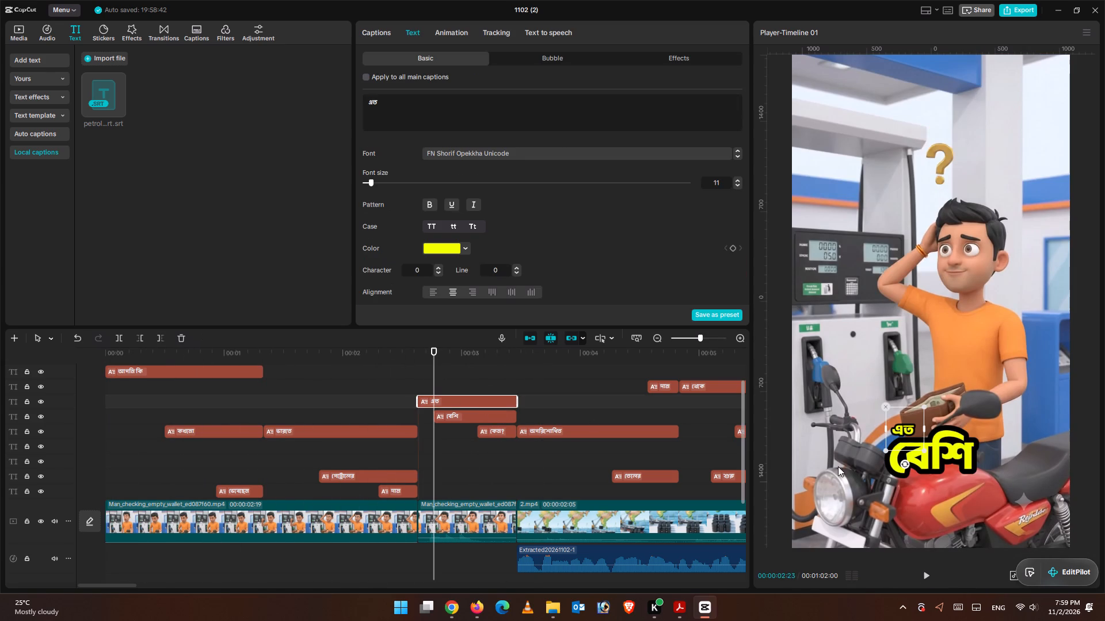
pyautogui.moveTo(908, 429); pyautogui.dragTo(877, 454)
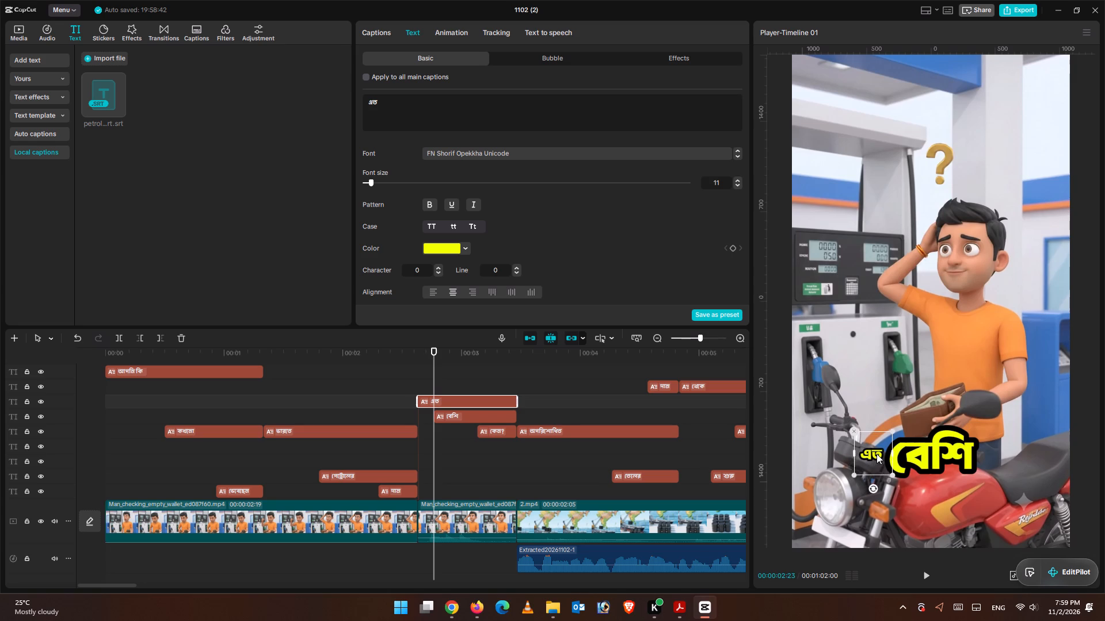
pyautogui.moveTo(877, 454); pyautogui.dragTo(874, 455)
pyautogui.moveTo(436, 365); pyautogui.dragTo(443, 365)
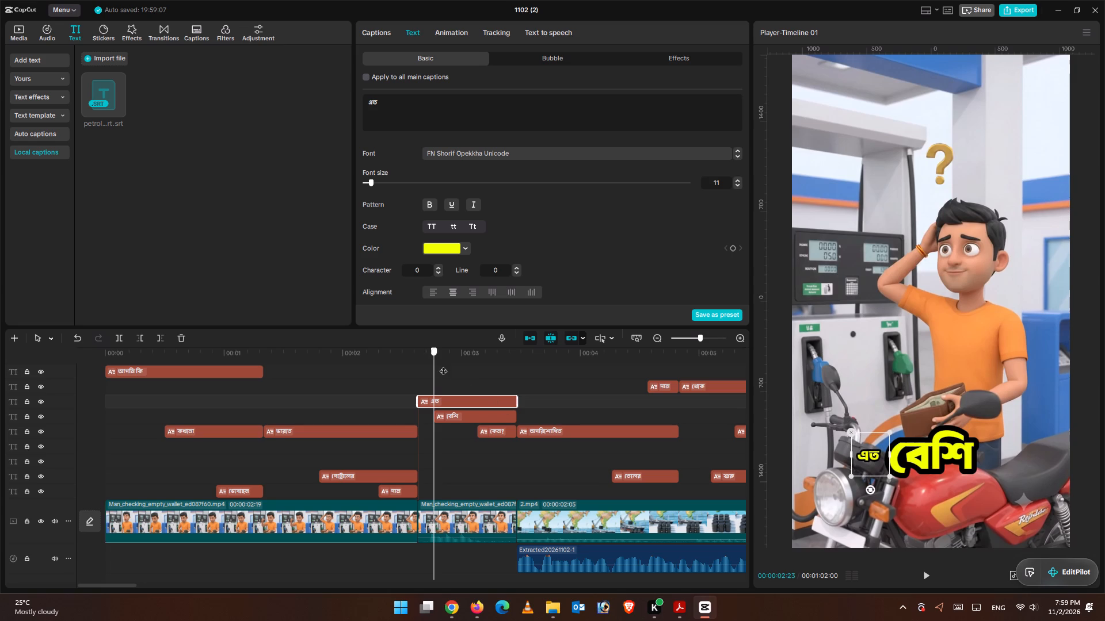
# Move the কেন? caption up to sit beside the end of বেশি on the same line.
pyautogui.moveTo(443, 365); pyautogui.dragTo(496, 379)
pyautogui.click(505, 432)
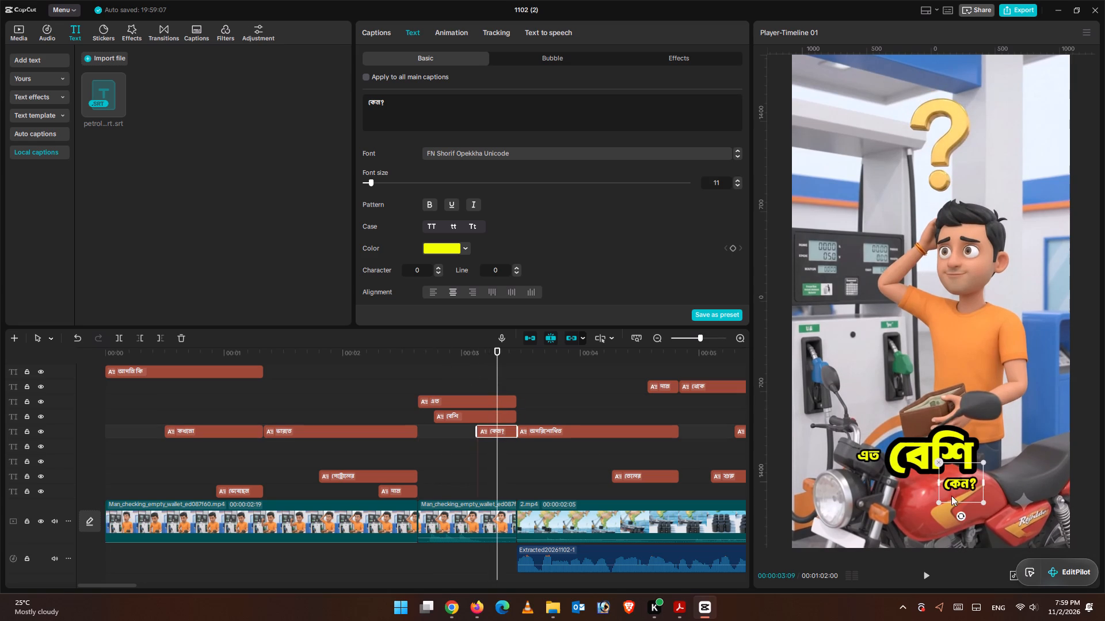
pyautogui.moveTo(962, 481); pyautogui.dragTo(999, 456)
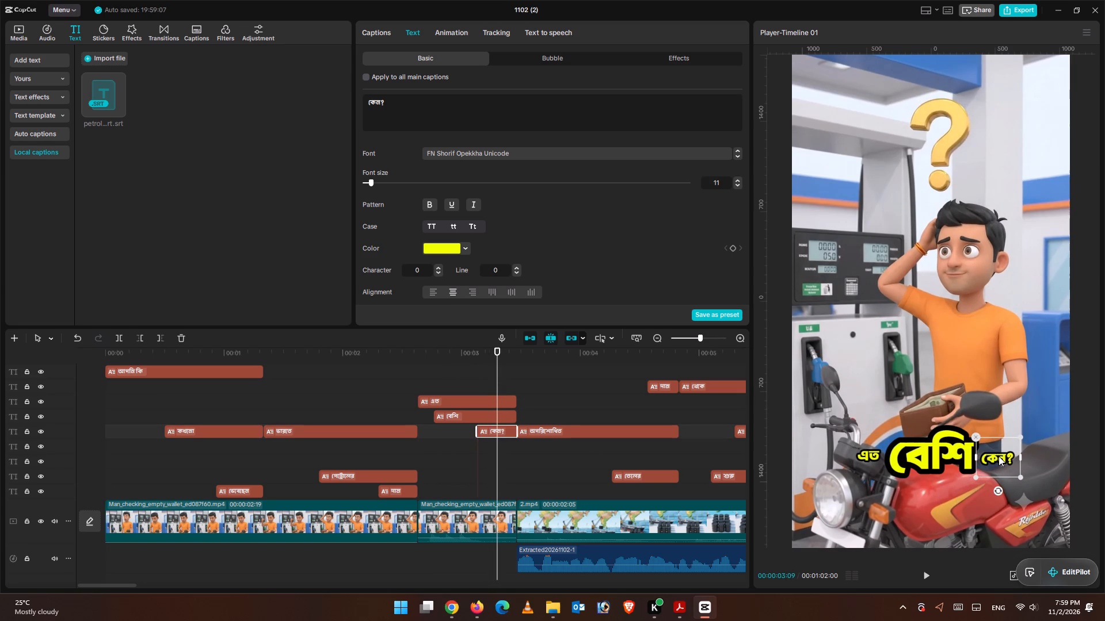
pyautogui.moveTo(999, 456); pyautogui.dragTo(999, 456)
pyautogui.click(999, 456)
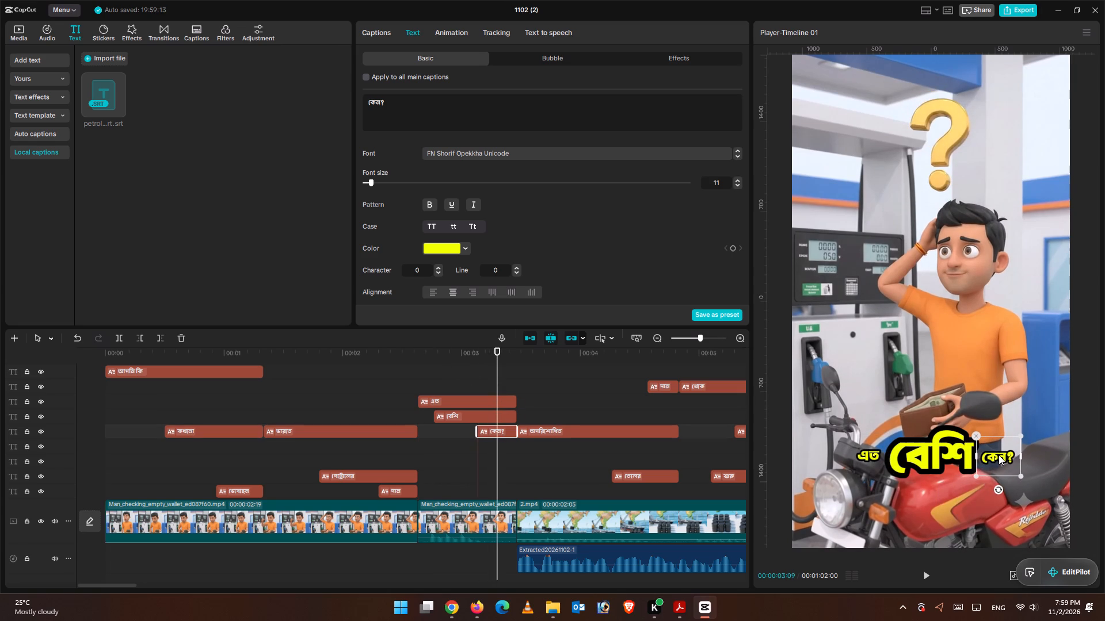
# Play back the captions from the পেট্রোলের phrase through to শুরু over the oil barrels clip to check their placement.
pyautogui.click(932, 496)
pyautogui.click(397, 381)
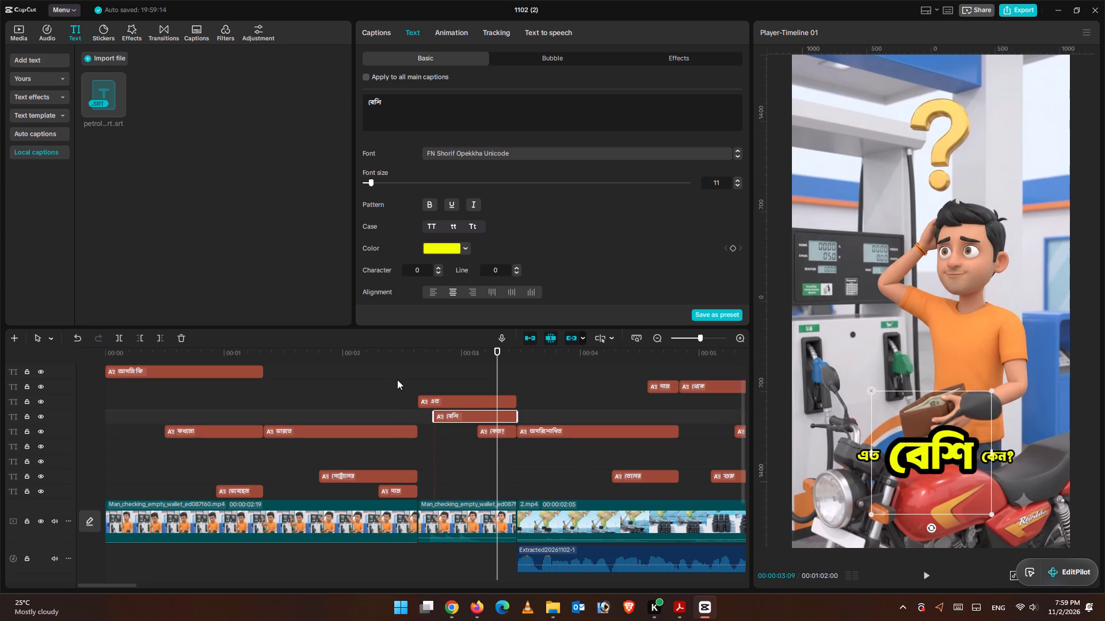
pyautogui.click(929, 570)
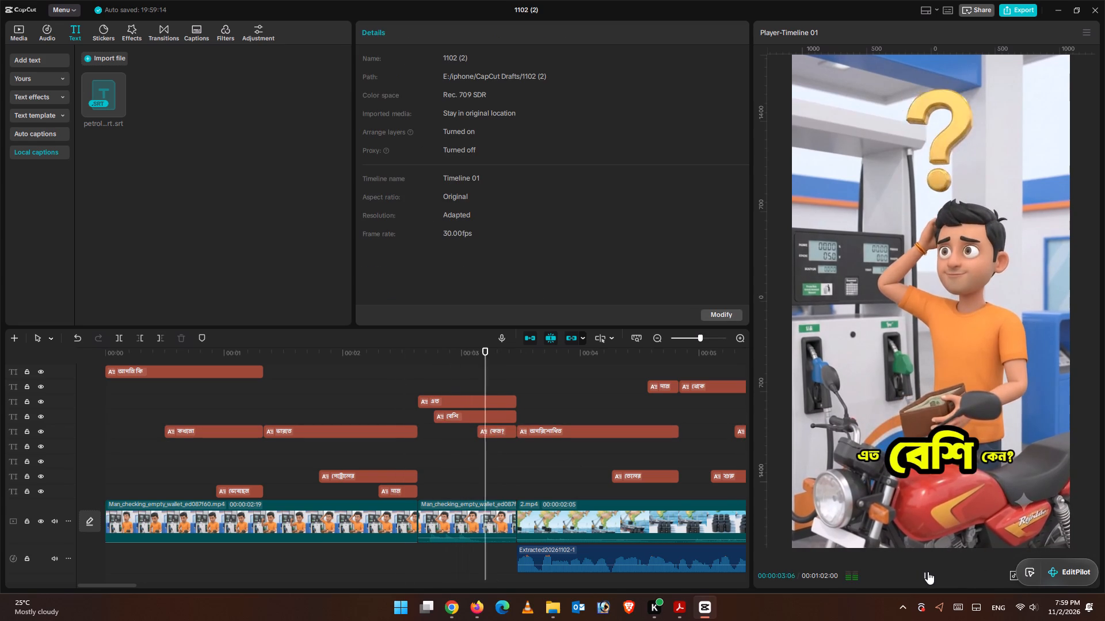
pyautogui.click(928, 572)
pyautogui.click(390, 374)
pyautogui.click(928, 583)
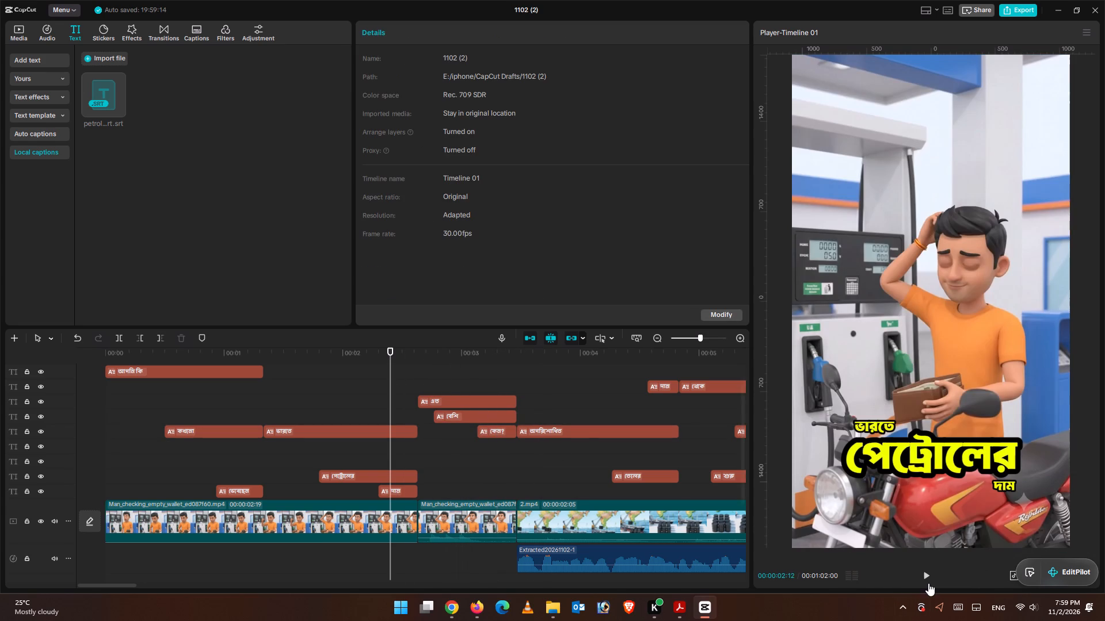
pyautogui.click(928, 578)
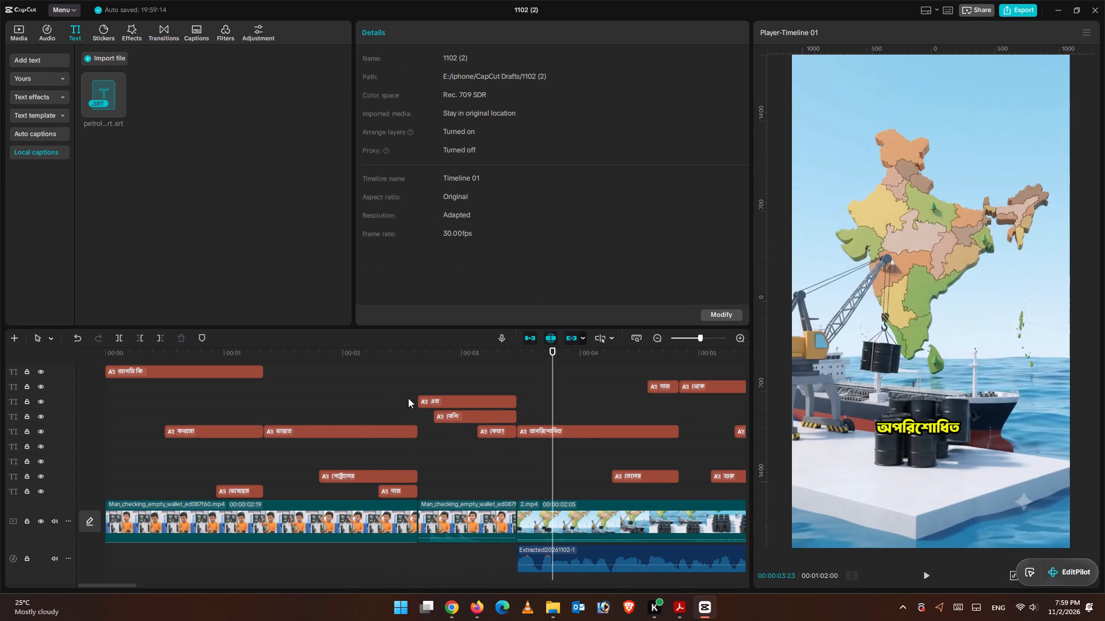
pyautogui.click(406, 393)
pyautogui.click(929, 568)
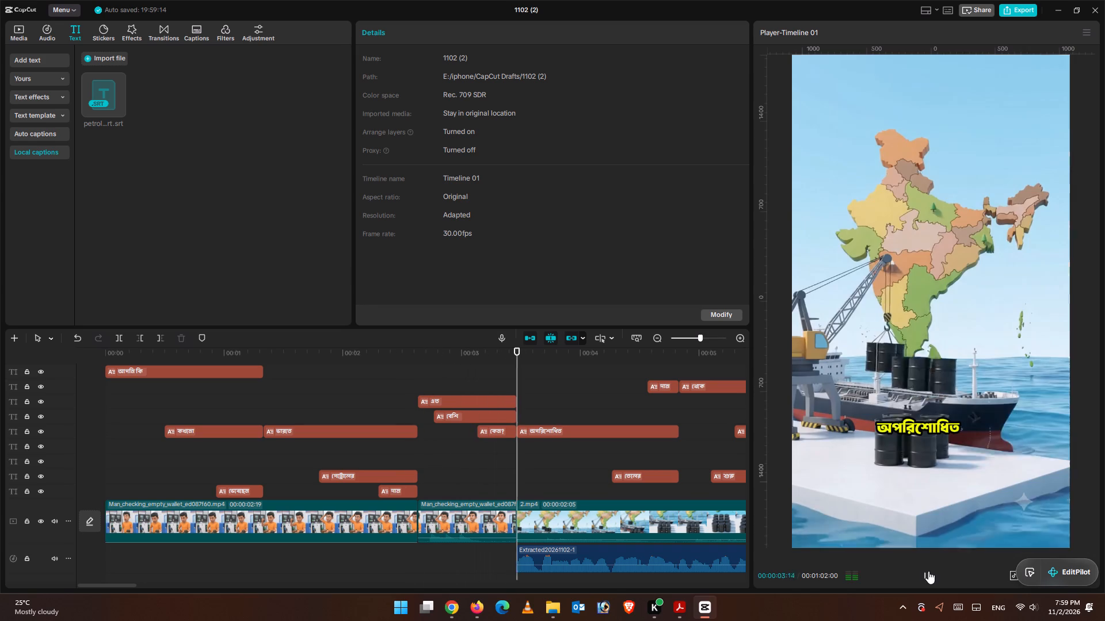
pyautogui.click(928, 571)
pyautogui.click(927, 570)
pyautogui.click(926, 570)
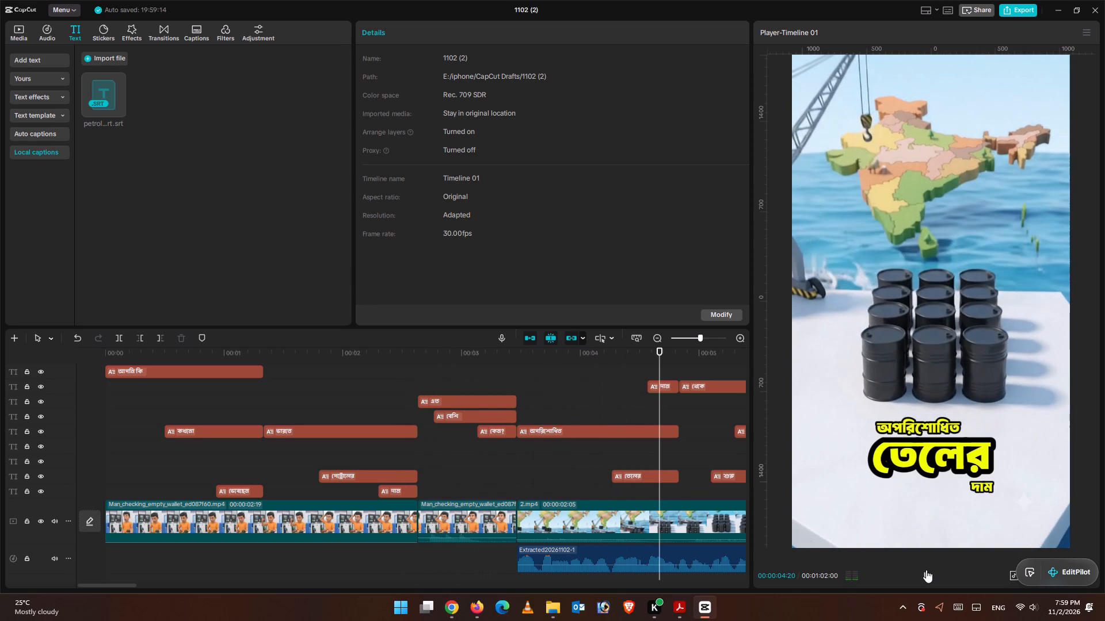
pyautogui.click(926, 570)
pyautogui.click(926, 570)
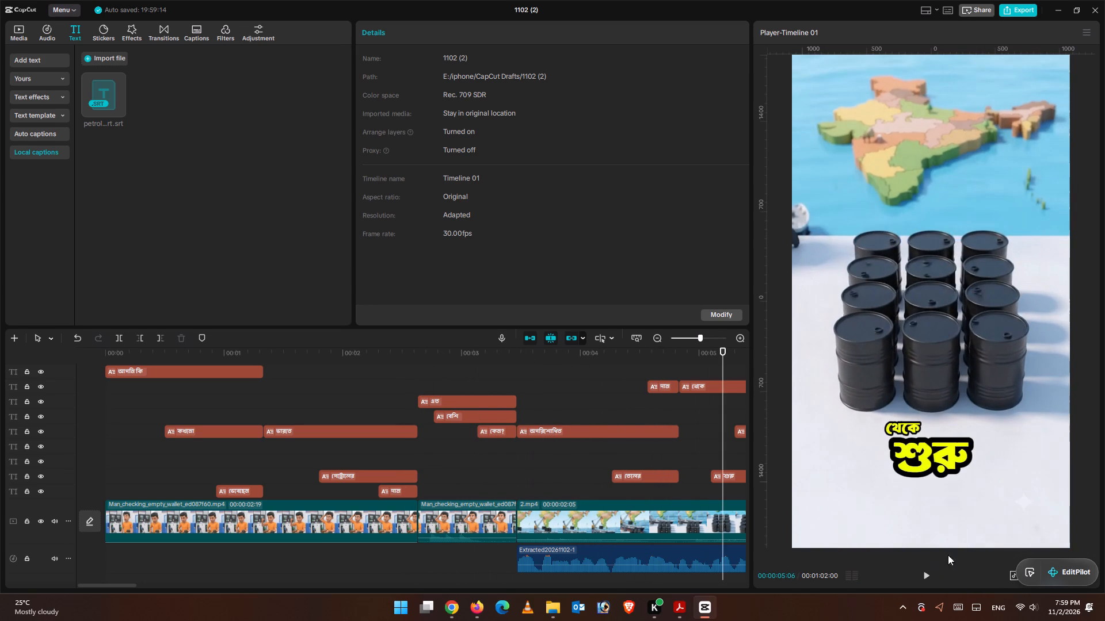
# Move the থেকে caption over the oil barrels clip down to sit beside the start of শুরু.
pyautogui.moveTo(722, 363); pyautogui.dragTo(708, 364)
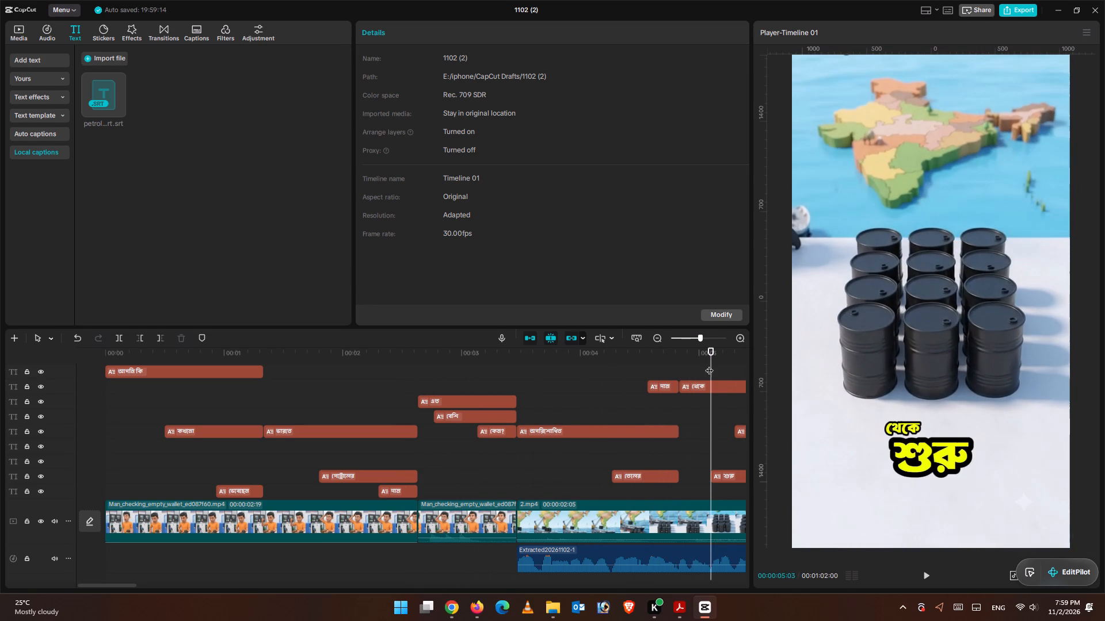
pyautogui.click(908, 425)
pyautogui.moveTo(907, 425); pyautogui.dragTo(874, 454)
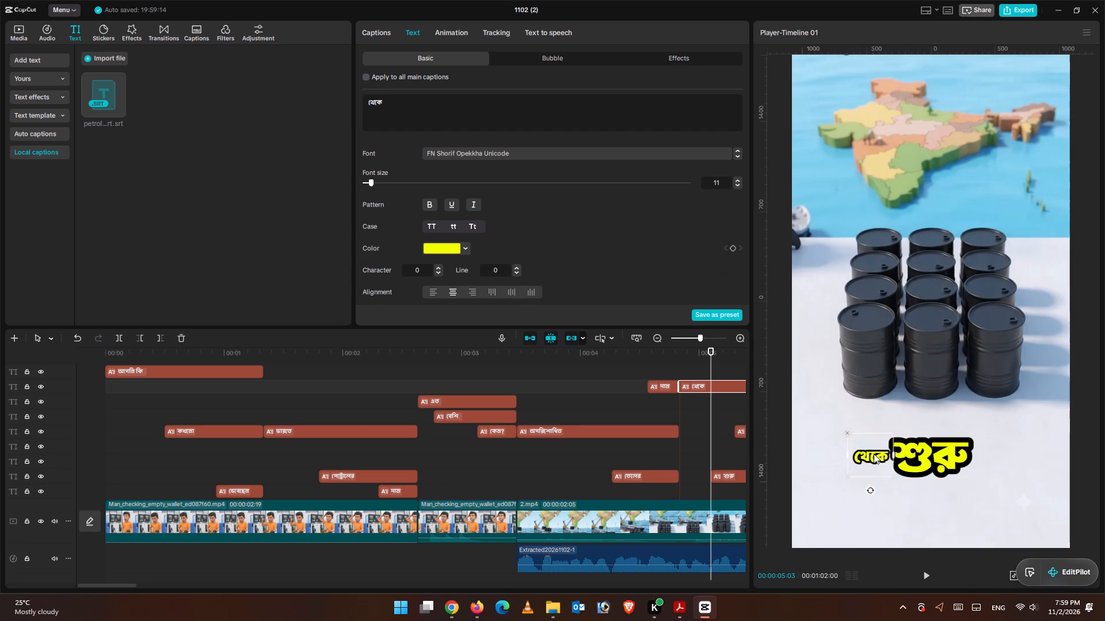
pyautogui.moveTo(874, 454); pyautogui.dragTo(870, 453)
# Copy the করে caption's attributes and paste them onto the শুরু caption in the oil barrels clip.
pyautogui.moveTo(707, 362); pyautogui.dragTo(717, 362)
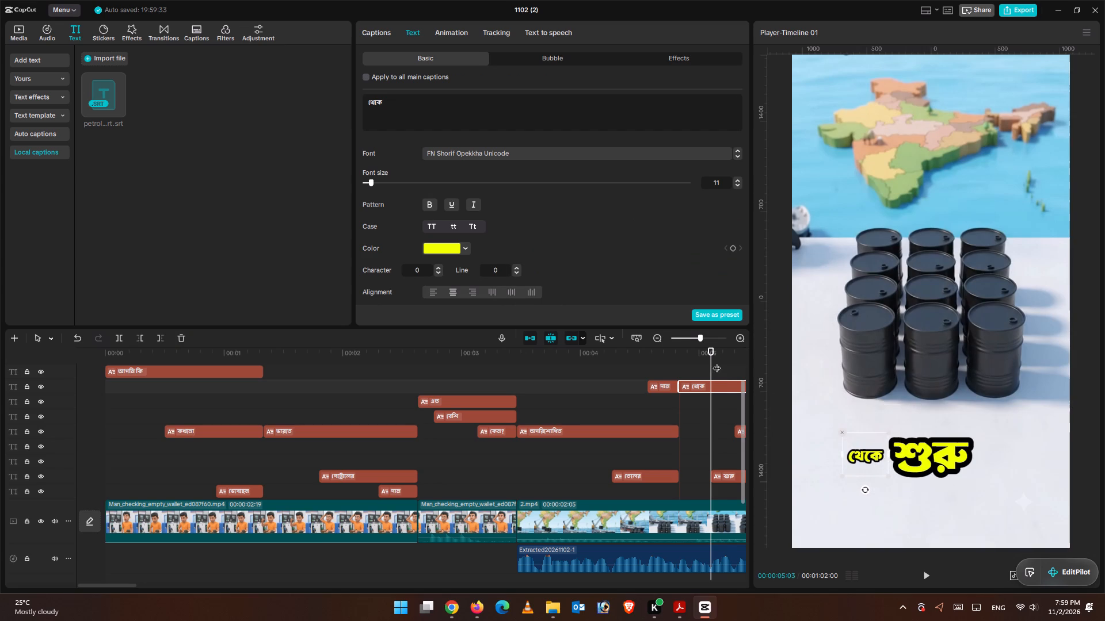
pyautogui.moveTo(717, 362); pyautogui.dragTo(624, 367)
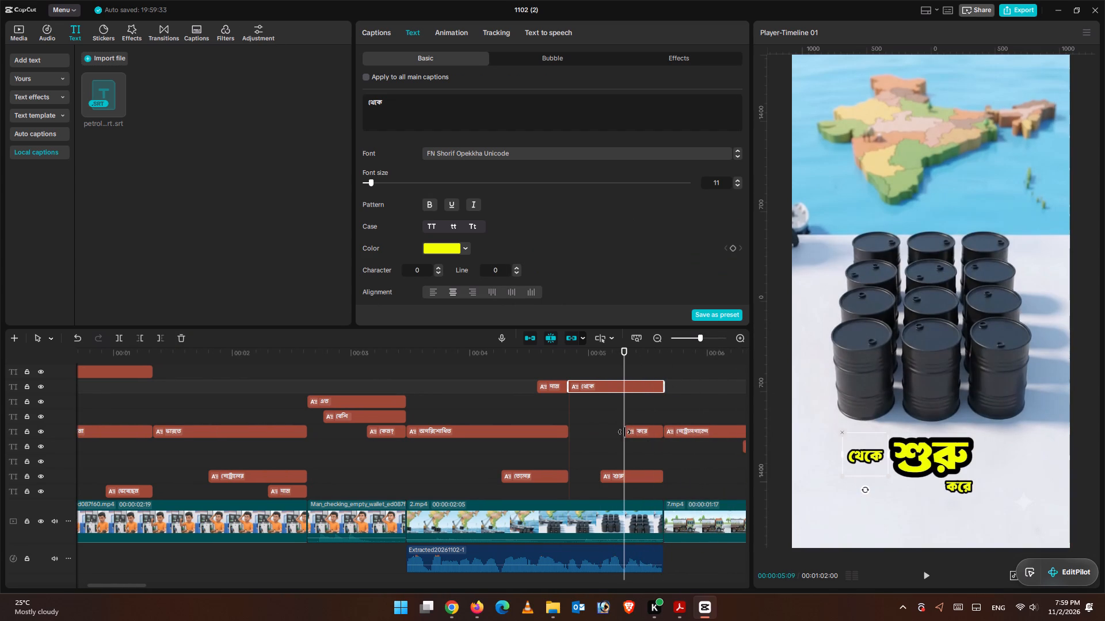
pyautogui.click(631, 477)
pyautogui.rightClick(631, 477)
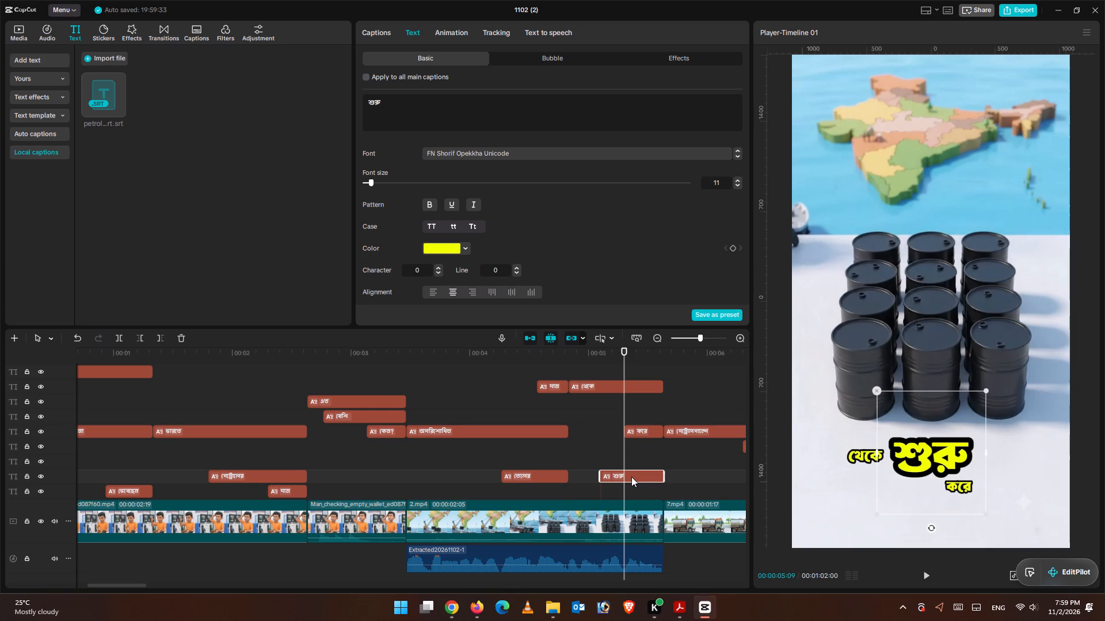
pyautogui.click(608, 417)
pyautogui.click(640, 433)
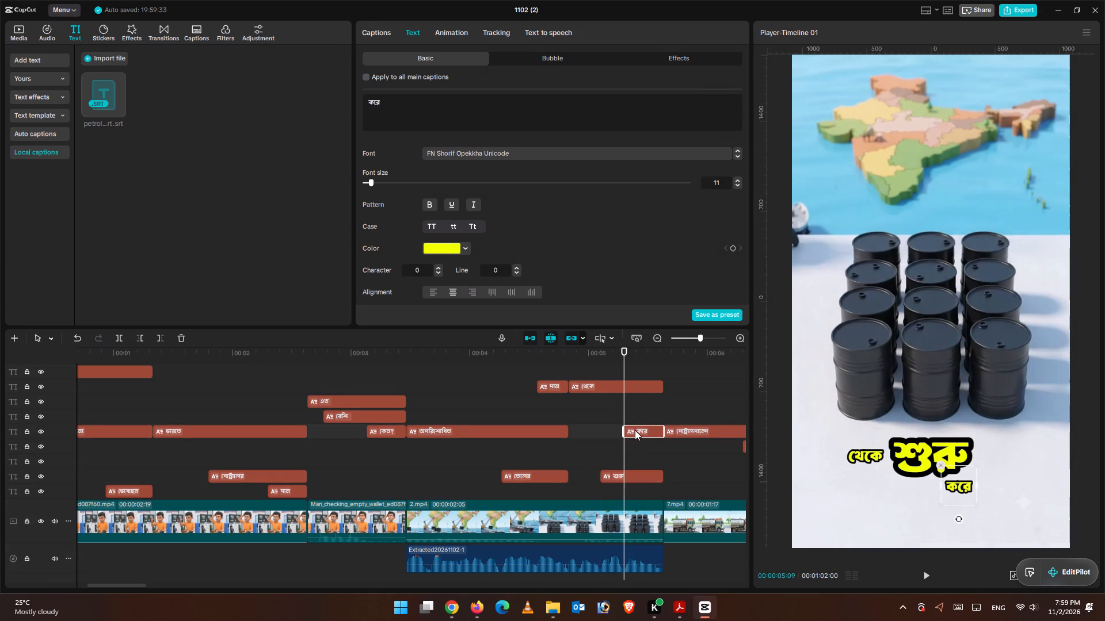
pyautogui.rightClick(635, 430)
pyautogui.click(666, 364)
pyautogui.click(633, 473)
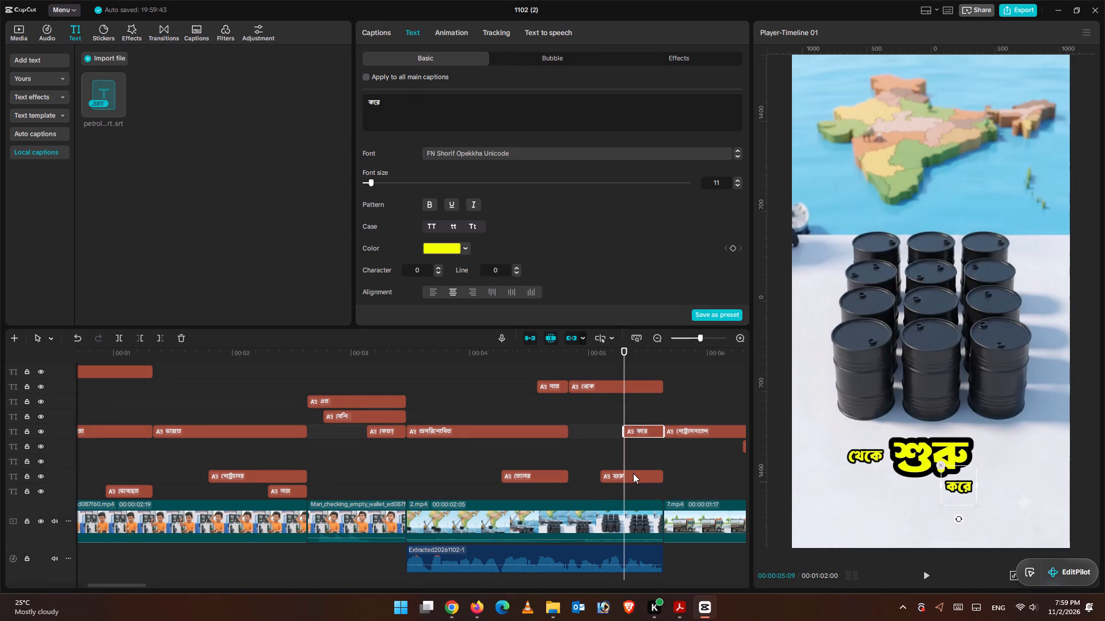
pyautogui.rightClick(633, 473)
pyautogui.click(670, 407)
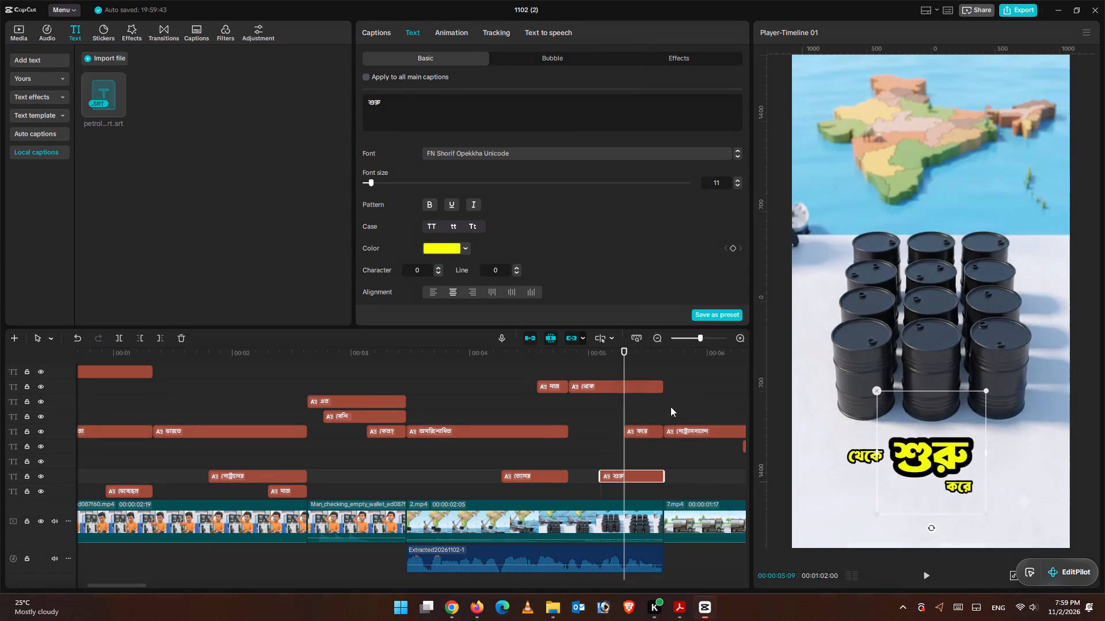
pyautogui.click(688, 352)
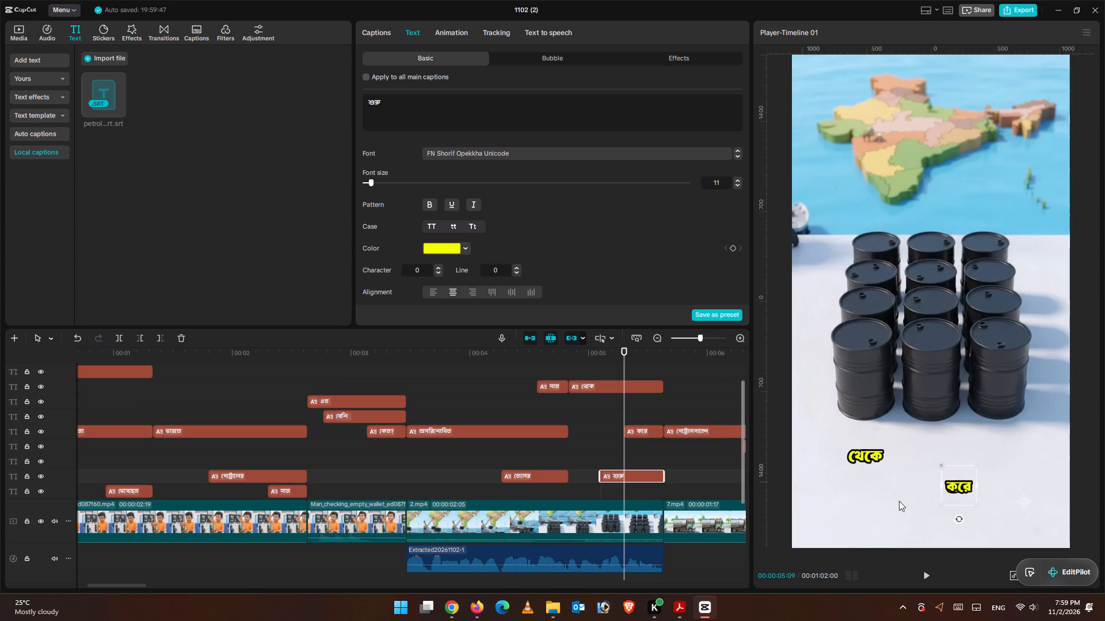
# Place শুরু just after থেকে on the same line, shifting both captions toward the middle of the frame.
pyautogui.moveTo(962, 471); pyautogui.dragTo(901, 434)
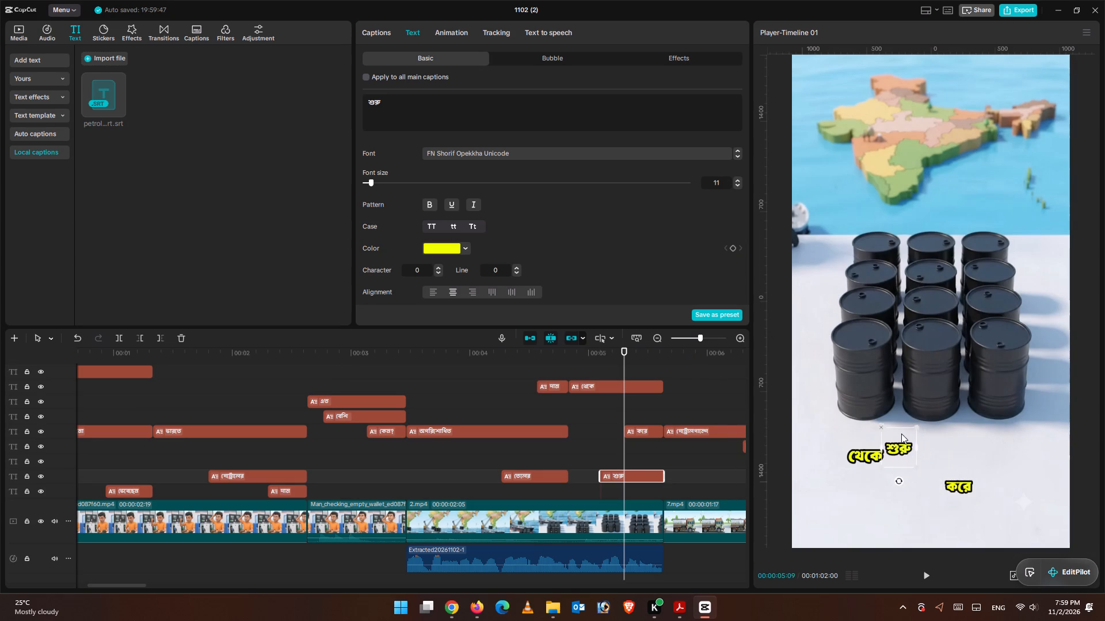
pyautogui.moveTo(901, 434); pyautogui.dragTo(905, 442)
pyautogui.moveTo(905, 442); pyautogui.dragTo(904, 441)
pyautogui.click(952, 461)
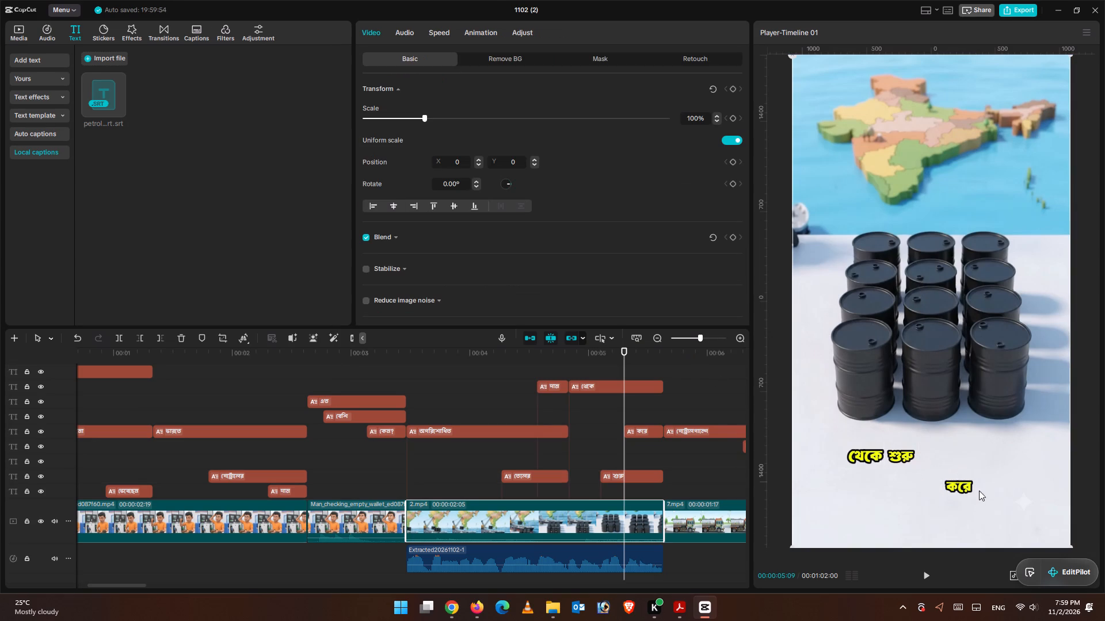
pyautogui.click(906, 451)
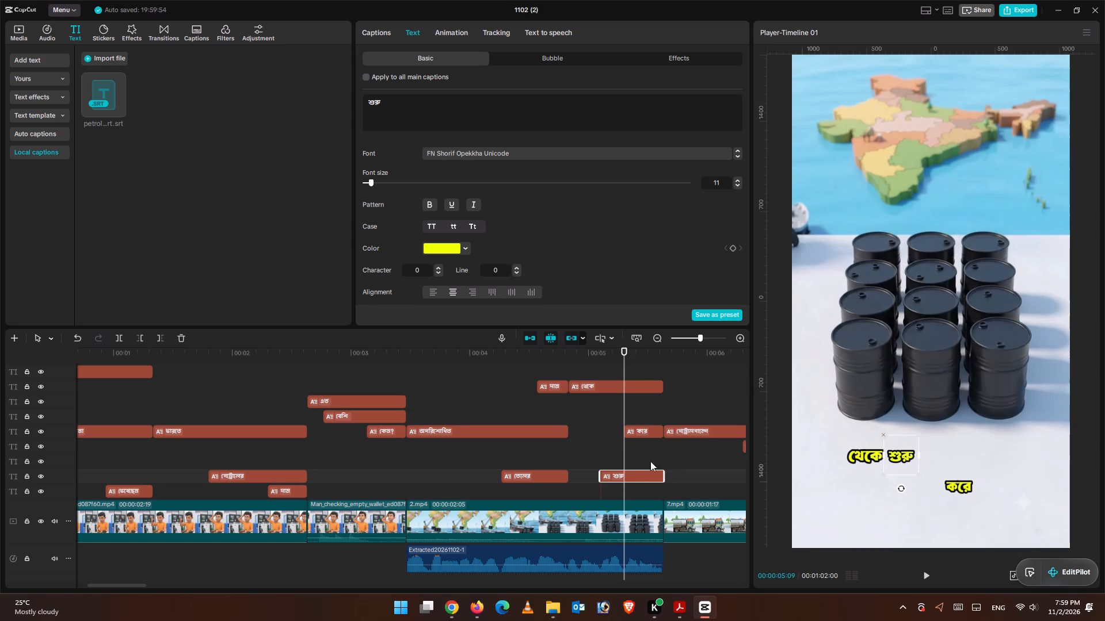
pyautogui.moveTo(903, 460); pyautogui.dragTo(933, 459)
pyautogui.click(861, 459)
pyautogui.moveTo(868, 457); pyautogui.dragTo(900, 458)
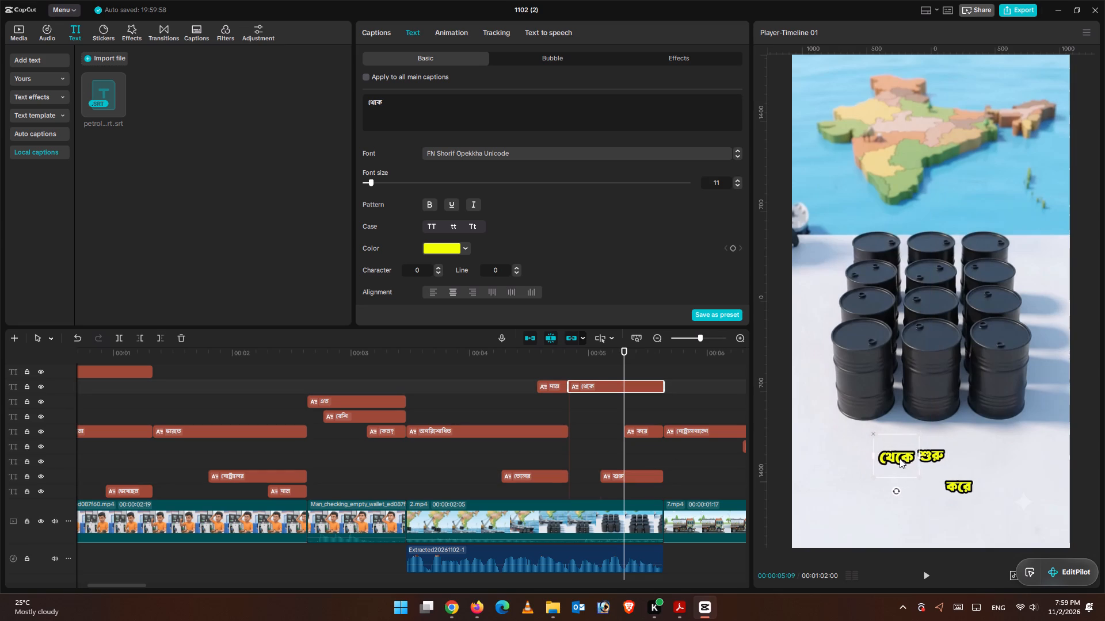
pyautogui.moveTo(900, 458); pyautogui.dragTo(898, 457)
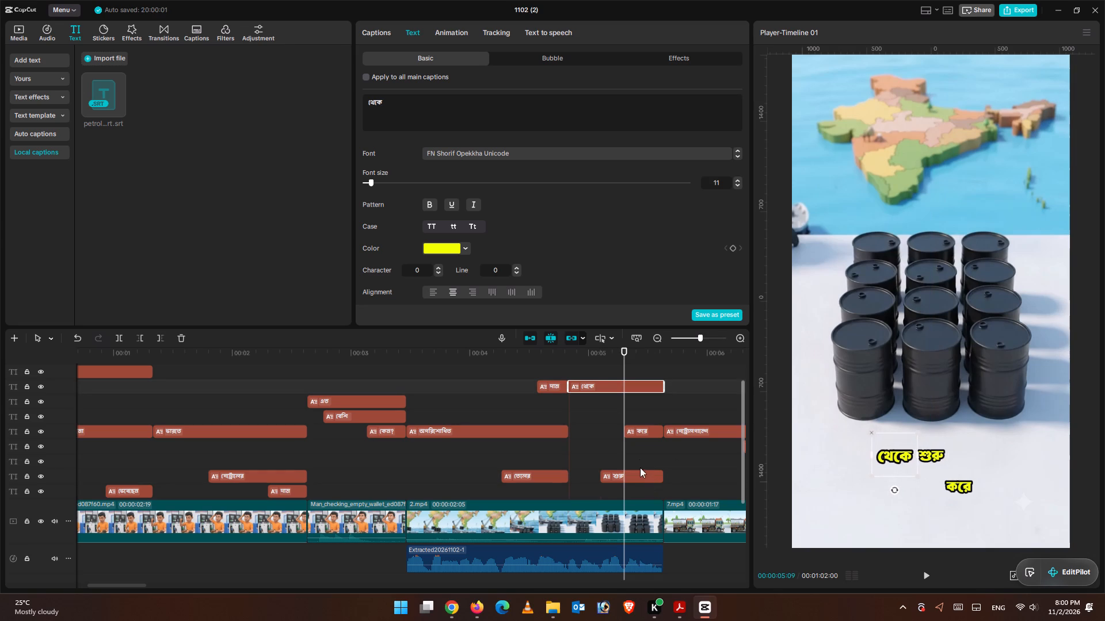
# Move the করে caption up to sit just after শুরু, completing the single line থেকে শুরু করে.
pyautogui.moveTo(625, 358); pyautogui.dragTo(649, 367)
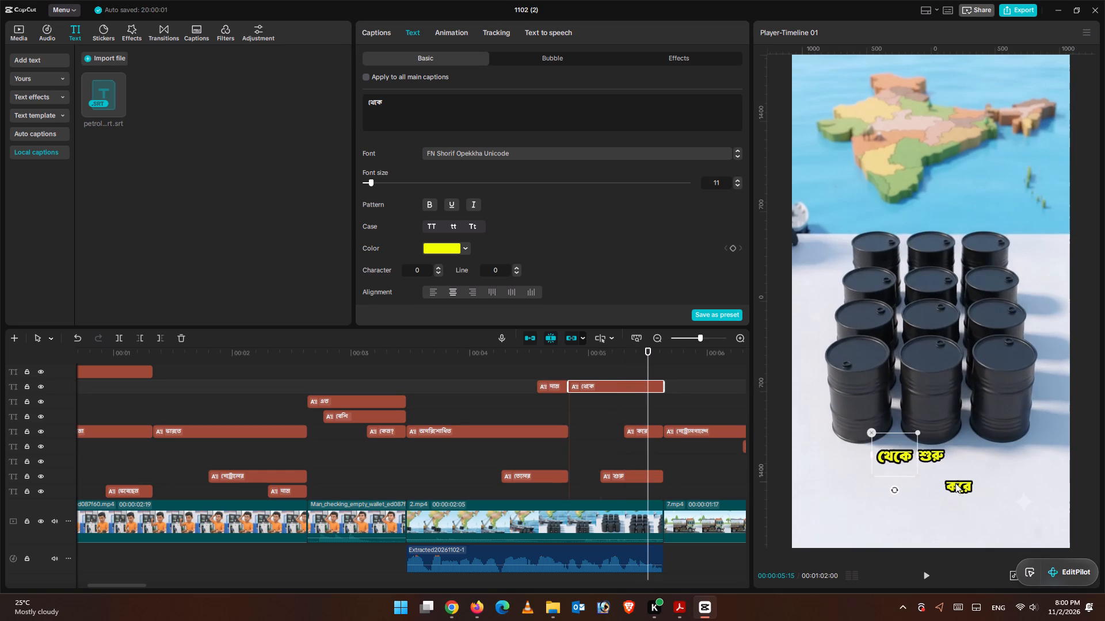
pyautogui.click(955, 482)
pyautogui.moveTo(960, 486); pyautogui.dragTo(963, 455)
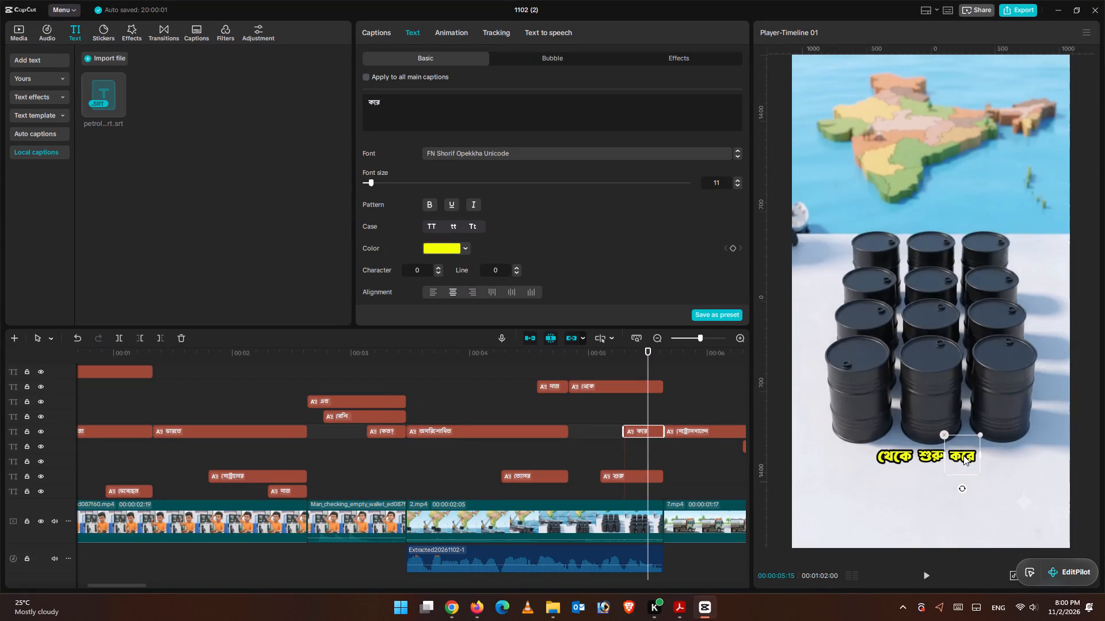
pyautogui.moveTo(963, 455); pyautogui.dragTo(963, 454)
pyautogui.click(826, 478)
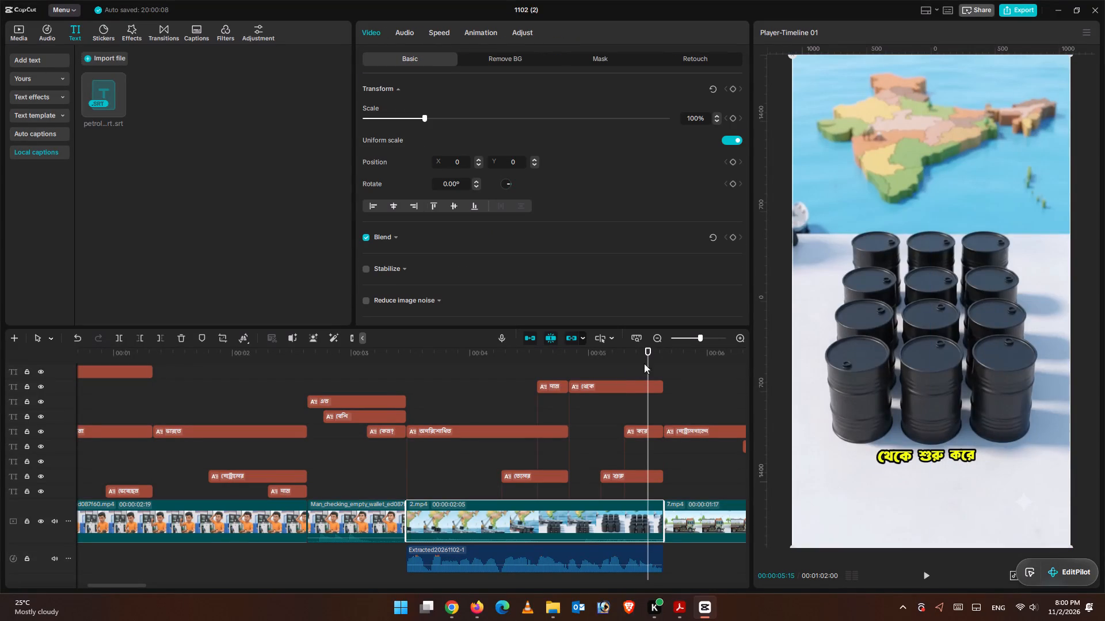
# Copy the এত caption's attributes and paste them onto বেশি, including basic text style, location size, blend, stroke and shadow.
pyautogui.moveTo(653, 356); pyautogui.dragTo(523, 371)
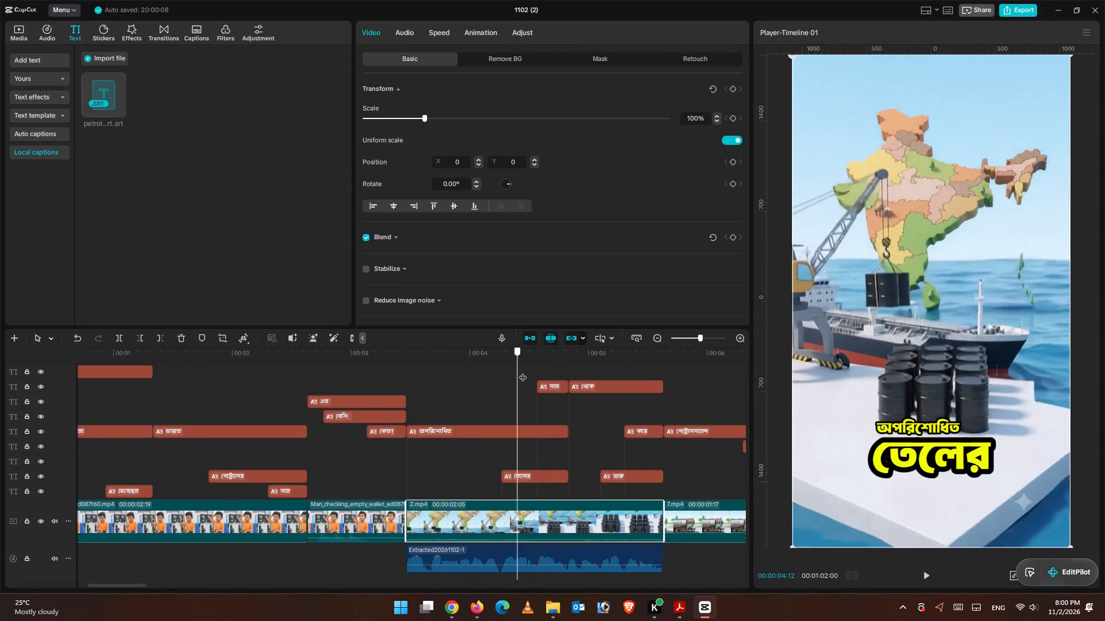
pyautogui.moveTo(523, 371); pyautogui.dragTo(374, 363)
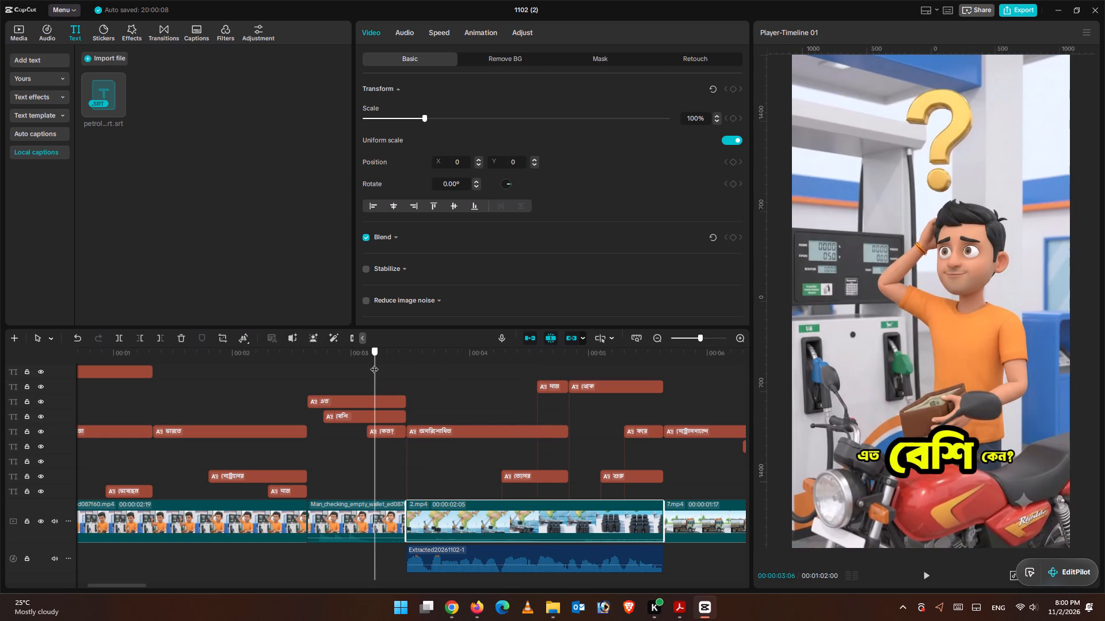
pyautogui.moveTo(374, 363); pyautogui.dragTo(370, 362)
pyautogui.click(372, 400)
pyautogui.rightClick(371, 400)
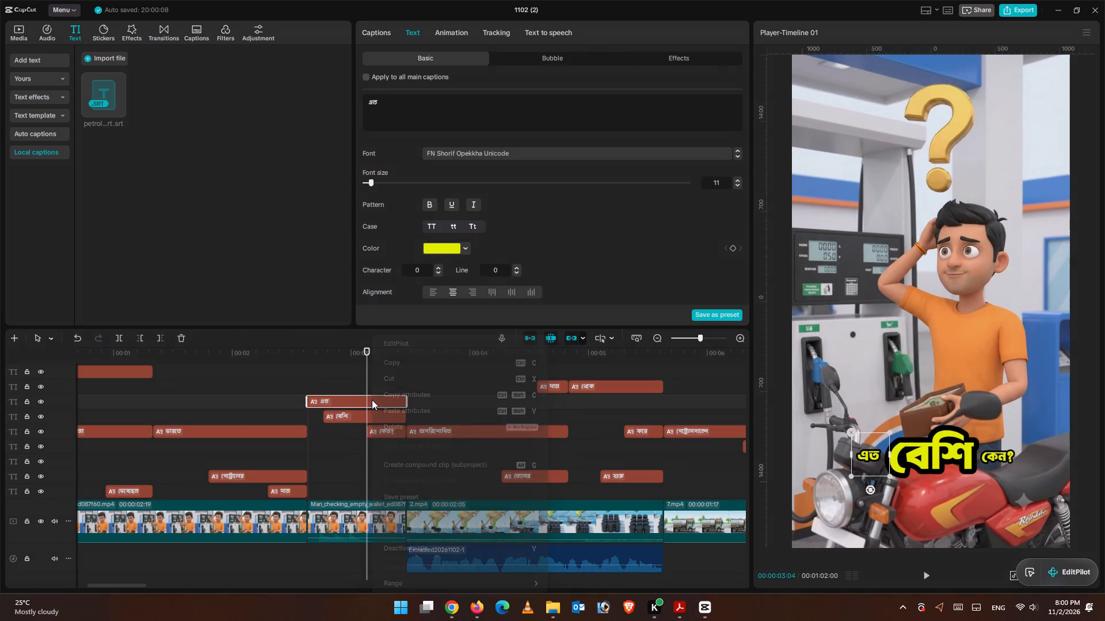
pyautogui.click(399, 392)
pyautogui.click(378, 416)
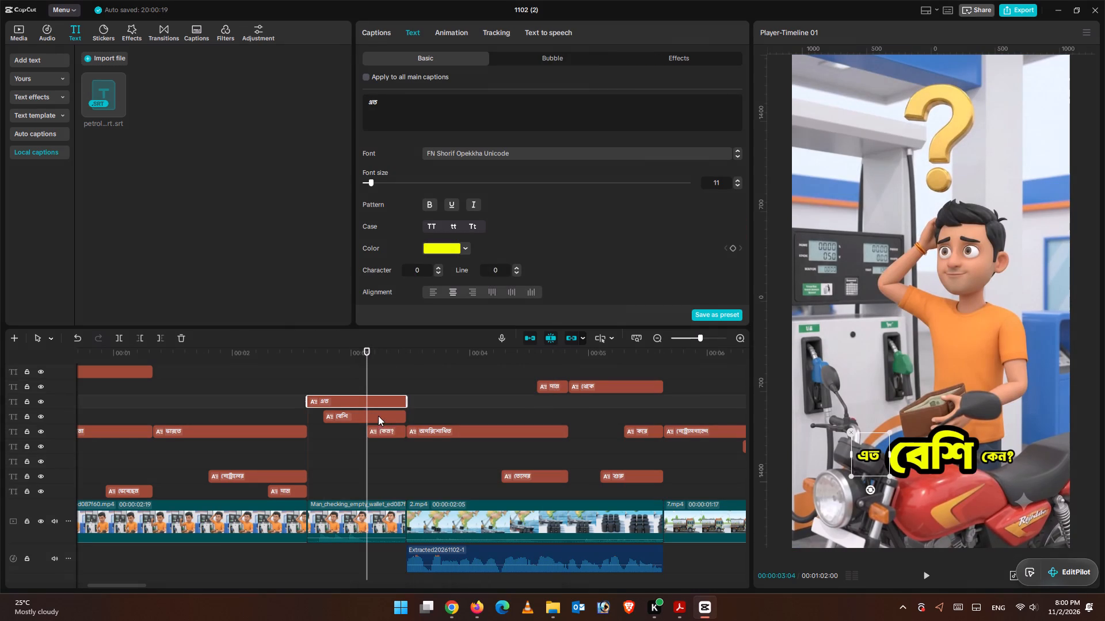
pyautogui.rightClick(378, 416)
pyautogui.click(425, 412)
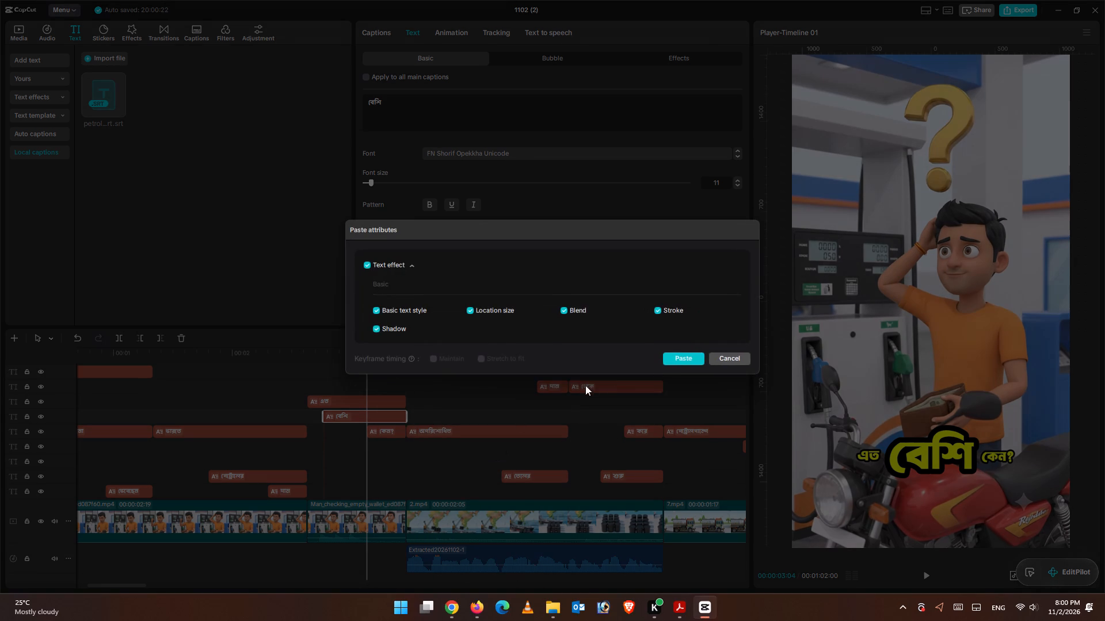
pyautogui.click(675, 363)
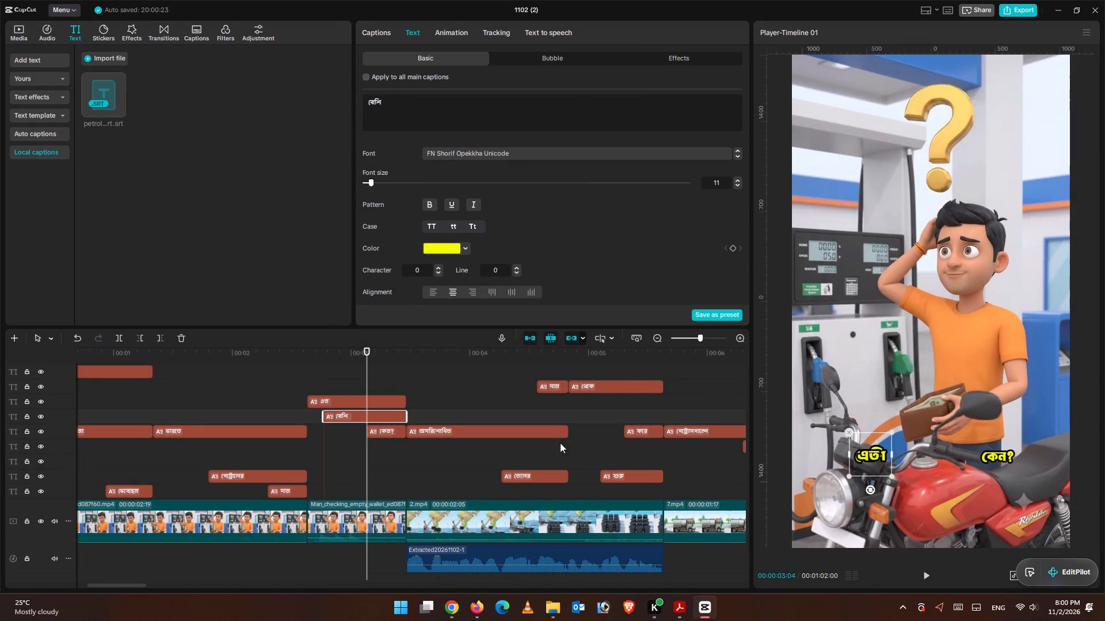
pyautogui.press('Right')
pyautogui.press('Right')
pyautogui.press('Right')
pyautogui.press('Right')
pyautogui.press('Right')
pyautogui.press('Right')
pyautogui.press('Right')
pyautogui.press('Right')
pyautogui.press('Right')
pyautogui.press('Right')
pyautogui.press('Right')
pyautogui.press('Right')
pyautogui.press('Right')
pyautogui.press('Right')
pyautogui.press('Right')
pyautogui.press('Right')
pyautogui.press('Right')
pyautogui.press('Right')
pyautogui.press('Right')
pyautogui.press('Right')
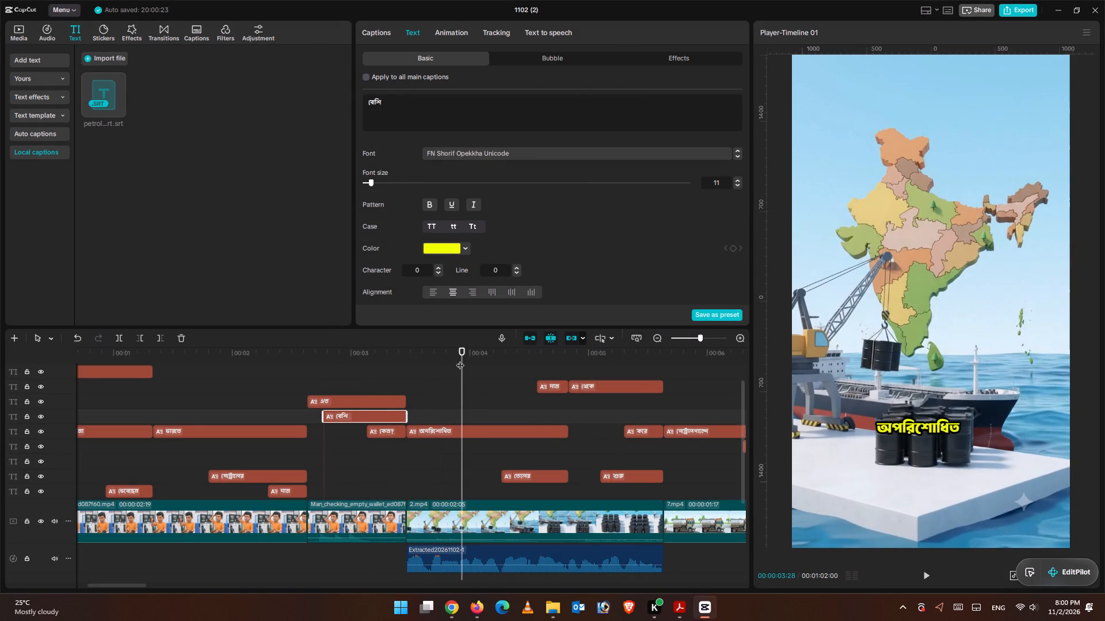
# Move the বেশি caption off এত to sit after it on the same line in the empty-wallet clip.
pyautogui.moveTo(460, 359); pyautogui.dragTo(354, 361)
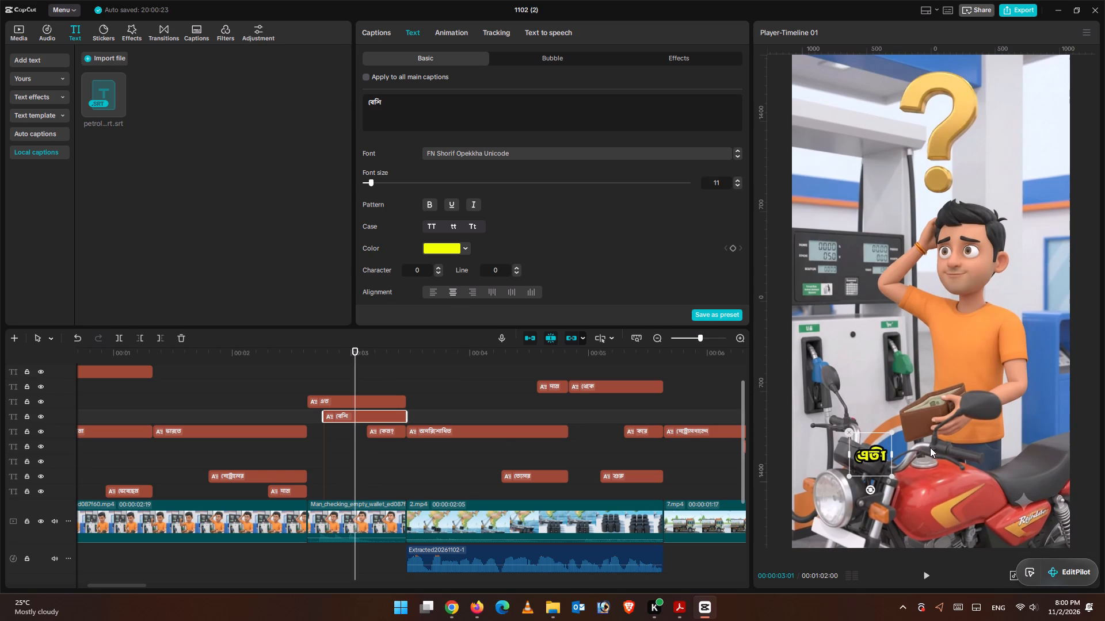
pyautogui.moveTo(879, 441); pyautogui.dragTo(942, 442)
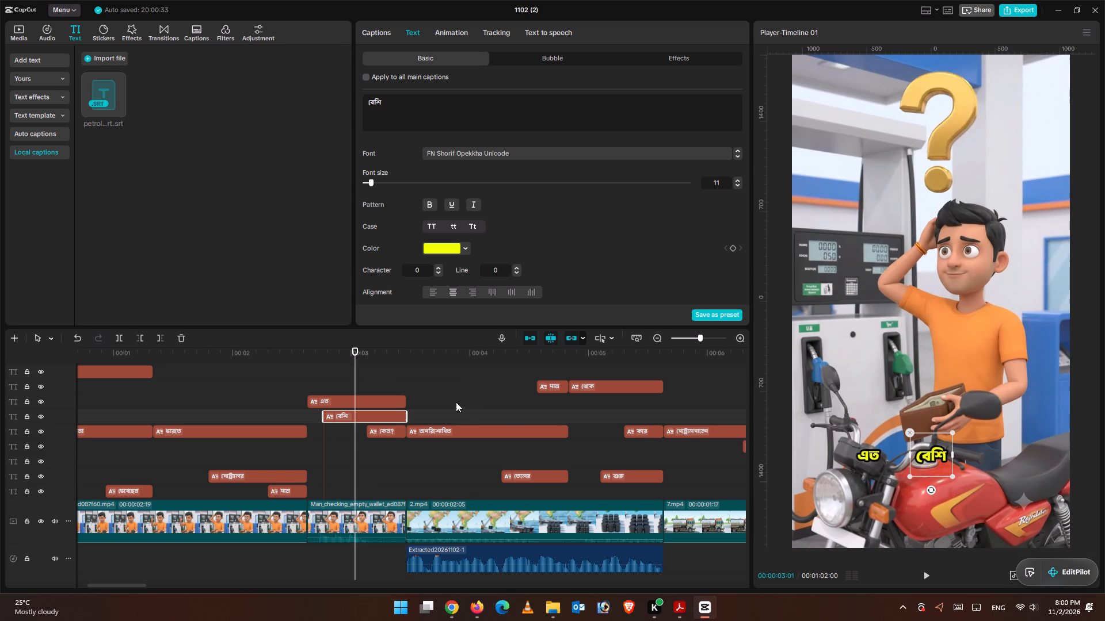
# Scrub through the oil barrels clip to examine how its captions and the থেকে শুরু করে line are arranged.
pyautogui.click(456, 402)
pyautogui.moveTo(456, 402); pyautogui.dragTo(469, 402)
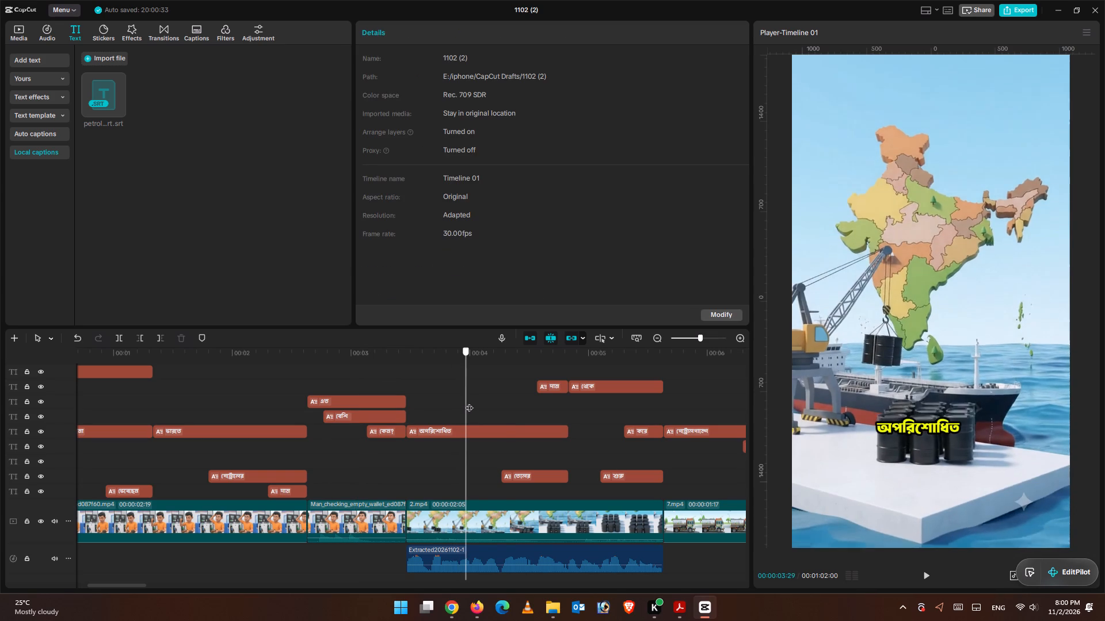
pyautogui.moveTo(469, 402); pyautogui.dragTo(505, 407)
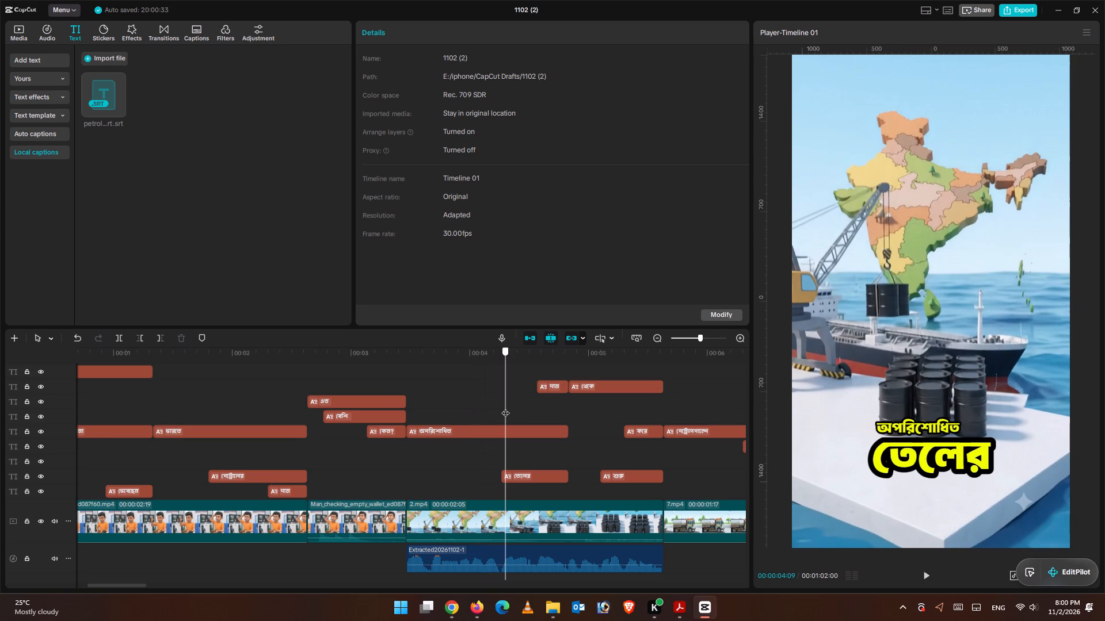
pyautogui.moveTo(505, 407); pyautogui.dragTo(630, 423)
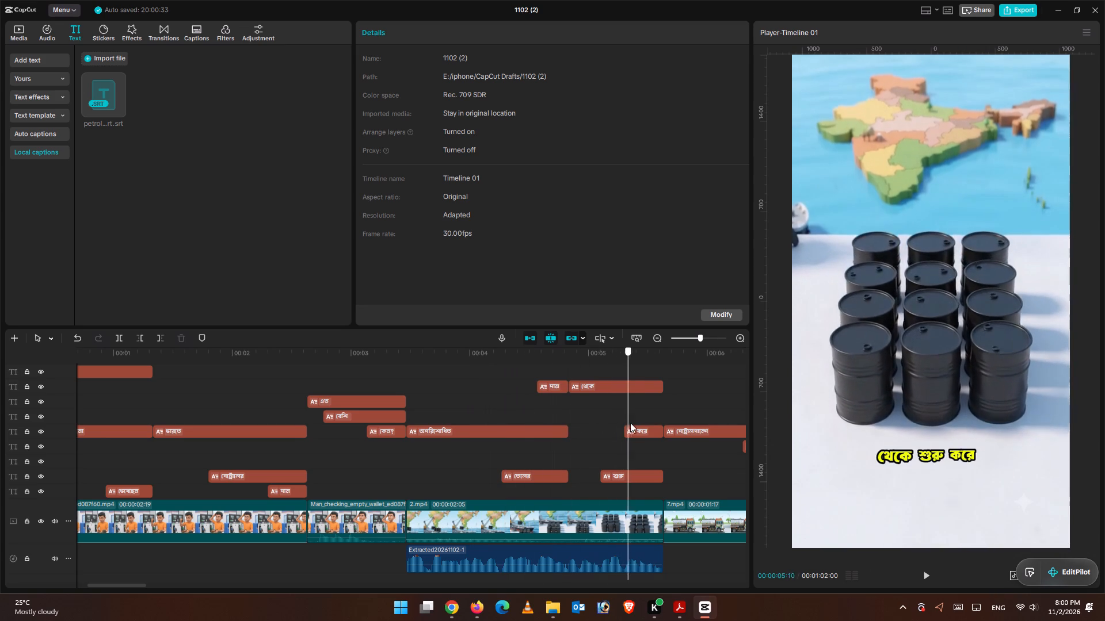
pyautogui.moveTo(630, 423); pyautogui.dragTo(582, 413)
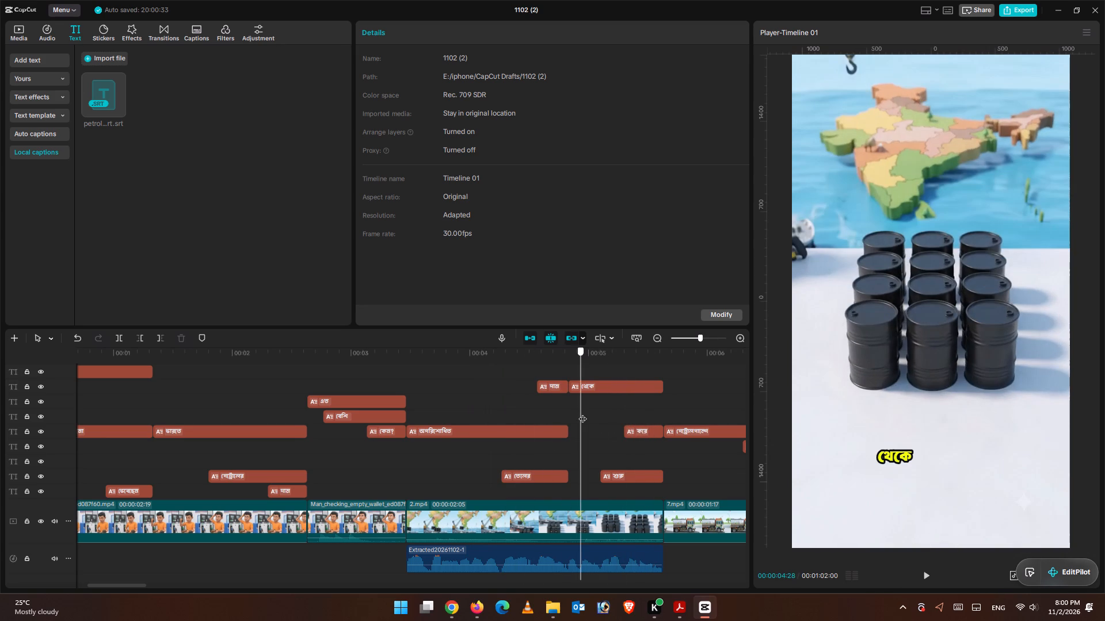
pyautogui.moveTo(582, 413); pyautogui.dragTo(603, 417)
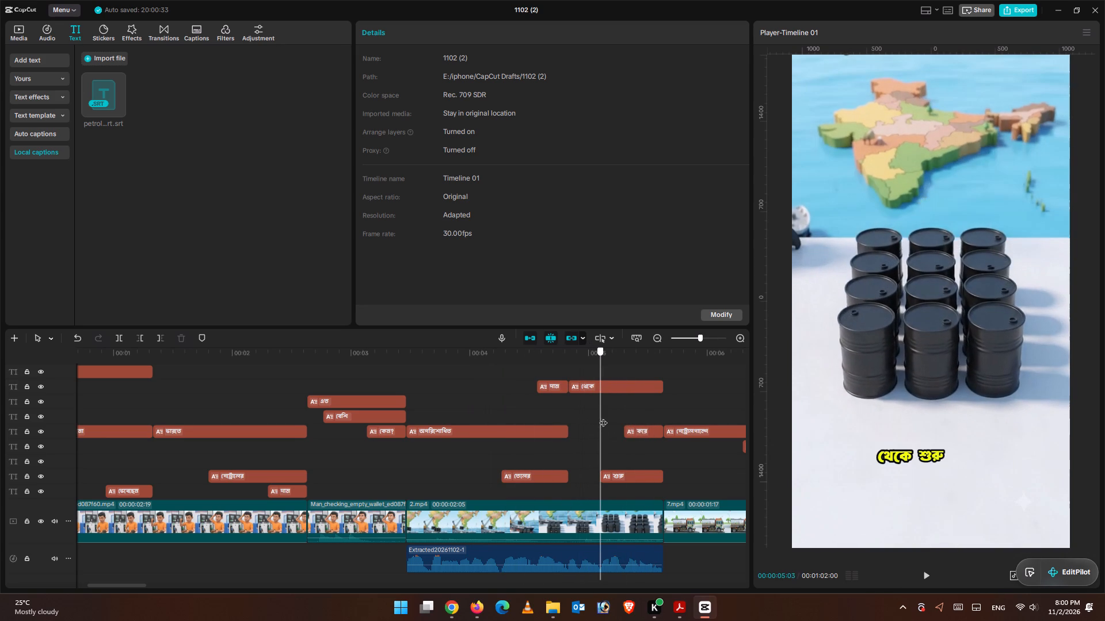
pyautogui.moveTo(603, 417); pyautogui.dragTo(611, 417)
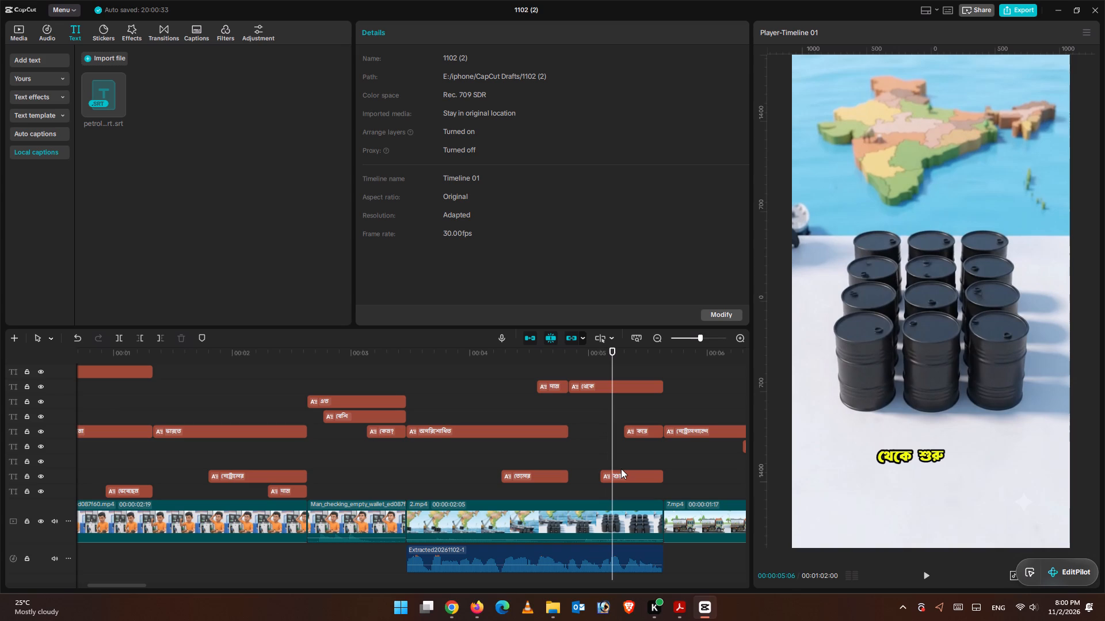
pyautogui.click(440, 398)
# Move the এত caption in closer, so it sits just before বেশি on the same line.
pyautogui.moveTo(443, 388); pyautogui.dragTo(377, 379)
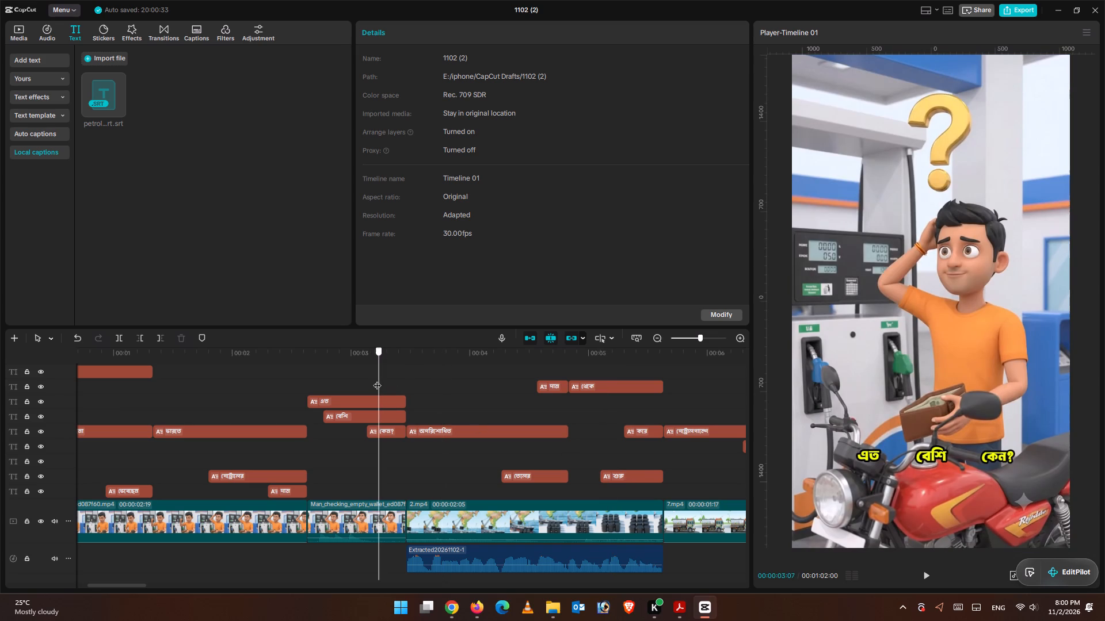
pyautogui.moveTo(377, 379); pyautogui.dragTo(372, 378)
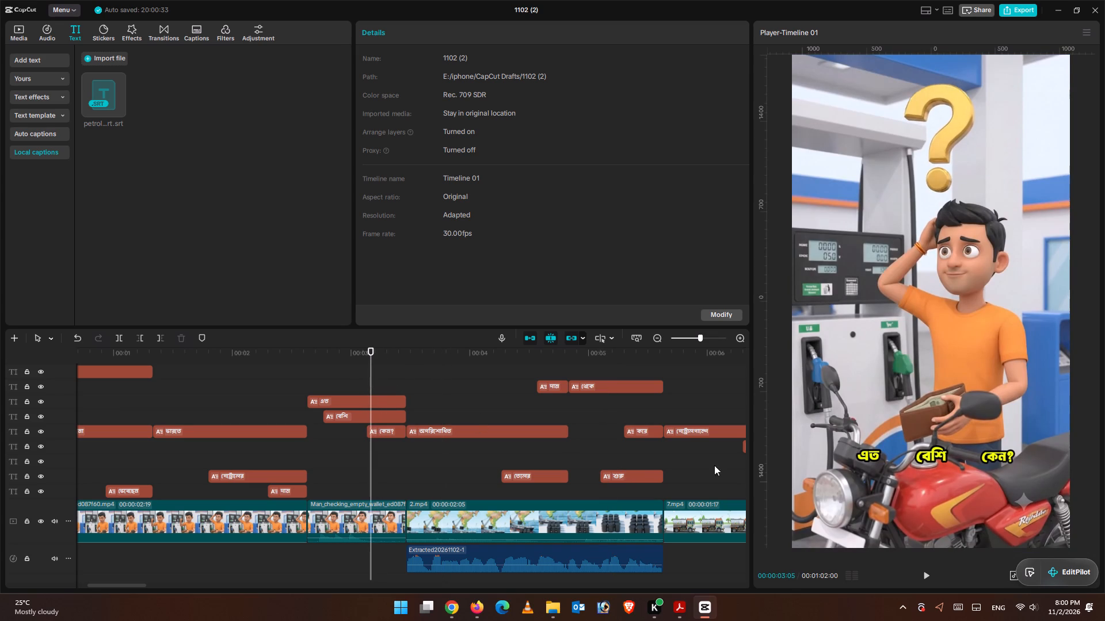
pyautogui.click(866, 462)
pyautogui.moveTo(871, 453); pyautogui.dragTo(902, 454)
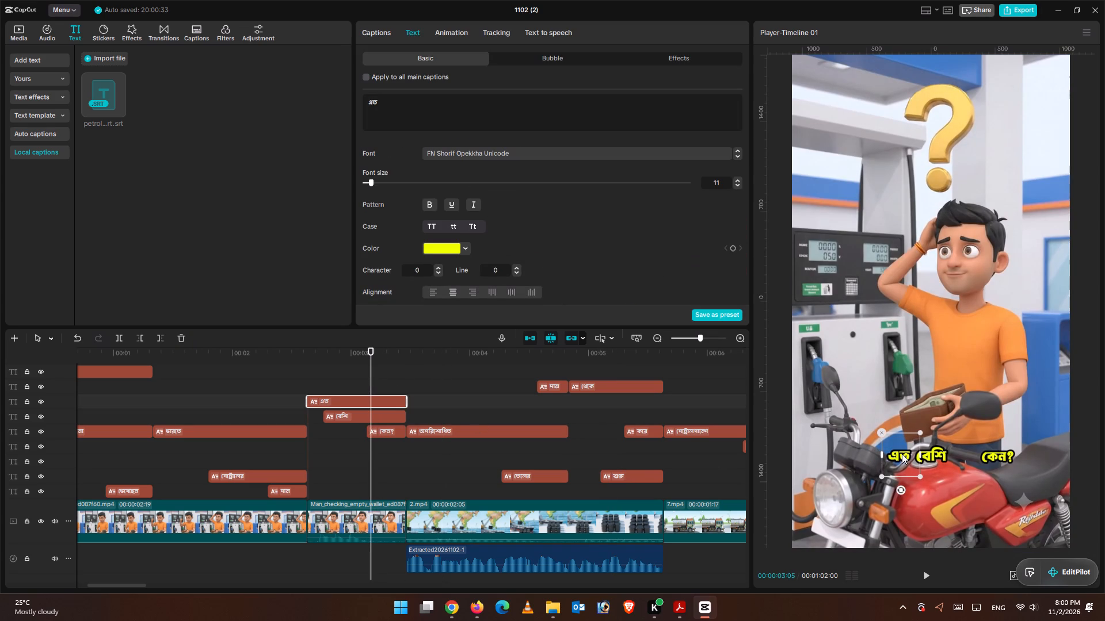
pyautogui.moveTo(902, 454); pyautogui.dragTo(901, 454)
# Bring the কেন? caption in just after বেশি and fine-tune the spacing and alignment of the line এত বেশি কেন?.
pyautogui.moveTo(369, 362); pyautogui.dragTo(386, 366)
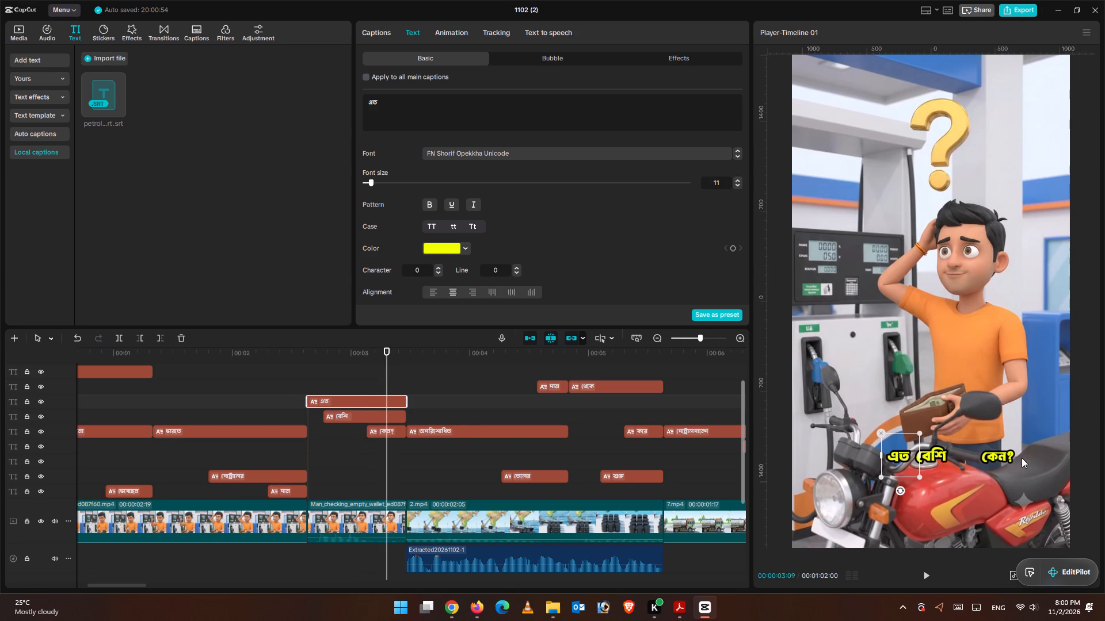
pyautogui.click(1006, 454)
pyautogui.moveTo(1004, 455); pyautogui.dragTo(976, 453)
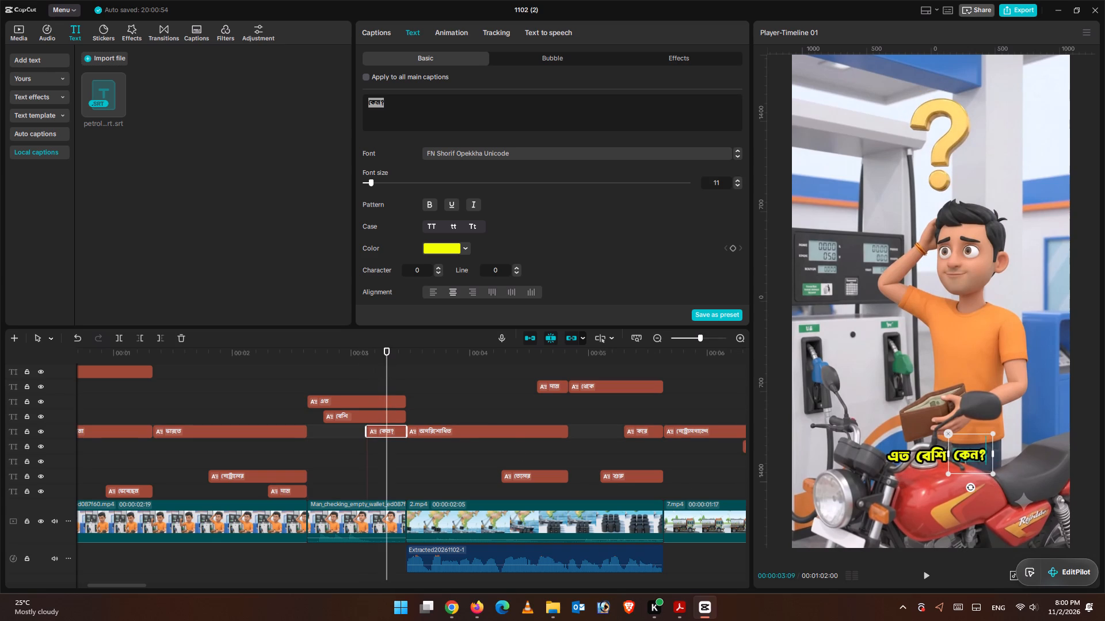
pyautogui.moveTo(976, 453); pyautogui.dragTo(976, 455)
pyautogui.click(973, 458)
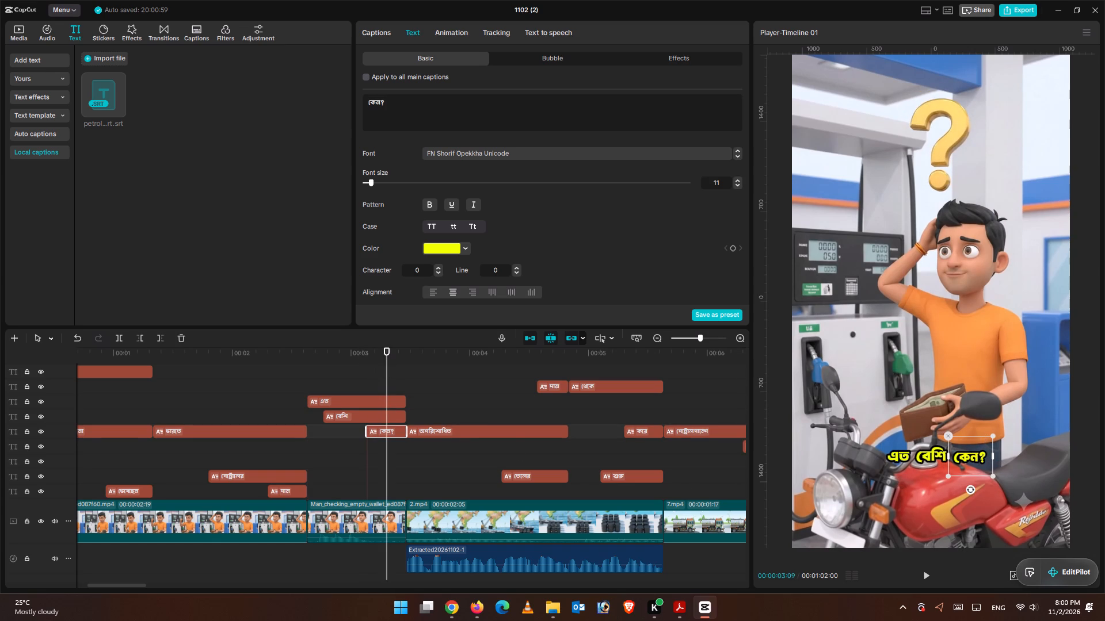
pyautogui.moveTo(973, 447); pyautogui.dragTo(970, 442)
pyautogui.click(384, 381)
pyautogui.click(384, 381)
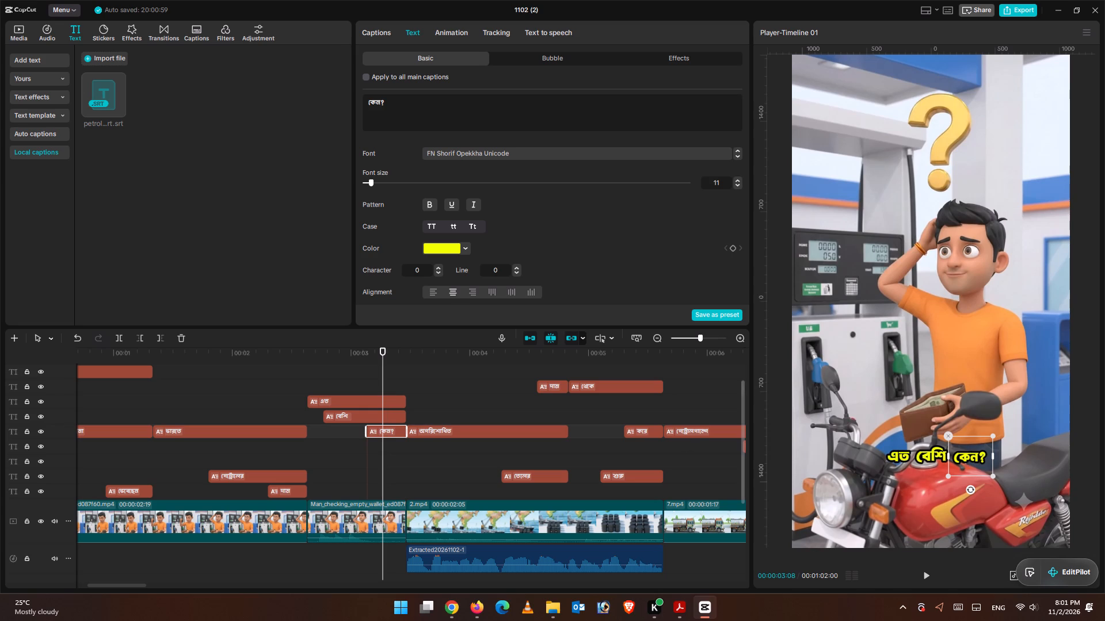
pyautogui.click(975, 447)
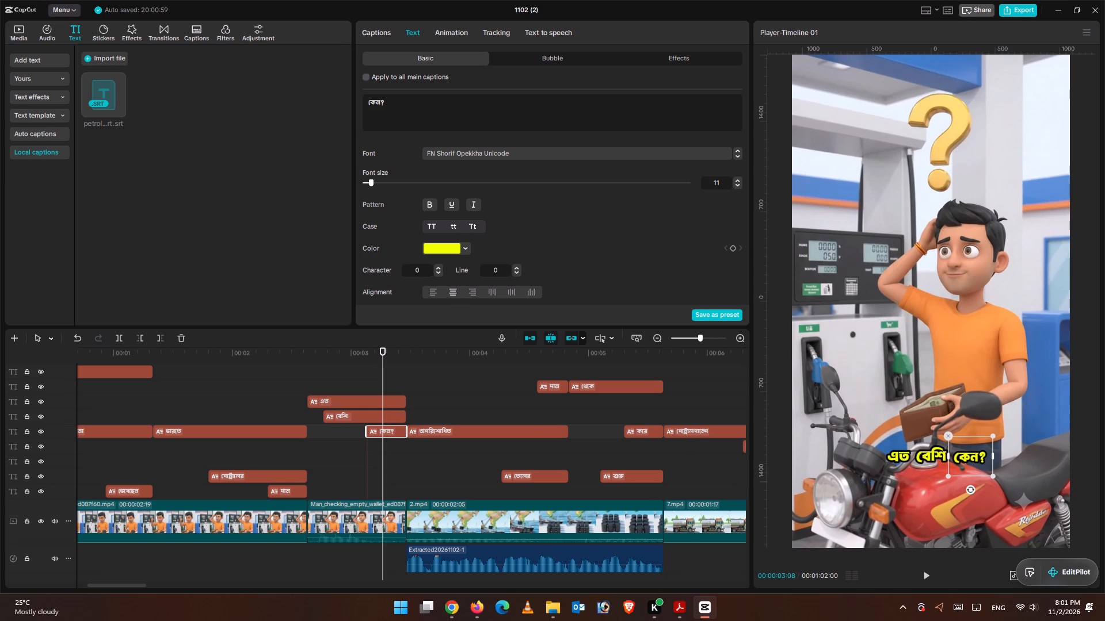
pyautogui.click(1004, 448)
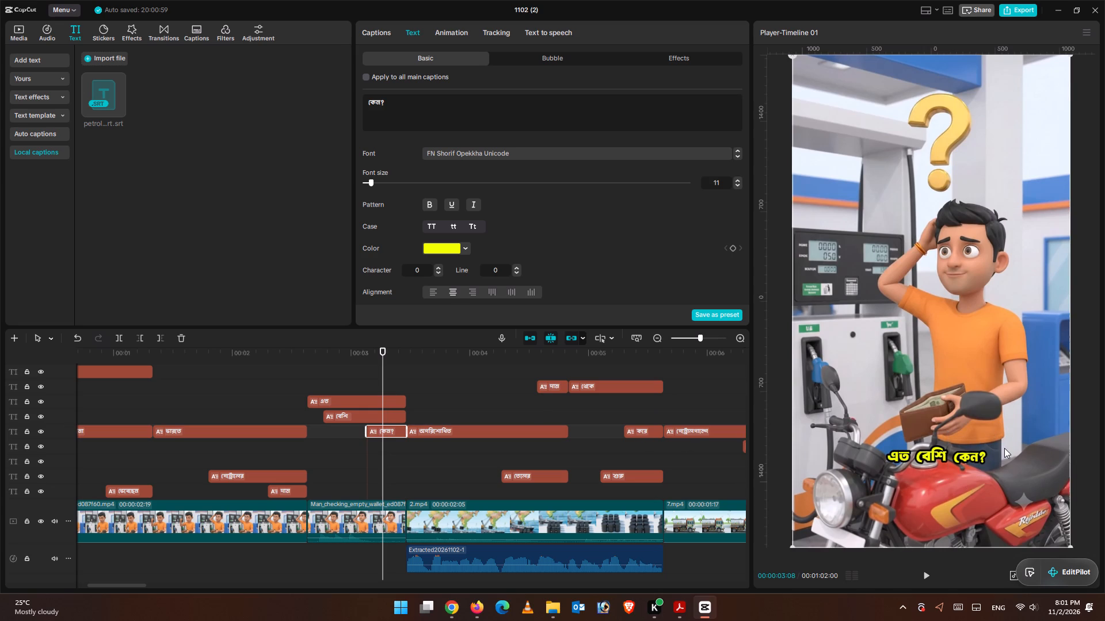
pyautogui.click(980, 451)
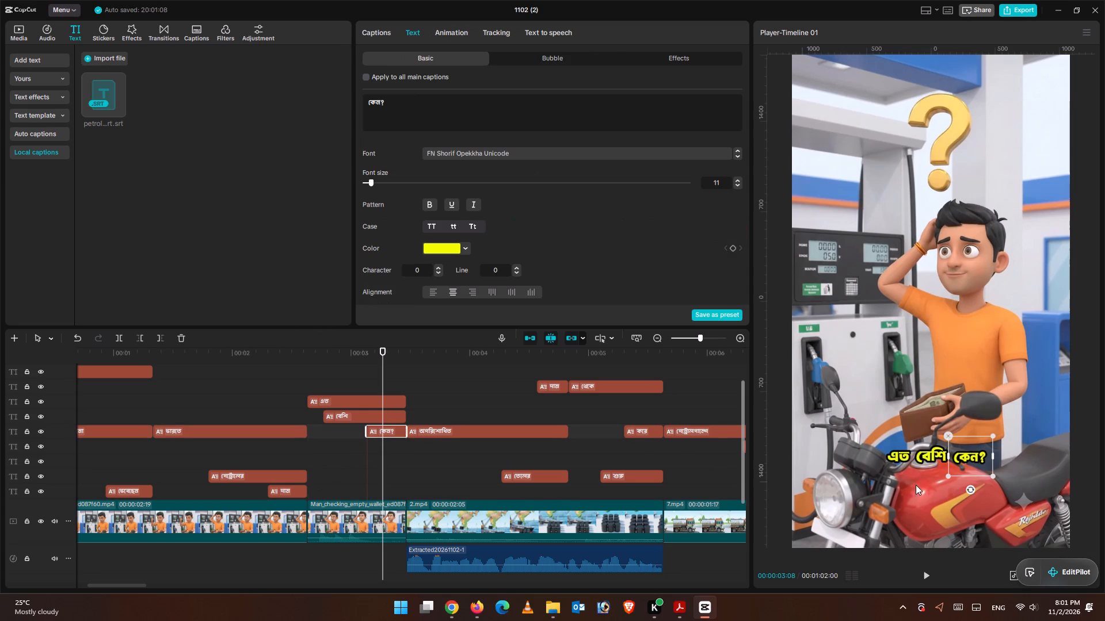
pyautogui.click(975, 458)
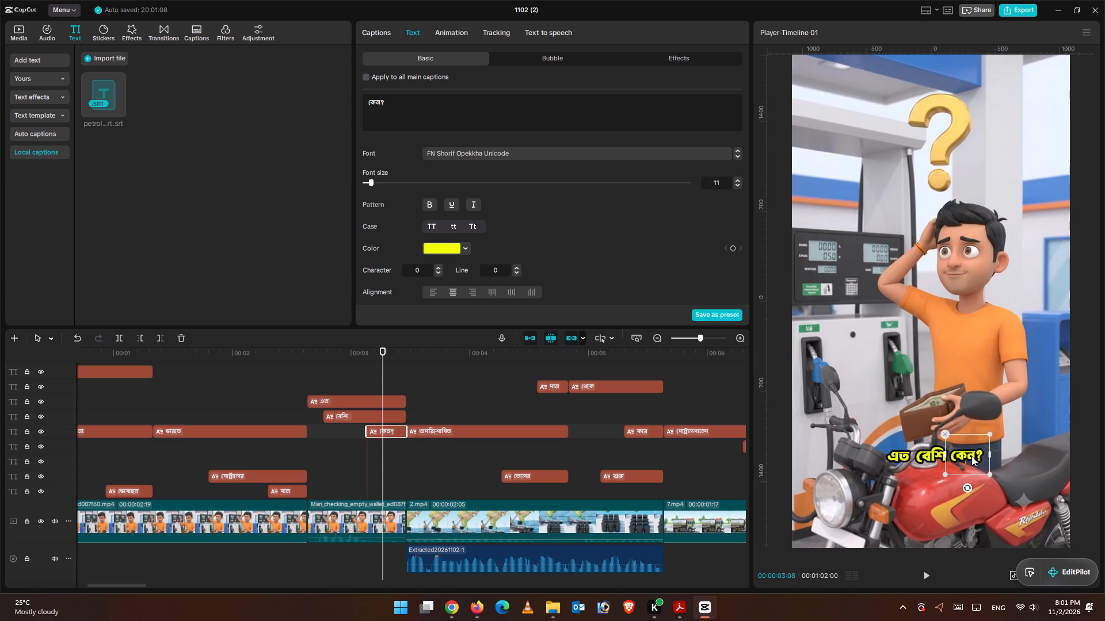
pyautogui.click(896, 436)
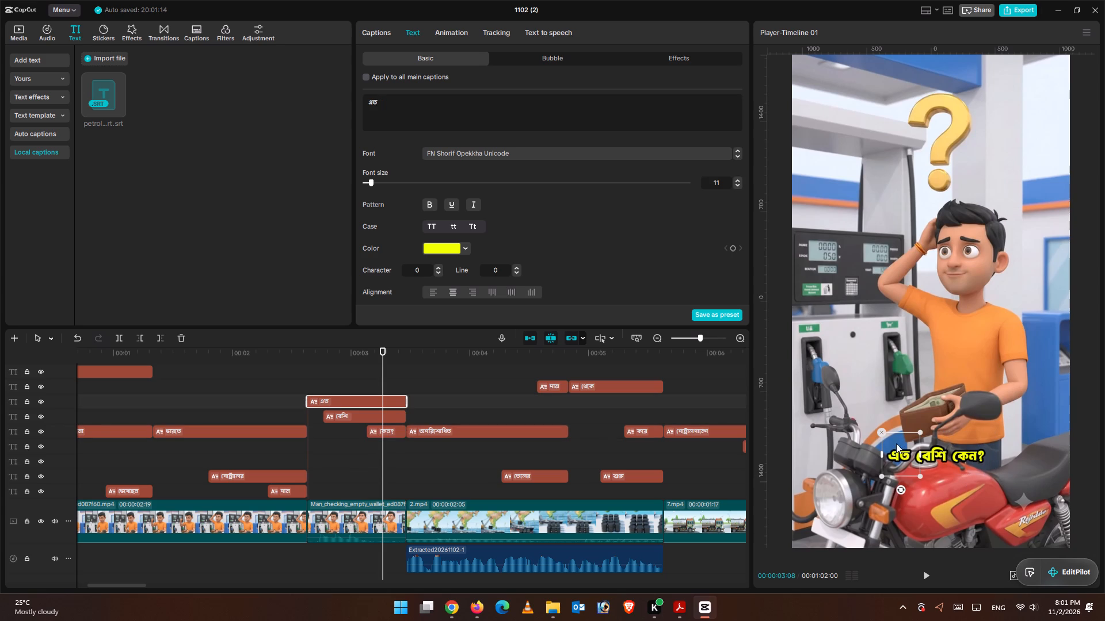
# Play the video from the opening through the oil barrels and tanker clips to check the caption arrangement and timing.
pyautogui.moveTo(375, 358); pyautogui.dragTo(0, 341)
pyautogui.click(924, 579)
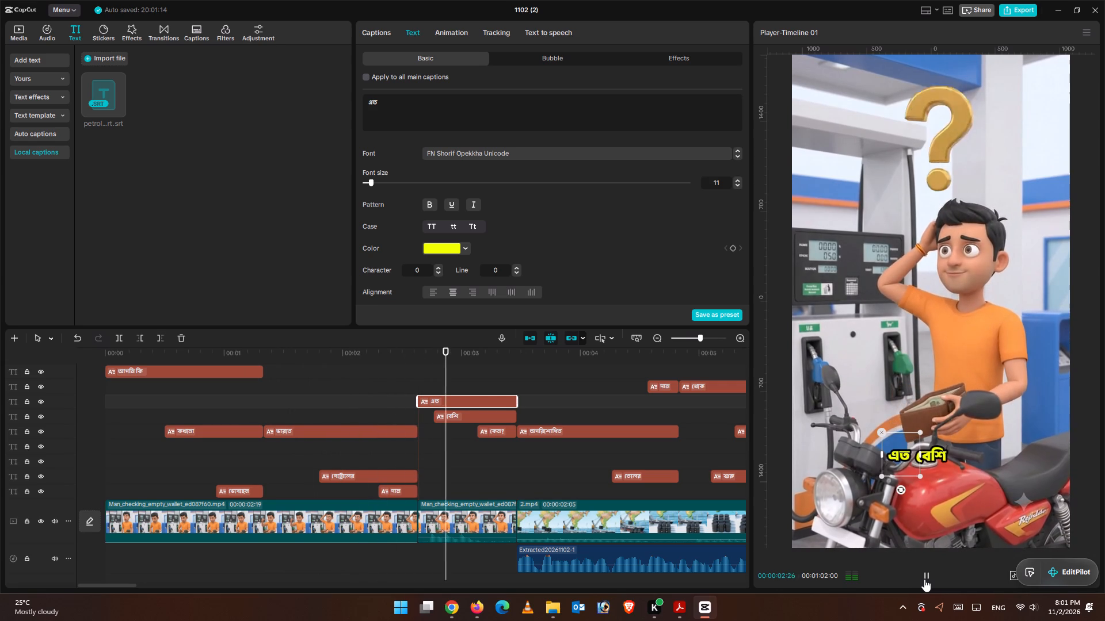
pyautogui.click(277, 372)
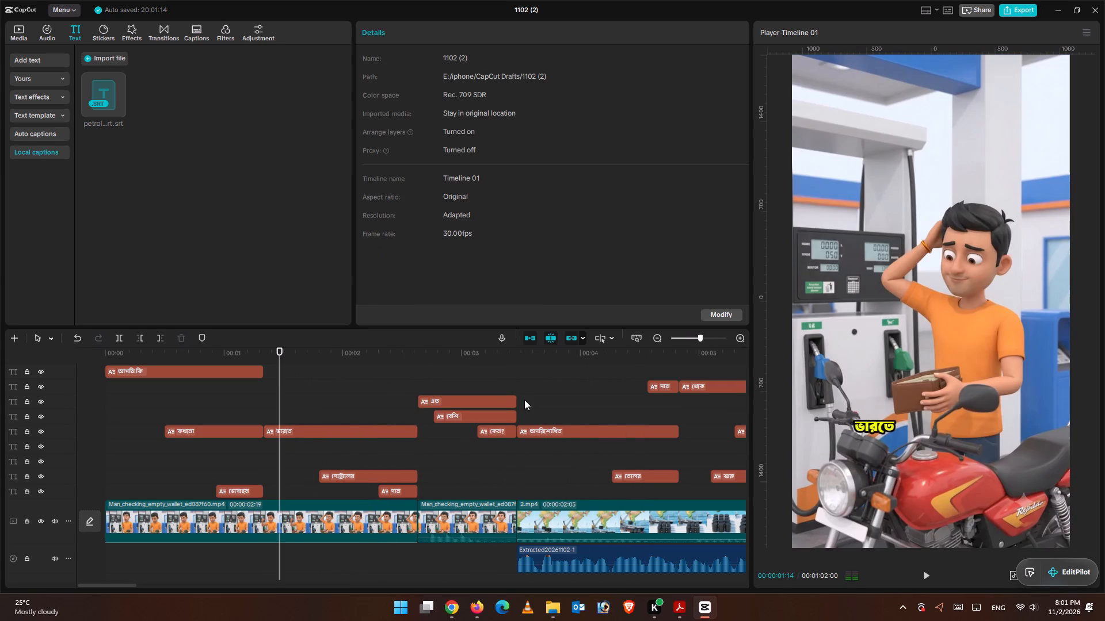
pyautogui.click(416, 371)
pyautogui.click(926, 582)
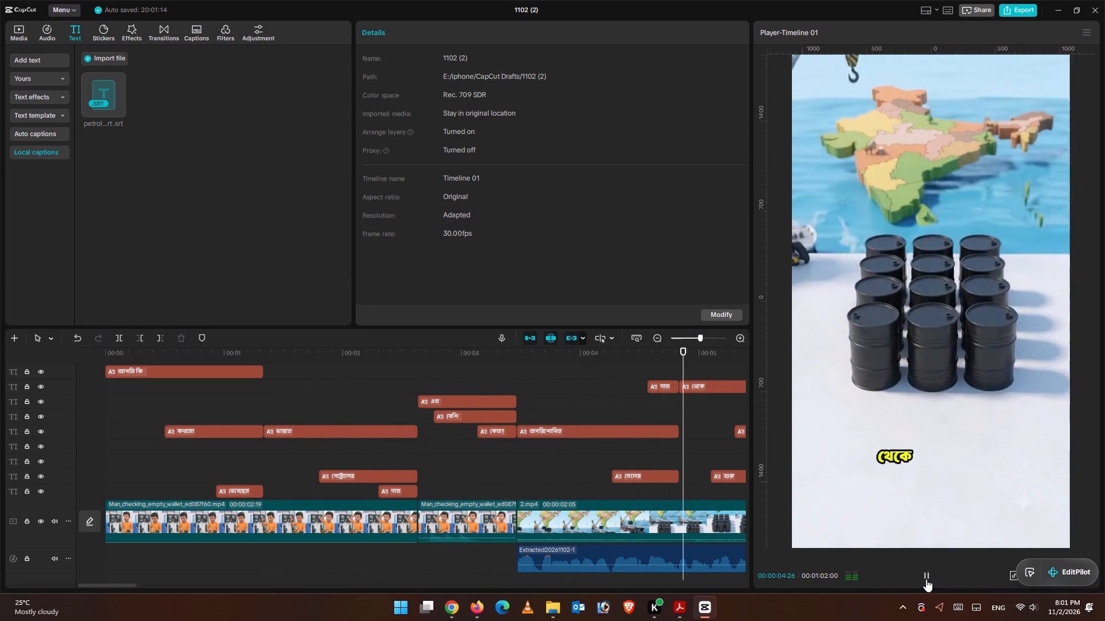
pyautogui.click(926, 578)
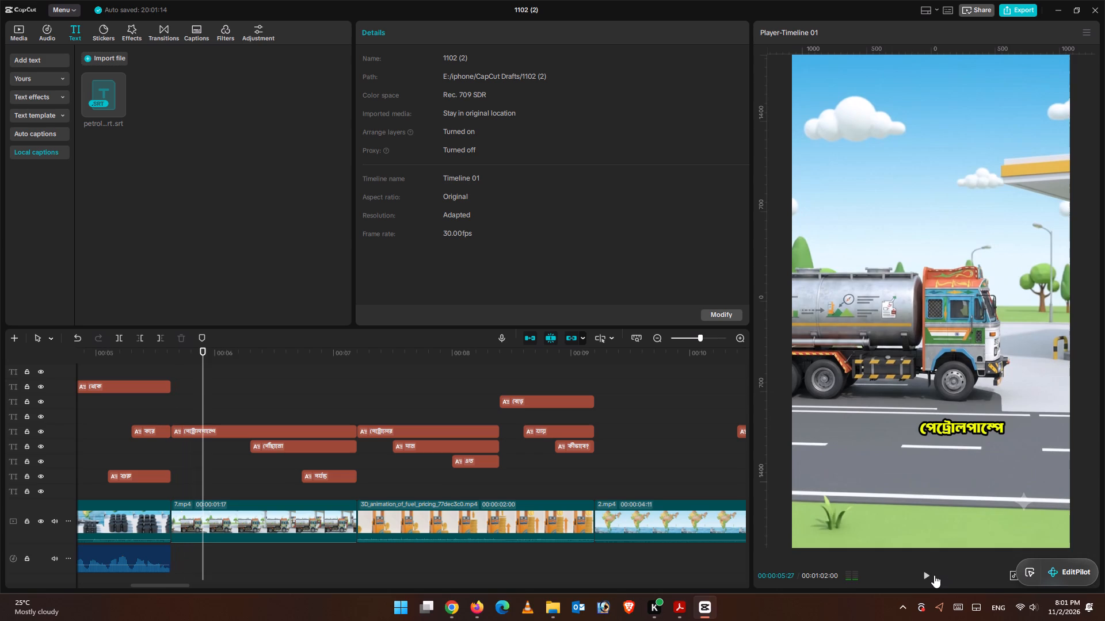
pyautogui.click(934, 575)
pyautogui.click(926, 576)
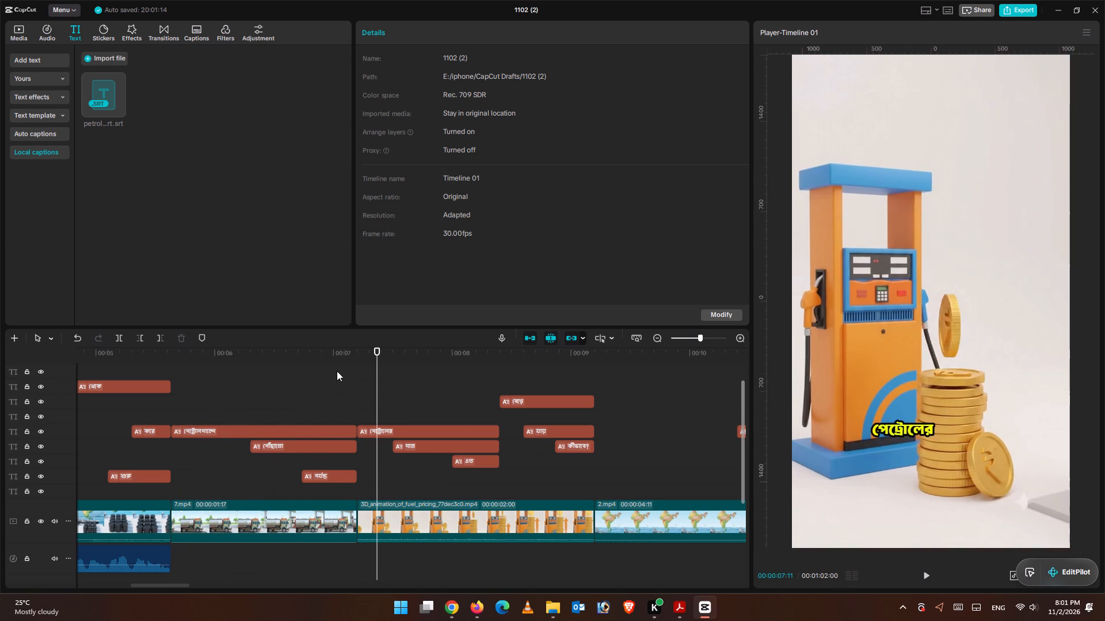
# Replay the tanker and fuel pump clips to check the পেট্রোলপাম্পে পৌঁছানো পর্যন্ত and পেট্রোলের দাম এত captions.
pyautogui.moveTo(372, 365); pyautogui.dragTo(348, 366)
pyautogui.moveTo(356, 373); pyautogui.dragTo(378, 378)
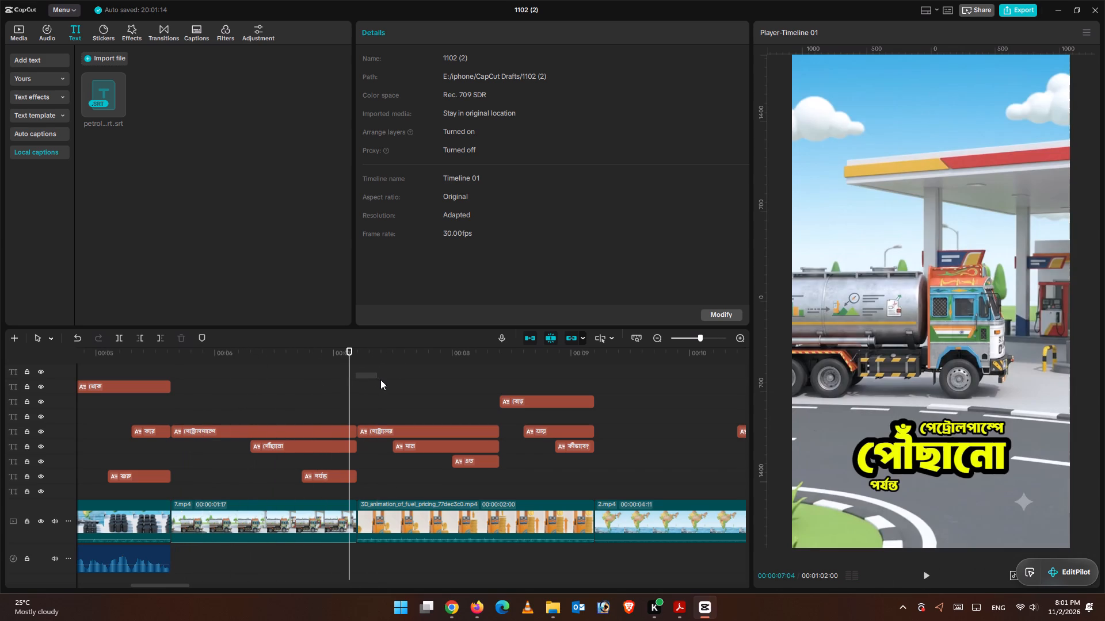
pyautogui.click(380, 379)
pyautogui.click(928, 578)
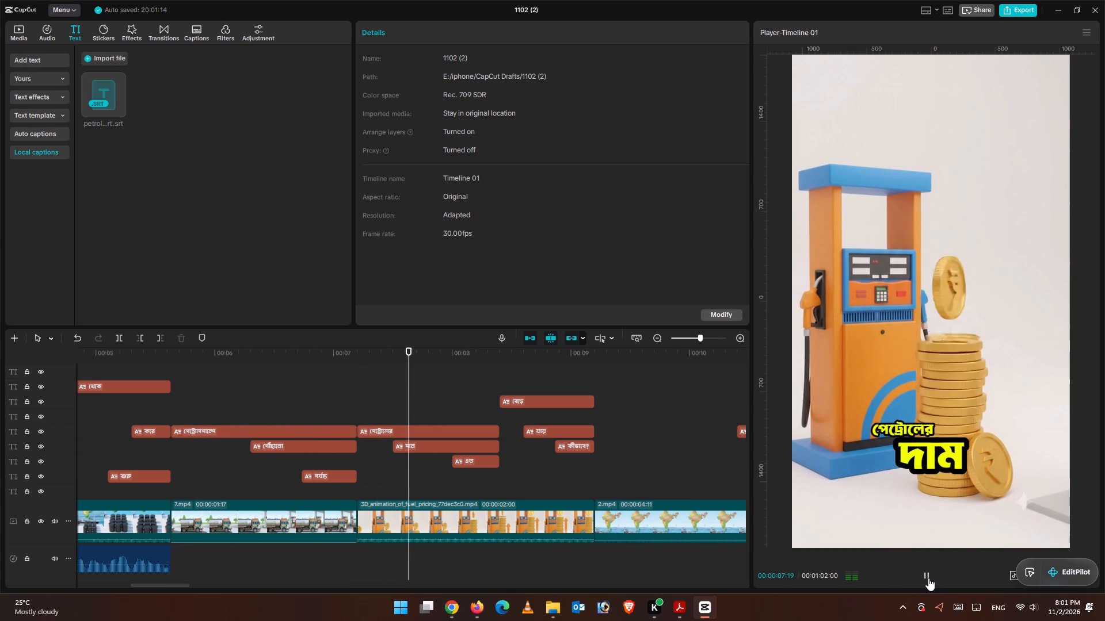
pyautogui.click(928, 578)
pyautogui.click(928, 578)
pyautogui.click(928, 578)
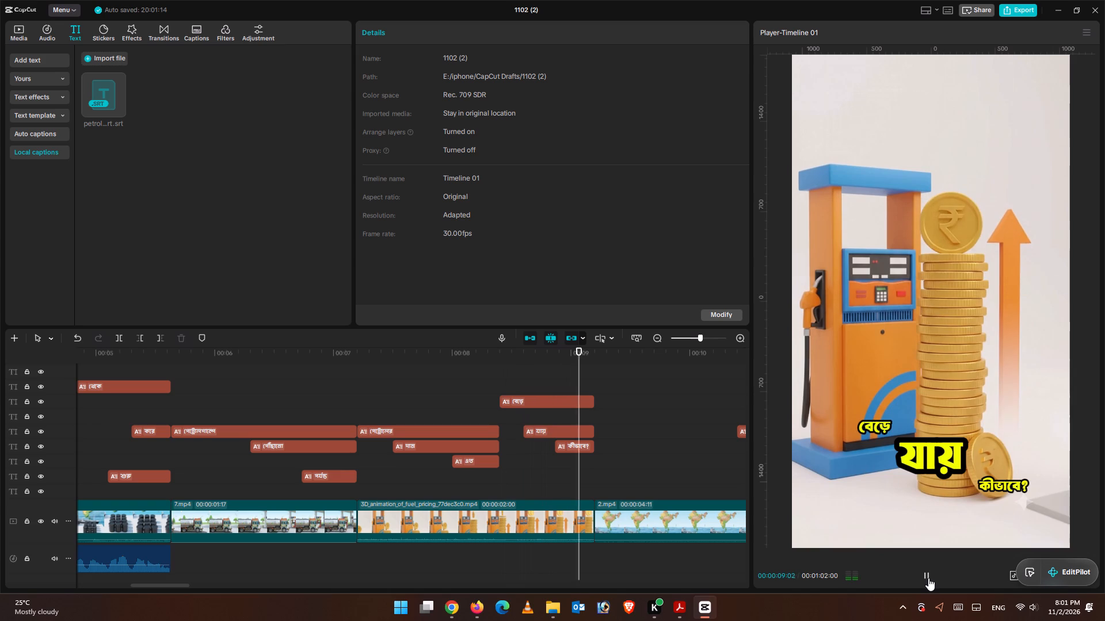
pyautogui.click(160, 354)
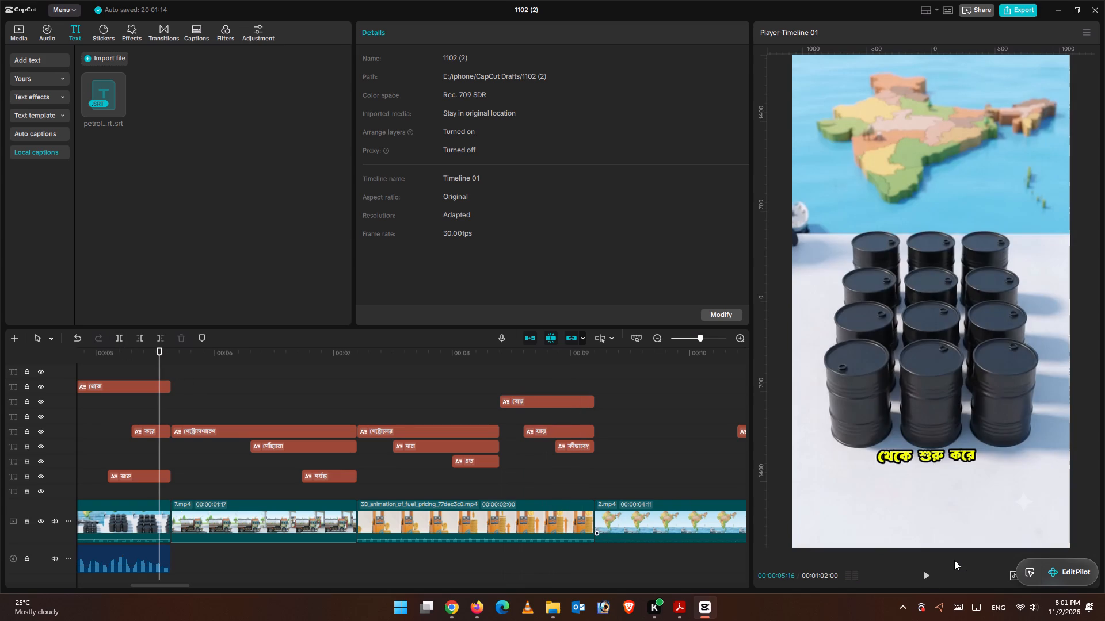
pyautogui.click(927, 578)
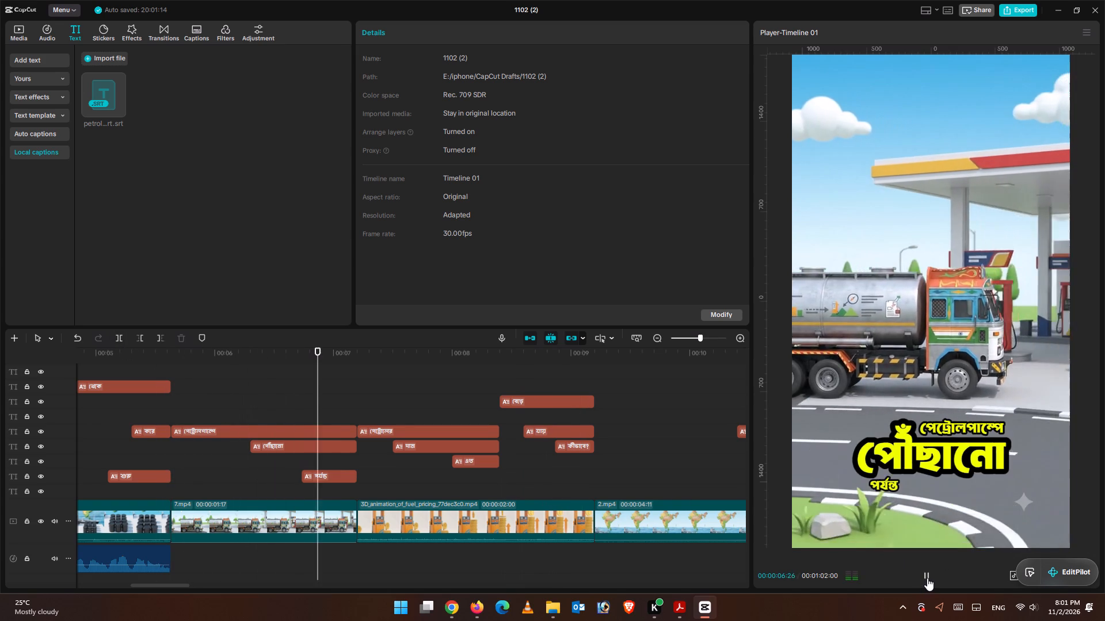
pyautogui.click(927, 578)
pyautogui.click(927, 577)
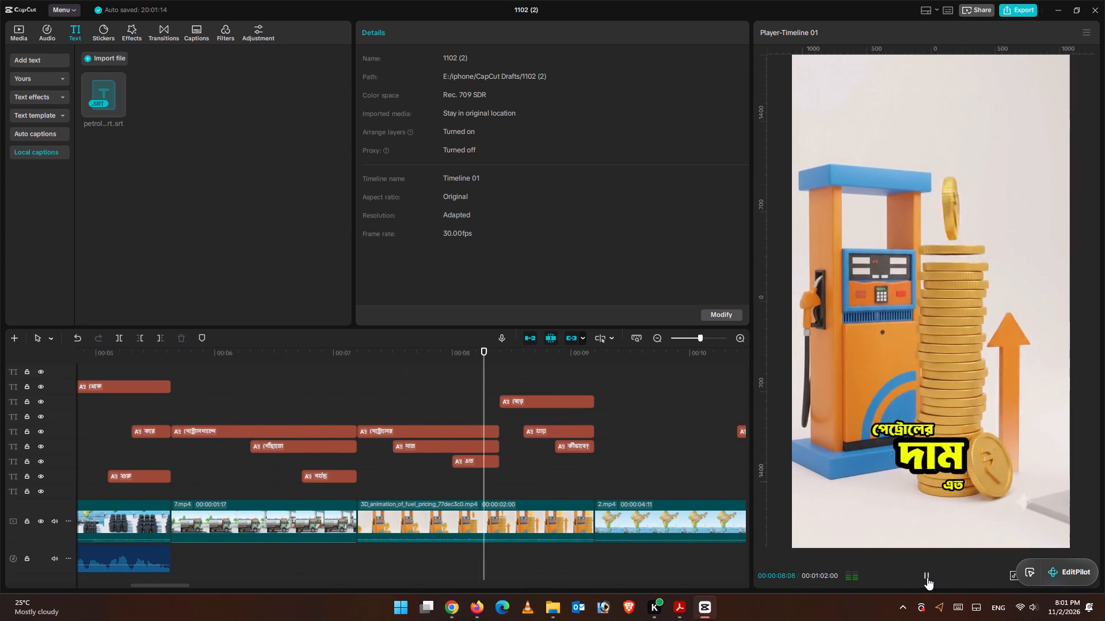
pyautogui.click(927, 577)
pyautogui.click(333, 373)
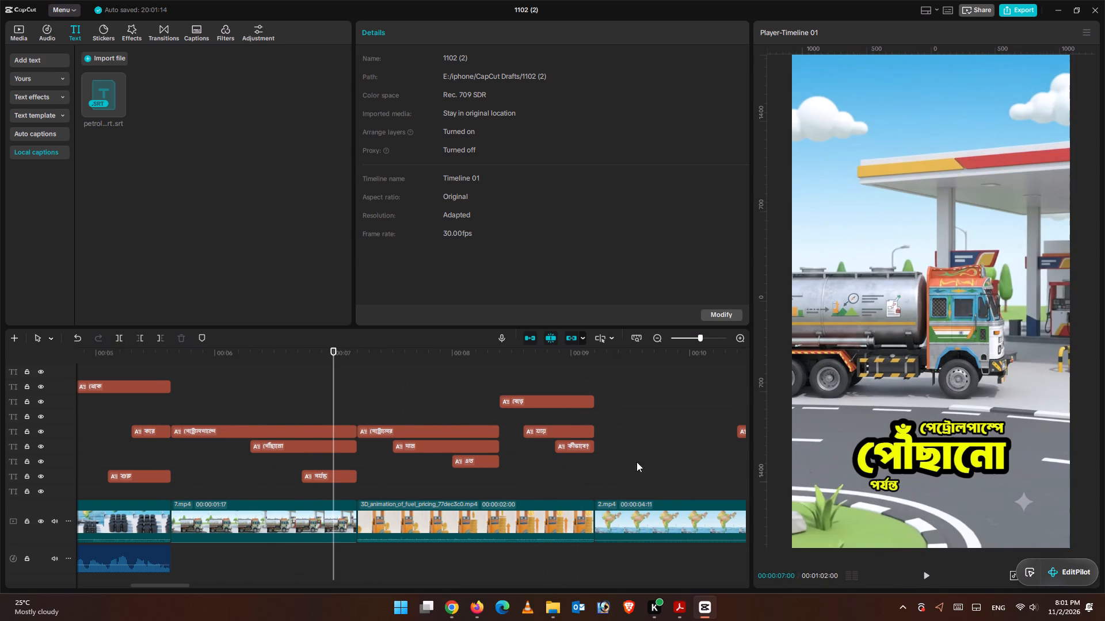
# In the fuel pump clip, bring বেড়ে in tightly above the large যায় caption and কীভাবে? closely beneath it.
pyautogui.click(927, 573)
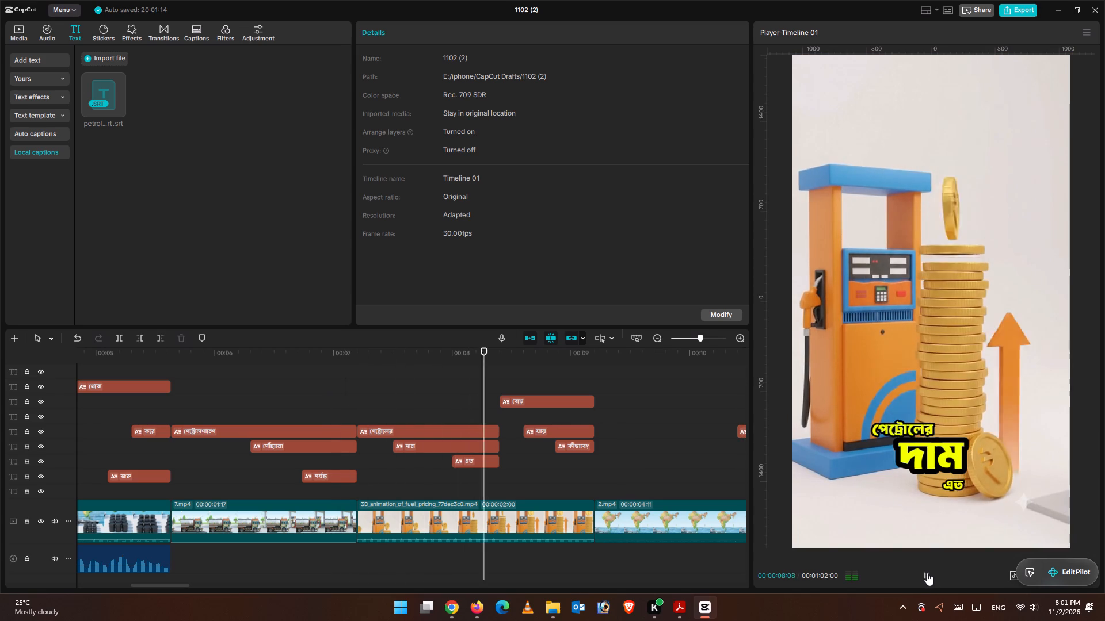
pyautogui.click(927, 573)
pyautogui.click(927, 573)
pyautogui.click(927, 573)
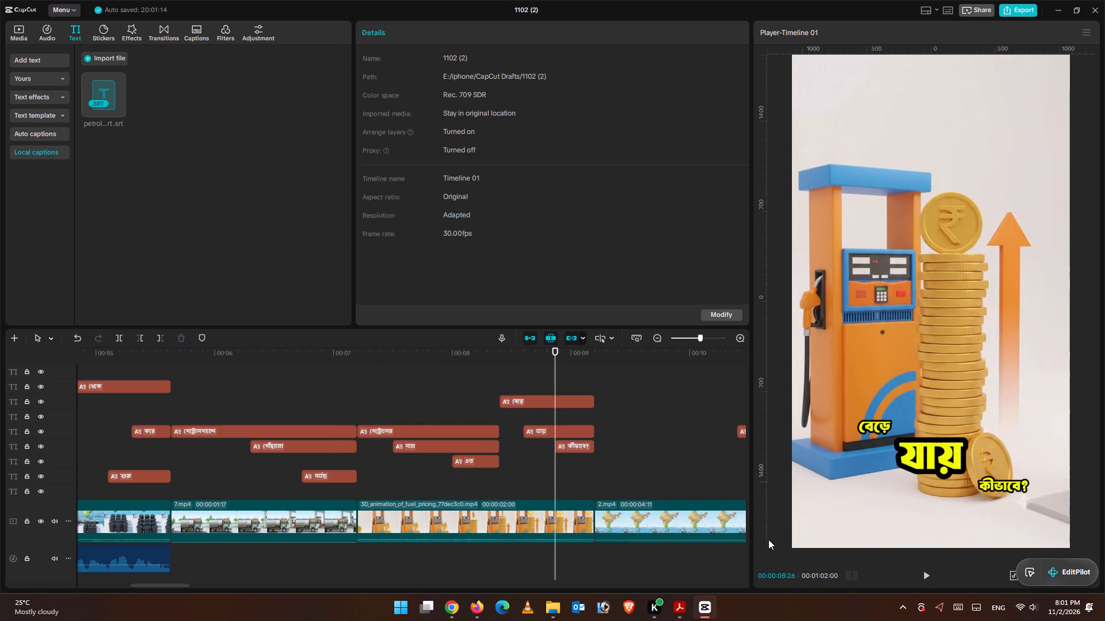
pyautogui.click(939, 467)
pyautogui.click(935, 460)
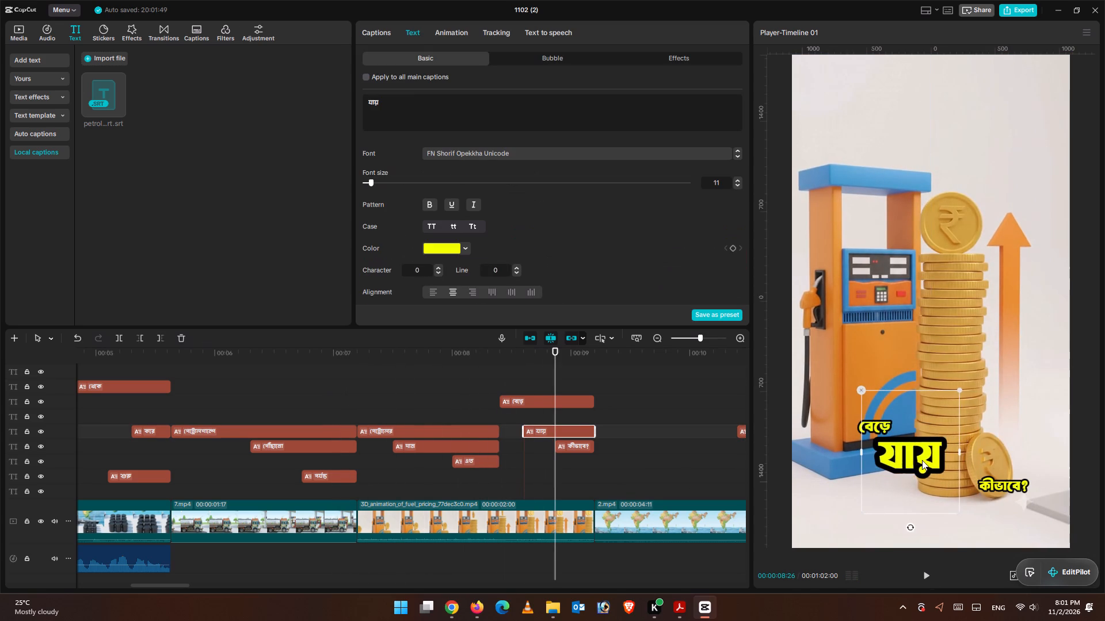
pyautogui.click(871, 432)
pyautogui.moveTo(871, 425); pyautogui.dragTo(916, 431)
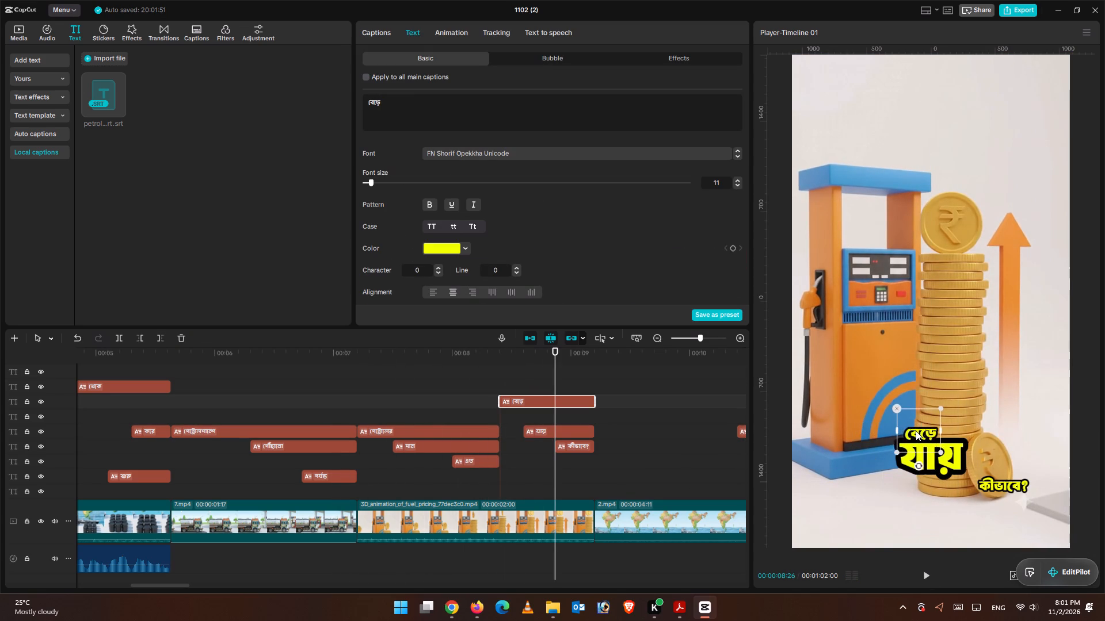
pyautogui.moveTo(916, 431); pyautogui.dragTo(913, 431)
pyautogui.click(1005, 485)
pyautogui.moveTo(1007, 487); pyautogui.dragTo(953, 488)
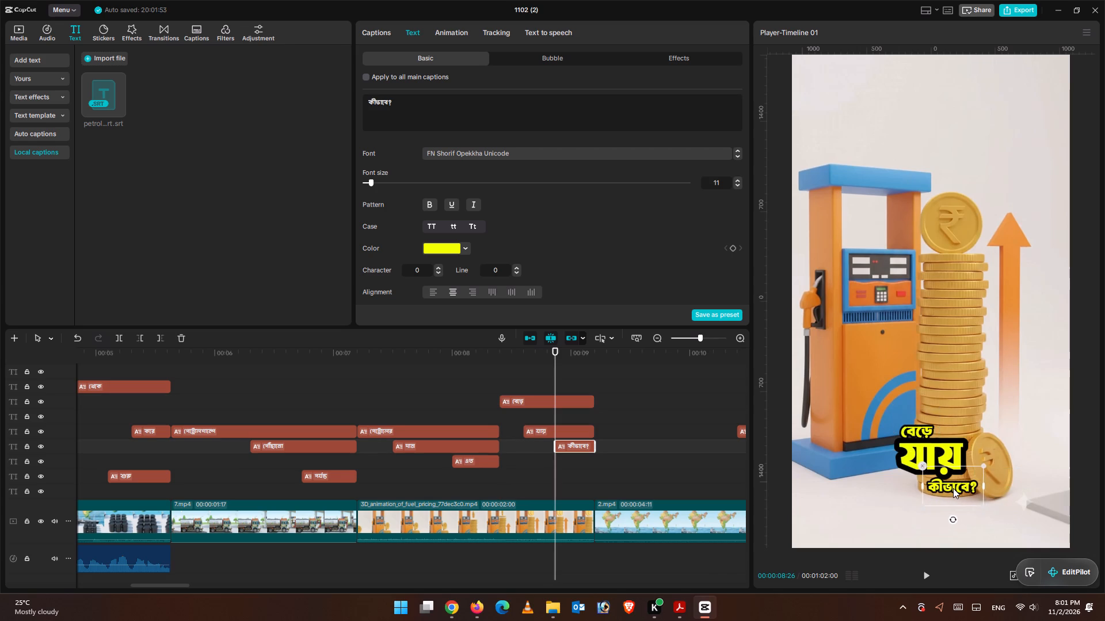
pyautogui.moveTo(953, 488); pyautogui.dragTo(948, 488)
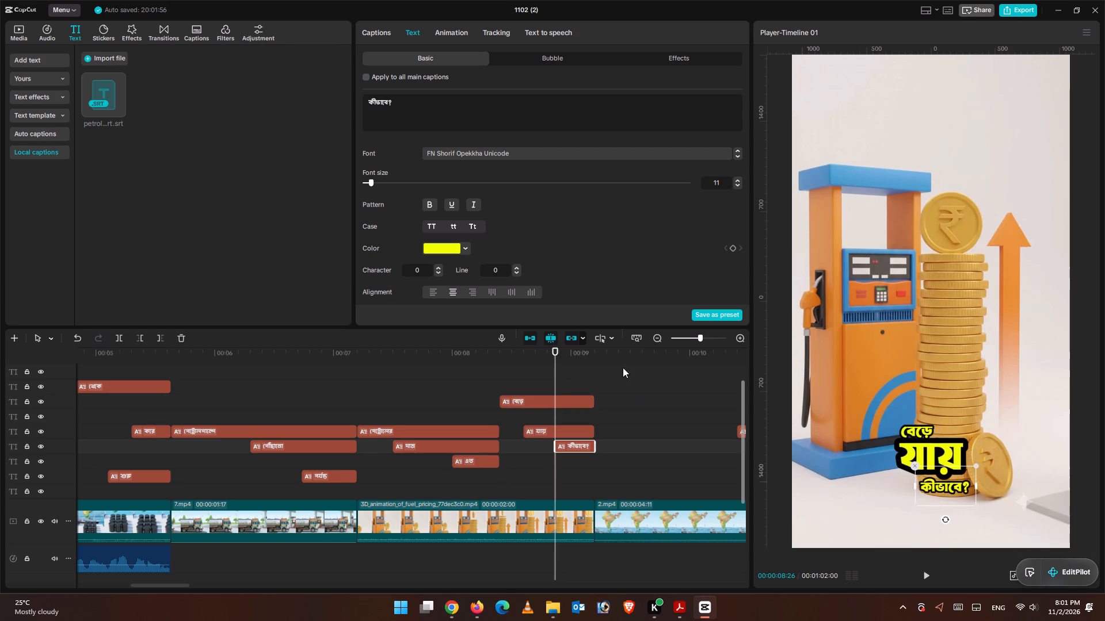
pyautogui.click(927, 398)
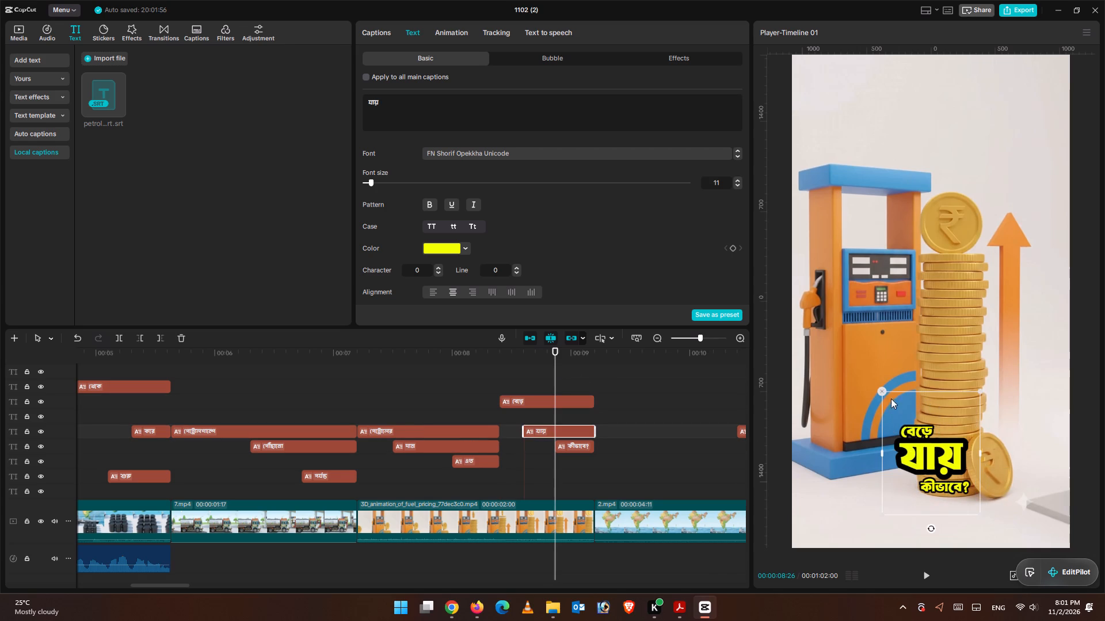
pyautogui.click(874, 381)
# Play the video from the opening, scrub through the captioned clips, and replay the fuel pump captions to check arrangement and timing.
pyautogui.moveTo(552, 360); pyautogui.dragTo(0, 389)
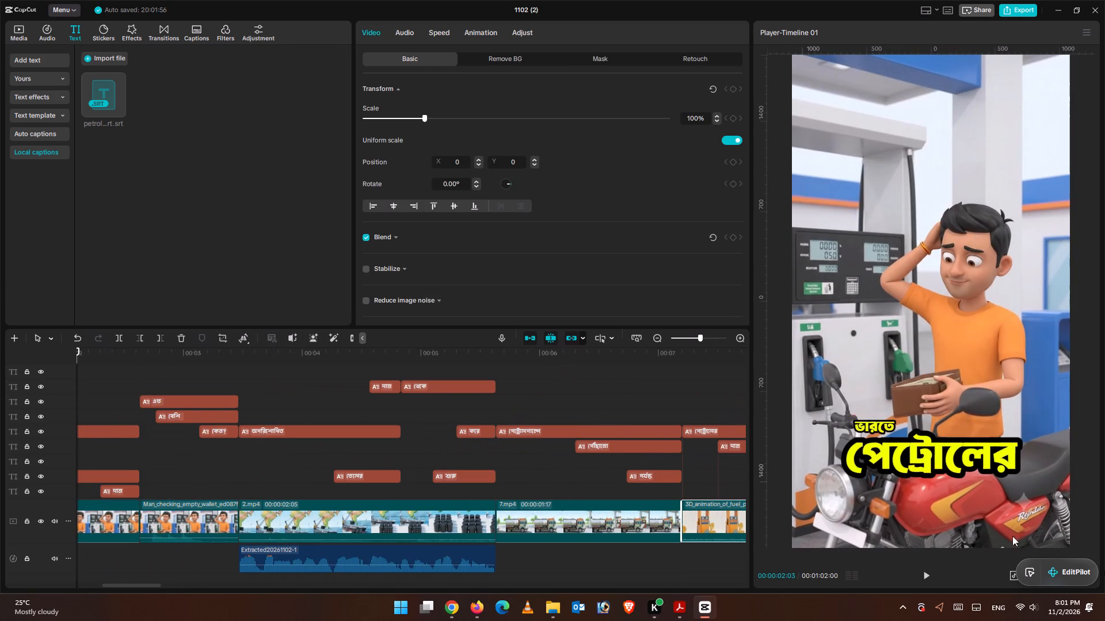
pyautogui.moveTo(79, 348); pyautogui.dragTo(78, 348)
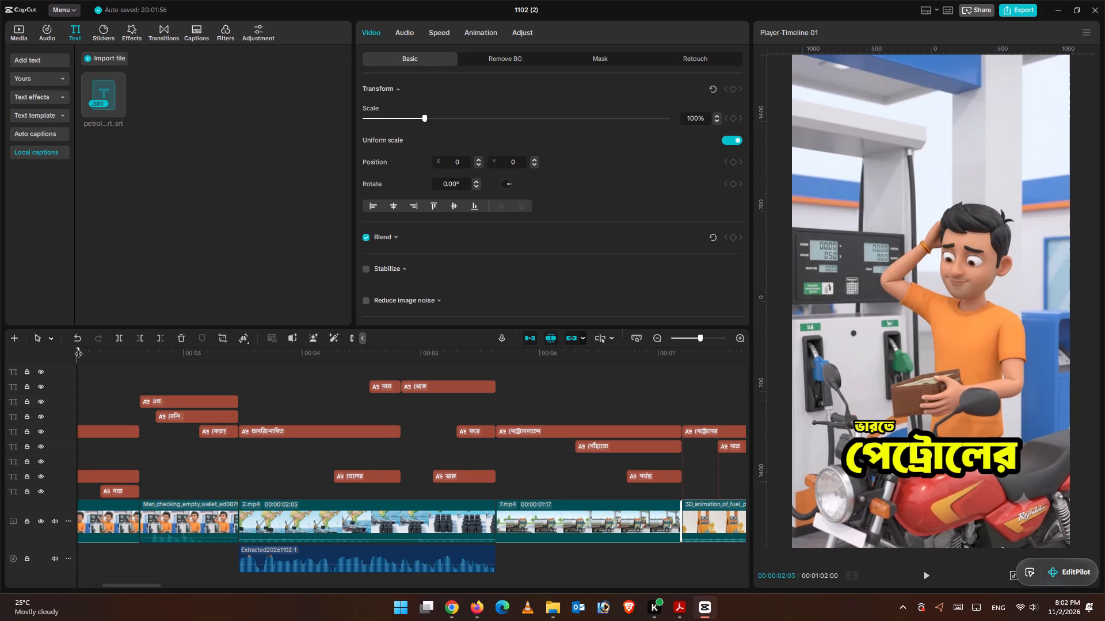
pyautogui.moveTo(78, 348); pyautogui.dragTo(0, 322)
pyautogui.click(927, 575)
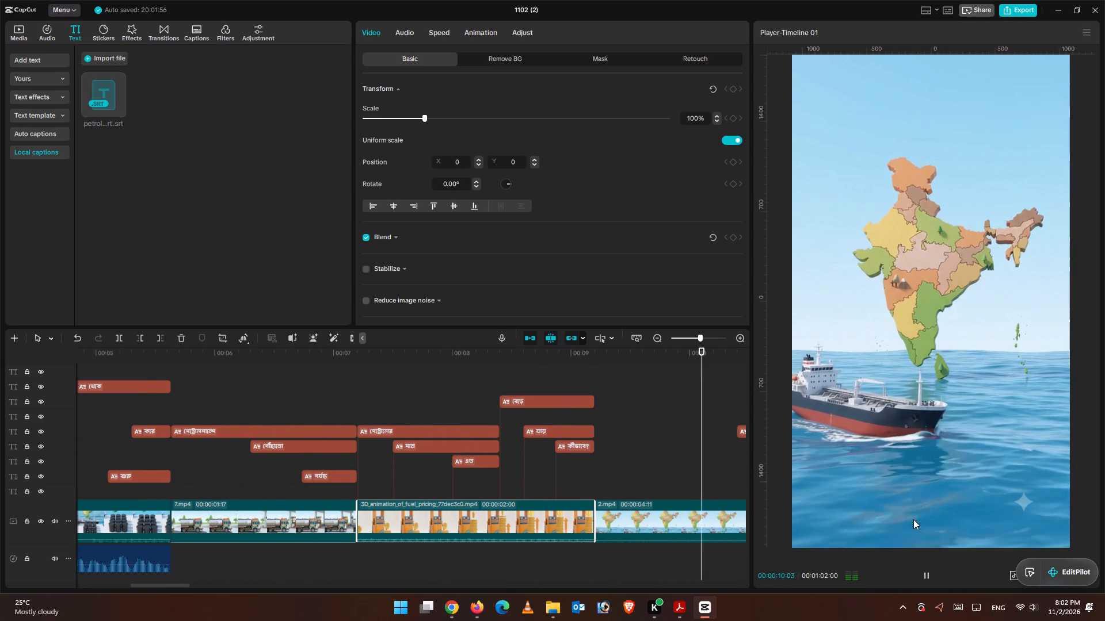
pyautogui.click(394, 415)
pyautogui.moveTo(392, 381); pyautogui.dragTo(651, 358)
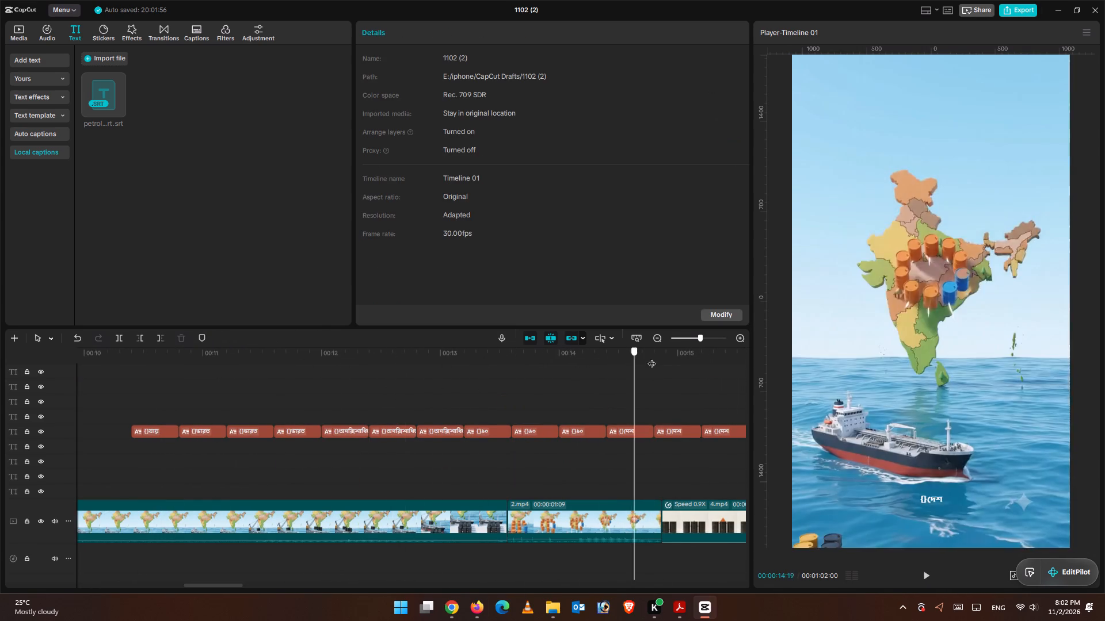
pyautogui.moveTo(651, 358); pyautogui.dragTo(652, 377)
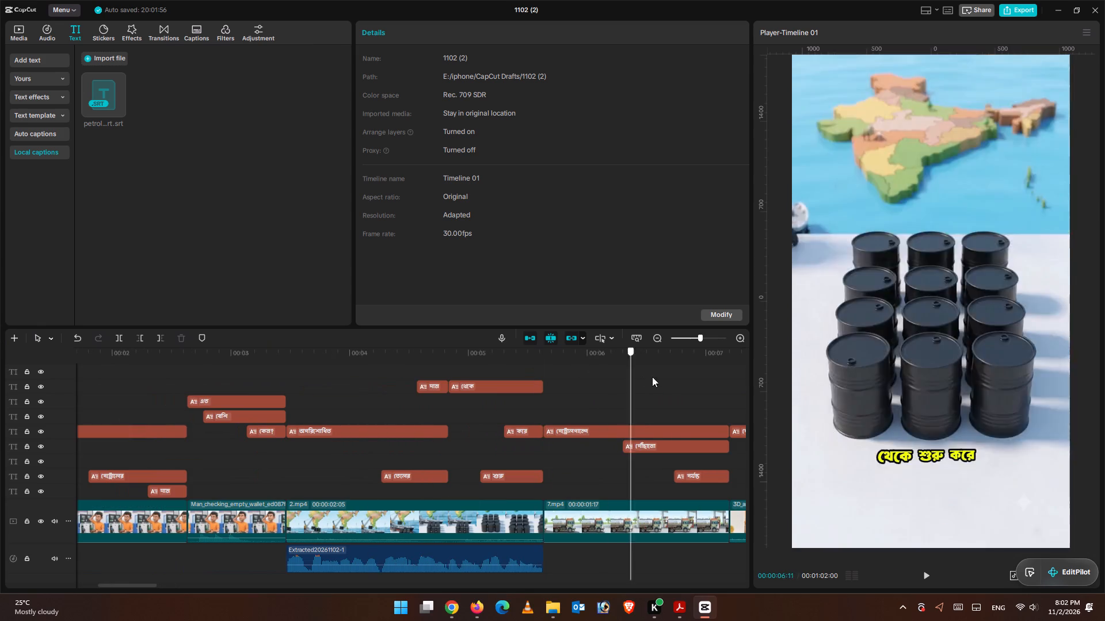
pyautogui.moveTo(652, 377); pyautogui.dragTo(735, 383)
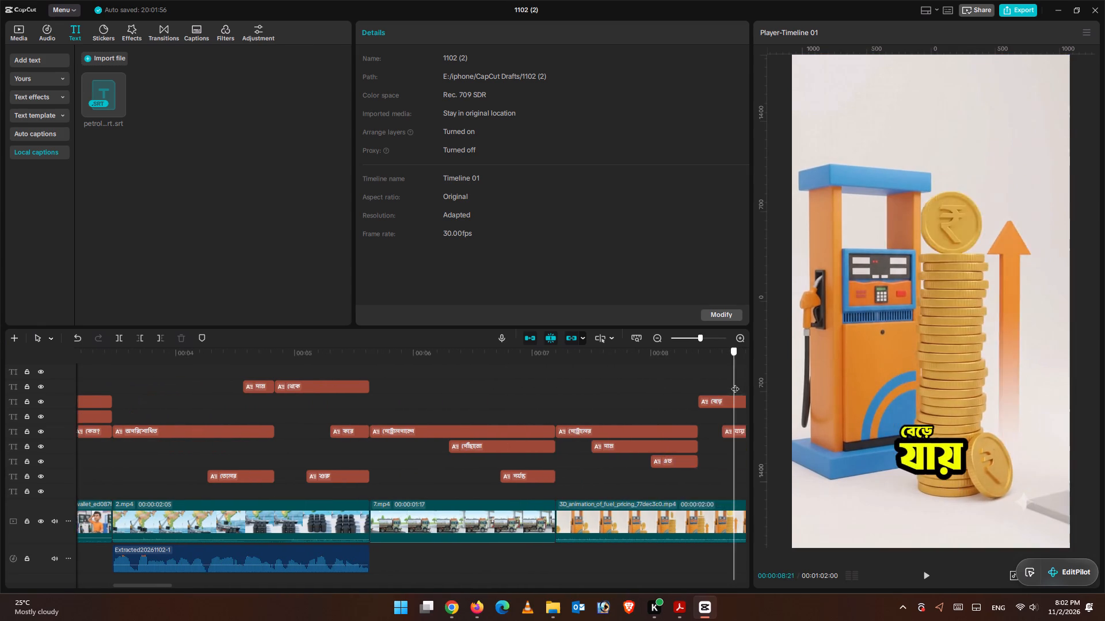
pyautogui.moveTo(735, 383); pyautogui.dragTo(545, 355)
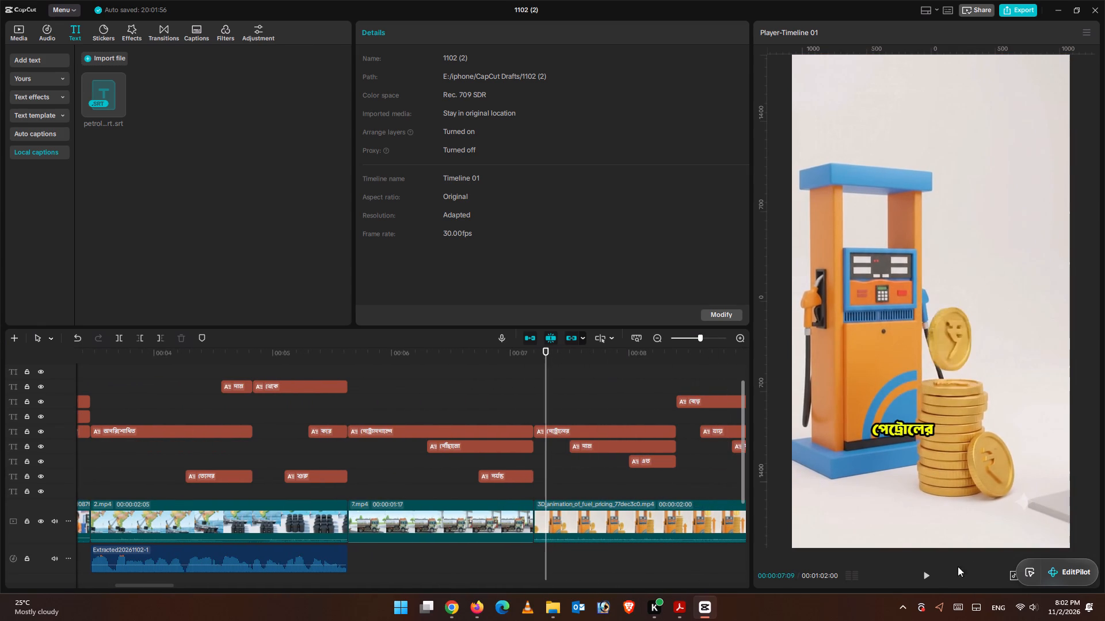
pyautogui.click(933, 577)
pyautogui.click(933, 577)
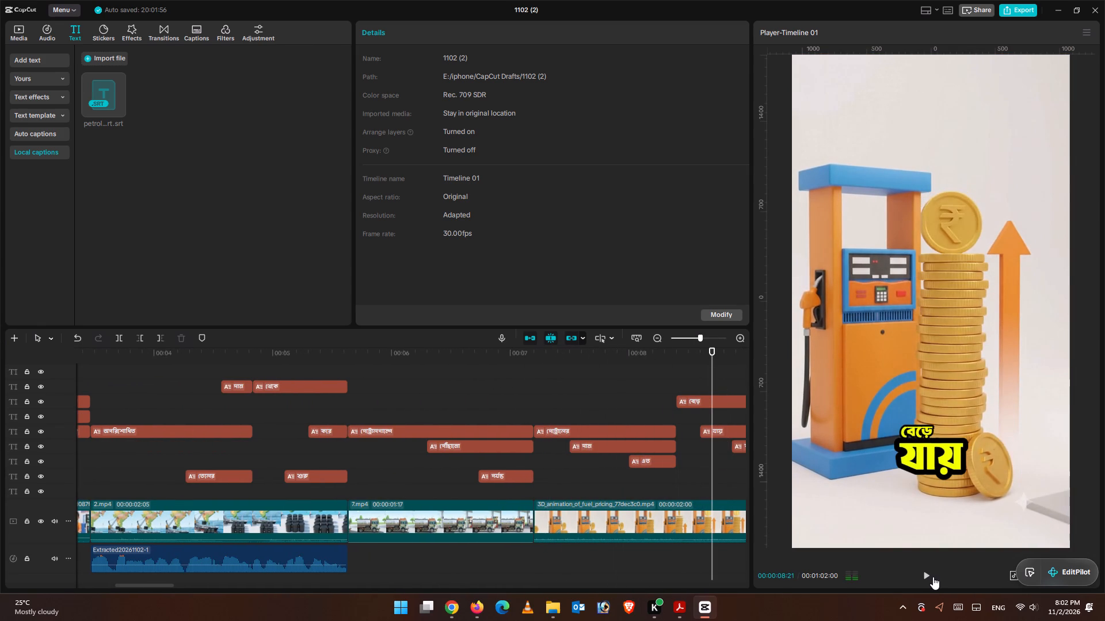
# Trim the পেট্রোলের and দাম captions over the fuel pump clip to end at 00:00:08:00, where এত begins.
pyautogui.click(631, 395)
pyautogui.moveTo(631, 395); pyautogui.dragTo(644, 397)
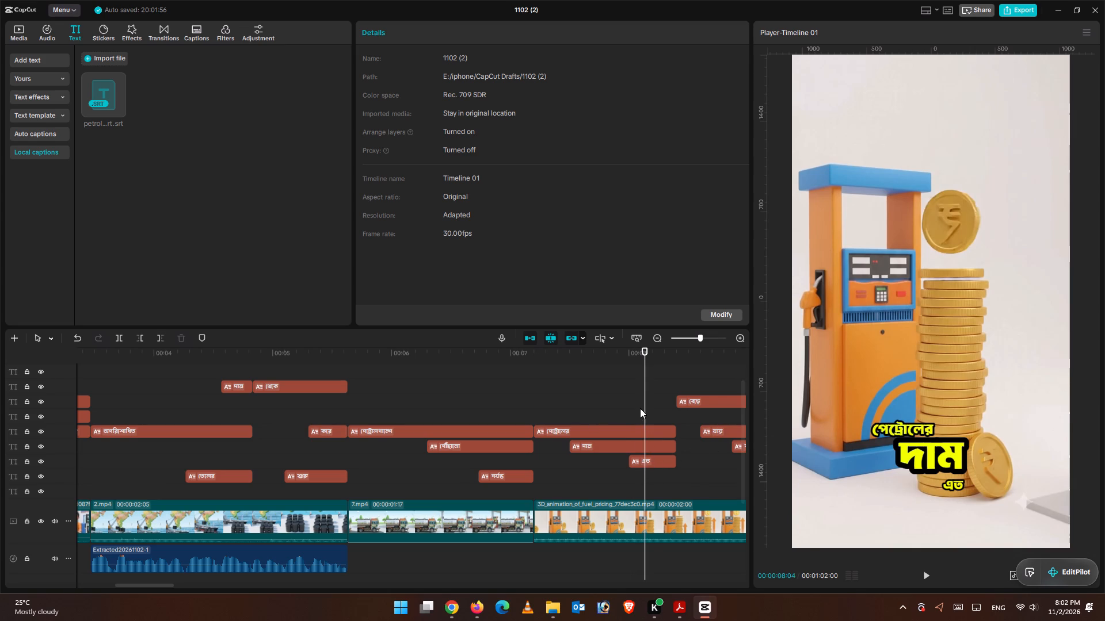
pyautogui.moveTo(641, 401); pyautogui.dragTo(622, 398)
pyautogui.click(619, 393)
pyautogui.moveTo(615, 391); pyautogui.dragTo(627, 394)
pyautogui.click(634, 431)
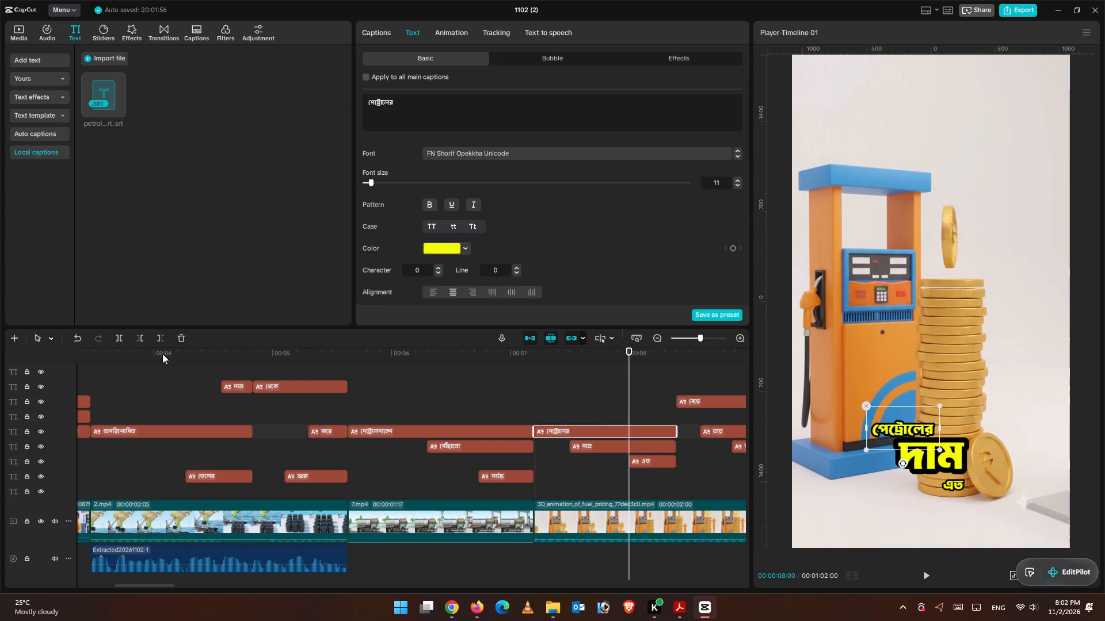
pyautogui.click(165, 337)
pyautogui.click(636, 446)
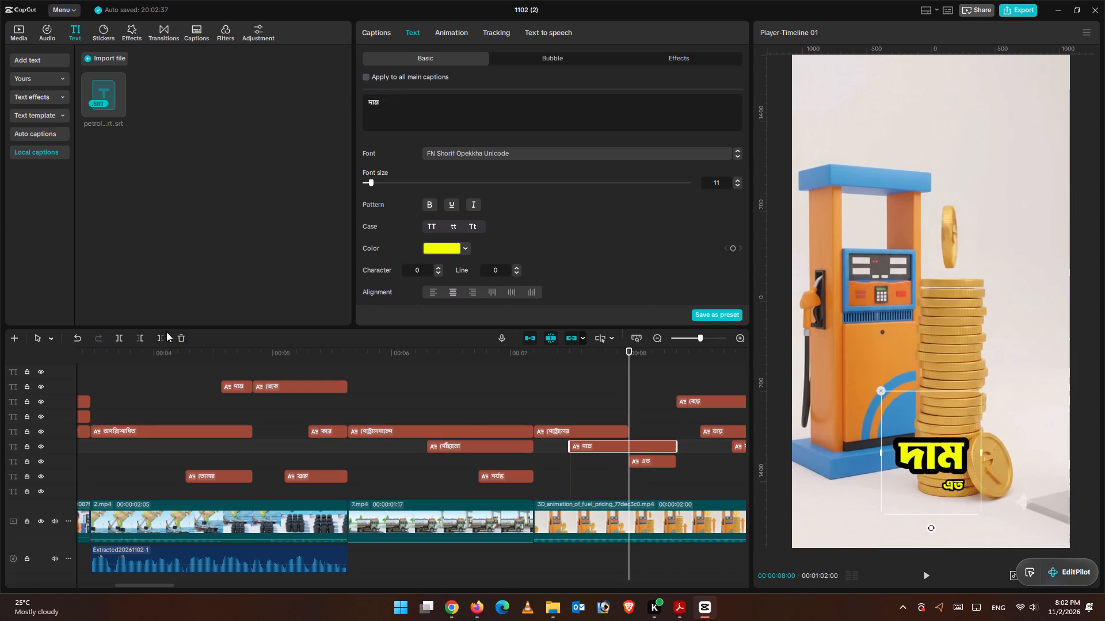
pyautogui.click(164, 333)
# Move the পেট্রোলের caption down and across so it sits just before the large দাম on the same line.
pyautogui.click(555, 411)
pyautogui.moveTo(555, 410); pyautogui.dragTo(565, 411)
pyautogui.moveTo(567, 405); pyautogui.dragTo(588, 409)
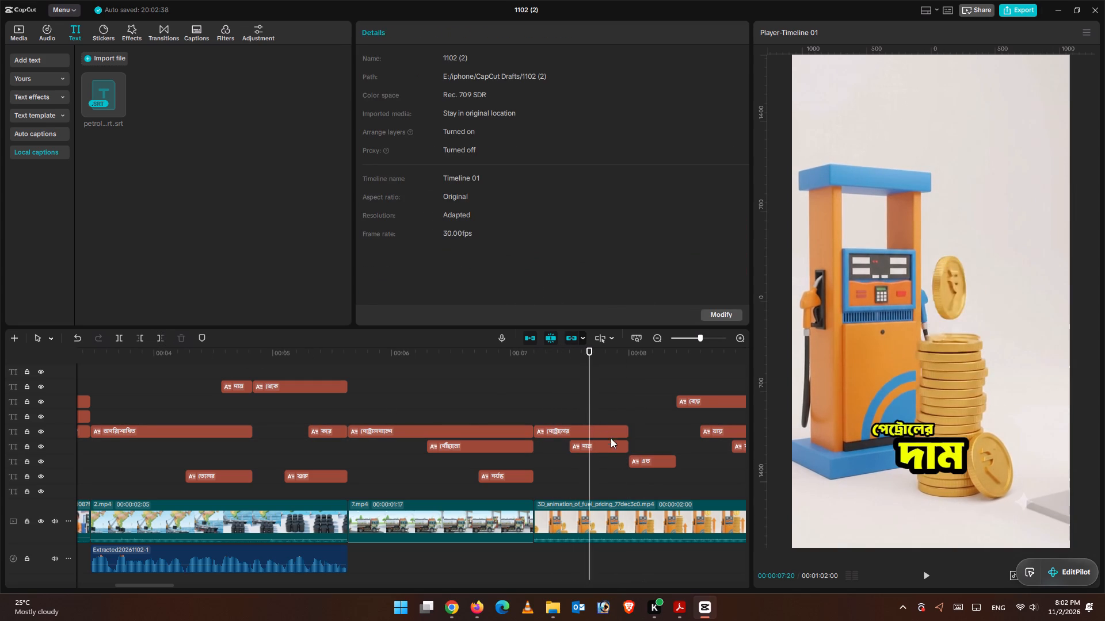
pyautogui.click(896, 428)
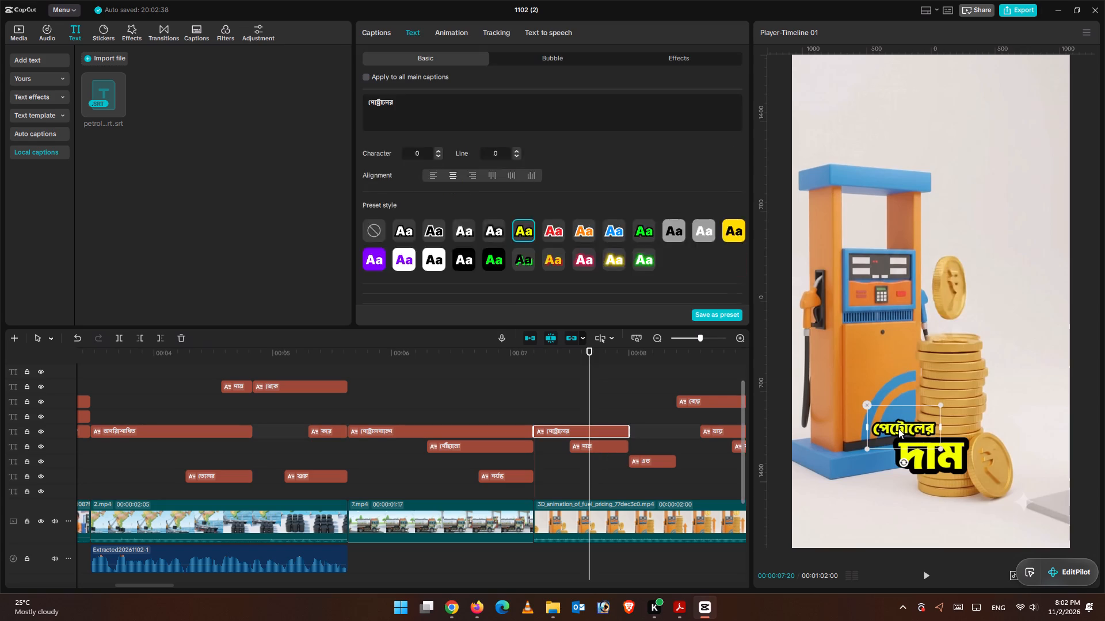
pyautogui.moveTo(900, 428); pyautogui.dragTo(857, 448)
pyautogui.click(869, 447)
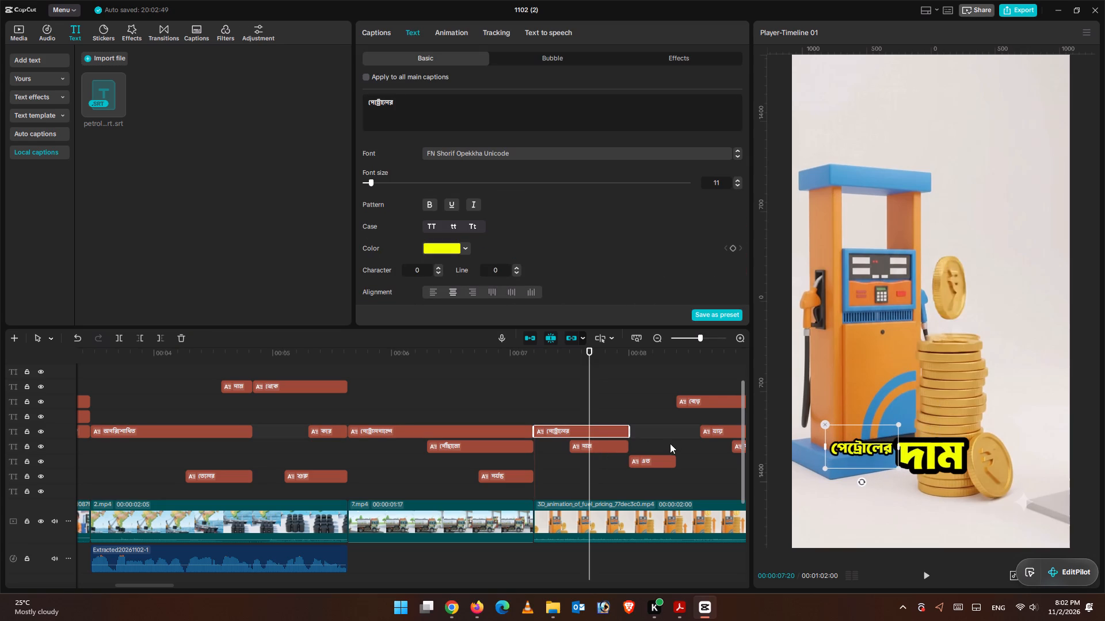
# Copy the attributes of the পেট্রোলের caption and apply them to the দাম caption in the fuel pump clip.
pyautogui.click(598, 449)
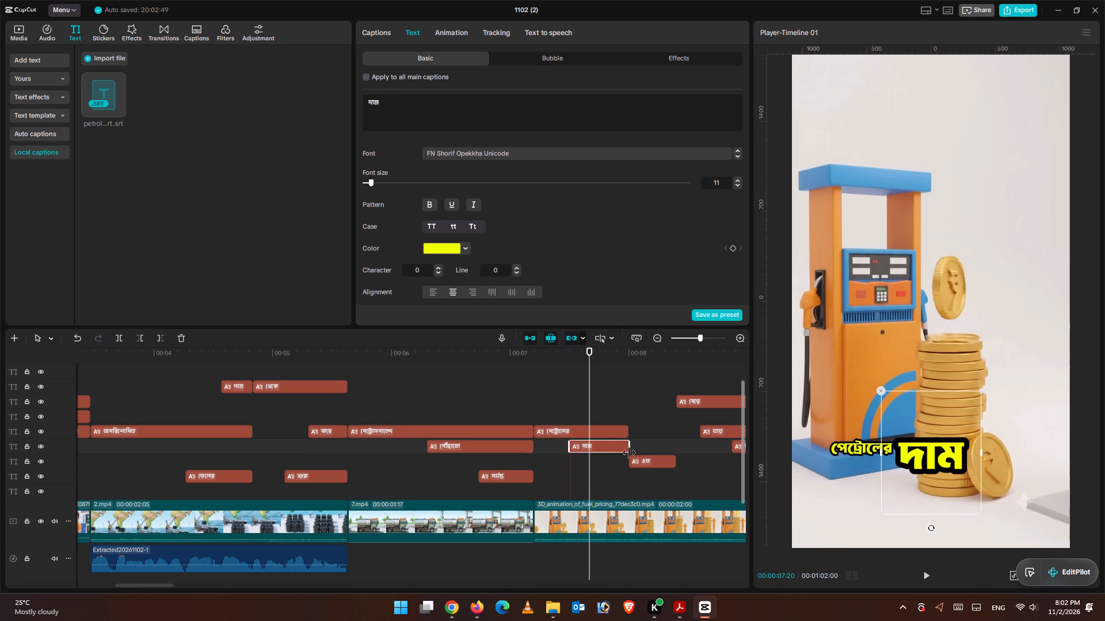
pyautogui.click(601, 431)
pyautogui.click(596, 442)
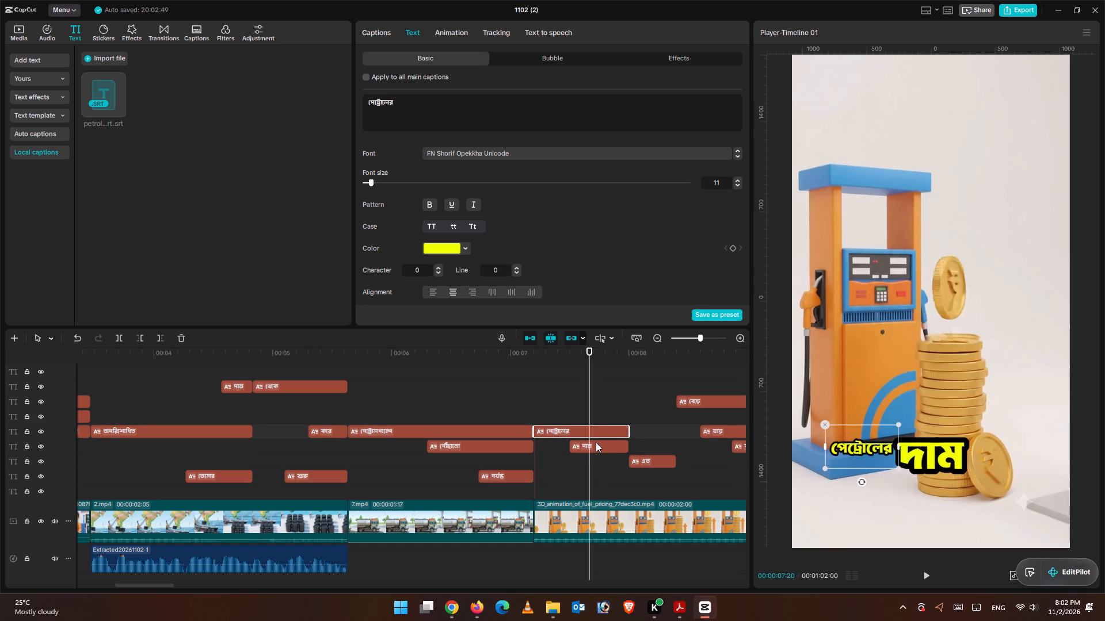
pyautogui.rightClick(586, 429)
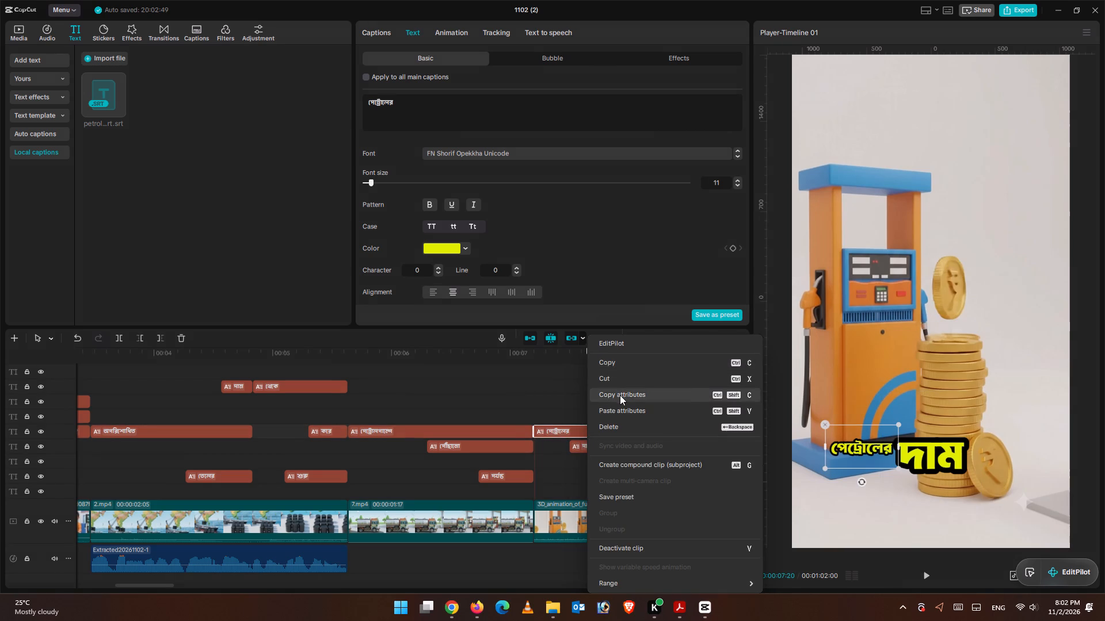
pyautogui.click(620, 395)
pyautogui.click(595, 448)
pyautogui.rightClick(595, 448)
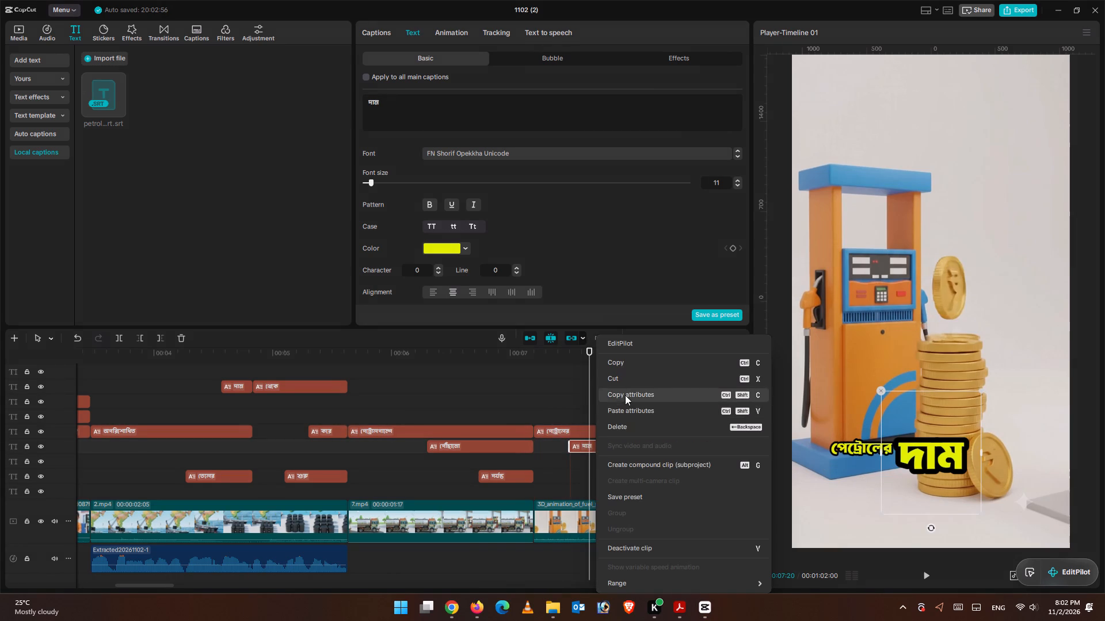
pyautogui.click(627, 408)
pyautogui.click(680, 359)
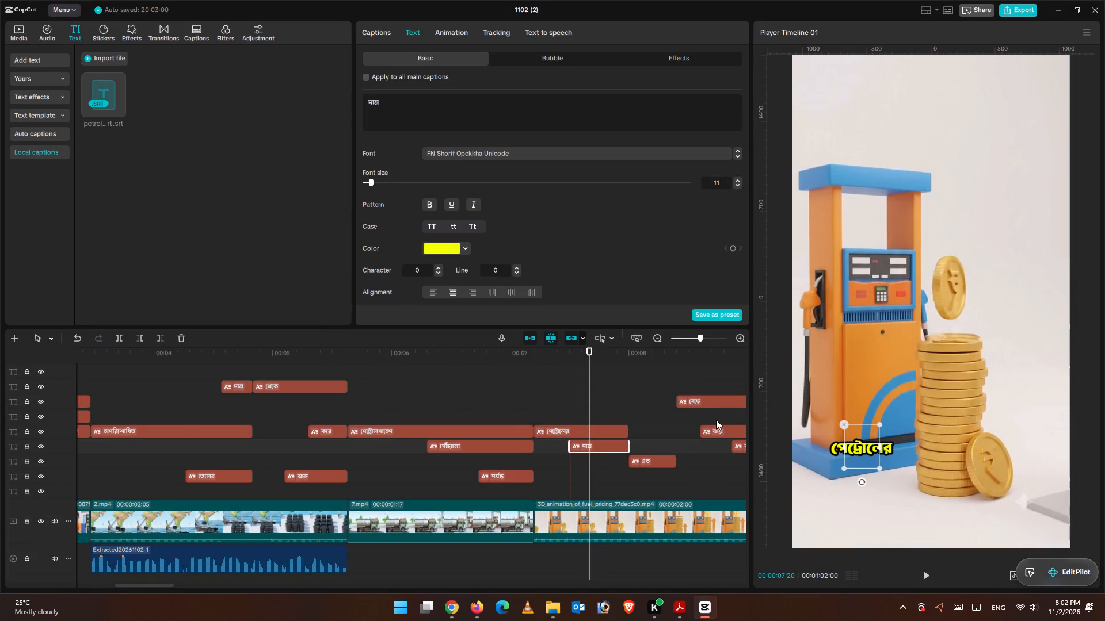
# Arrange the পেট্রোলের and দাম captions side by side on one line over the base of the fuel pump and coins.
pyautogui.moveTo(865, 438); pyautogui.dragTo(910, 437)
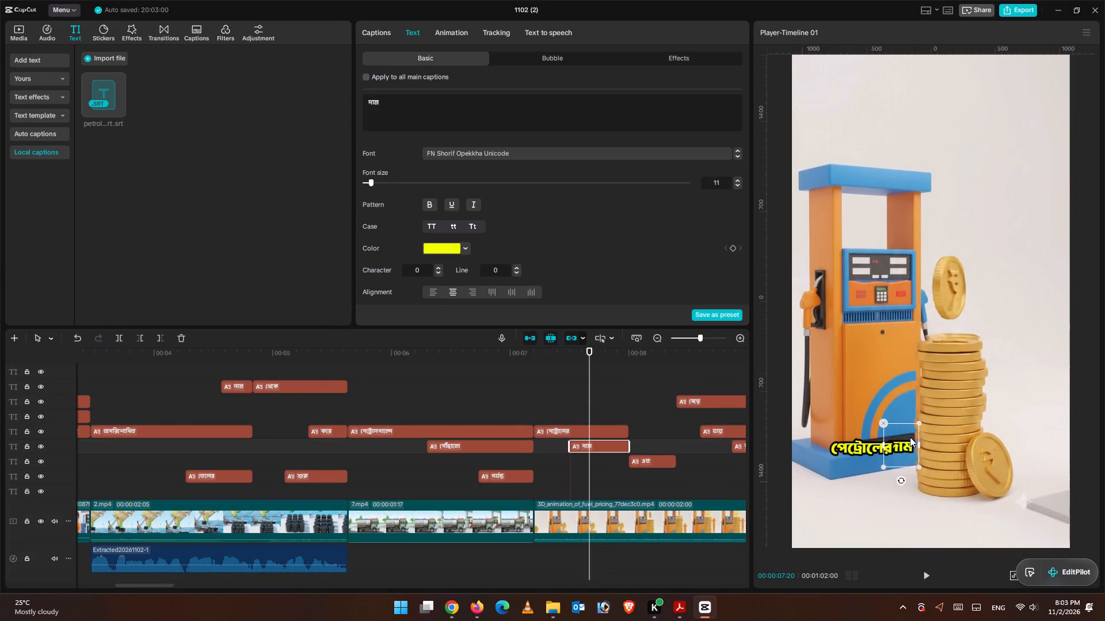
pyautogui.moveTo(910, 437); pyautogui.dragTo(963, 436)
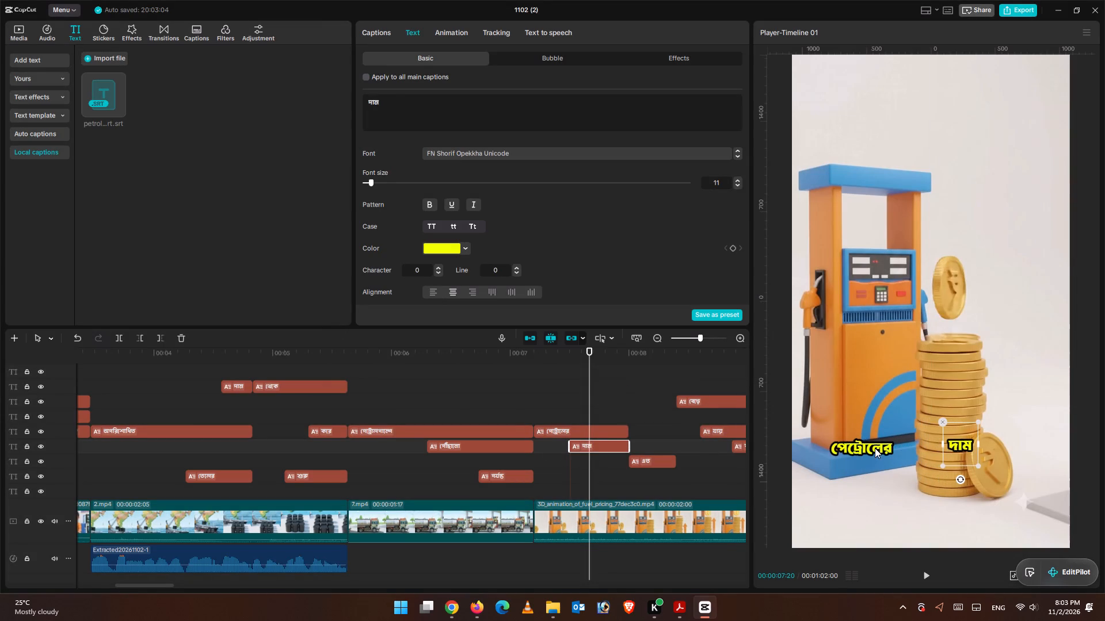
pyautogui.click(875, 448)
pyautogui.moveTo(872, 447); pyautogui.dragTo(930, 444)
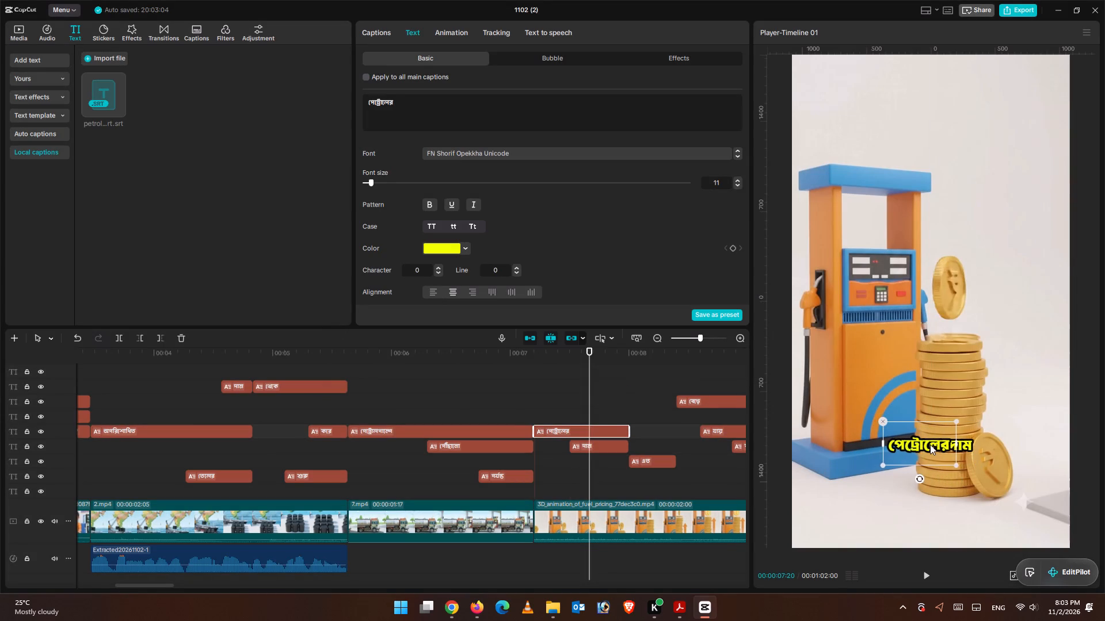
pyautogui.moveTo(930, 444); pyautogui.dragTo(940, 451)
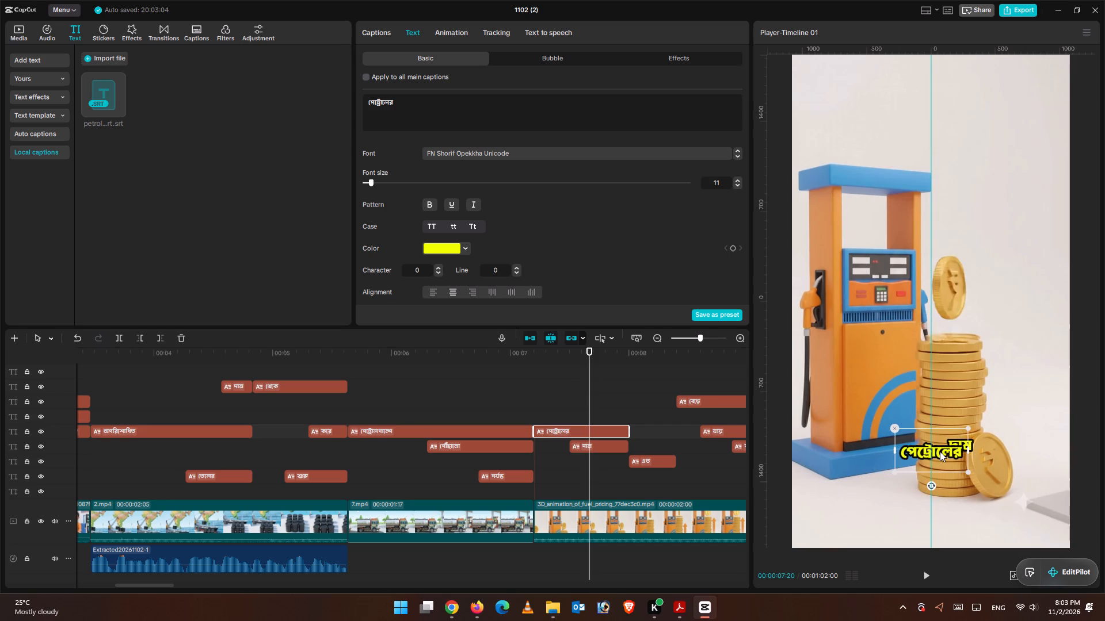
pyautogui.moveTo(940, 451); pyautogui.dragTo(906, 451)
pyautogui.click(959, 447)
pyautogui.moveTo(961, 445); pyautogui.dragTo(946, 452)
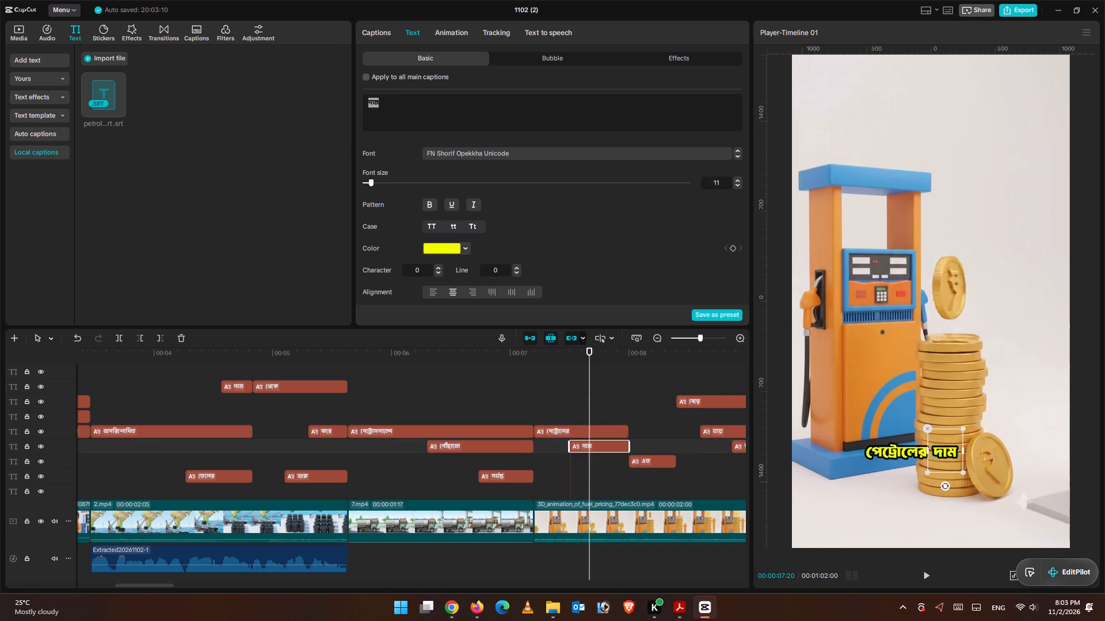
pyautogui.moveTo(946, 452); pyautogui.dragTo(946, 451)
# Move the পেট্রোলের and দাম captions up to the empty area above the fuel pump, aligned side by side on one line.
pyautogui.click(843, 425)
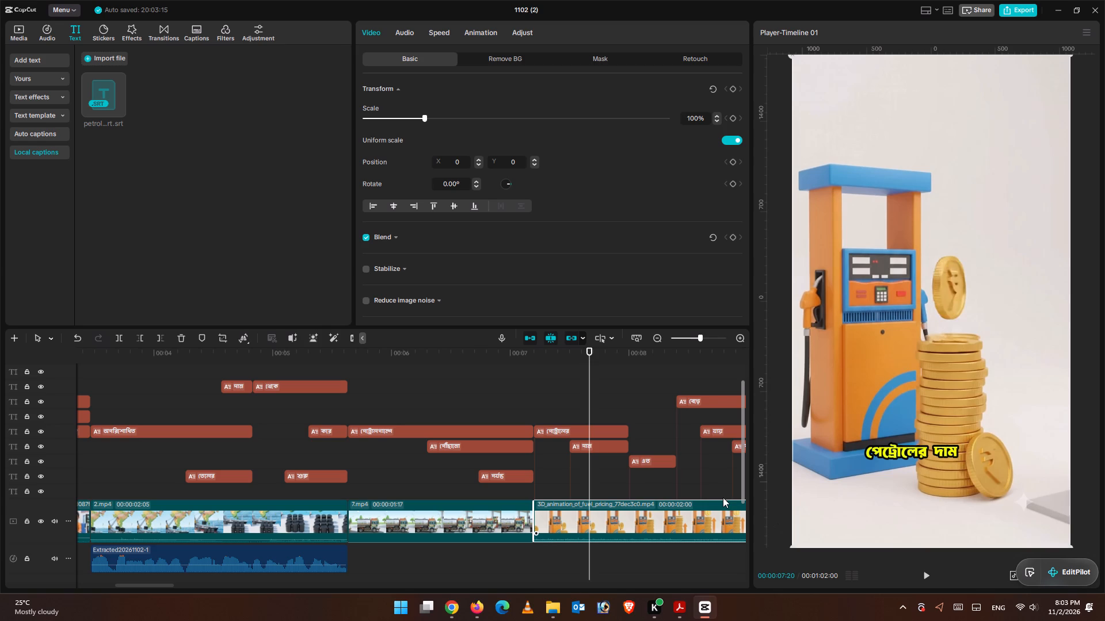
pyautogui.click(896, 457)
pyautogui.click(895, 453)
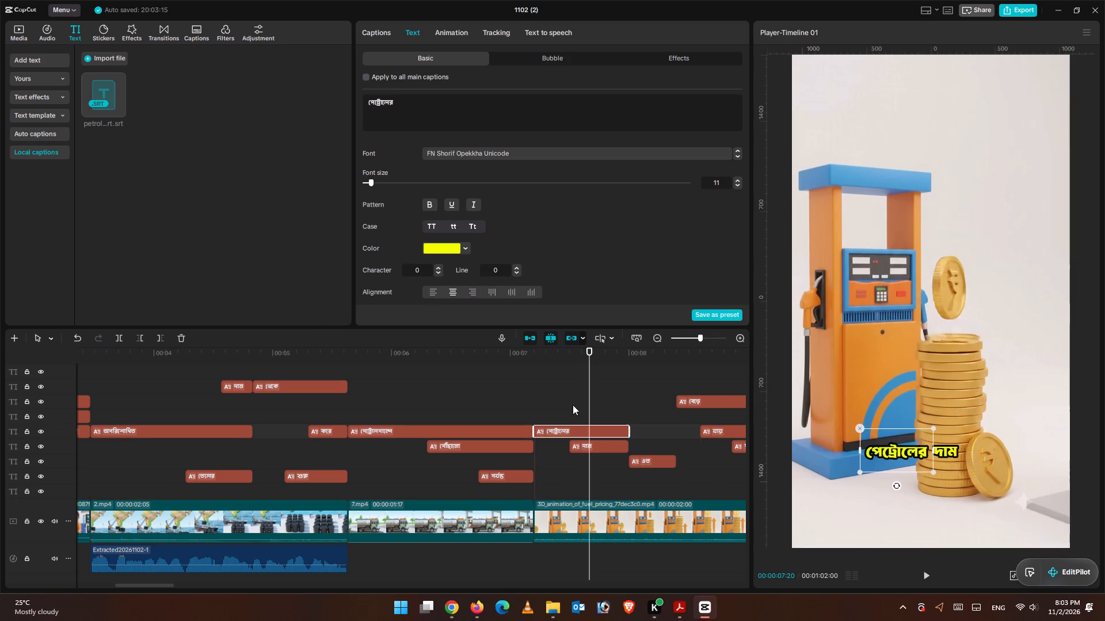
pyautogui.moveTo(882, 446); pyautogui.dragTo(933, 137)
pyautogui.click(954, 455)
pyautogui.moveTo(952, 443); pyautogui.dragTo(990, 146)
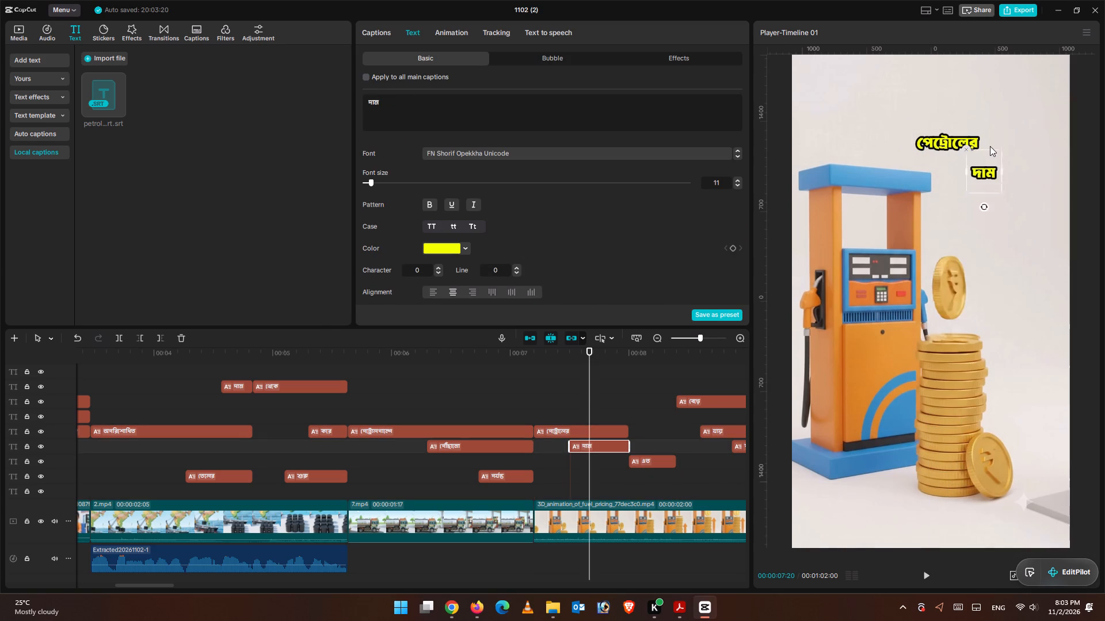
pyautogui.moveTo(990, 146); pyautogui.dragTo(1002, 135)
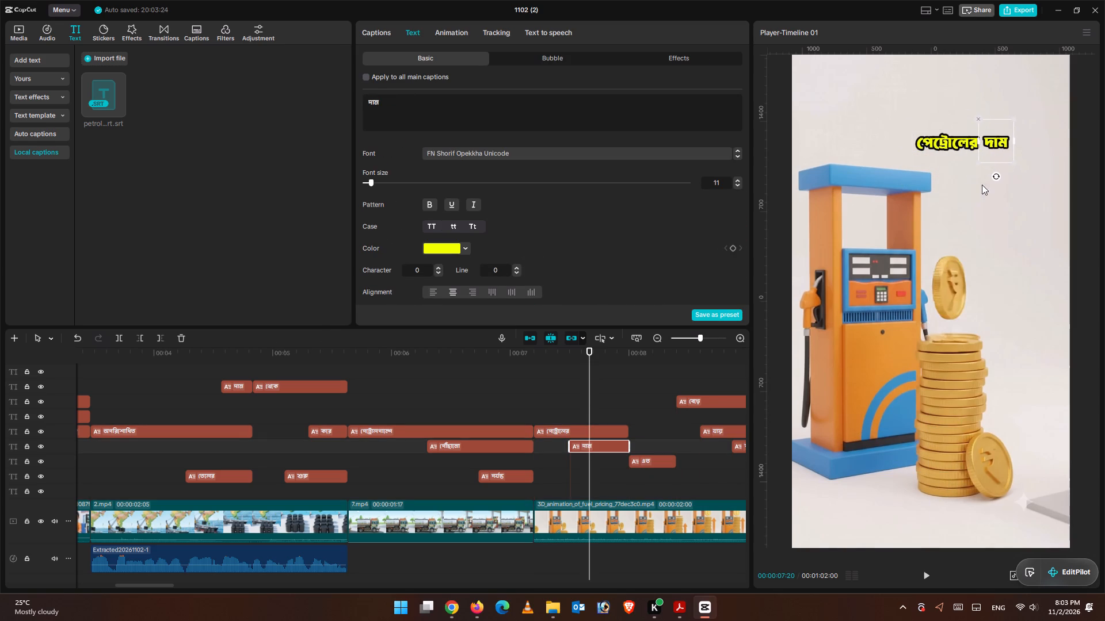
# Play back the tanker and fuel pump clips to check the caption placement and timing.
pyautogui.click(982, 196)
pyautogui.click(411, 374)
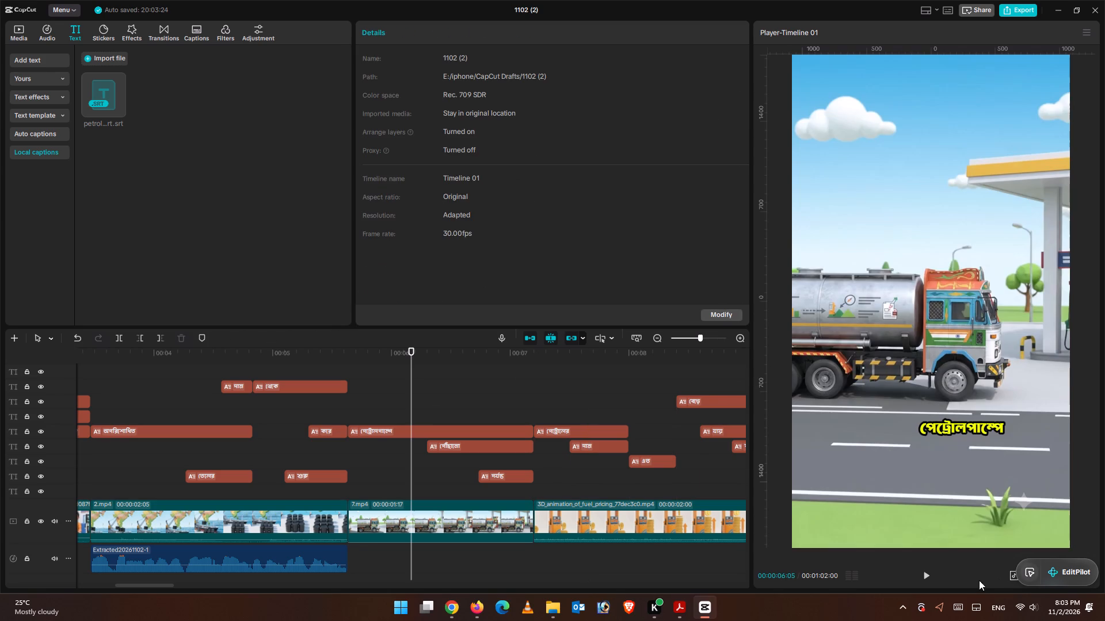
pyautogui.click(929, 577)
pyautogui.click(928, 577)
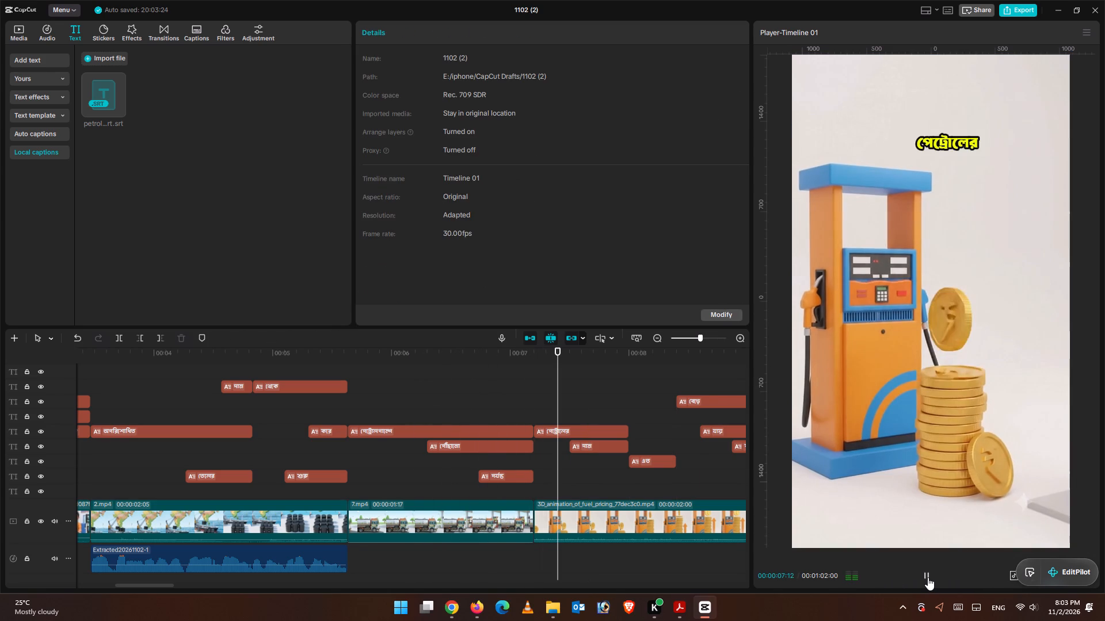
pyautogui.click(928, 577)
pyautogui.click(928, 577)
pyautogui.click(928, 577)
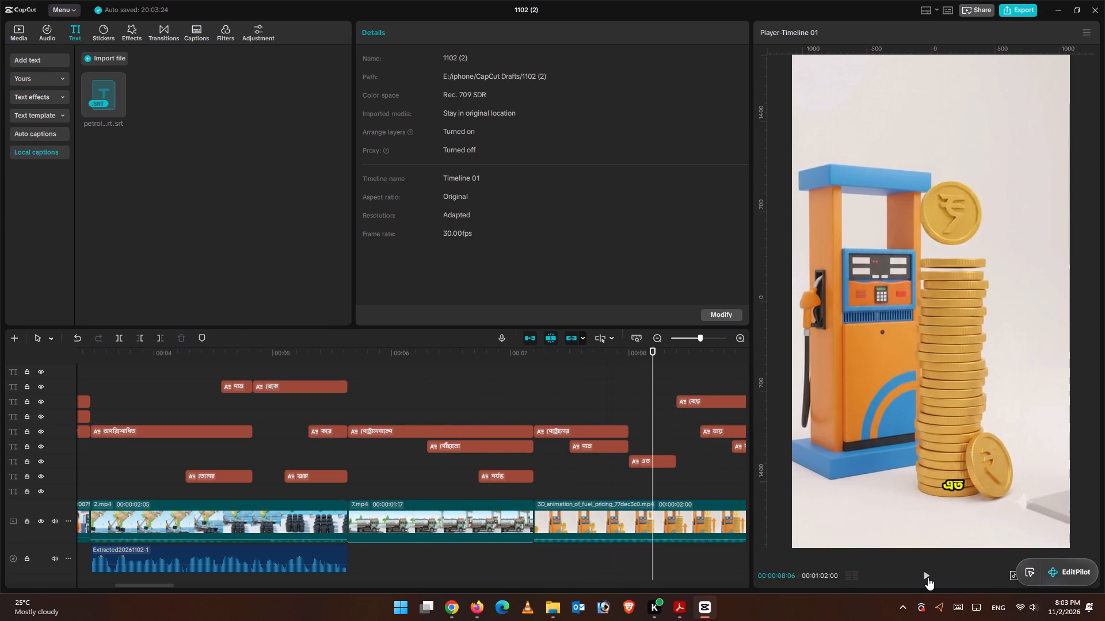
pyautogui.click(928, 577)
# Cut the text out of the যায় caption over the fuel pump clip and delete the emptied caption.
pyautogui.moveTo(172, 365); pyautogui.dragTo(81, 370)
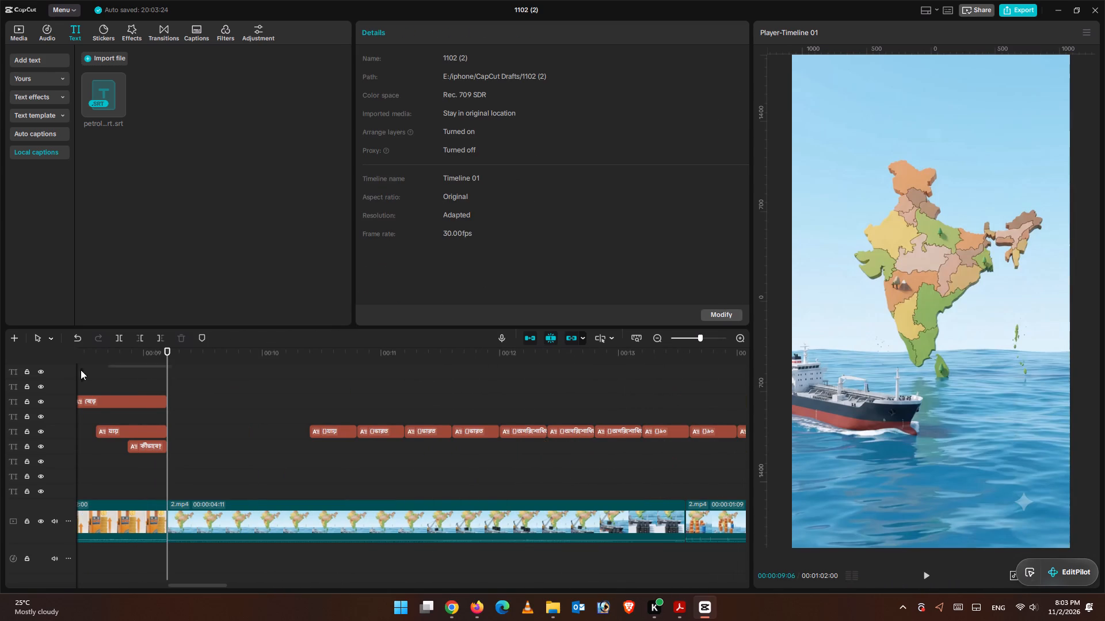
pyautogui.moveTo(81, 370); pyautogui.dragTo(94, 362)
pyautogui.click(211, 366)
pyautogui.click(151, 380)
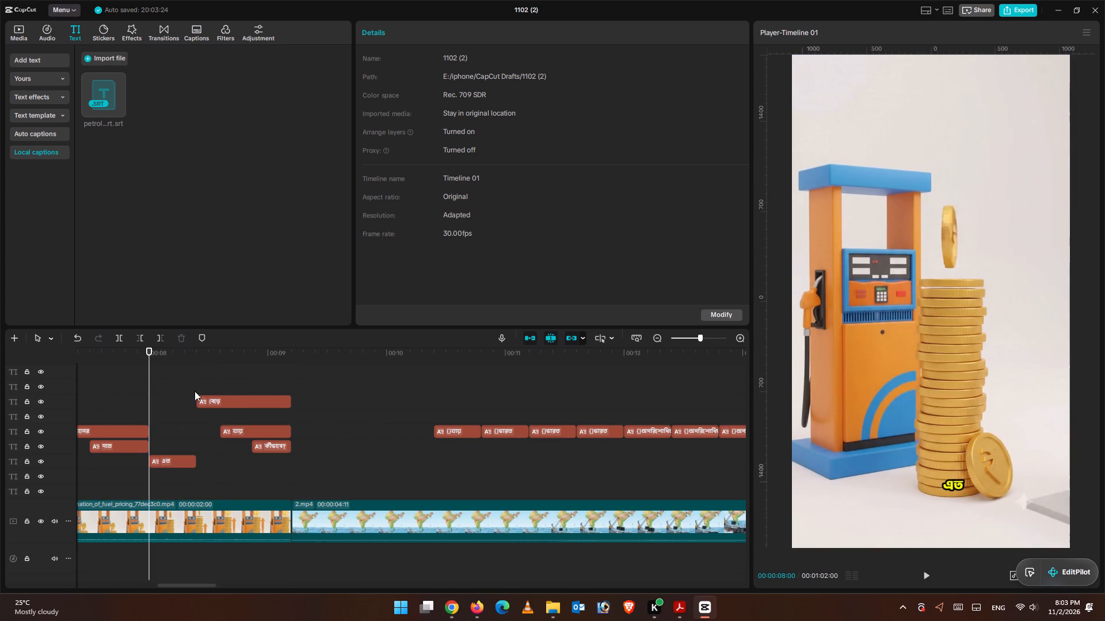
pyautogui.click(236, 436)
pyautogui.click(239, 427)
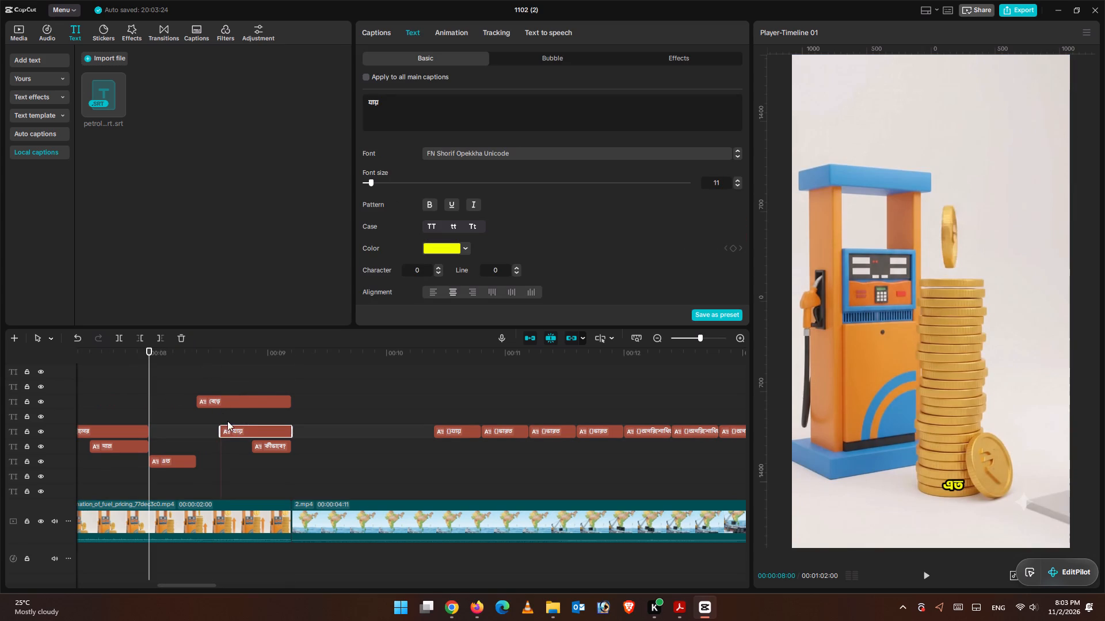
pyautogui.moveTo(395, 105); pyautogui.dragTo(360, 102)
pyautogui.rightClick(391, 99)
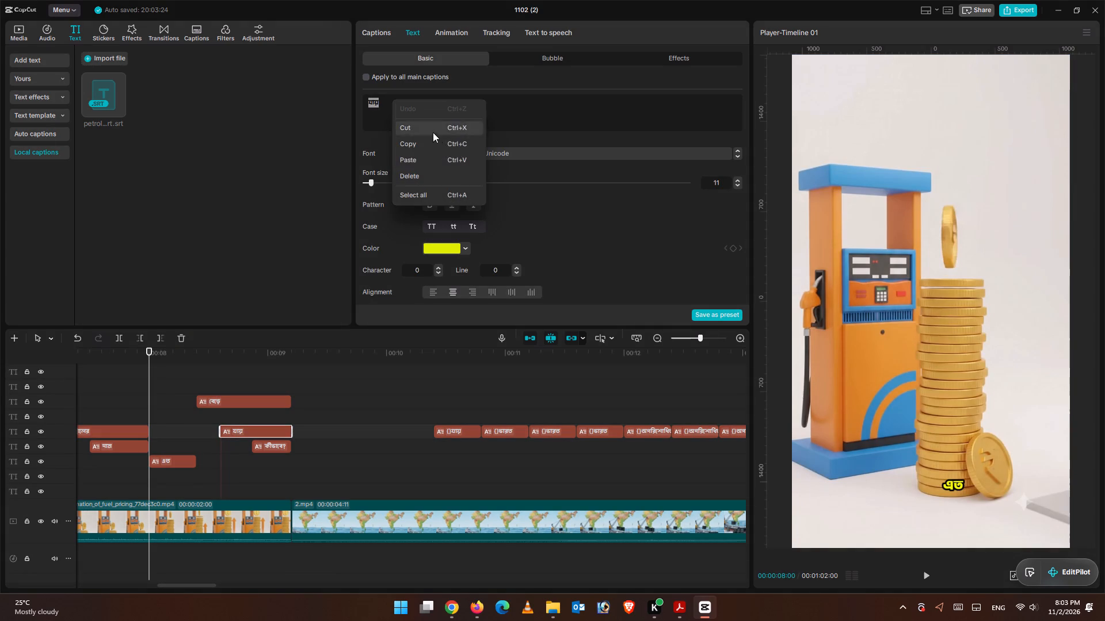
pyautogui.click(429, 131)
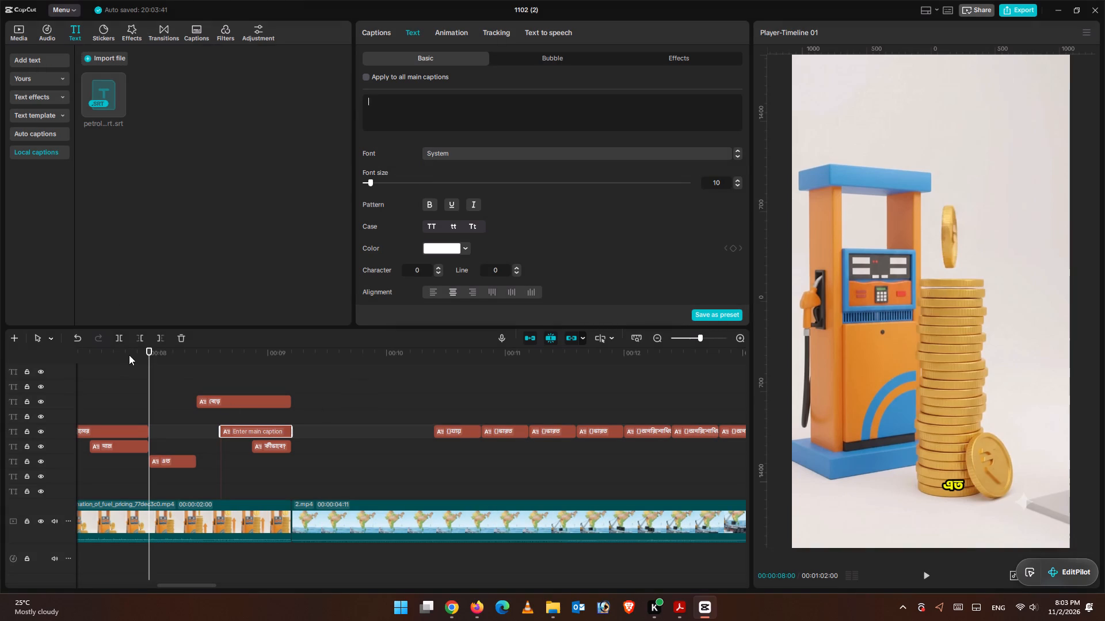
pyautogui.click(180, 342)
# Paste যায় after বেড়ে in its caption, separated by a space, so it reads বেড়ে যায়.
pyautogui.click(235, 396)
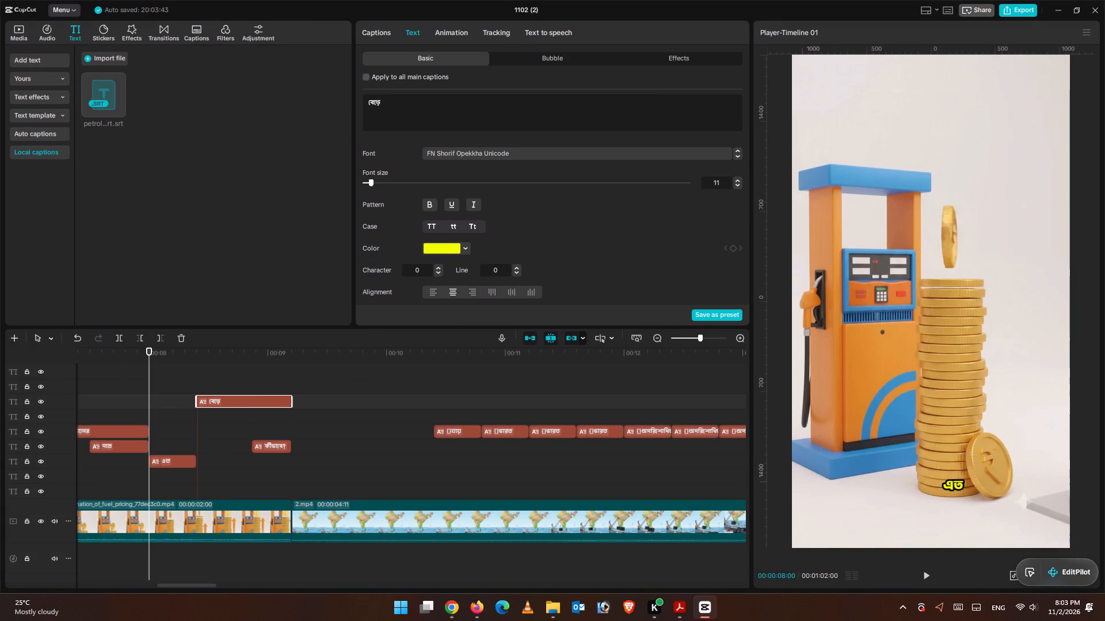
pyautogui.click(400, 106)
pyautogui.hotkey('ctrl', 'v')
pyautogui.click(378, 107)
pyautogui.press('space')
# Extend the এত caption on the timeline so it ends together with the fuel pump clip.
pyautogui.click(244, 371)
pyautogui.moveTo(244, 371); pyautogui.dragTo(222, 369)
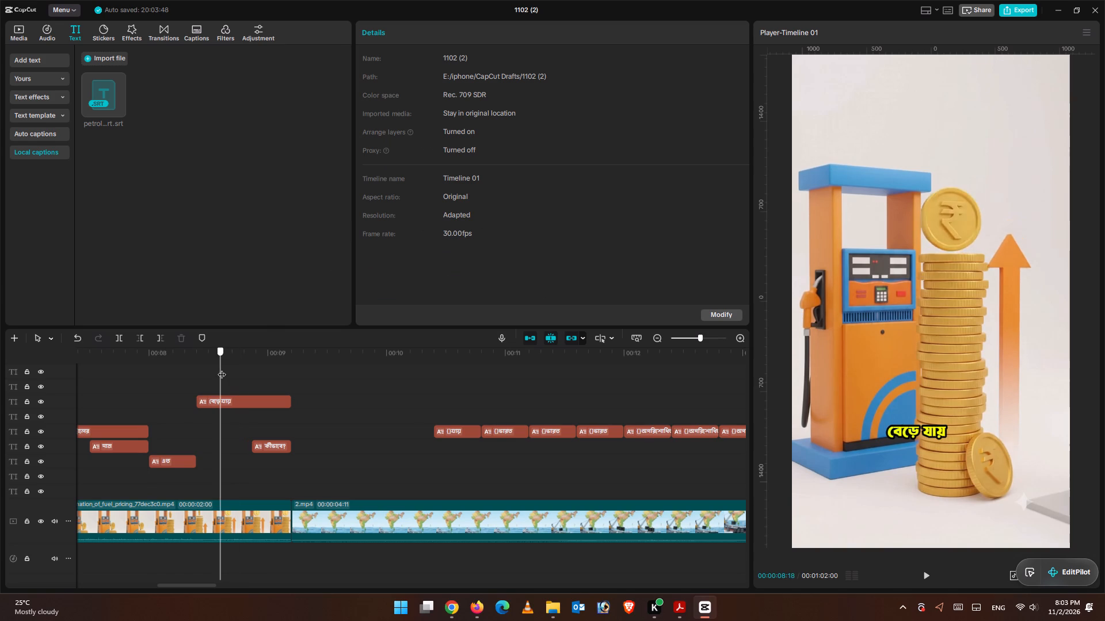
pyautogui.moveTo(222, 369); pyautogui.dragTo(218, 367)
pyautogui.moveTo(208, 368); pyautogui.dragTo(196, 366)
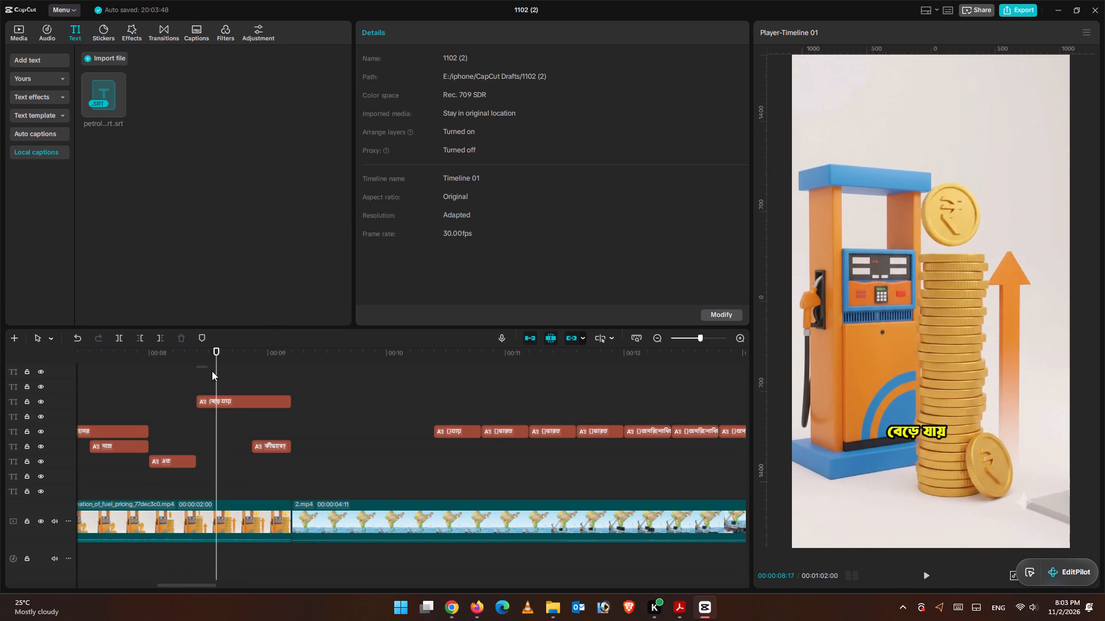
pyautogui.moveTo(212, 371); pyautogui.dragTo(292, 390)
pyautogui.moveTo(222, 361); pyautogui.dragTo(293, 381)
pyautogui.click(184, 465)
pyautogui.moveTo(195, 462); pyautogui.dragTo(289, 469)
# Move the এত caption up to the empty background near the top of the frame, above the coin stack.
pyautogui.click(172, 369)
pyautogui.moveTo(238, 394); pyautogui.dragTo(242, 440)
pyautogui.click(205, 367)
pyautogui.moveTo(208, 363); pyautogui.dragTo(253, 371)
pyautogui.moveTo(248, 369); pyautogui.dragTo(266, 374)
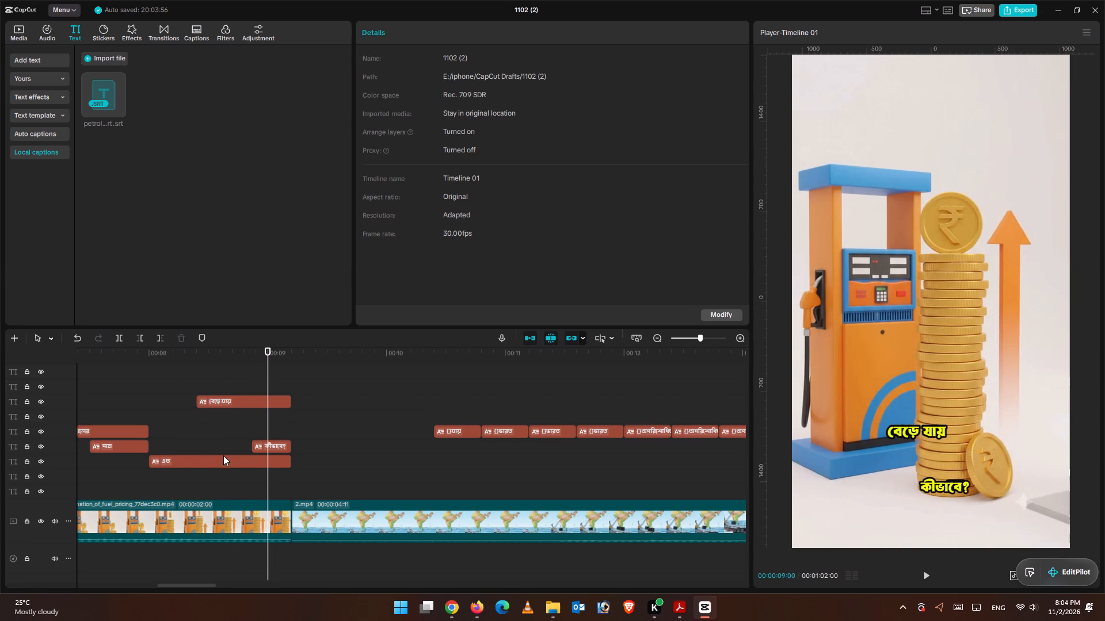
pyautogui.click(223, 458)
pyautogui.moveTo(952, 473); pyautogui.dragTo(920, 389)
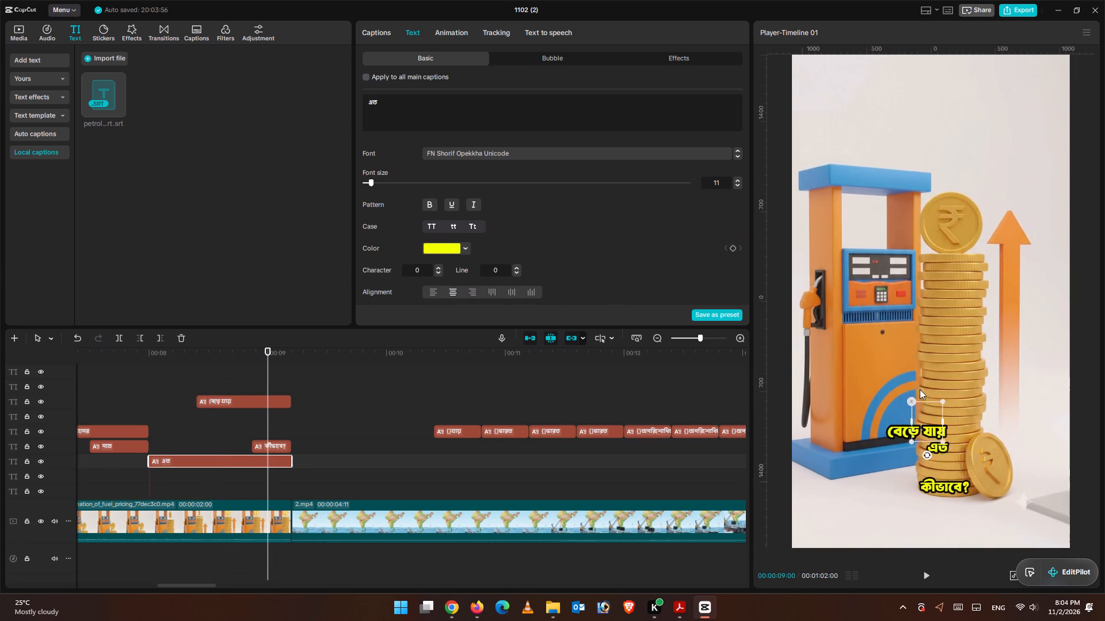
pyautogui.moveTo(920, 389); pyautogui.dragTo(904, 195)
pyautogui.moveTo(907, 204); pyautogui.dragTo(935, 98)
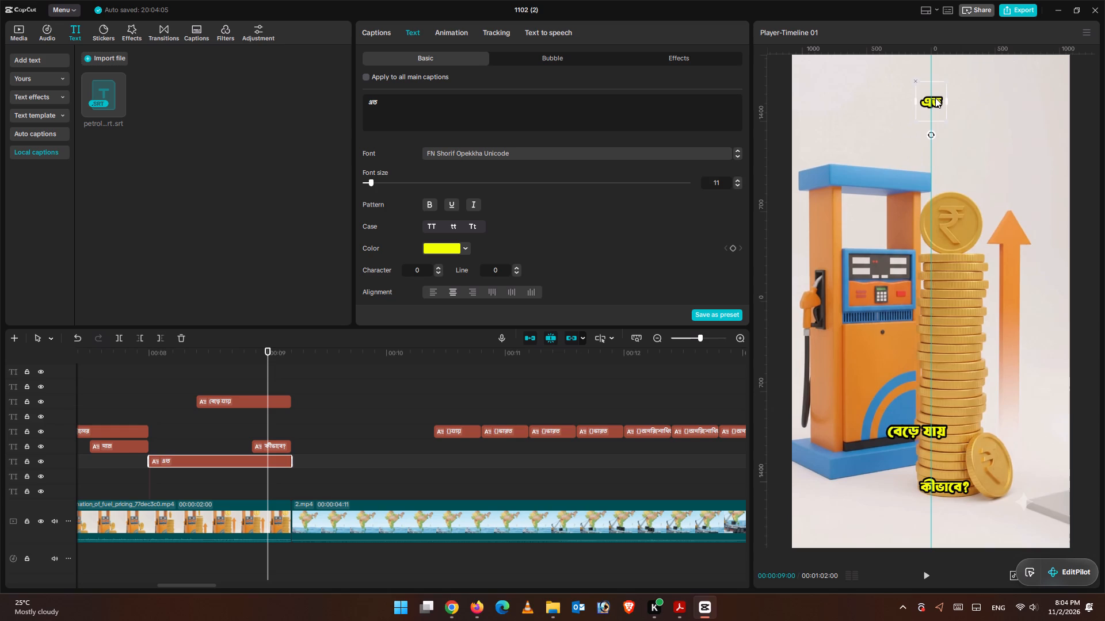
pyautogui.moveTo(935, 98); pyautogui.dragTo(947, 98)
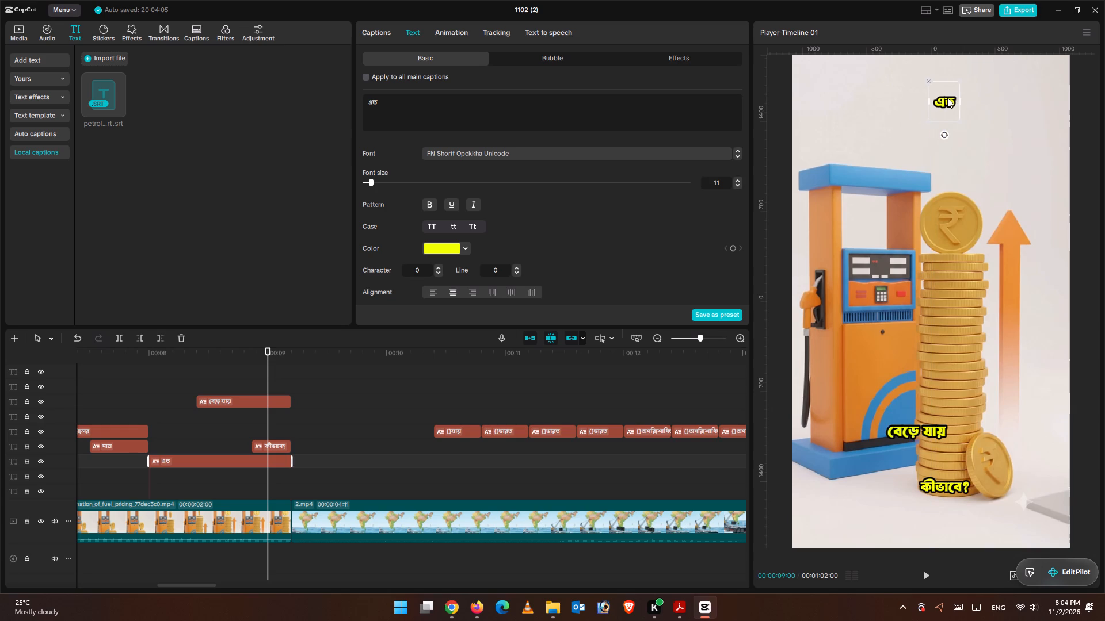
pyautogui.moveTo(947, 98); pyautogui.dragTo(950, 98)
# Move the বেড়ে যায় caption directly beneath এত, enlarge it to roughly double size, and shift it to the right.
pyautogui.click(266, 402)
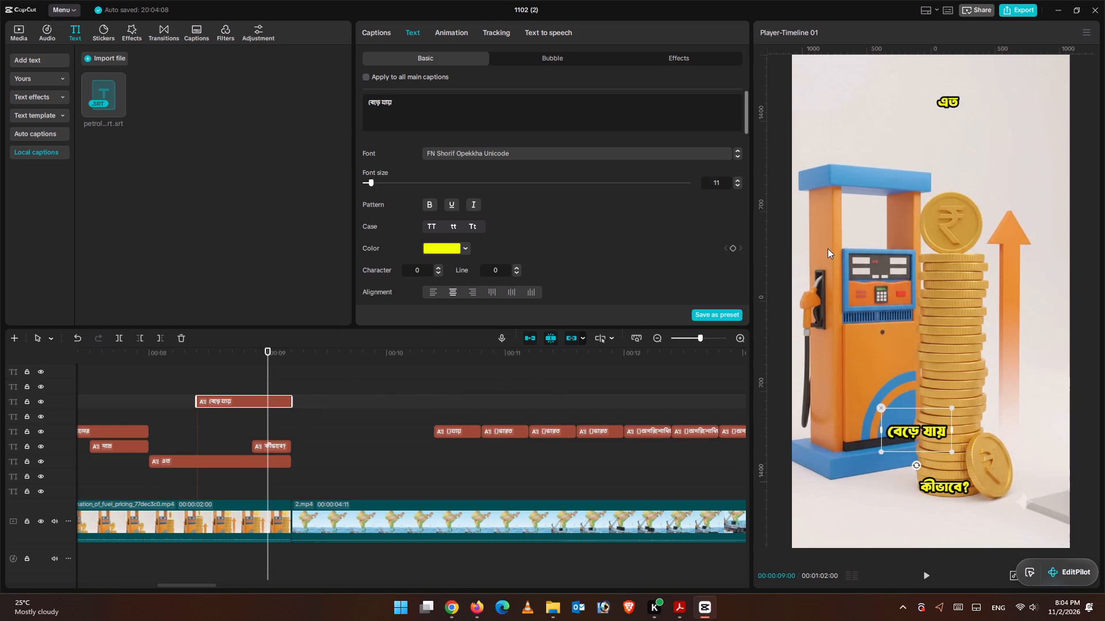
pyautogui.moveTo(917, 426); pyautogui.dragTo(954, 123)
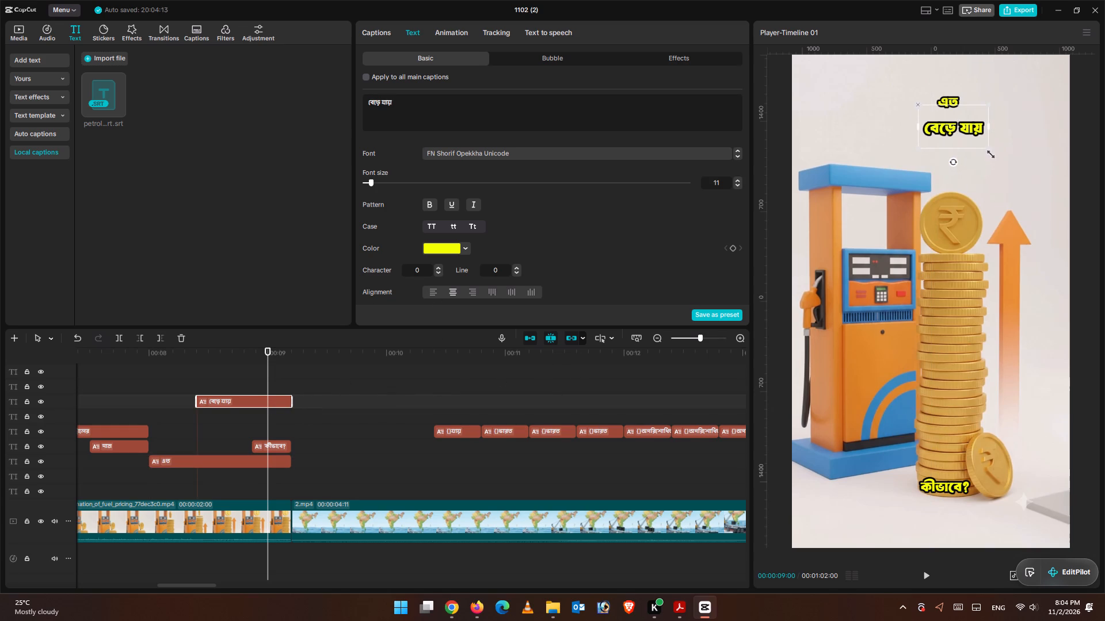
pyautogui.moveTo(988, 152); pyautogui.dragTo(1040, 179)
pyautogui.moveTo(971, 132); pyautogui.dragTo(1001, 133)
# Nudge the এত caption down and left so it sits tightly above the start of বেড়ে যায়.
pyautogui.click(948, 97)
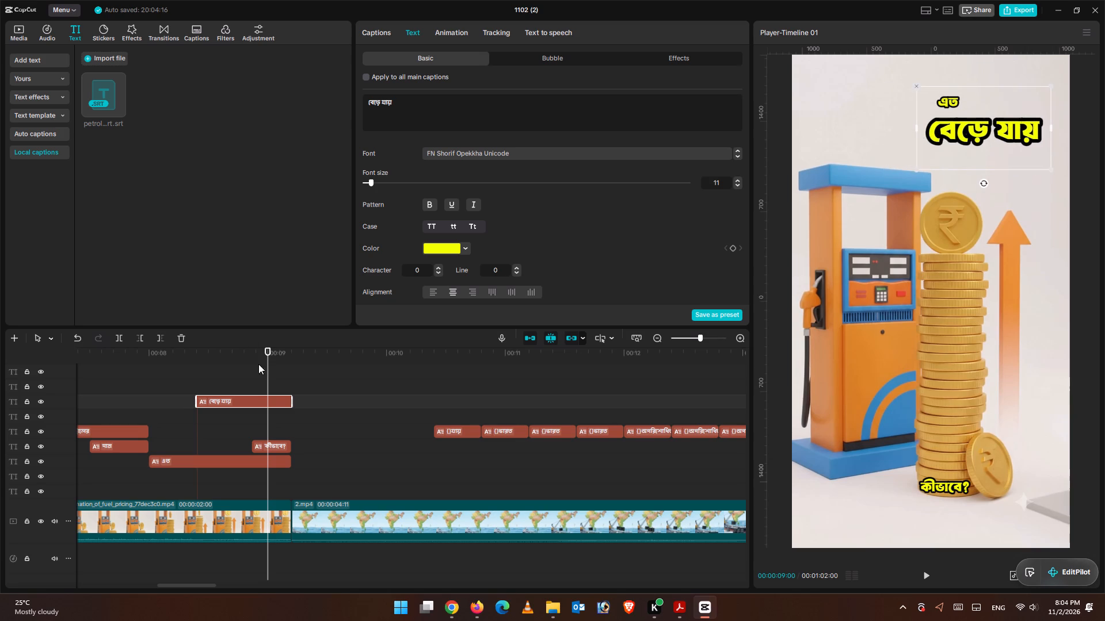
pyautogui.moveTo(277, 356); pyautogui.dragTo(269, 356)
pyautogui.moveTo(268, 355); pyautogui.dragTo(221, 358)
pyautogui.click(222, 464)
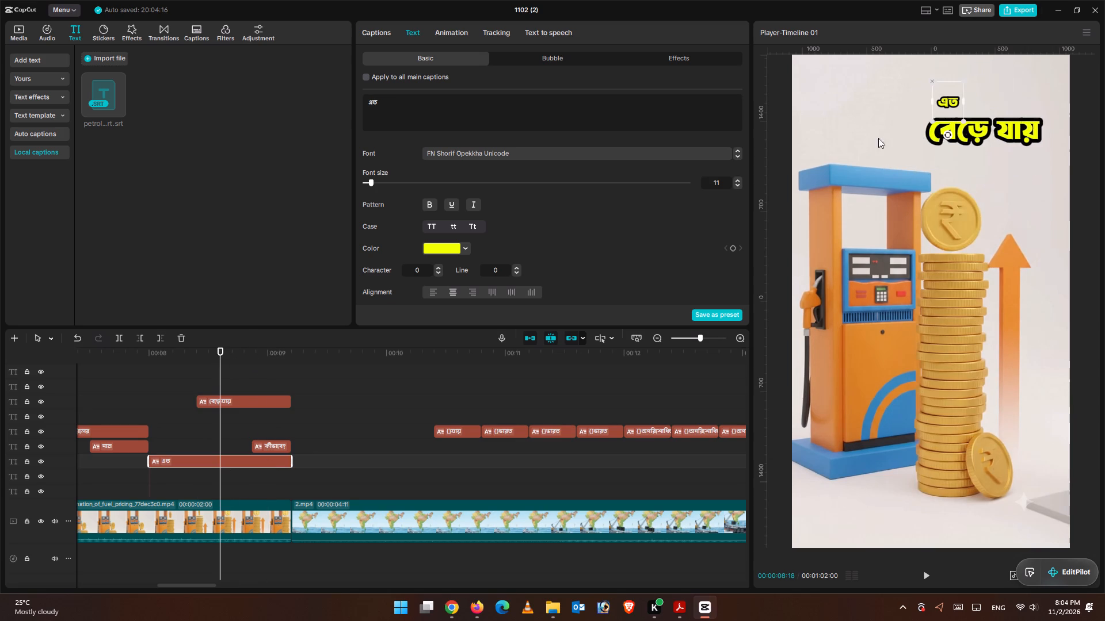
pyautogui.click(951, 109)
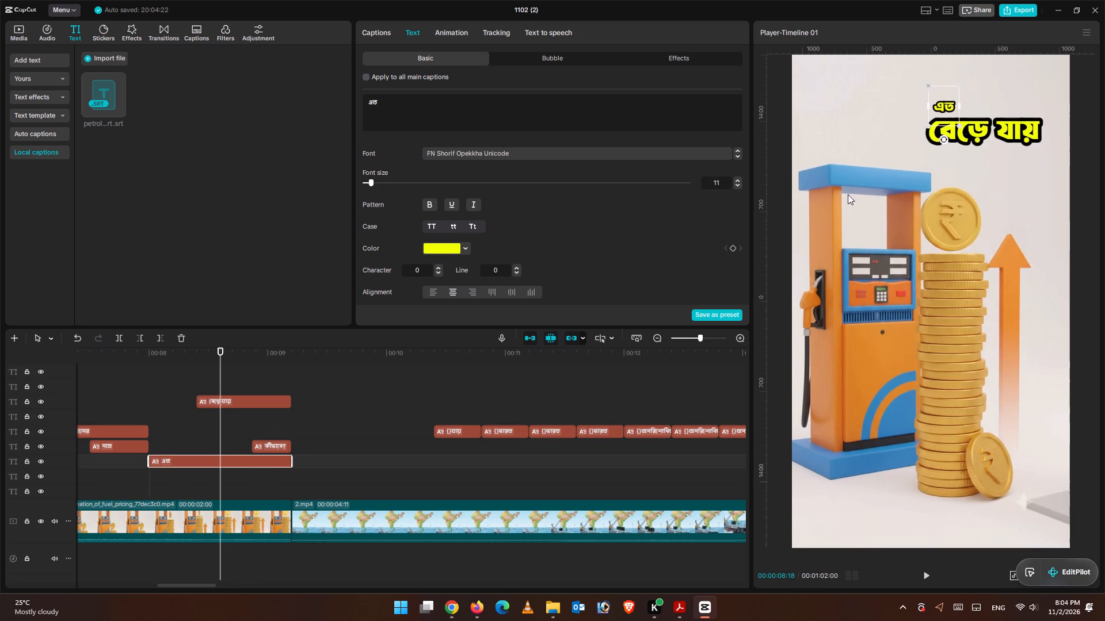
# Move the কীভাবে? caption from the base of the coins up to just beneath the end of বেড়ে যায়.
pyautogui.click(272, 373)
pyautogui.click(269, 439)
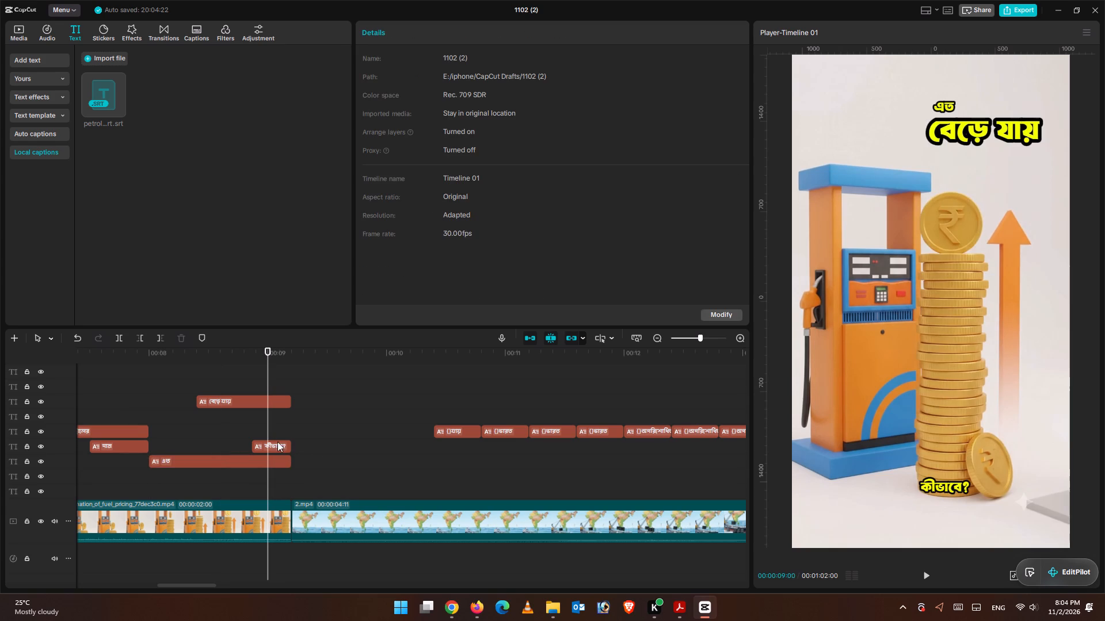
pyautogui.click(273, 449)
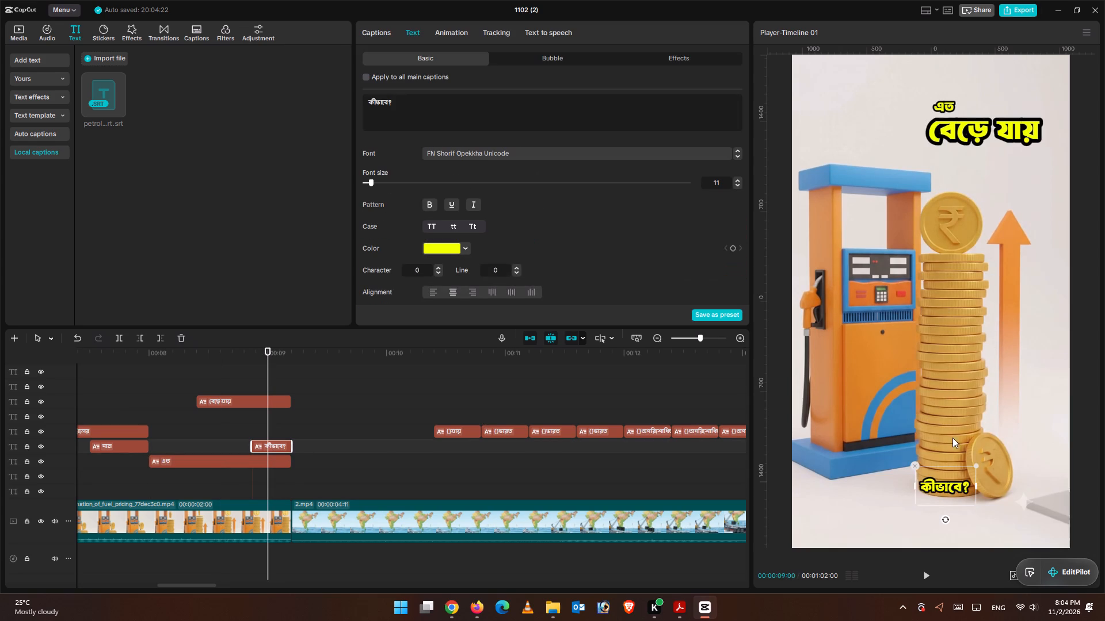
pyautogui.moveTo(945, 482); pyautogui.dragTo(1016, 151)
pyautogui.click(942, 107)
pyautogui.click(771, 154)
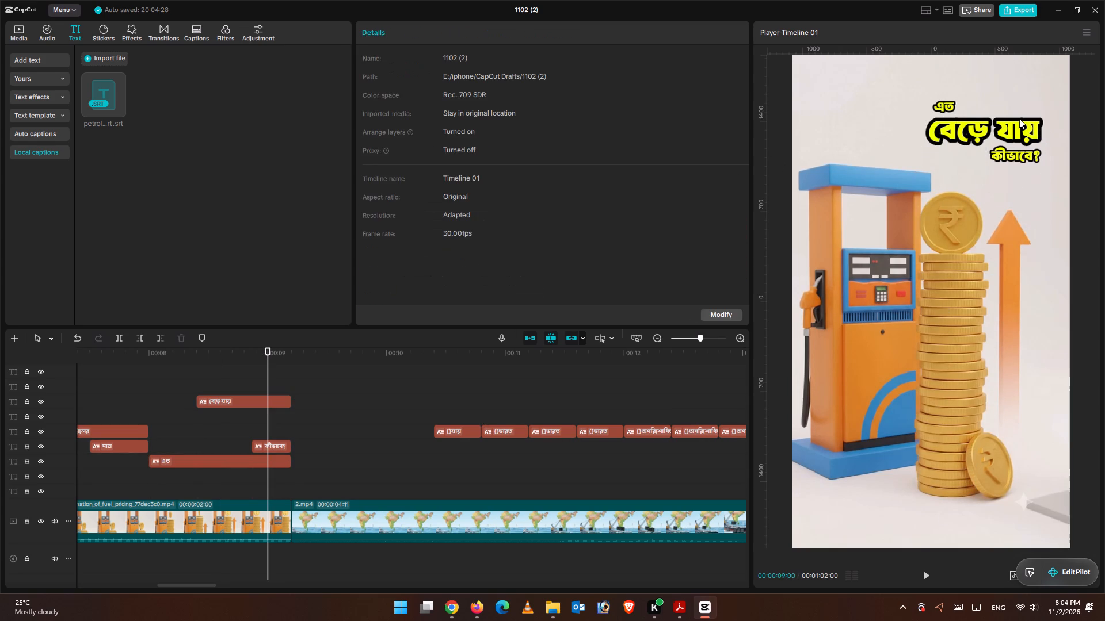
# Nudge the large বেড়ে যায় caption slightly up and right between the এত and কীভাবে? captions.
pyautogui.click(1017, 119)
pyautogui.moveTo(1008, 127); pyautogui.dragTo(1008, 121)
pyautogui.moveTo(1007, 129); pyautogui.dragTo(1007, 122)
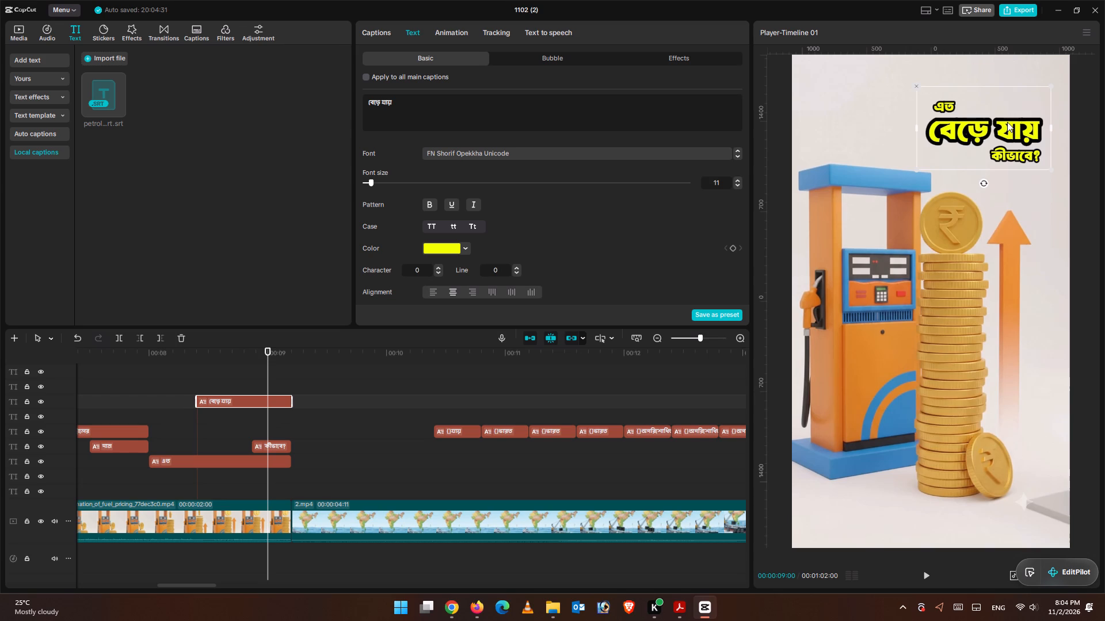
pyautogui.moveTo(978, 139); pyautogui.dragTo(978, 129)
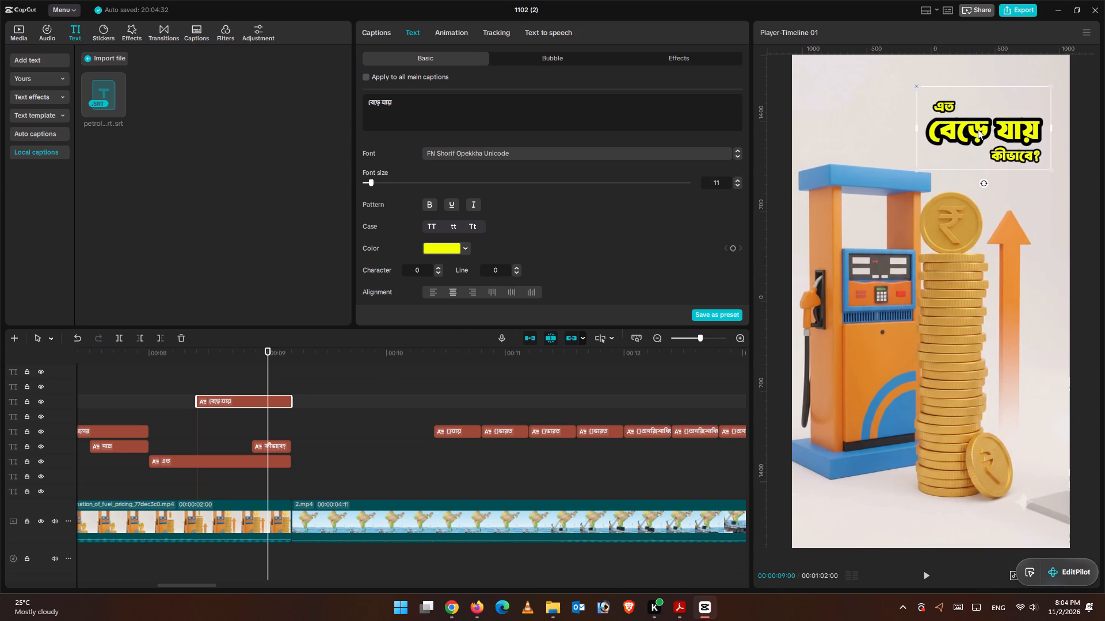
pyautogui.moveTo(978, 129); pyautogui.dragTo(978, 130)
pyautogui.click(988, 105)
pyautogui.click(980, 118)
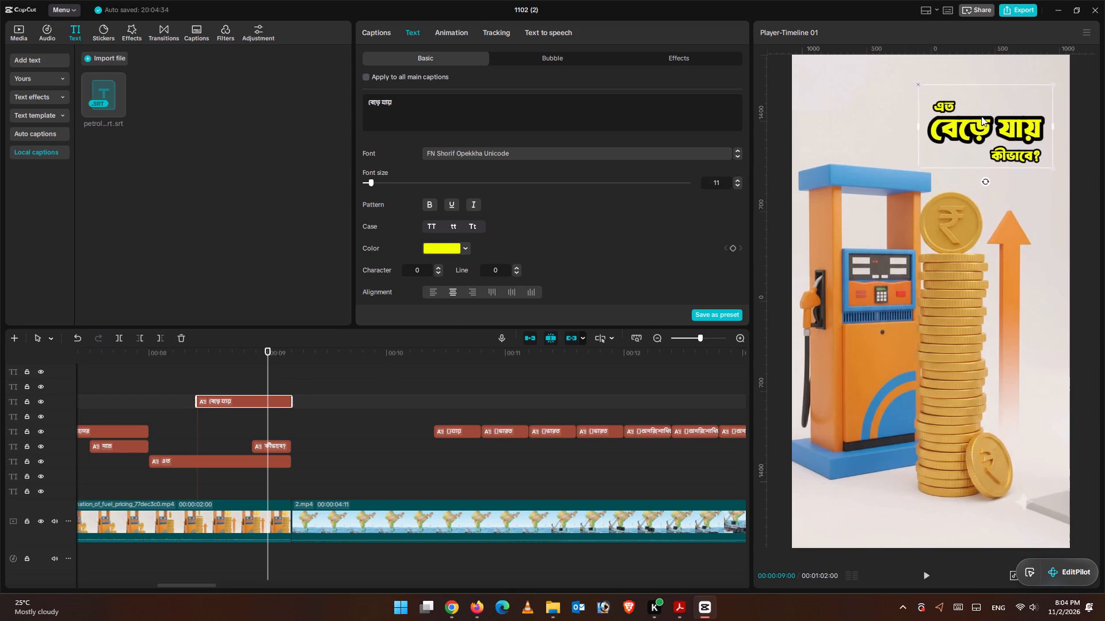
# Nudge the কীভাবে? caption up and right to align tightly with the end of বেড়ে যায়.
pyautogui.click(1013, 151)
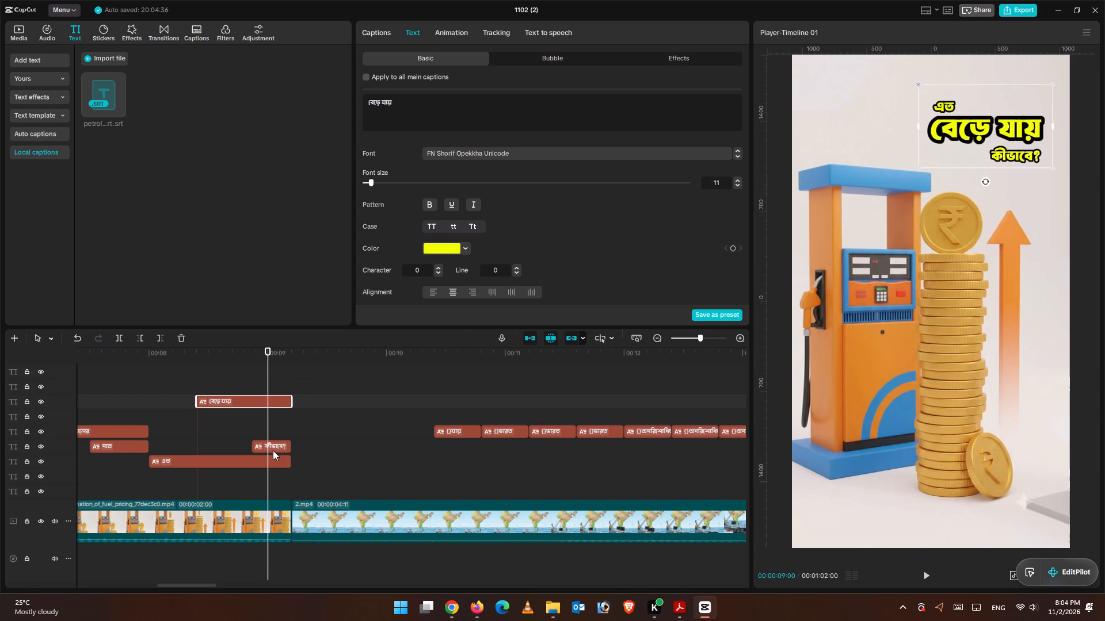
pyautogui.click(273, 449)
pyautogui.click(1021, 152)
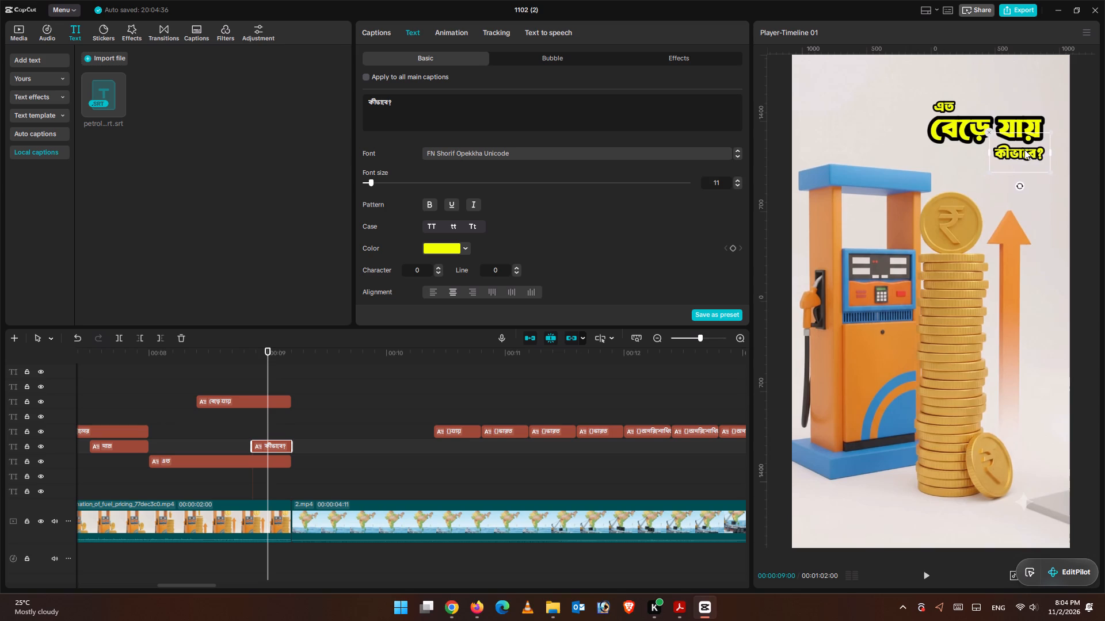
pyautogui.click(984, 217)
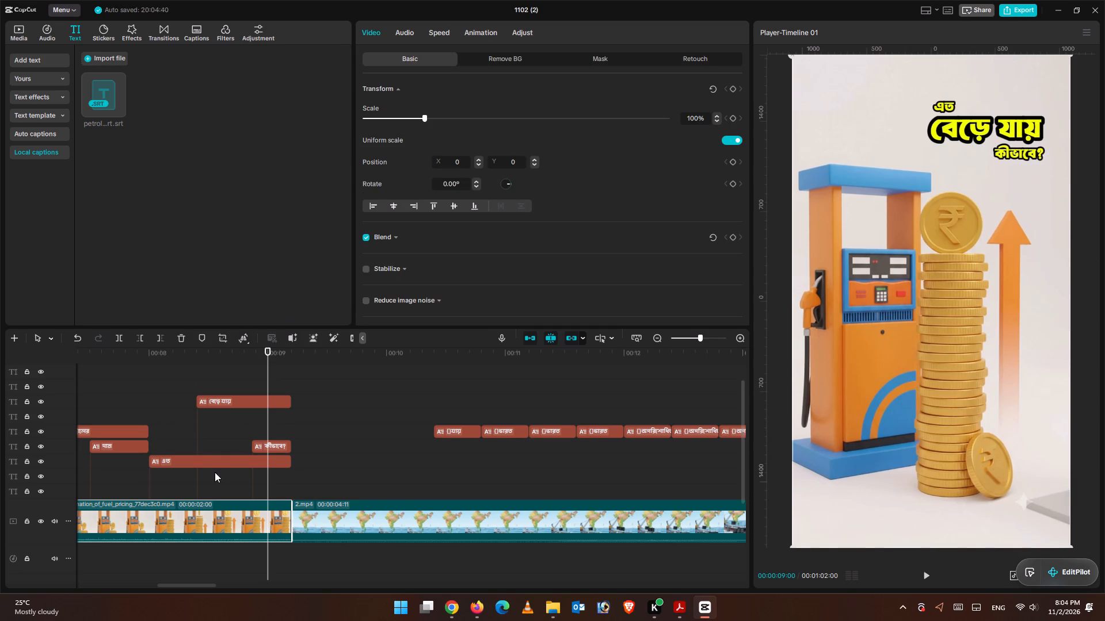
# Try several preset text styles on the large বেড়ে যায় caption, settling on red text with a white outline.
pyautogui.click(253, 402)
pyautogui.scroll(-1, 532, 250)
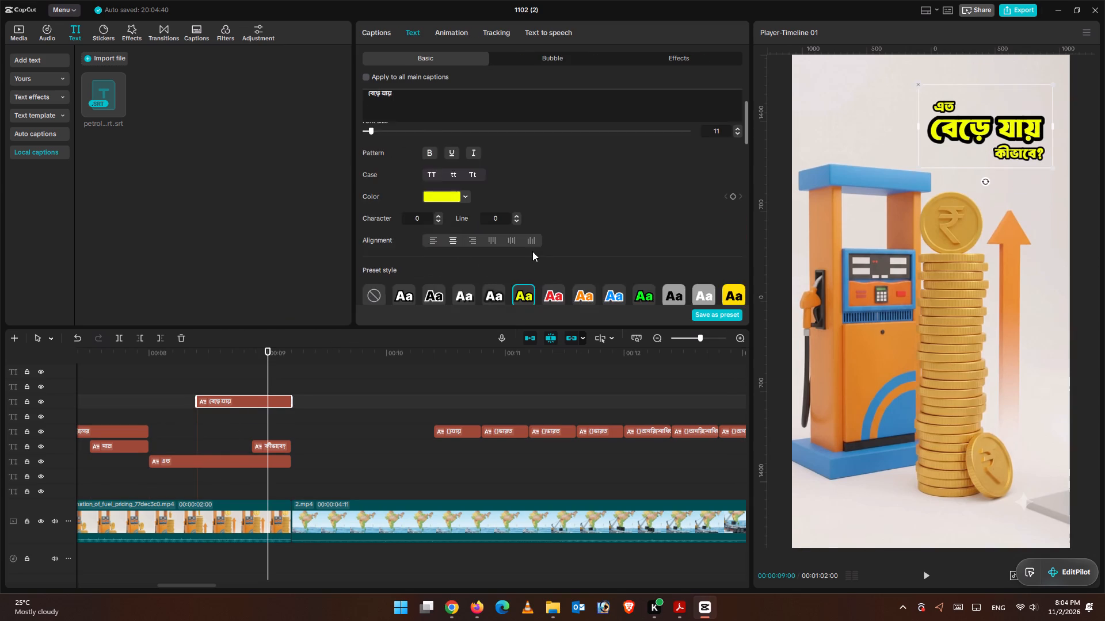
pyautogui.scroll(-1, 532, 251)
pyautogui.click(551, 239)
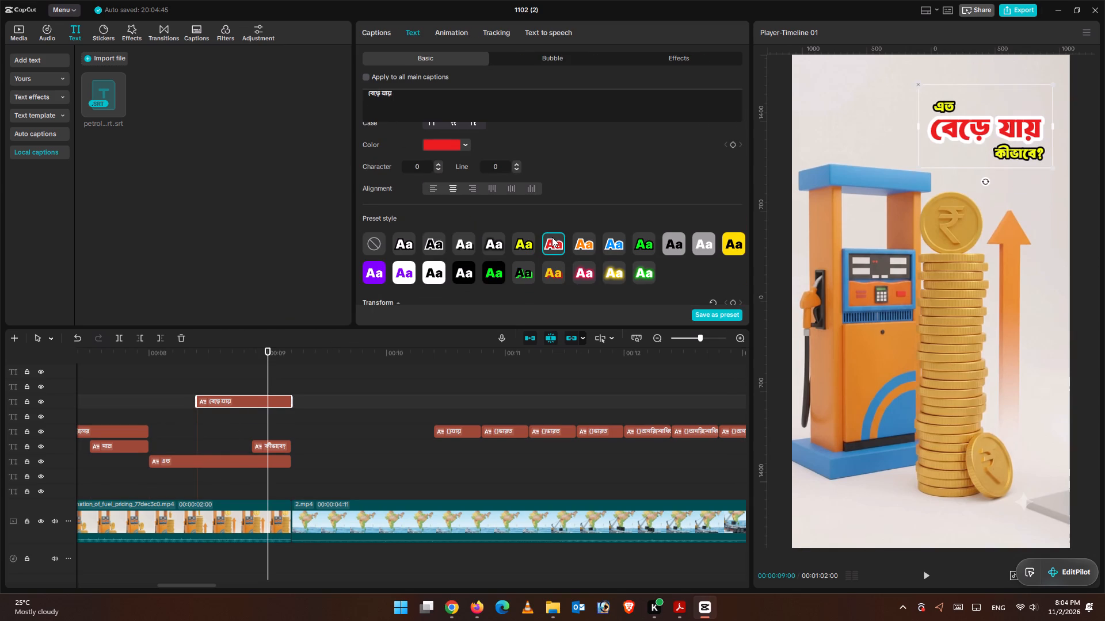
pyautogui.click(578, 275)
pyautogui.click(580, 249)
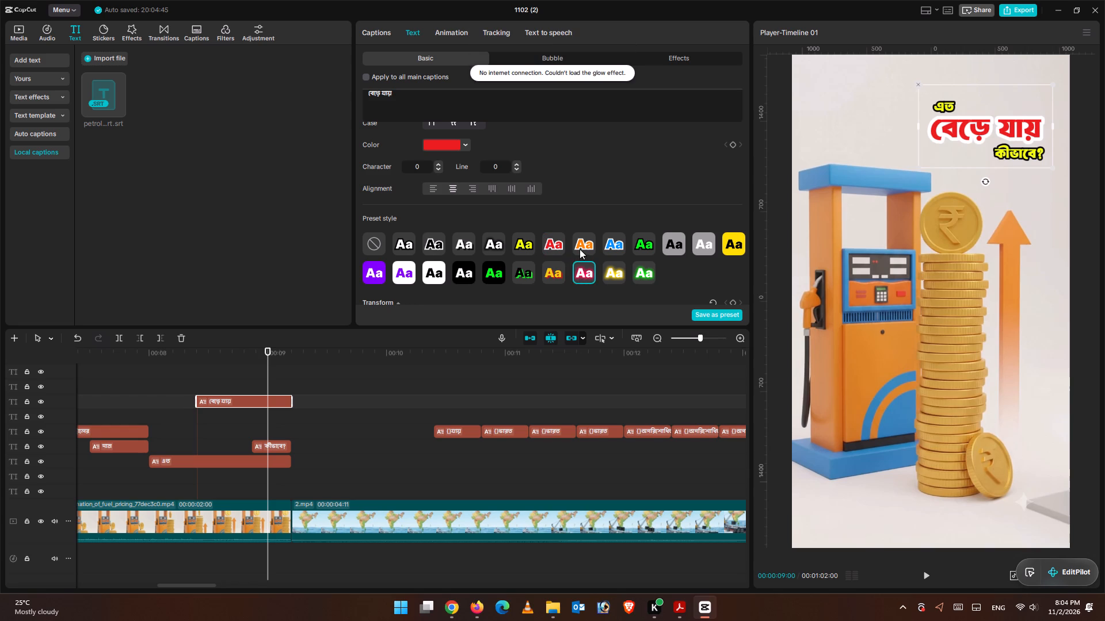
pyautogui.click(618, 246)
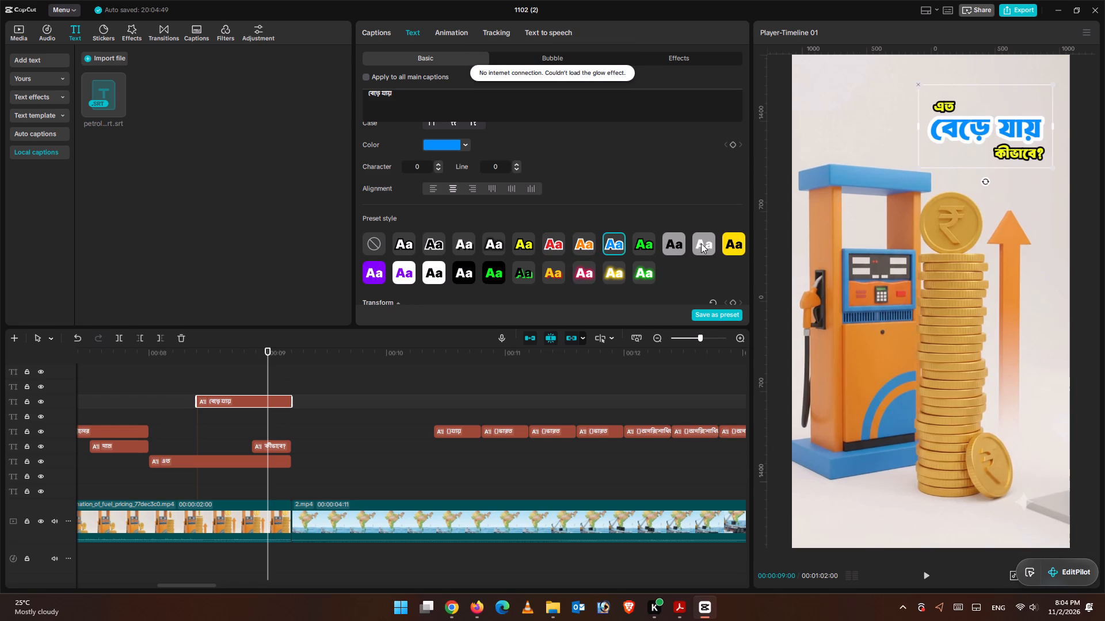
pyautogui.click(704, 243)
pyautogui.click(738, 245)
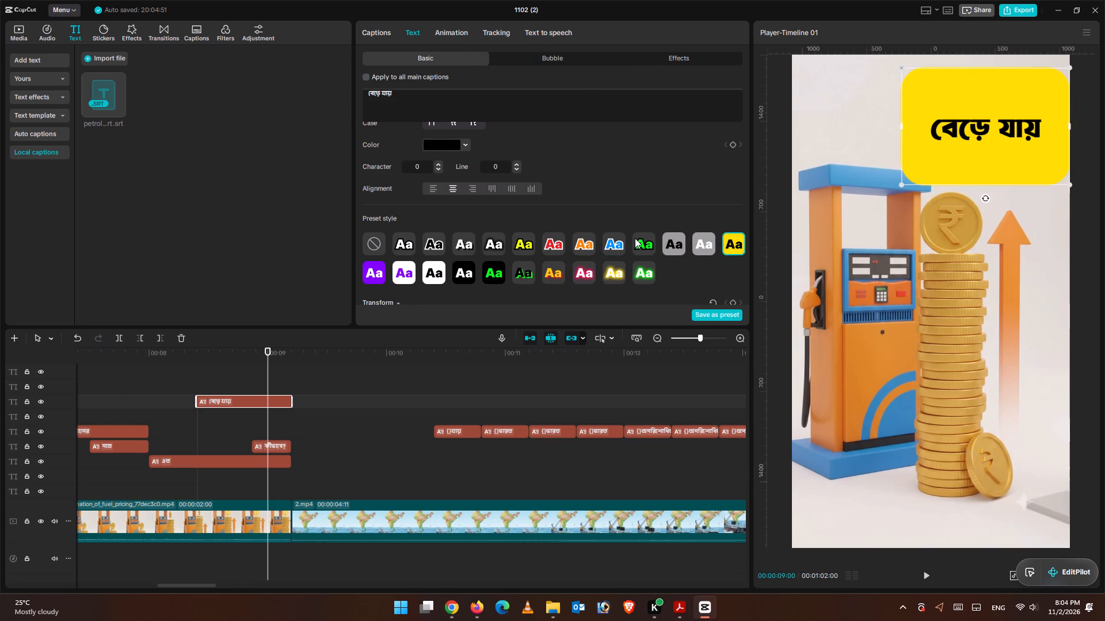
pyautogui.click(635, 238)
pyautogui.click(573, 244)
pyautogui.click(526, 246)
pyautogui.click(494, 243)
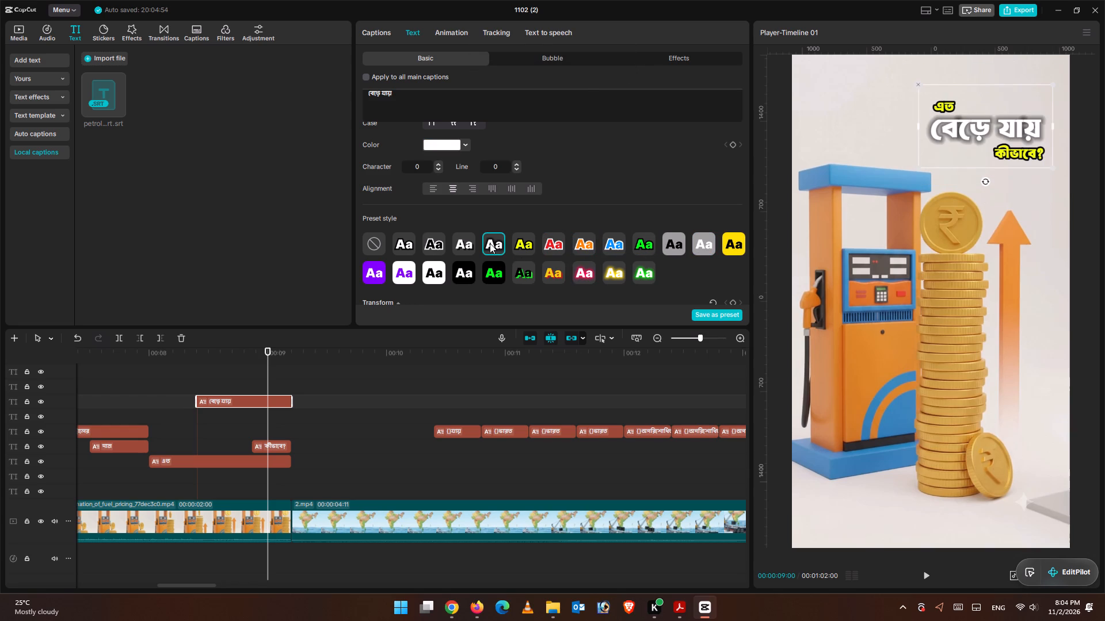
pyautogui.click(465, 245)
pyautogui.click(441, 246)
pyautogui.click(552, 243)
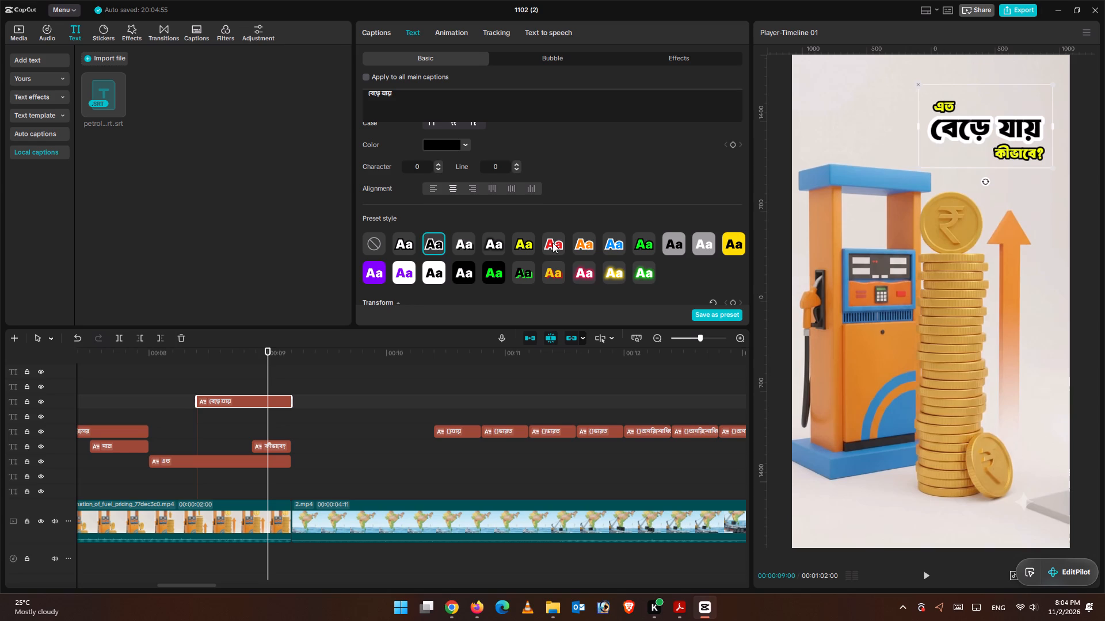
# Collapse the transform settings and examine the blend, stroke and background options of the বেড়ে যায় caption.
pyautogui.scroll(-1, 558, 239)
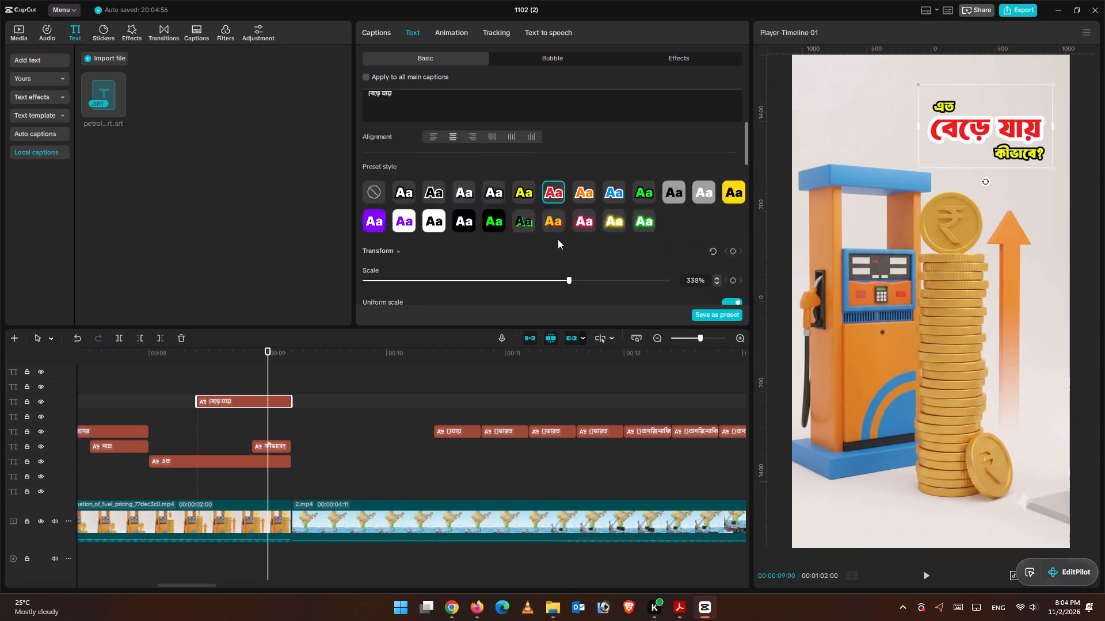
pyautogui.scroll(-1, 558, 239)
pyautogui.click(395, 199)
pyautogui.click(395, 199)
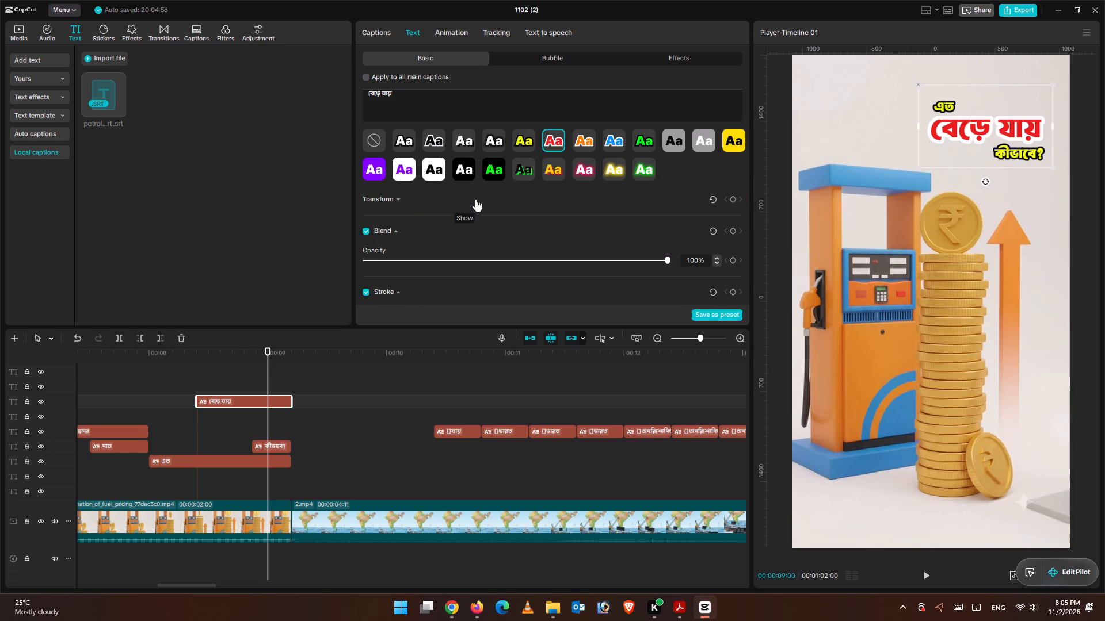
pyautogui.scroll(-3, 504, 256)
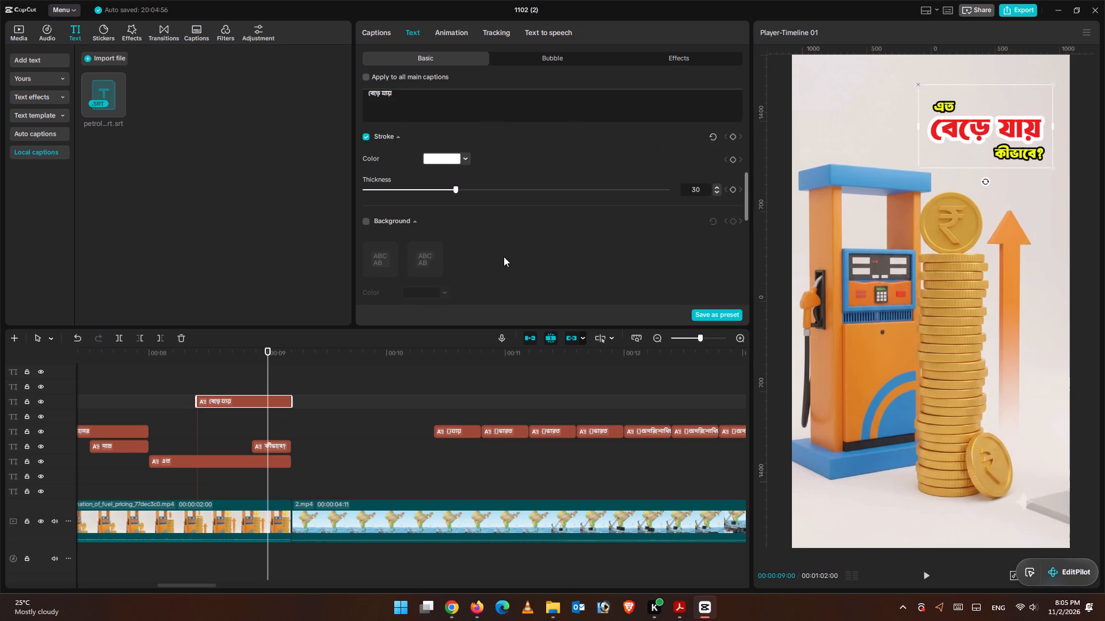
pyautogui.scroll(-2, 504, 256)
pyautogui.scroll(5, 504, 256)
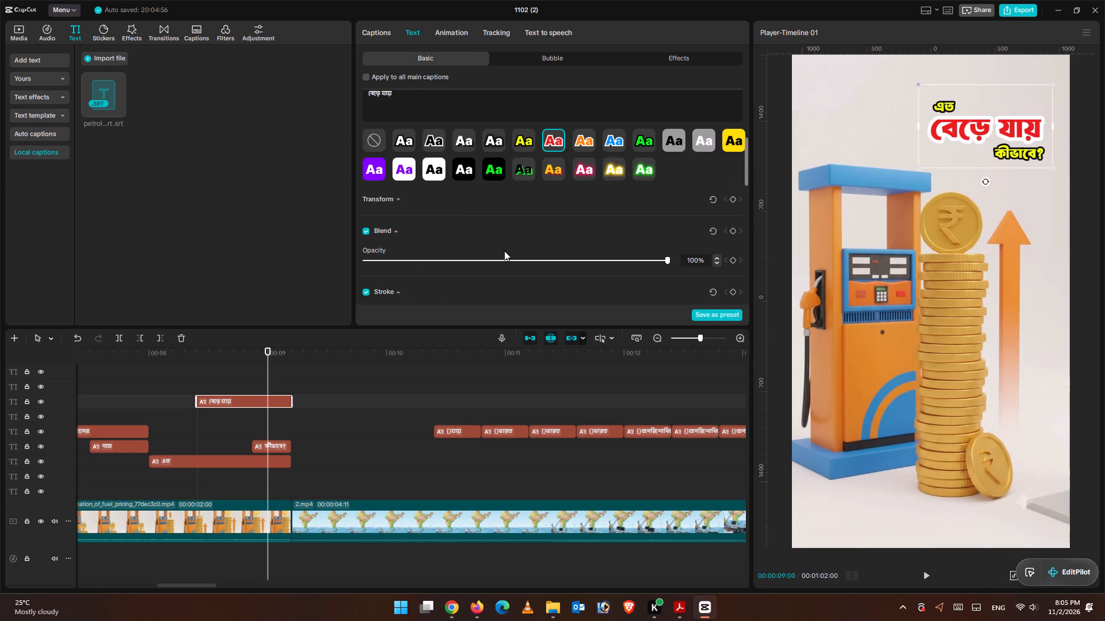
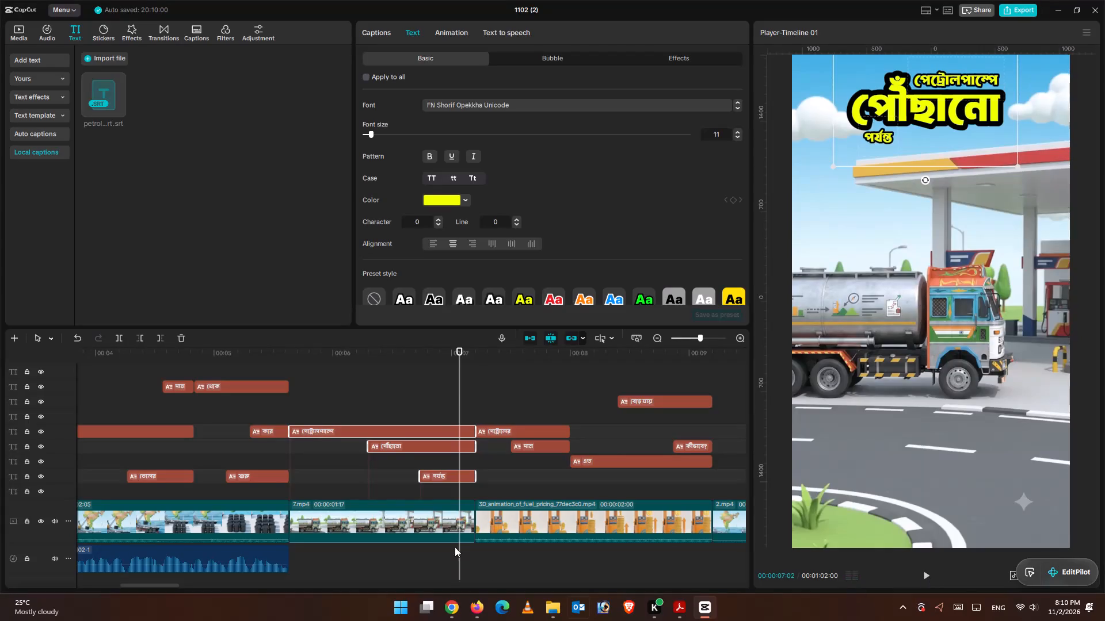
# Play back the tanker truck clip and the end of the oil barrel clip to review their captions.
pyautogui.click(287, 360)
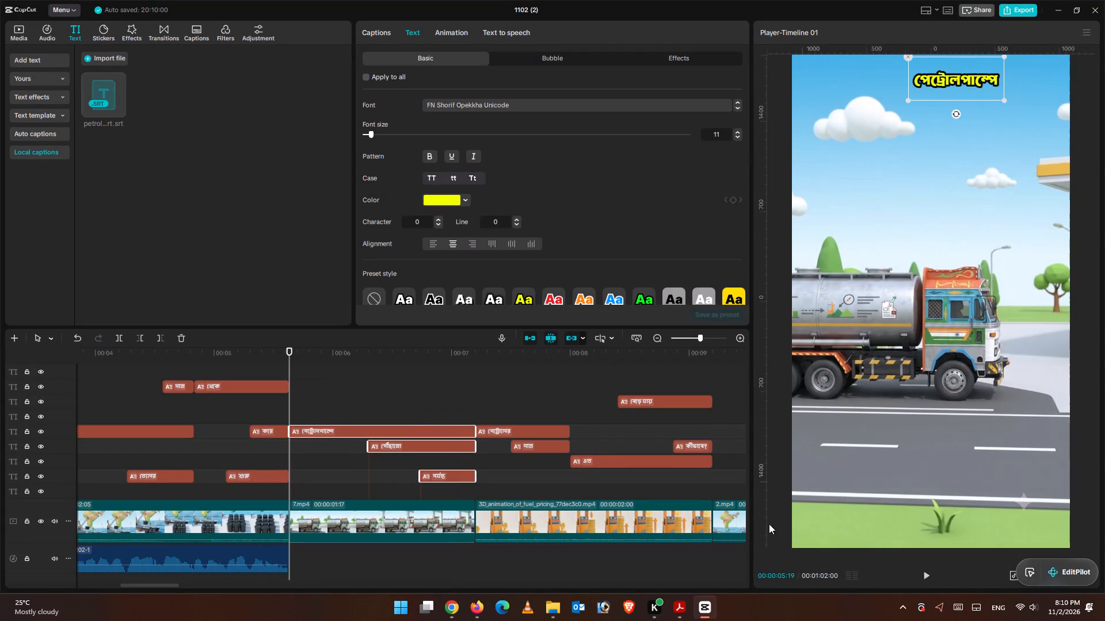
pyautogui.click(927, 577)
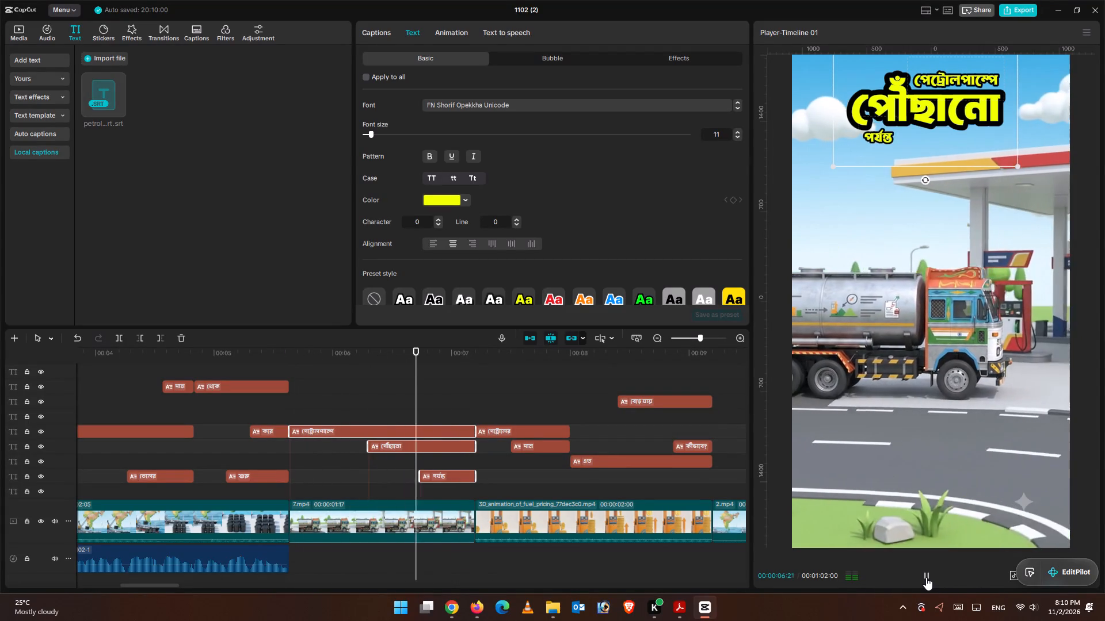
pyautogui.click(926, 577)
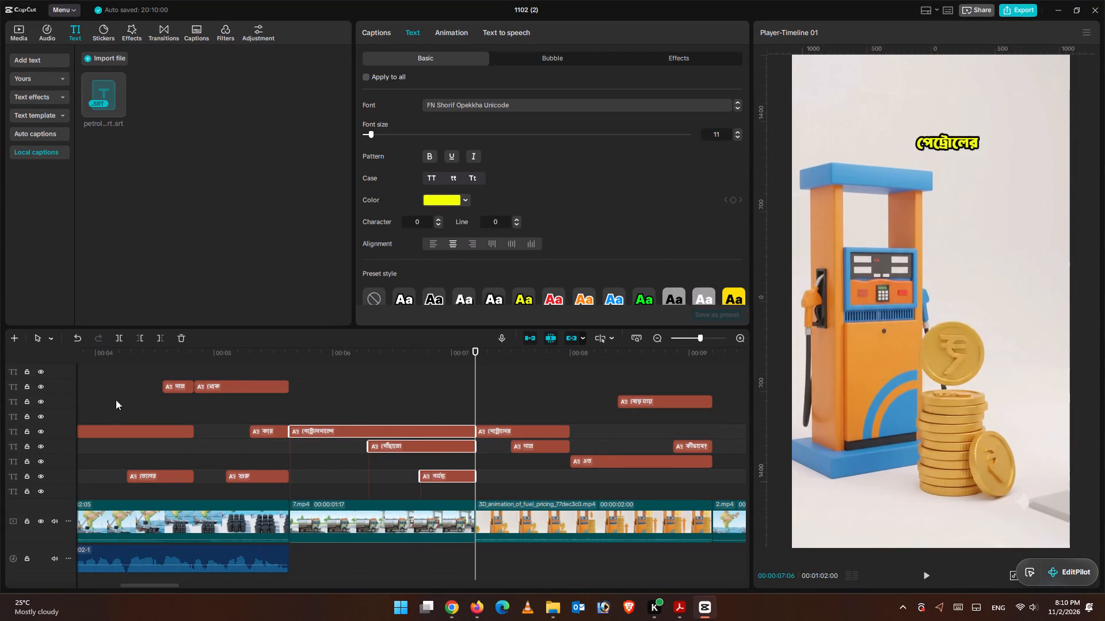
pyautogui.click(266, 342)
pyautogui.click(257, 348)
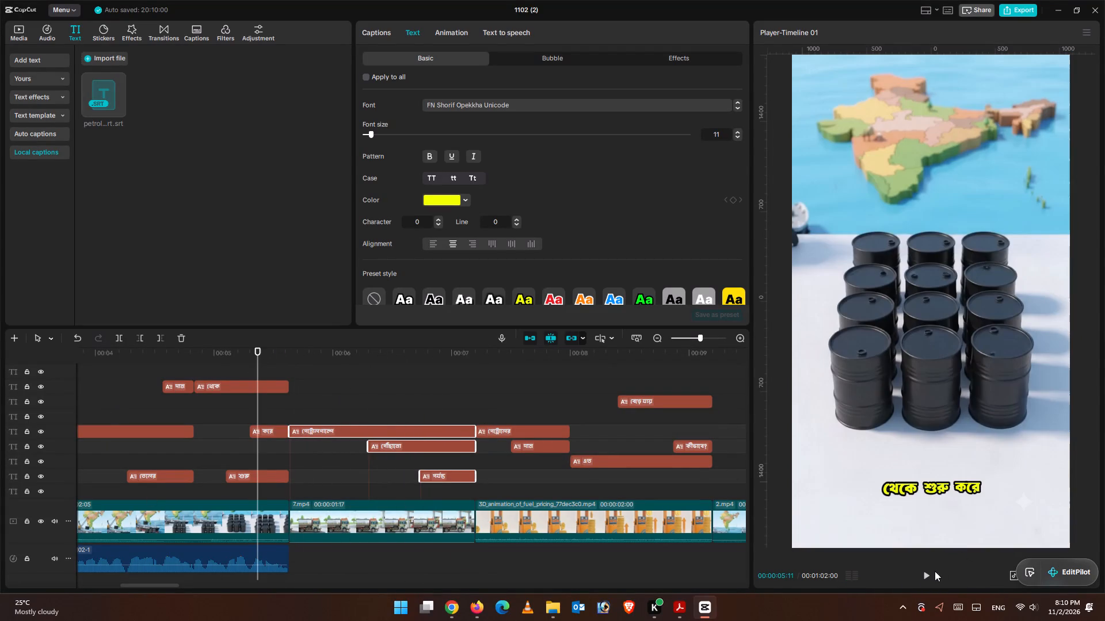
pyautogui.click(928, 574)
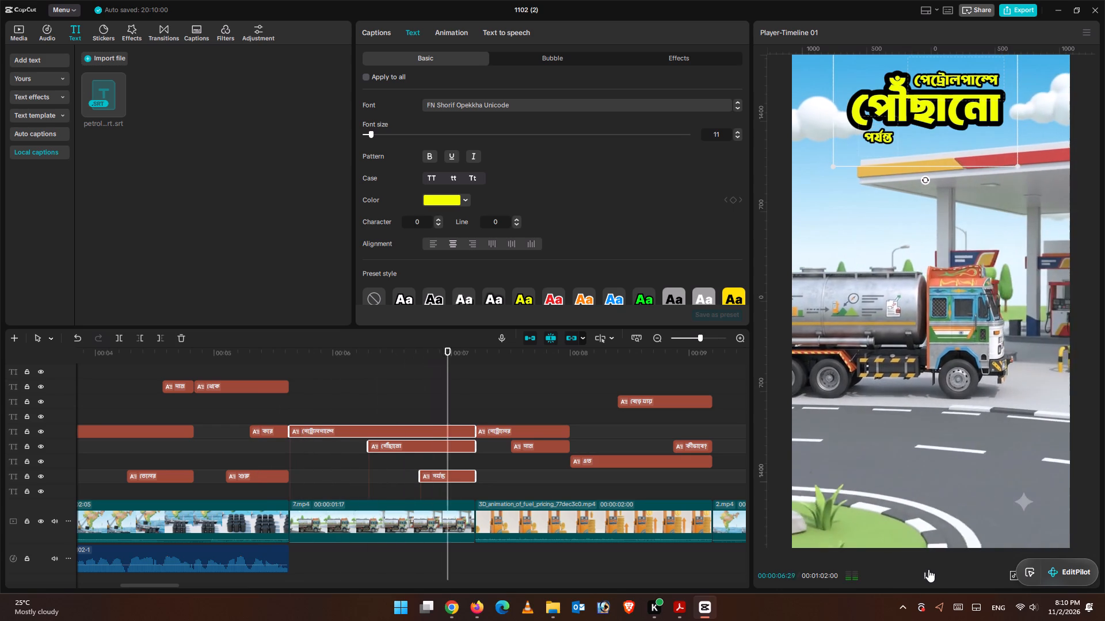
pyautogui.click(928, 569)
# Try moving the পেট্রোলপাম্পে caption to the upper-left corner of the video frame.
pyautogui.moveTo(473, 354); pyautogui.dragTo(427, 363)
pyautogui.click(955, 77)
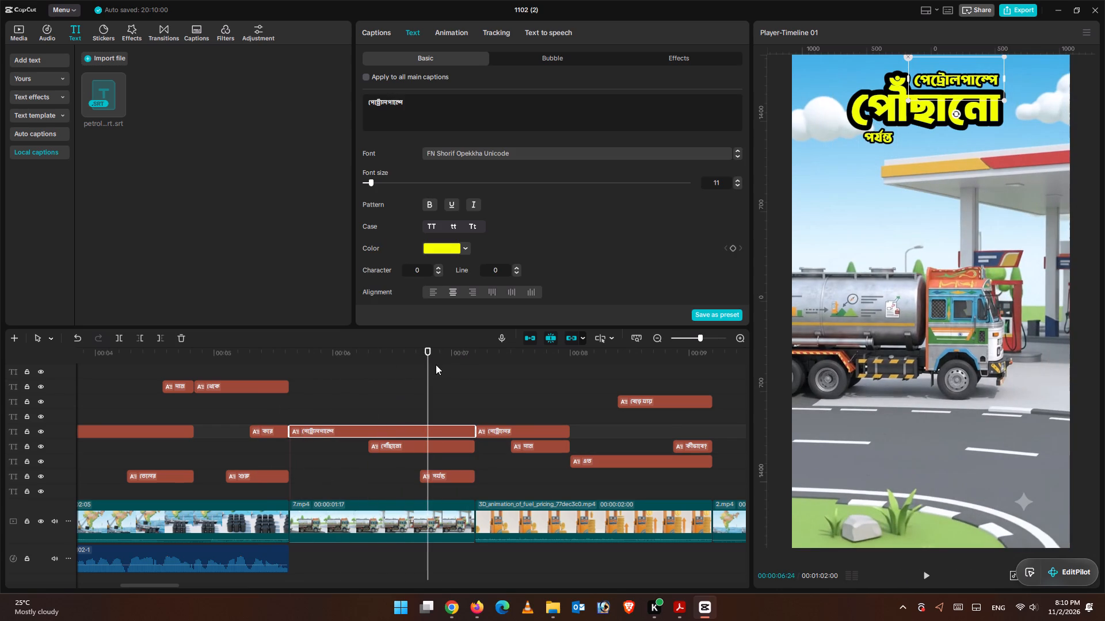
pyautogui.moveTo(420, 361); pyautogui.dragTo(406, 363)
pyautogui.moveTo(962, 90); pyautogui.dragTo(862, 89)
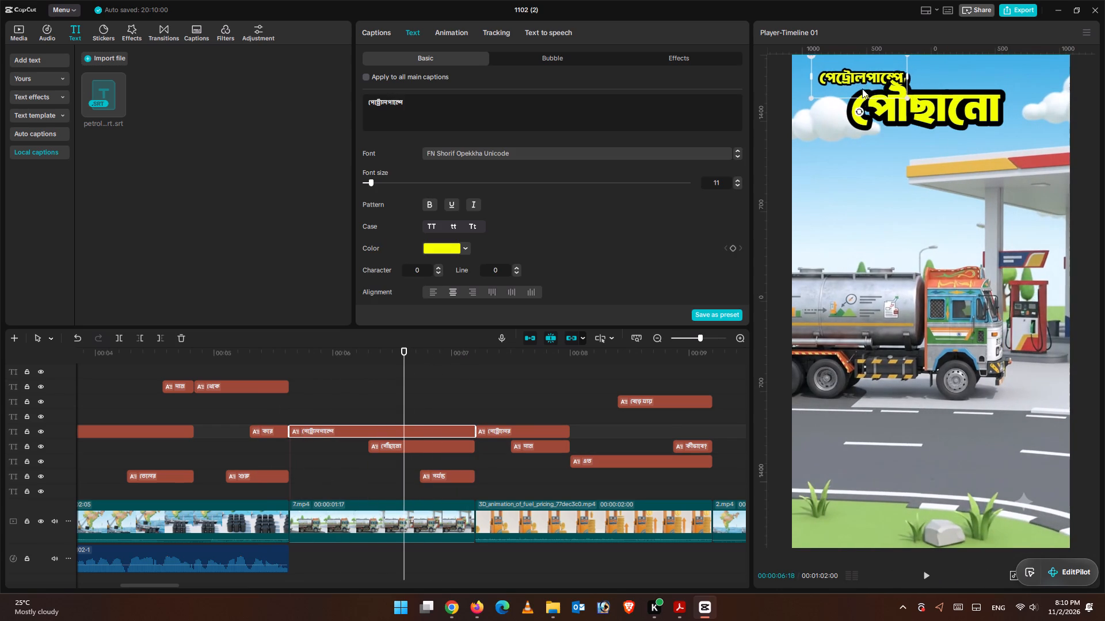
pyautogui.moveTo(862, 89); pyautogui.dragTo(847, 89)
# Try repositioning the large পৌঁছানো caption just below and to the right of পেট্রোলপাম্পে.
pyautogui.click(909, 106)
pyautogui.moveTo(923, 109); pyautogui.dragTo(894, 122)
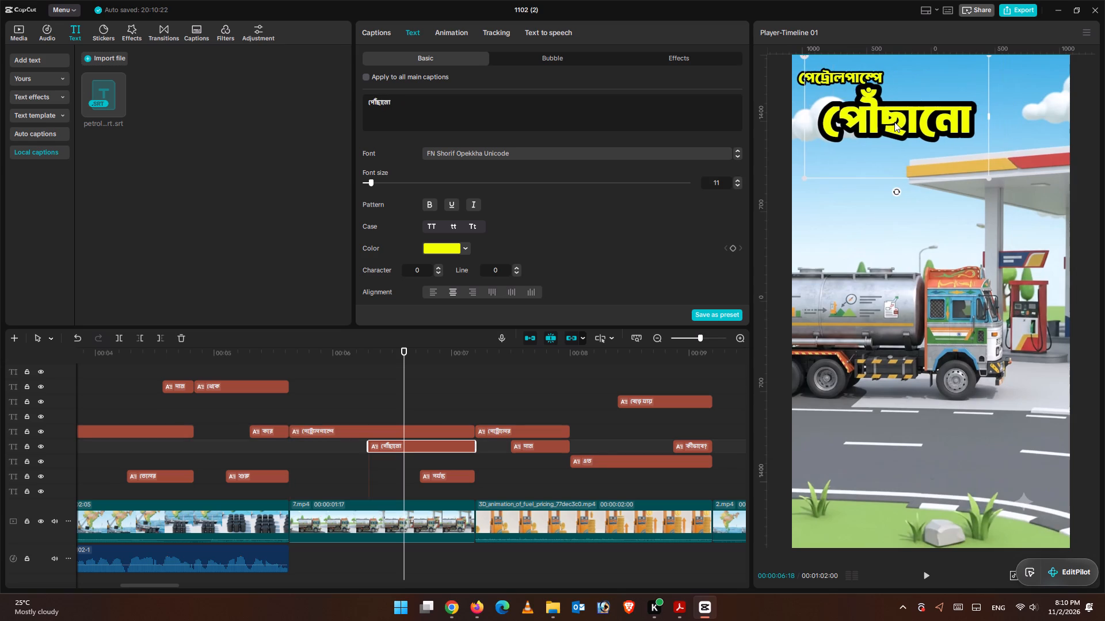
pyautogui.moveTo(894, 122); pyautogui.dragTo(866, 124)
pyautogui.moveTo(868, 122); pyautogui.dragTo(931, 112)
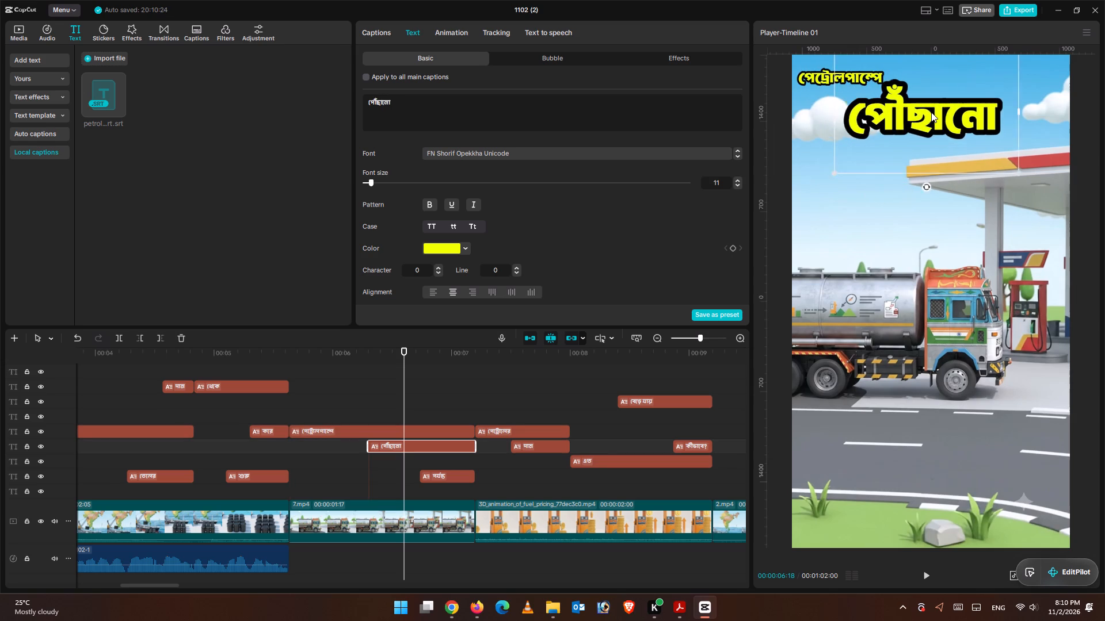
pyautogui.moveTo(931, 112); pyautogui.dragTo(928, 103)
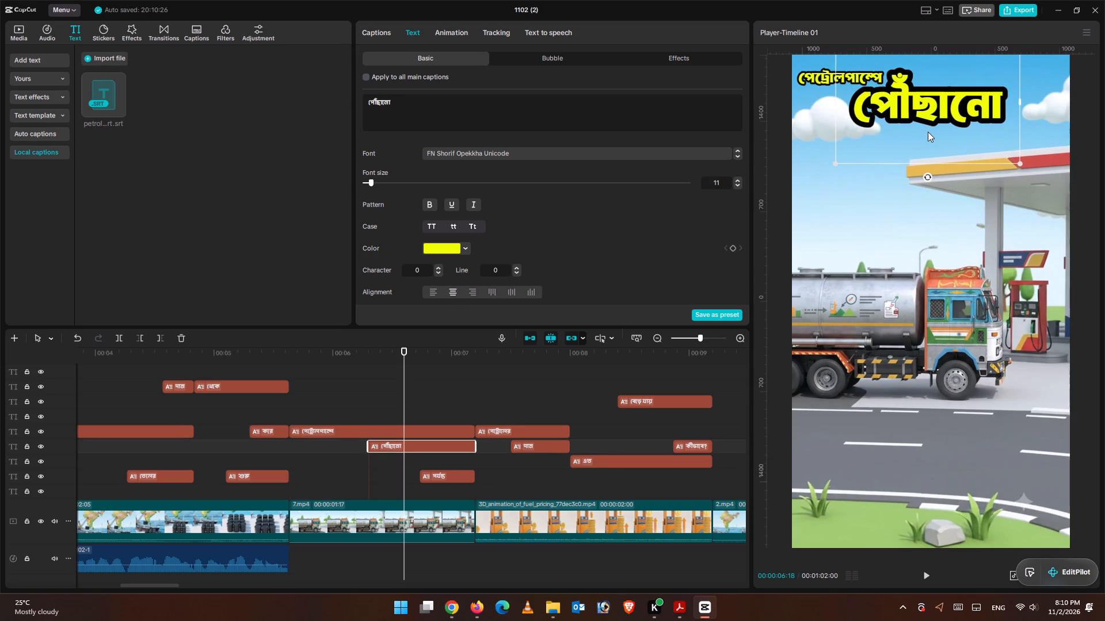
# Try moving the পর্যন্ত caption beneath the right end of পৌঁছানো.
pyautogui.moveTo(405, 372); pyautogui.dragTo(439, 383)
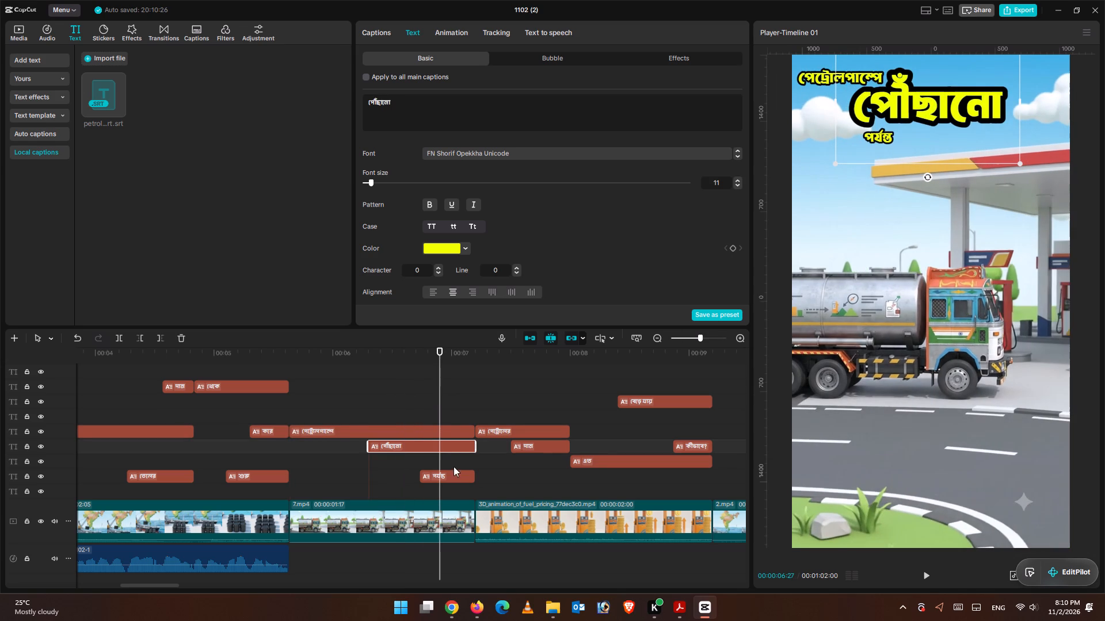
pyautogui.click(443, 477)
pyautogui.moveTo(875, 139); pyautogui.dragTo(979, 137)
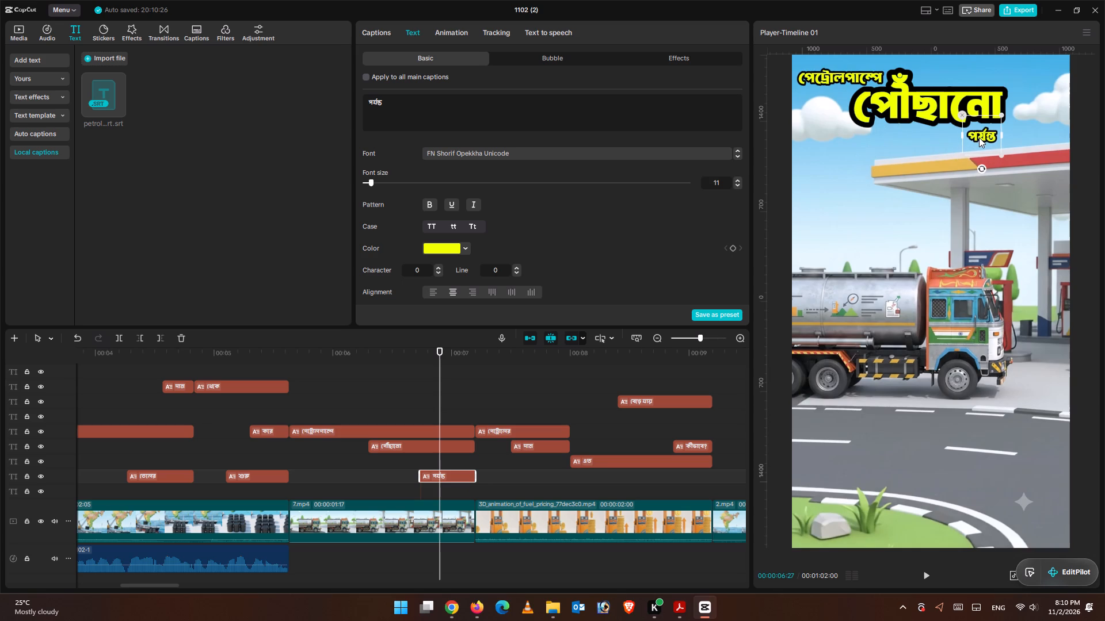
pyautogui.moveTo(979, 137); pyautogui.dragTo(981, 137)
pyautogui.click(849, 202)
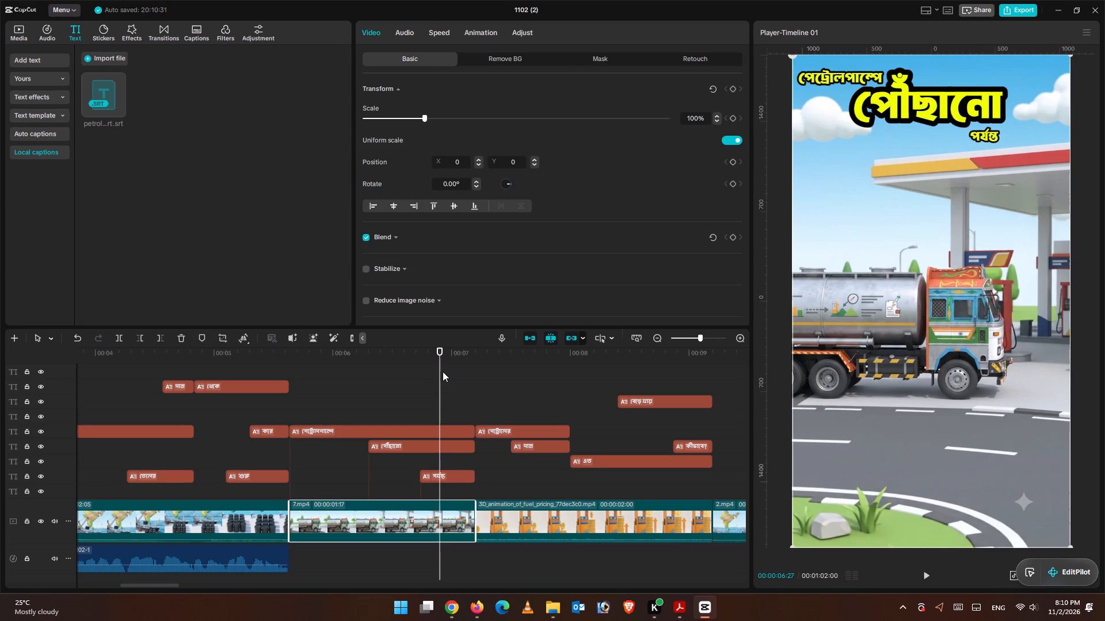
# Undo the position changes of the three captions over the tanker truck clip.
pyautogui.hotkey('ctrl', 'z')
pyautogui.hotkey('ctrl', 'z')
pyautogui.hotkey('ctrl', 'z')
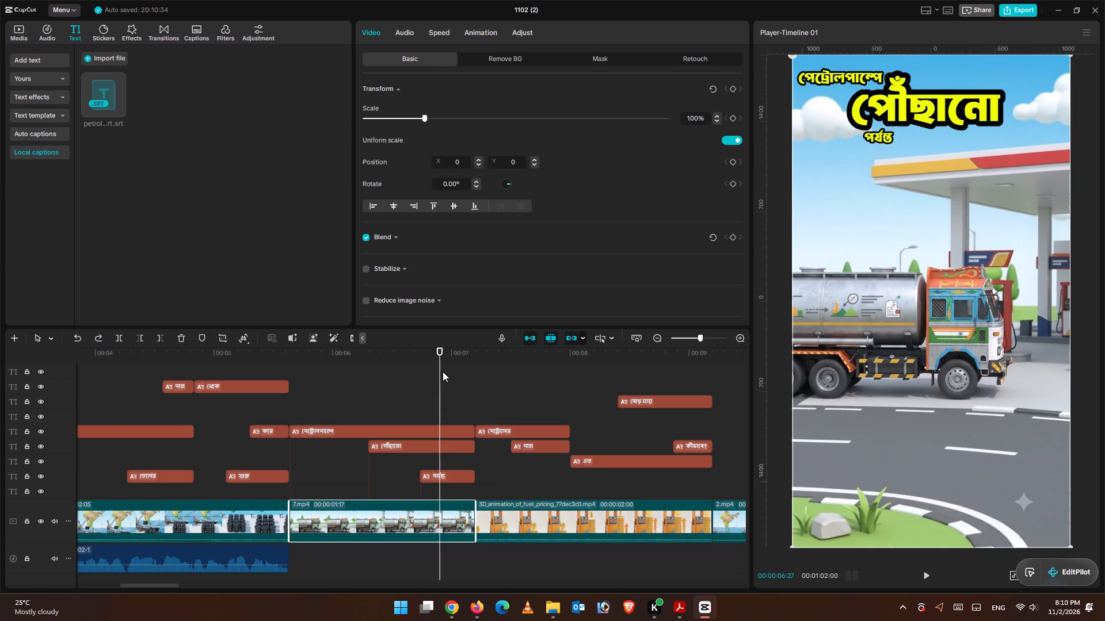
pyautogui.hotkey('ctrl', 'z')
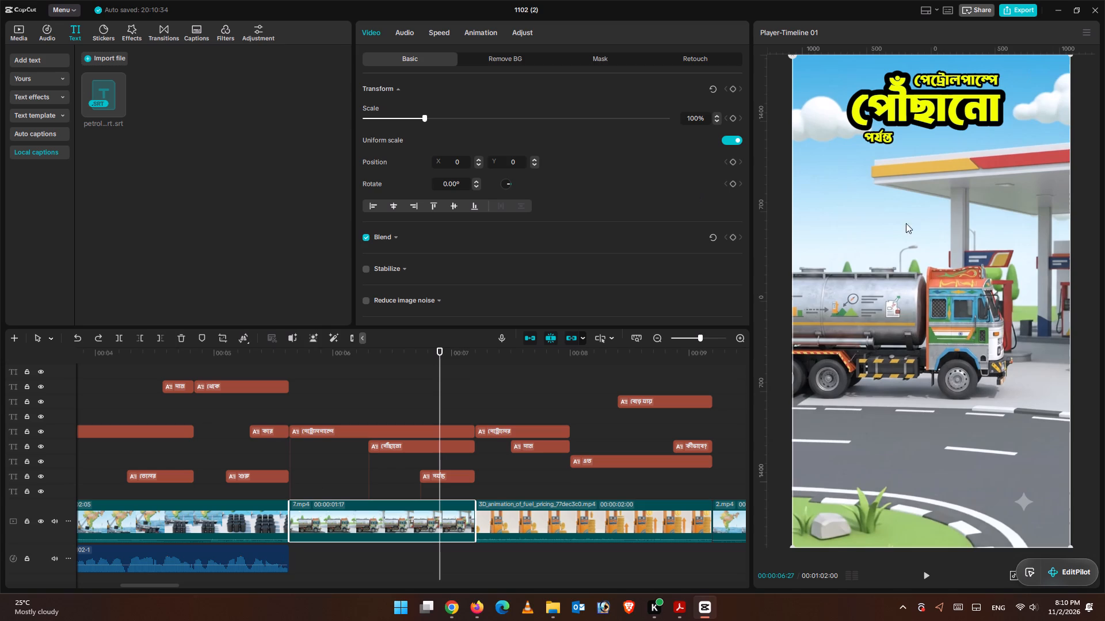
# Move the পর্যন্ত caption beneath the right end of পৌঁছানো and play back into the fuel pump clip.
pyautogui.click(886, 129)
pyautogui.click(884, 137)
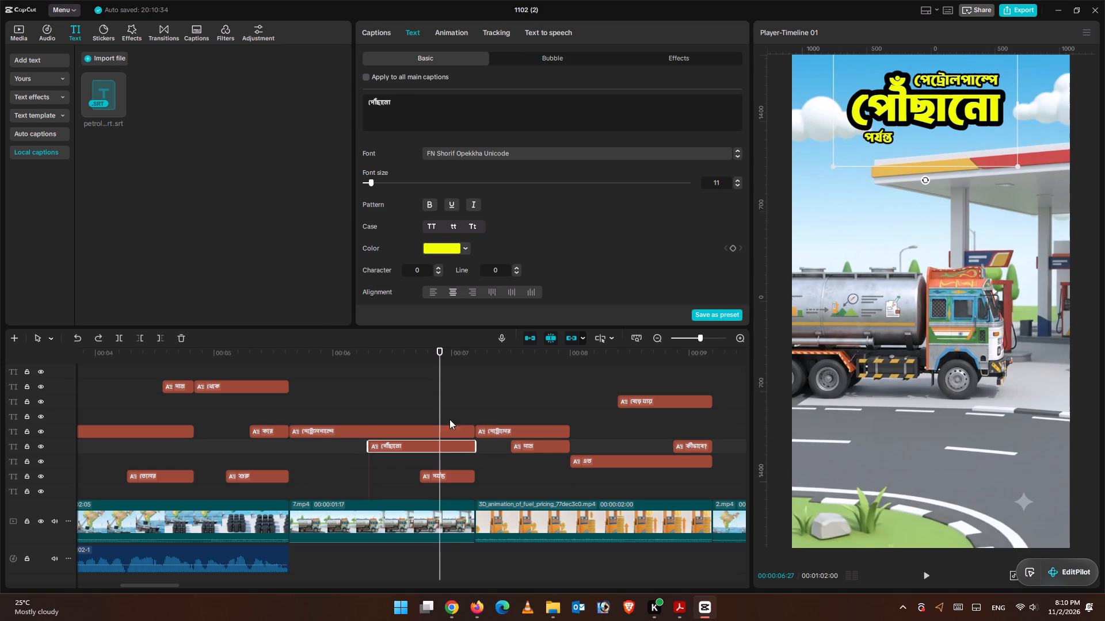
pyautogui.click(462, 475)
pyautogui.moveTo(881, 139); pyautogui.dragTo(982, 140)
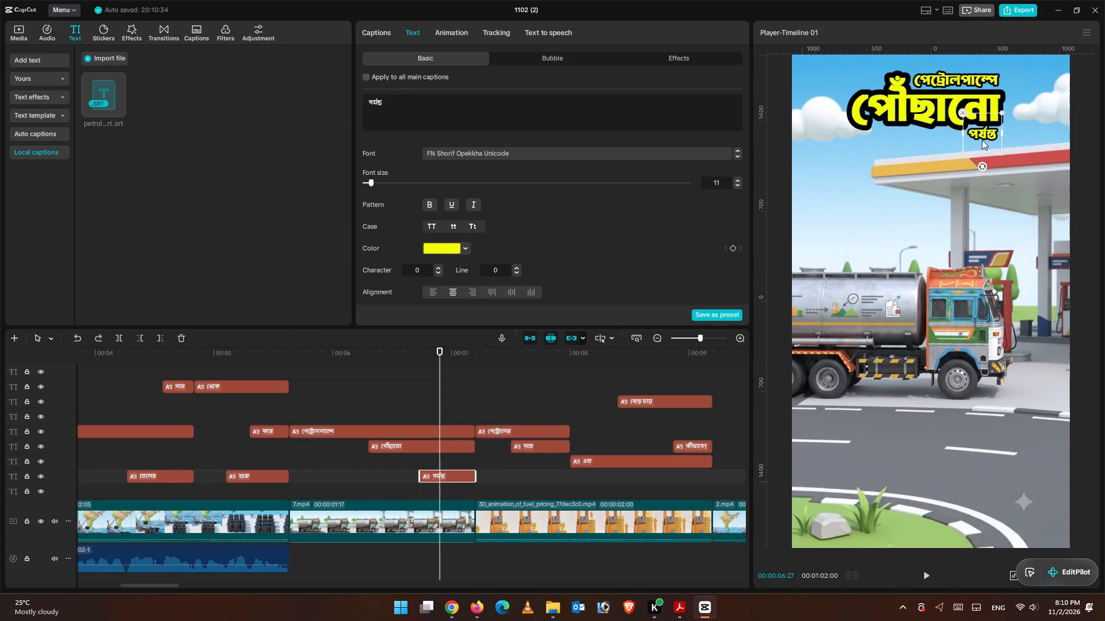
pyautogui.moveTo(982, 140); pyautogui.dragTo(985, 141)
pyautogui.click(1065, 139)
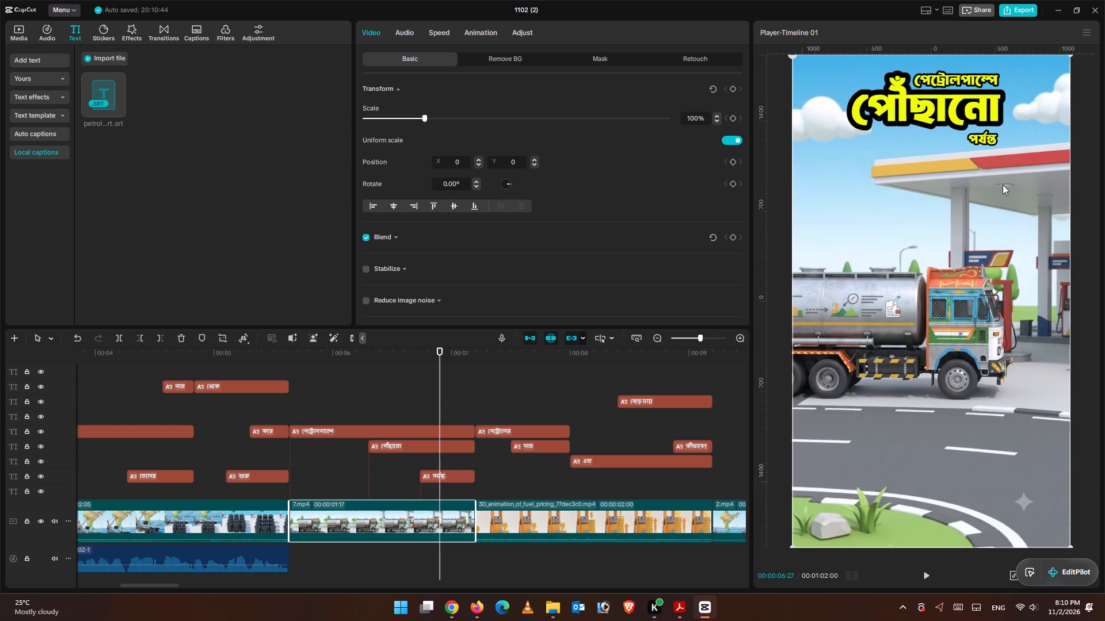
pyautogui.click(929, 581)
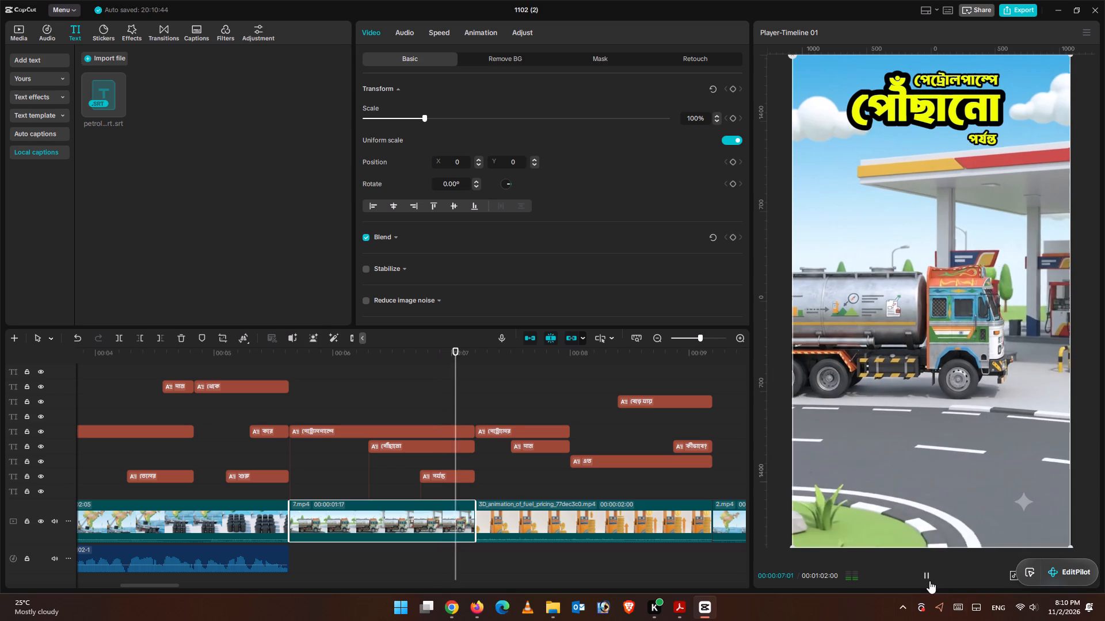
pyautogui.click(929, 581)
pyautogui.click(929, 581)
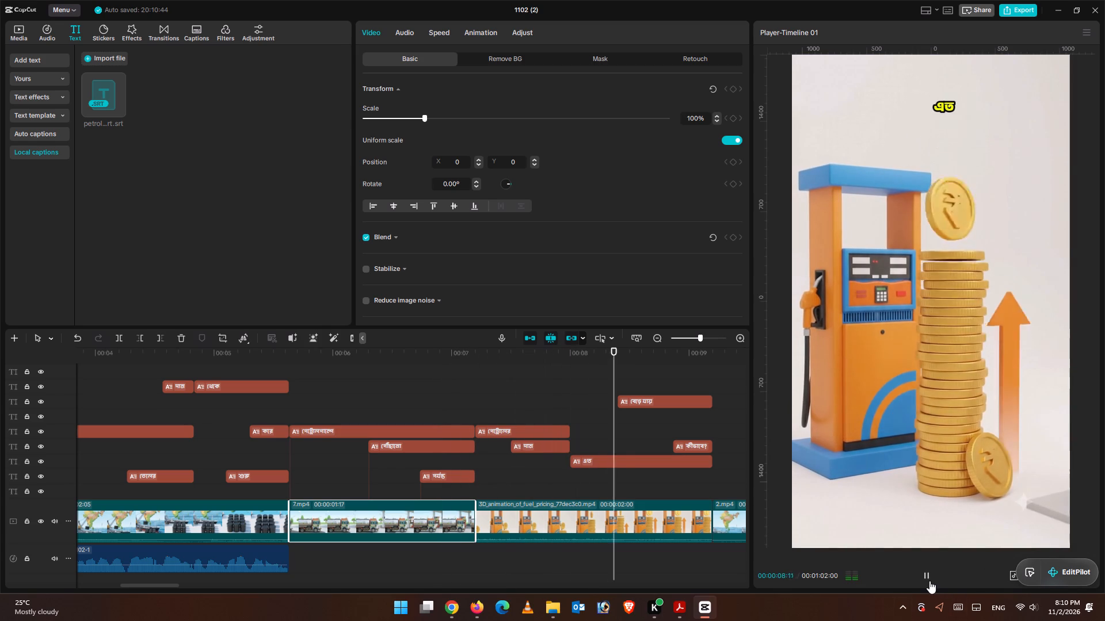
pyautogui.click(929, 581)
# Move the পেট্রোলের caption in the fuel pump clip up and left, away from দাম.
pyautogui.click(496, 393)
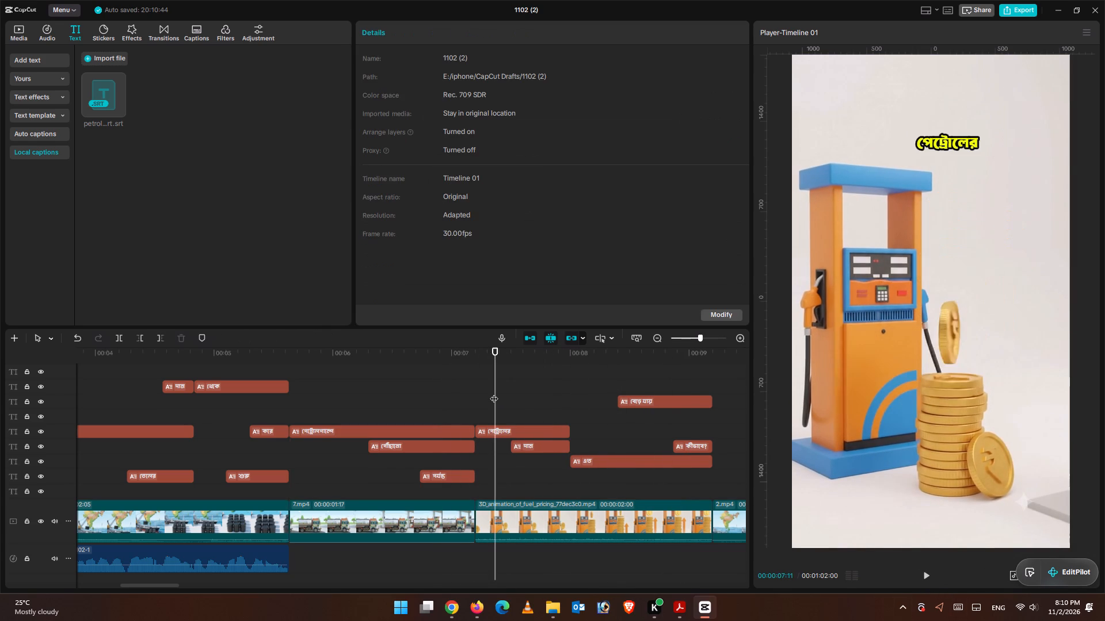
pyautogui.moveTo(494, 393); pyautogui.dragTo(510, 393)
pyautogui.click(521, 434)
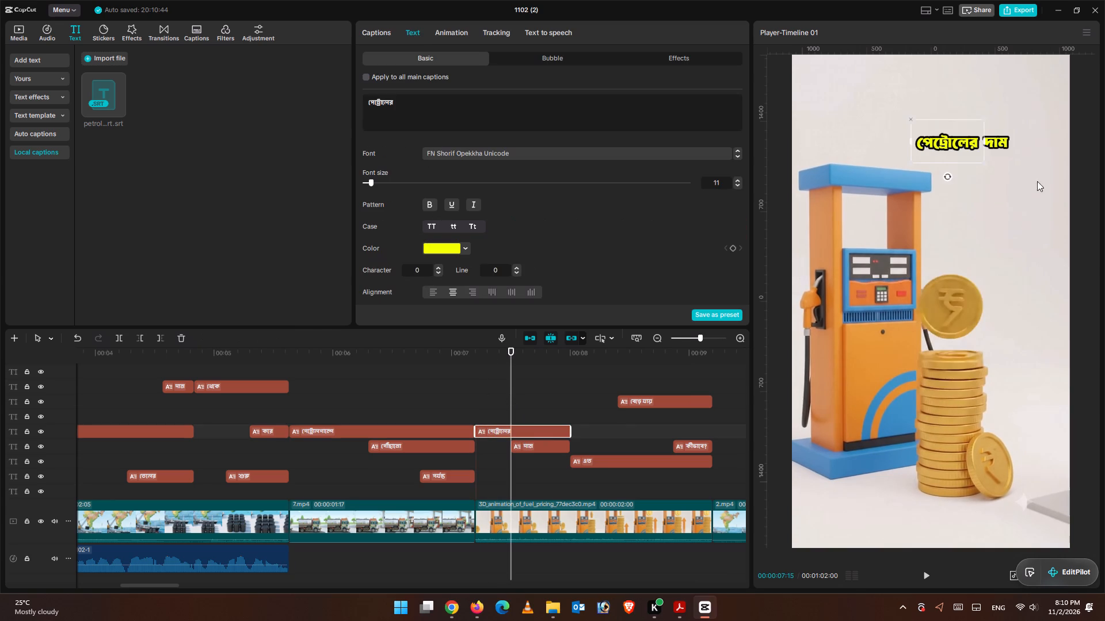
pyautogui.moveTo(955, 145); pyautogui.dragTo(926, 126)
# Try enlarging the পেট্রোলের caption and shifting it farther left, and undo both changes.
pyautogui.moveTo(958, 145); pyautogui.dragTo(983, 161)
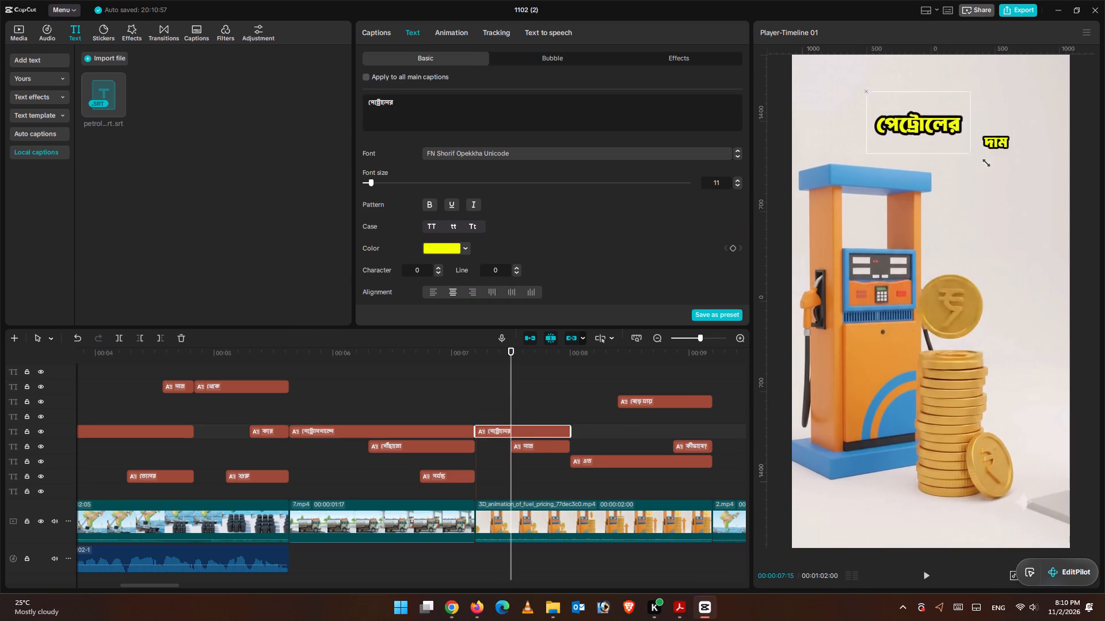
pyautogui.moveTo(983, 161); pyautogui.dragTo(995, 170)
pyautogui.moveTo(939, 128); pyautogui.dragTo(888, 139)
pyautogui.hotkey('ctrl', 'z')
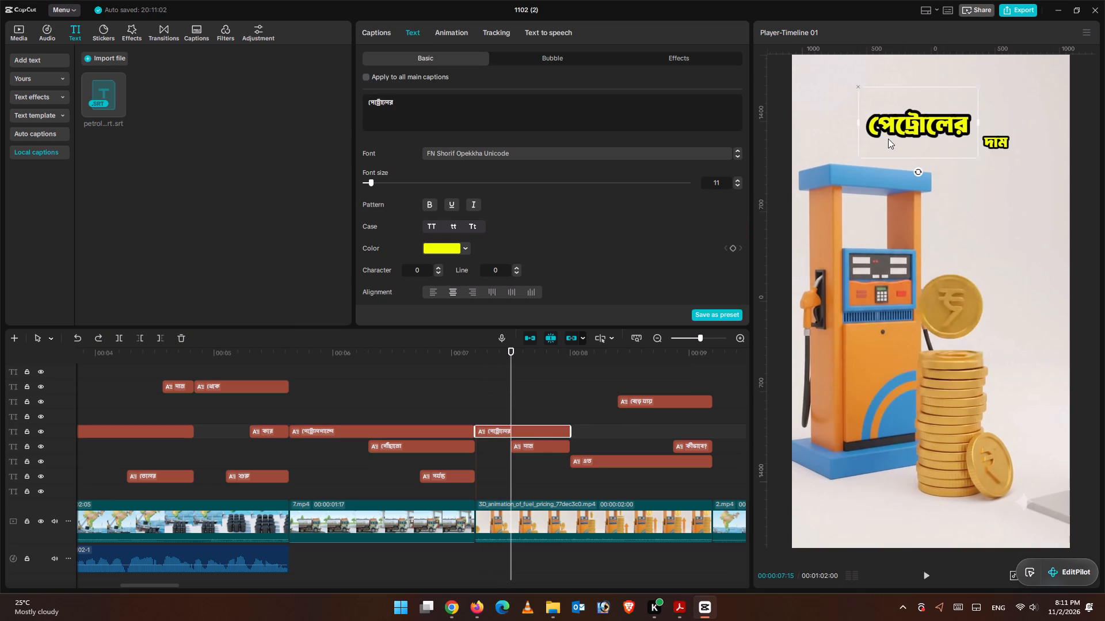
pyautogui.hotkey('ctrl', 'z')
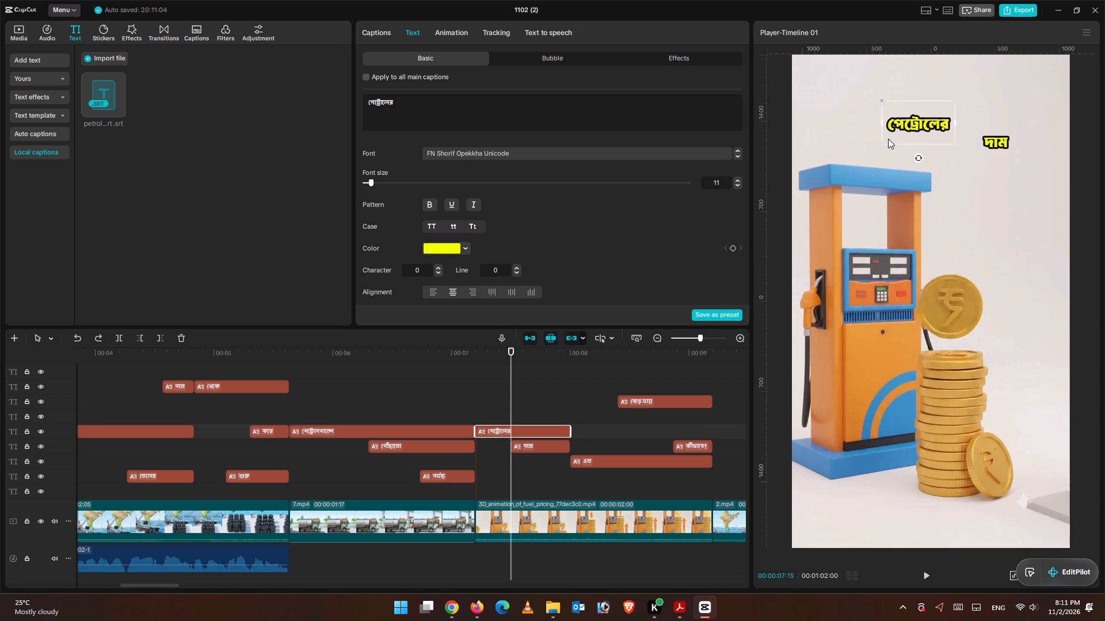
# Set the পেট্রোলের caption's text colour to the orange E49736 sampled from the fuel pump in the video.
pyautogui.click(463, 247)
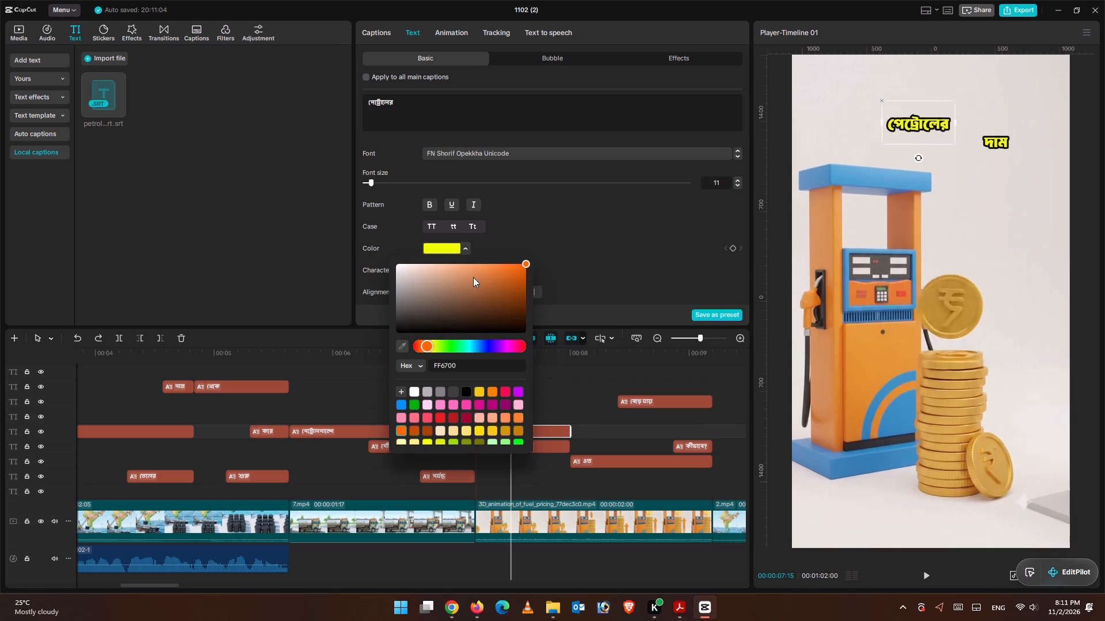
pyautogui.moveTo(509, 269); pyautogui.dragTo(578, 249)
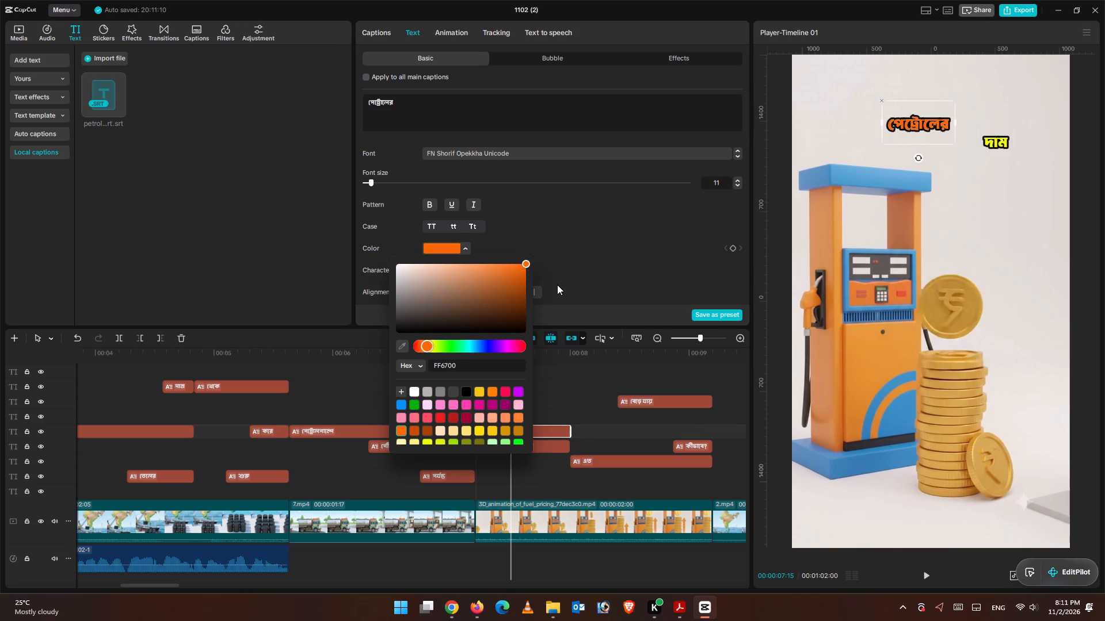
pyautogui.scroll(-3, 464, 375)
pyautogui.click(401, 348)
pyautogui.click(871, 344)
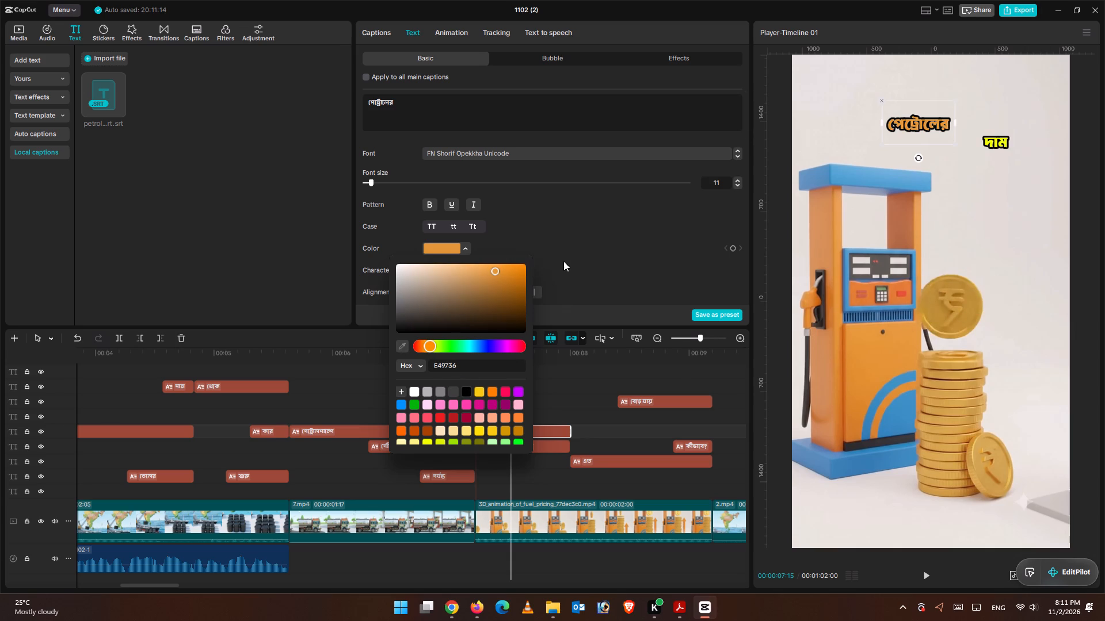
pyautogui.click(577, 254)
# Set the stroke thickness of the পেট্রোলের caption to 20.
pyautogui.scroll(-2, 580, 266)
pyautogui.scroll(-2, 496, 266)
pyautogui.scroll(3, 499, 266)
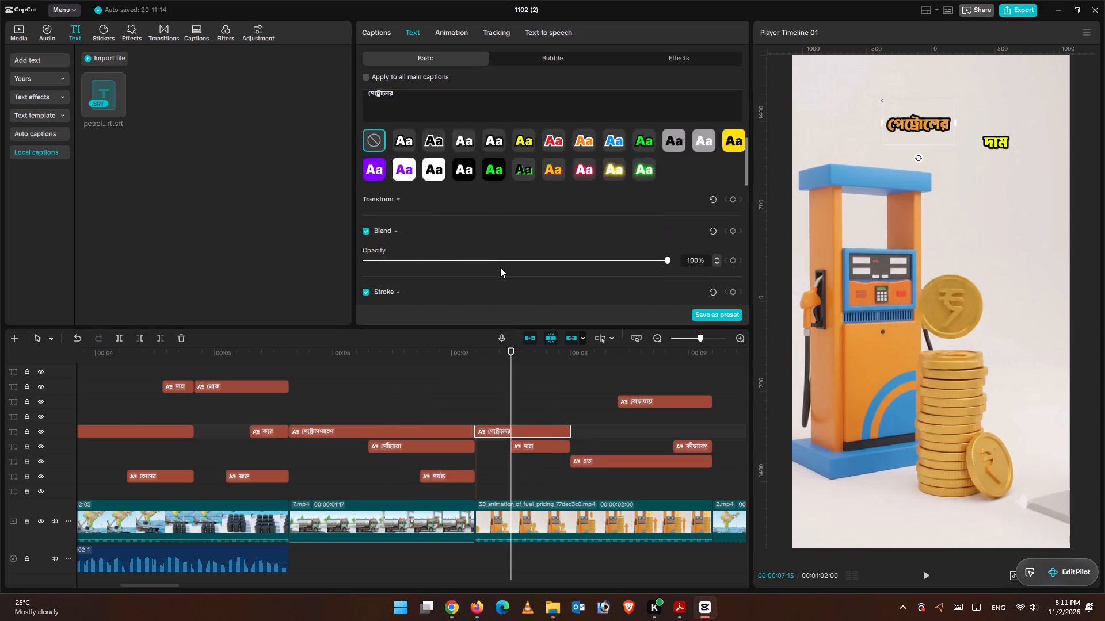
pyautogui.scroll(-3, 511, 260)
pyautogui.scroll(3, 626, 266)
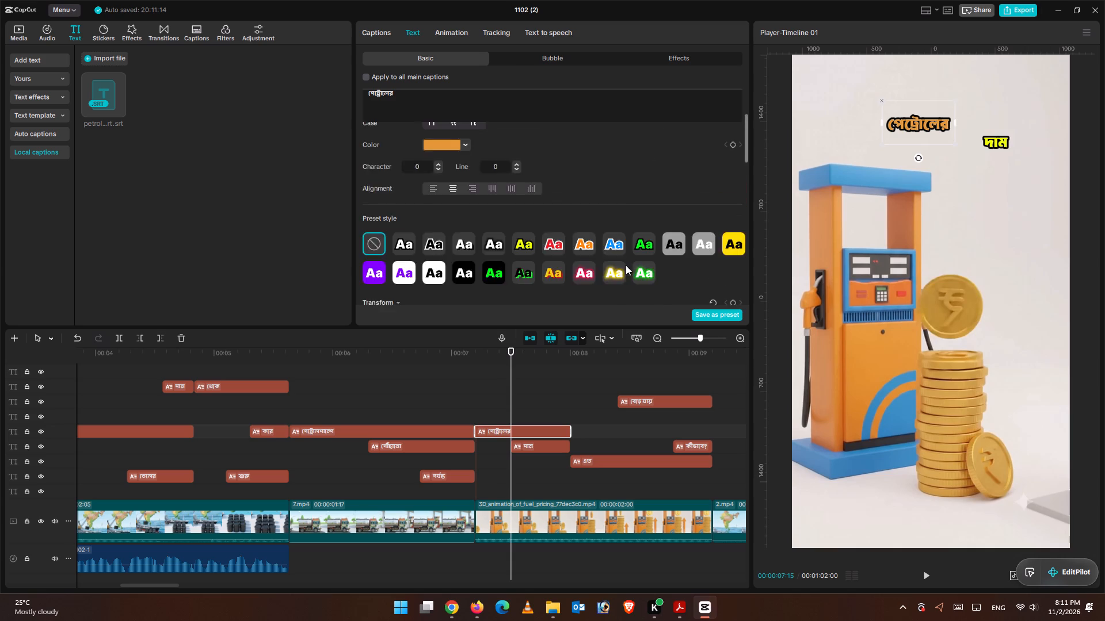
pyautogui.scroll(2, 626, 265)
pyautogui.scroll(4, 490, 256)
pyautogui.scroll(-5, 495, 259)
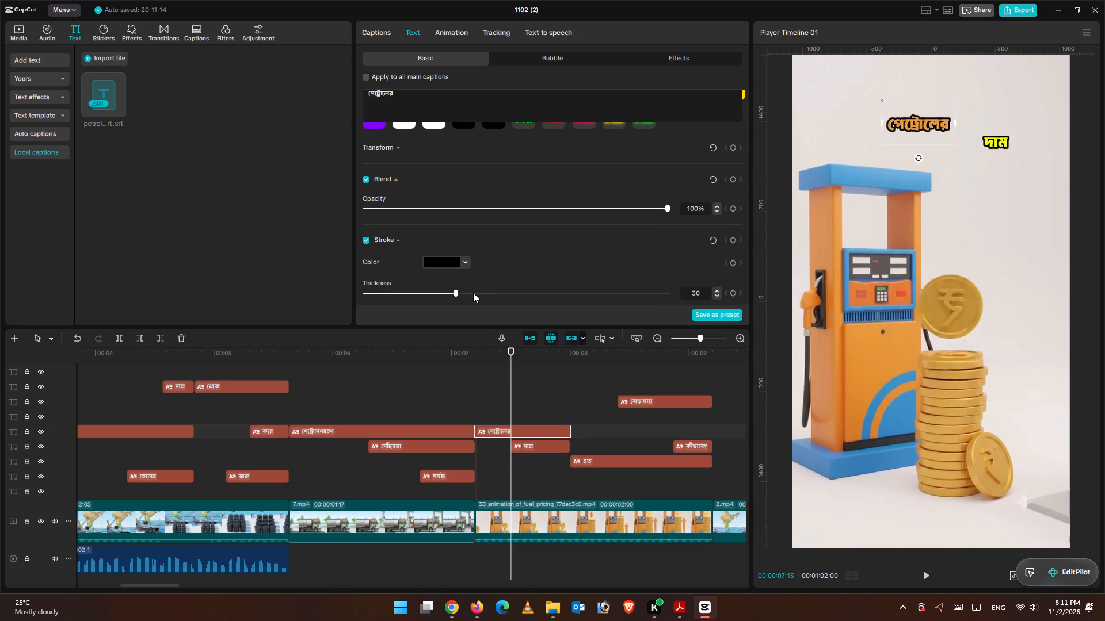
pyautogui.moveTo(458, 293); pyautogui.dragTo(426, 285)
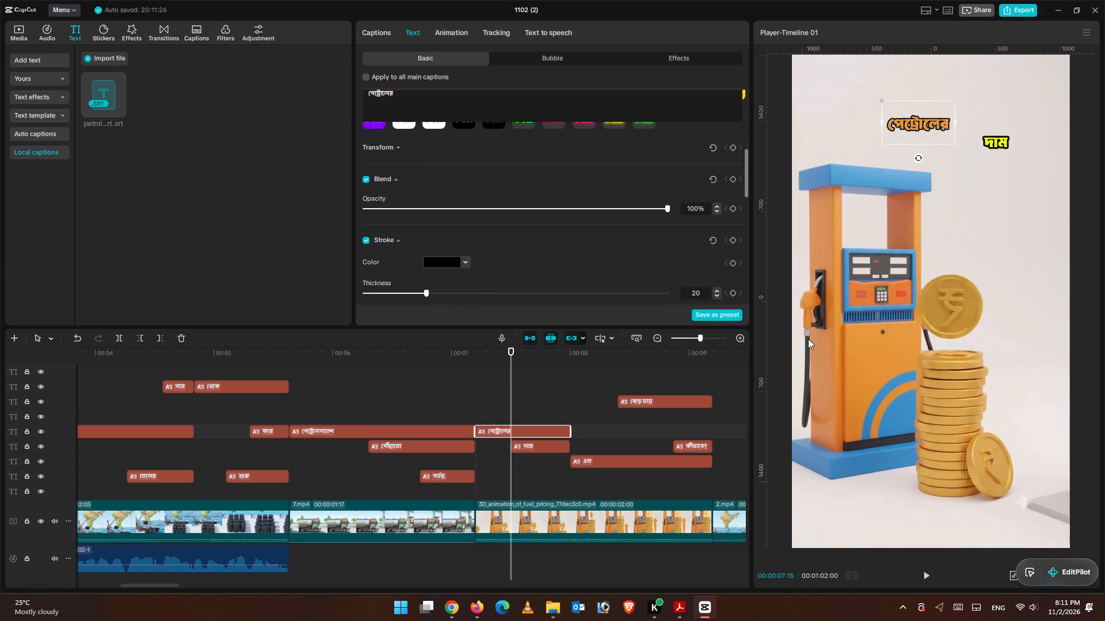
pyautogui.scroll(7, 585, 253)
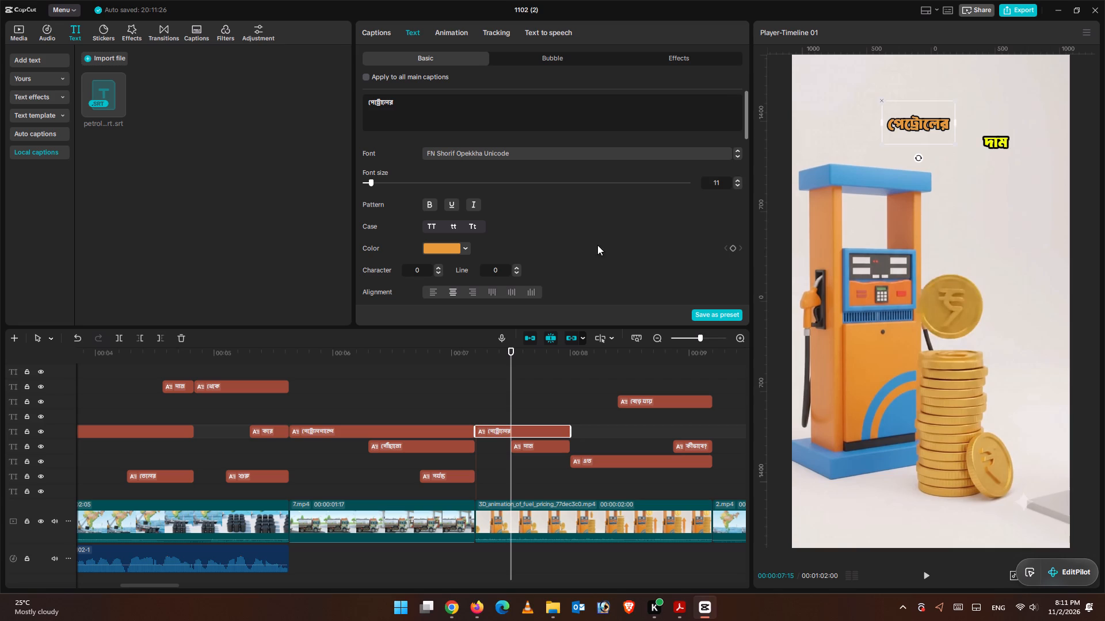
# Set the font size of the পেট্রোলের caption in the fuel pump clip to 17.
pyautogui.tripleClick(738, 183)
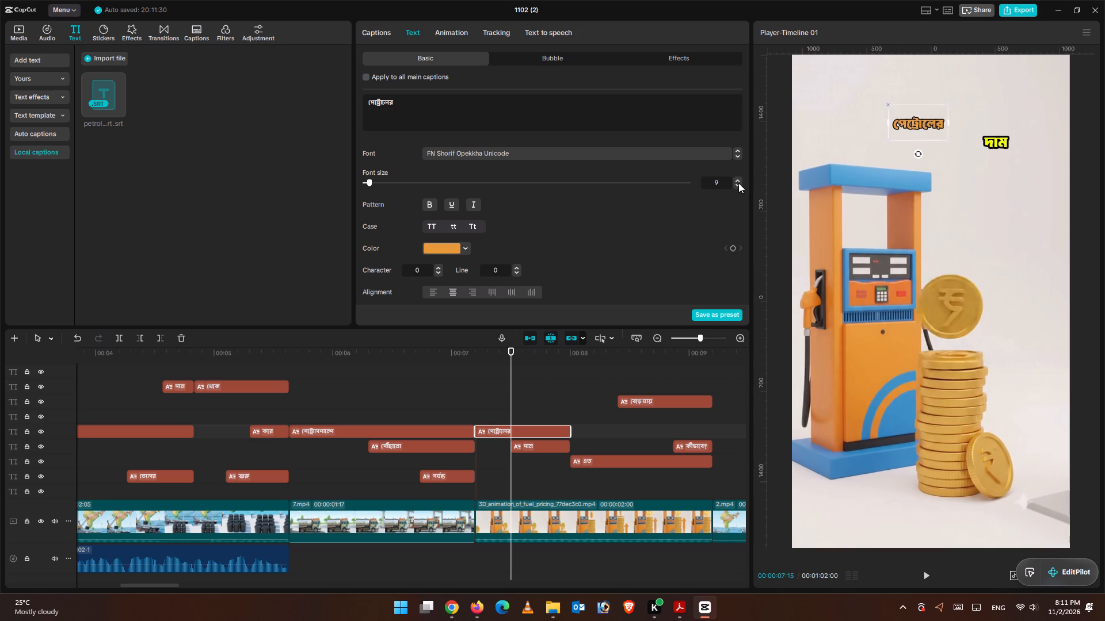
pyautogui.tripleClick(738, 182)
pyautogui.tripleClick(738, 182)
pyautogui.click(738, 182)
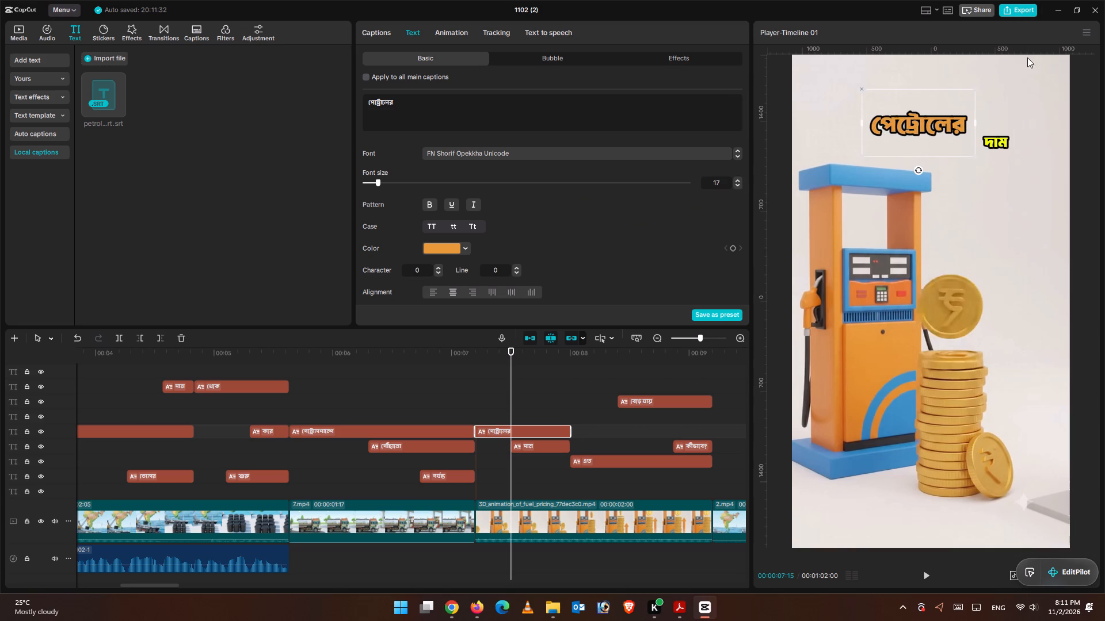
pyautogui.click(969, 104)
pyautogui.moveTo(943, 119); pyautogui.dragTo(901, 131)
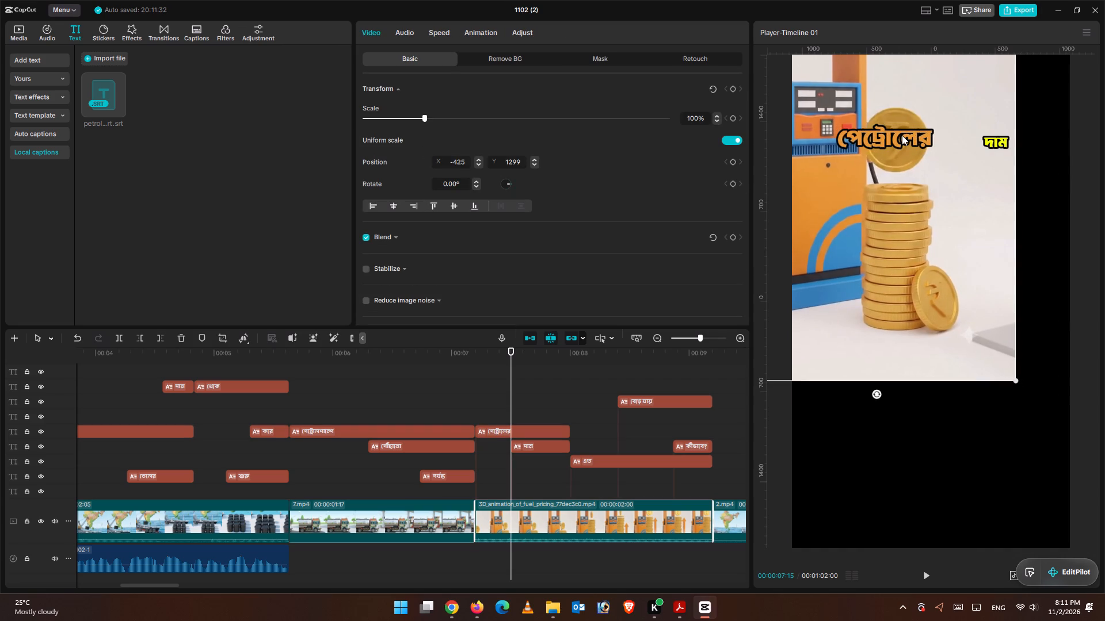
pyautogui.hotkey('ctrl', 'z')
# Move the পেট্রোলের caption left so it sits just above the roof of the fuel pump.
pyautogui.click(915, 129)
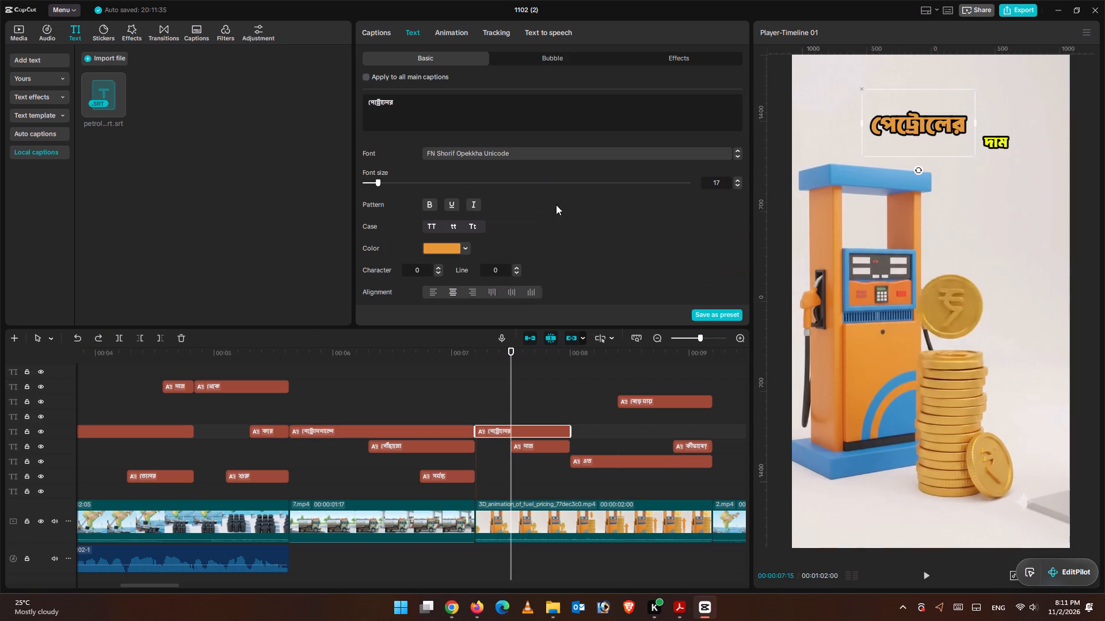
pyautogui.moveTo(927, 126); pyautogui.dragTo(889, 132)
# Copy the পেট্রোলের caption's attributes and paste all of them, including text style, location size, blend, stroke and shadow, onto the দাম caption.
pyautogui.click(538, 444)
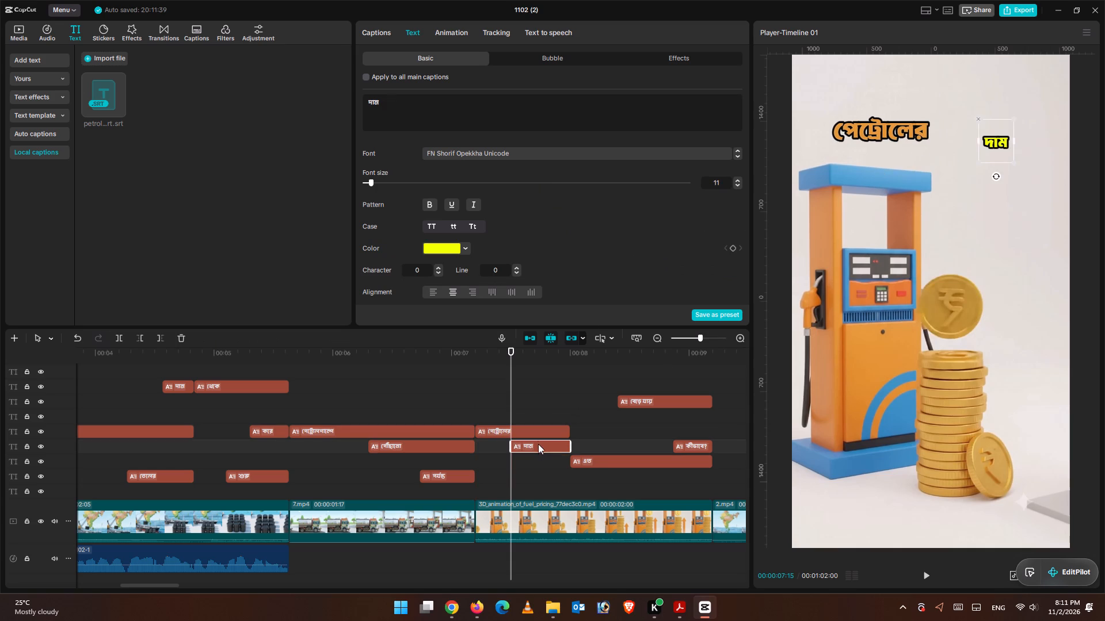
pyautogui.click(518, 428)
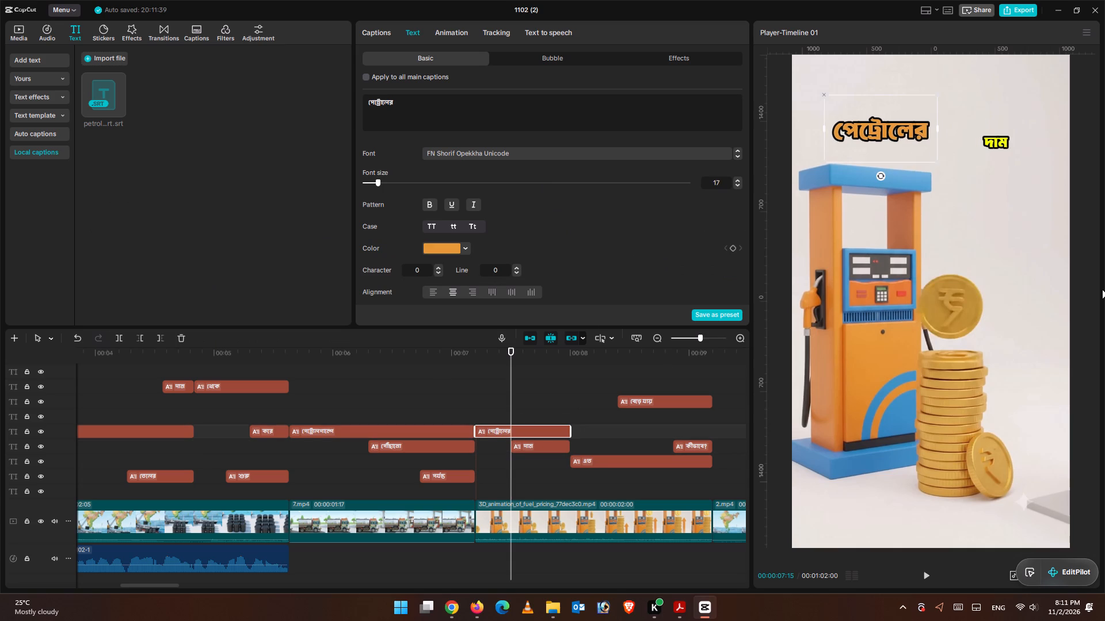
pyautogui.rightClick(518, 424)
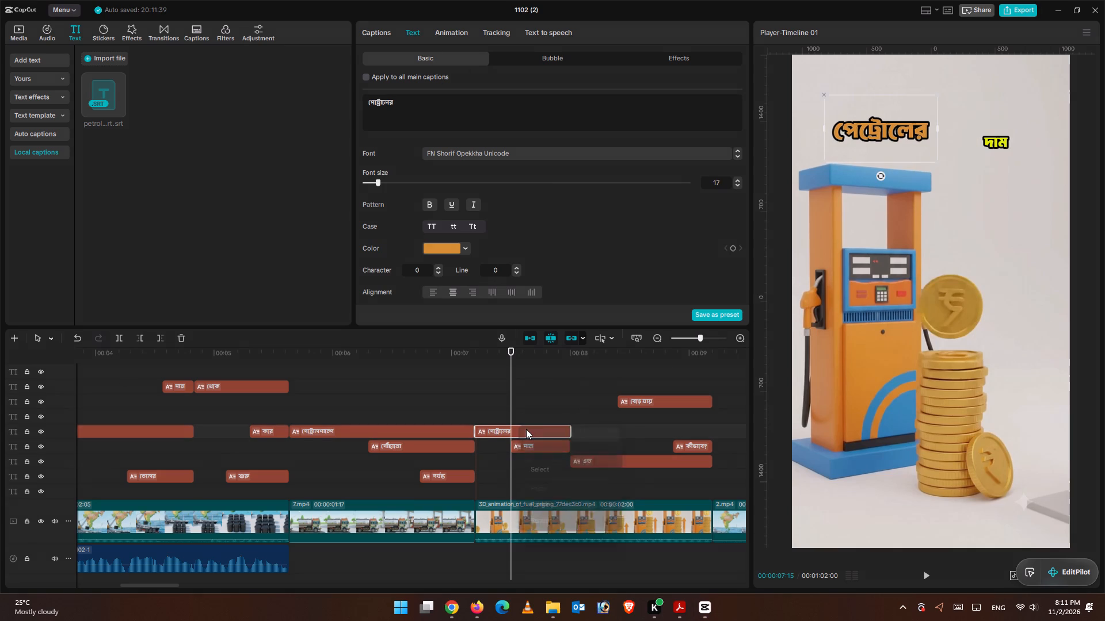
pyautogui.click(490, 429)
pyautogui.rightClick(490, 428)
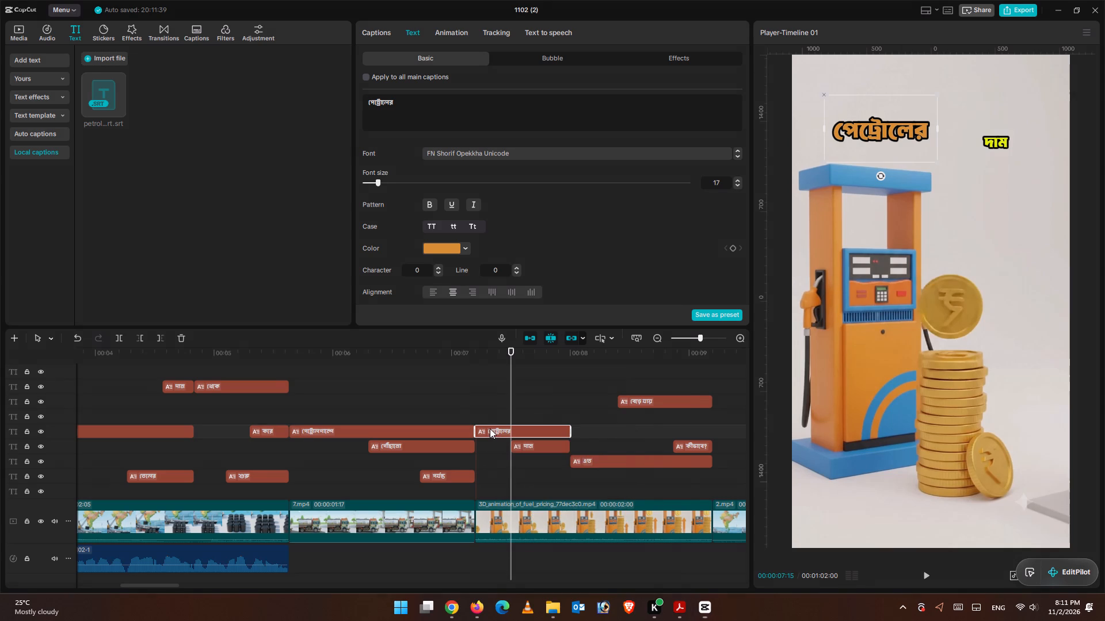
pyautogui.click(528, 391)
pyautogui.rightClick(542, 451)
pyautogui.click(569, 409)
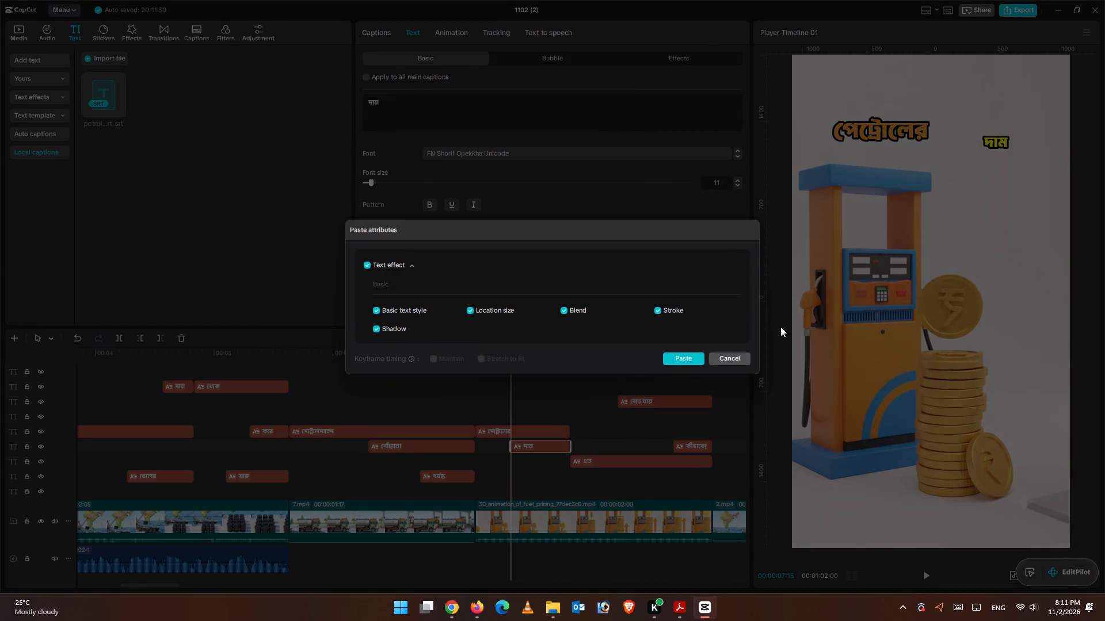
pyautogui.click(684, 358)
# Move the দাম caption directly to the right of পেট্রোলের on the same line.
pyautogui.moveTo(884, 103); pyautogui.dragTo(957, 104)
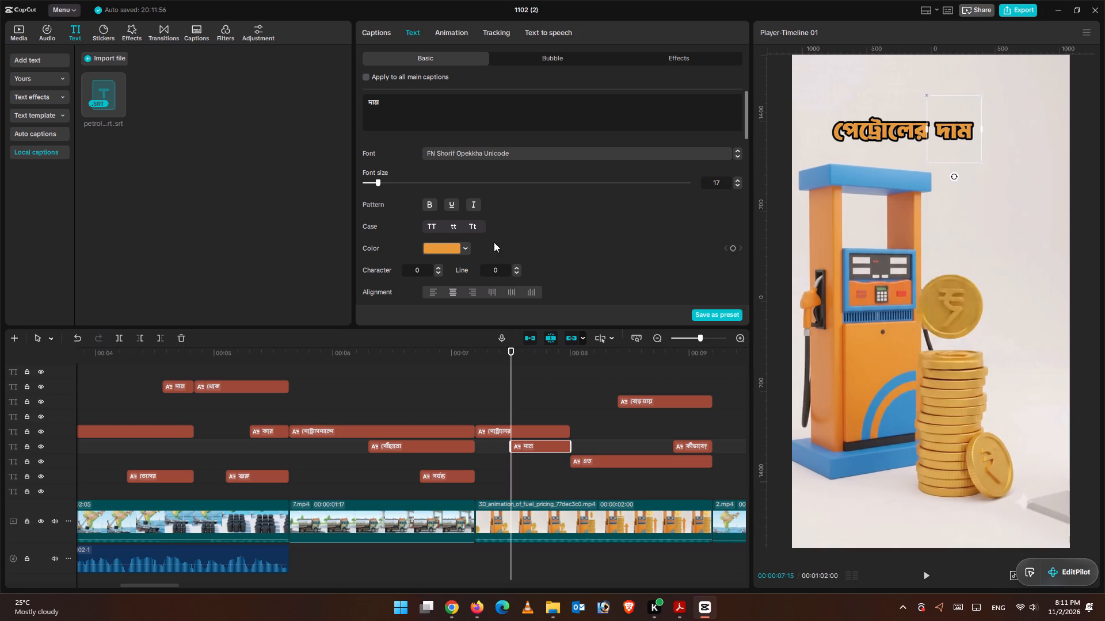
# Apply the preset style with yellow text and black outline to the দাম caption.
pyautogui.click(465, 246)
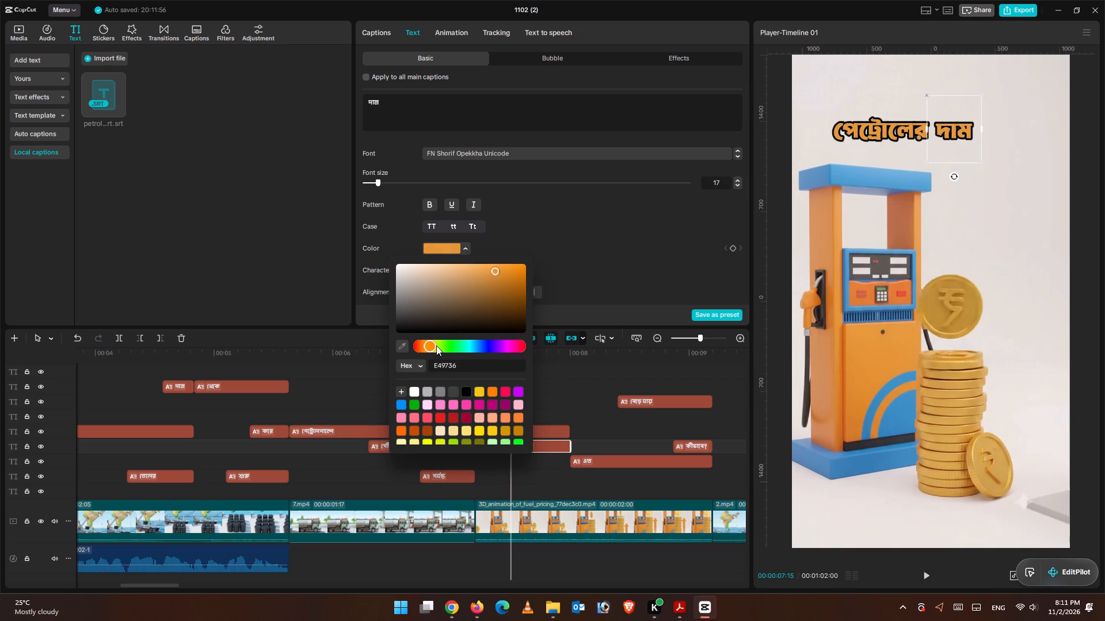
pyautogui.click(616, 272)
pyautogui.scroll(-1, 614, 308)
pyautogui.scroll(-1, 614, 256)
pyautogui.scroll(-1, 577, 290)
pyautogui.click(524, 241)
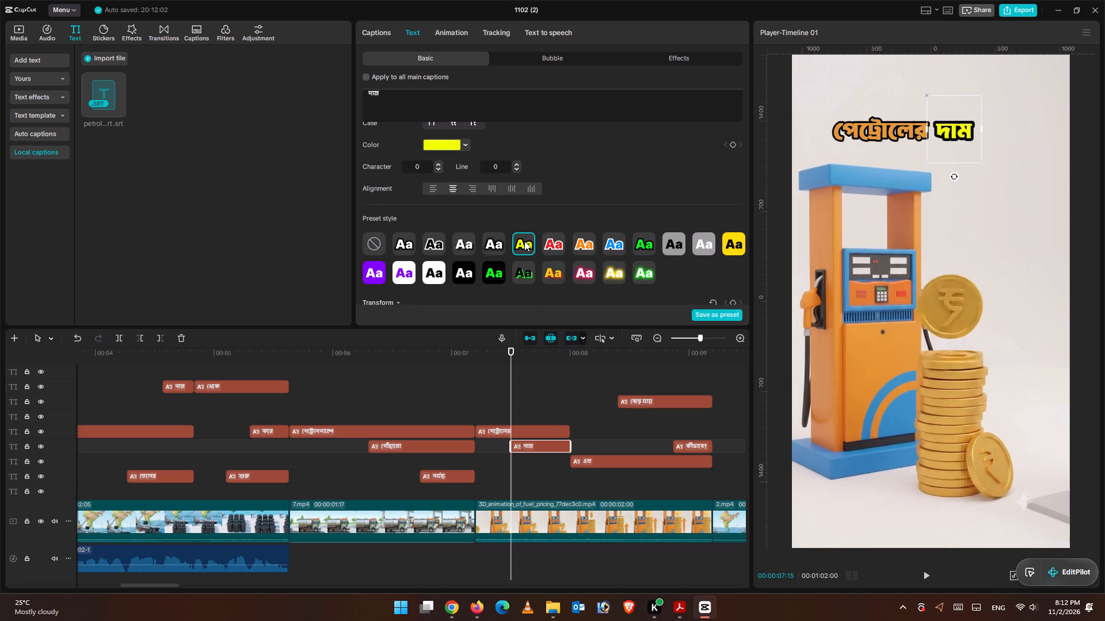
# Set the stroke thickness of the দাম caption to 20, matching the পেট্রোলের caption.
pyautogui.scroll(-3, 496, 267)
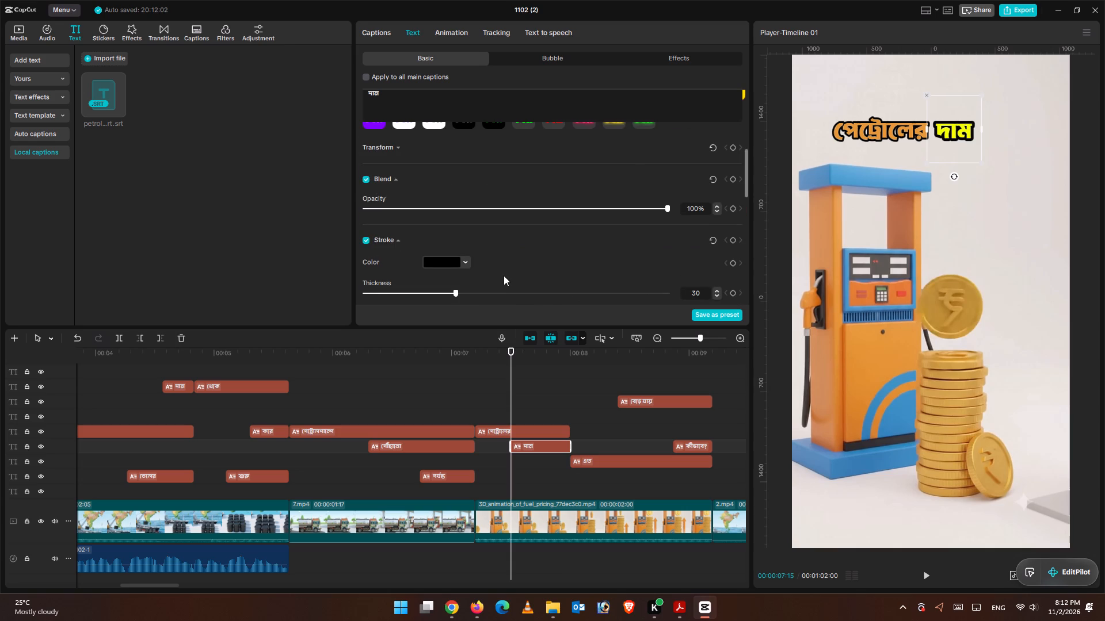
pyautogui.scroll(-1, 504, 275)
pyautogui.scroll(1, 504, 275)
pyautogui.click(498, 430)
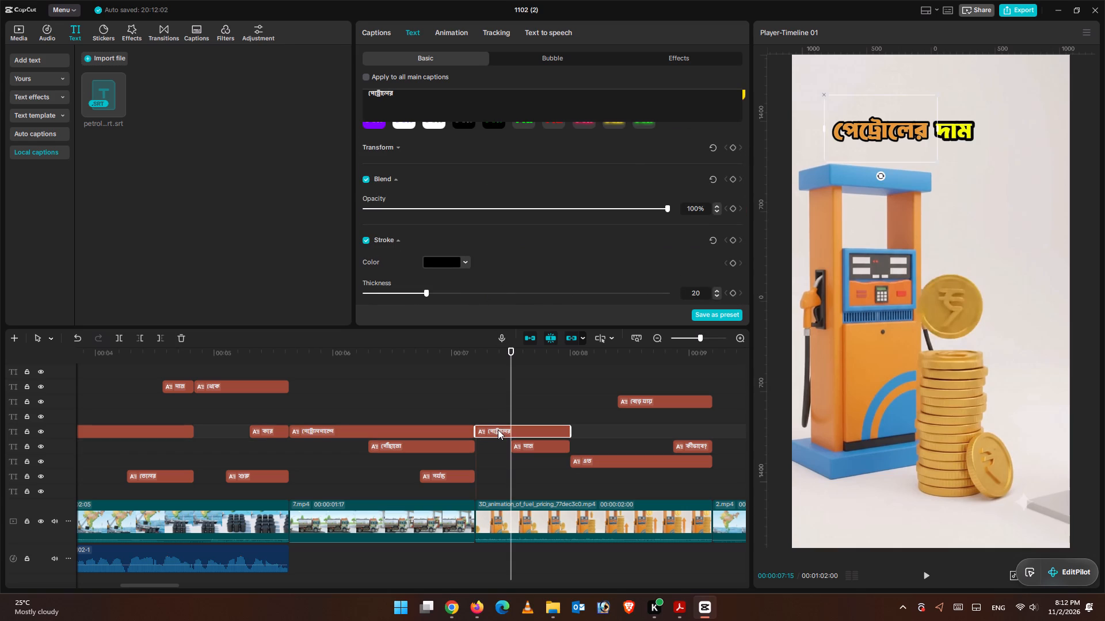
pyautogui.click(542, 448)
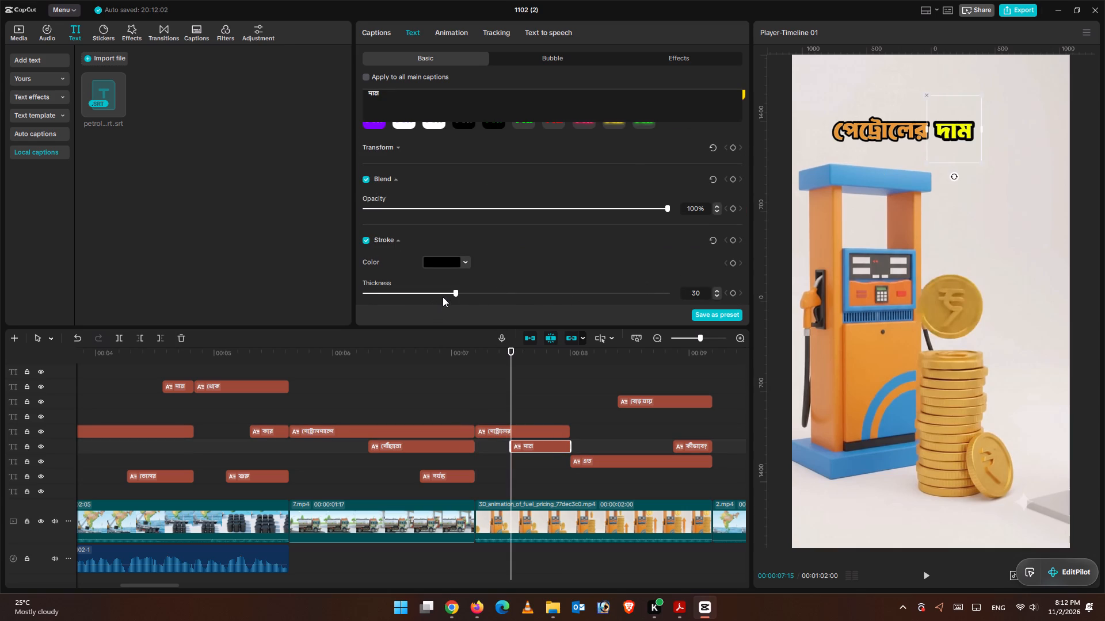
pyautogui.moveTo(448, 293); pyautogui.dragTo(432, 289)
pyautogui.moveTo(432, 289); pyautogui.dragTo(426, 289)
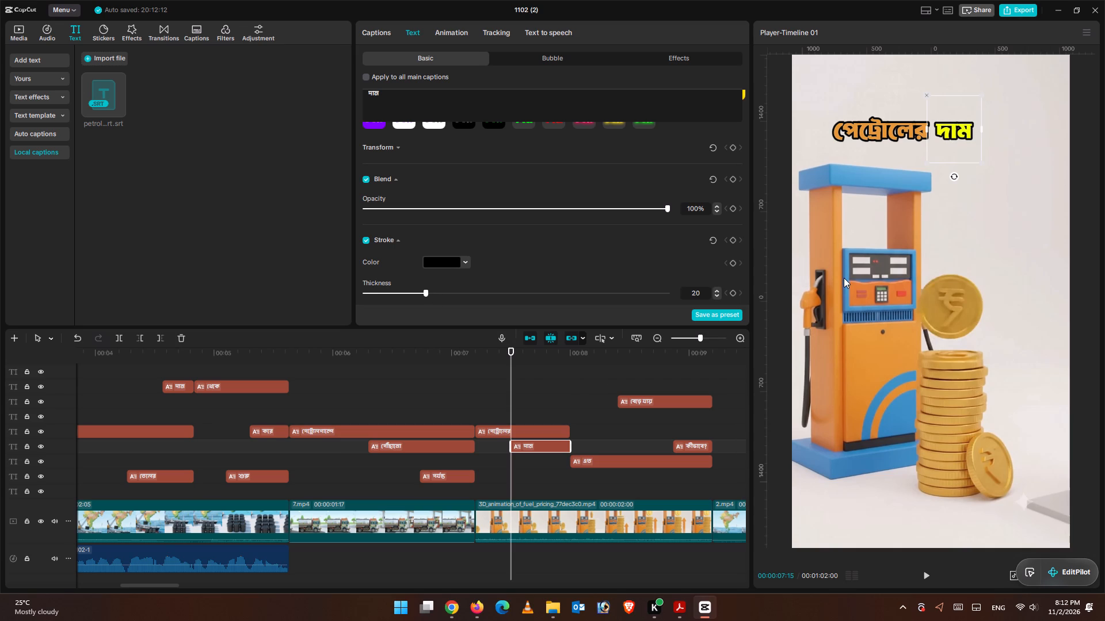
# Apply the same yellow preset style with black outline to the পেট্রোলের caption.
pyautogui.scroll(-1, 500, 281)
pyautogui.scroll(3, 501, 281)
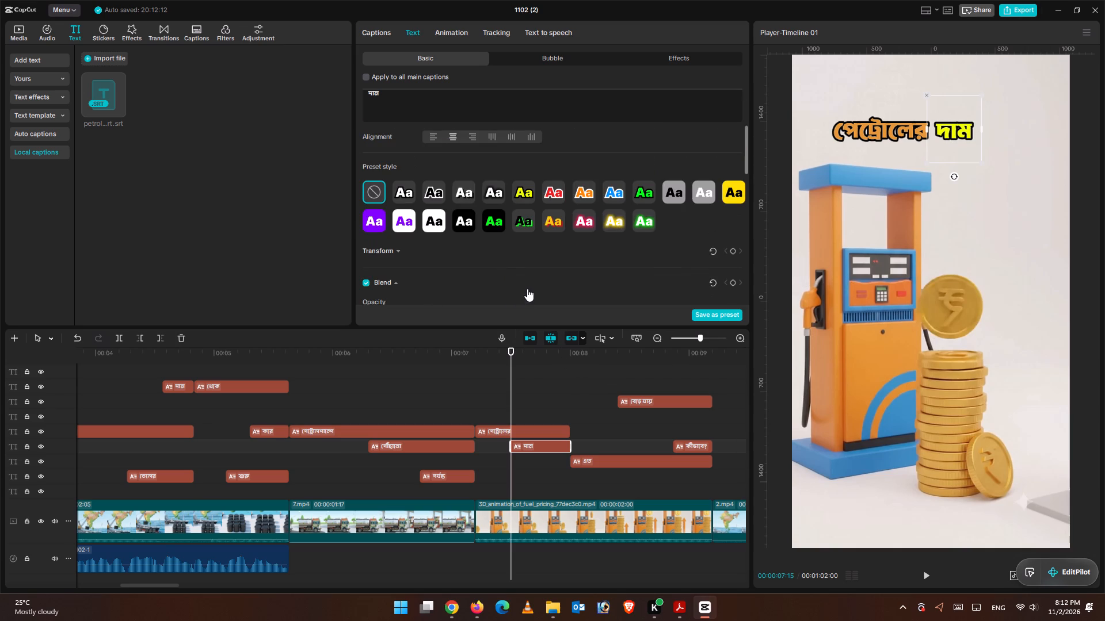
pyautogui.click(536, 434)
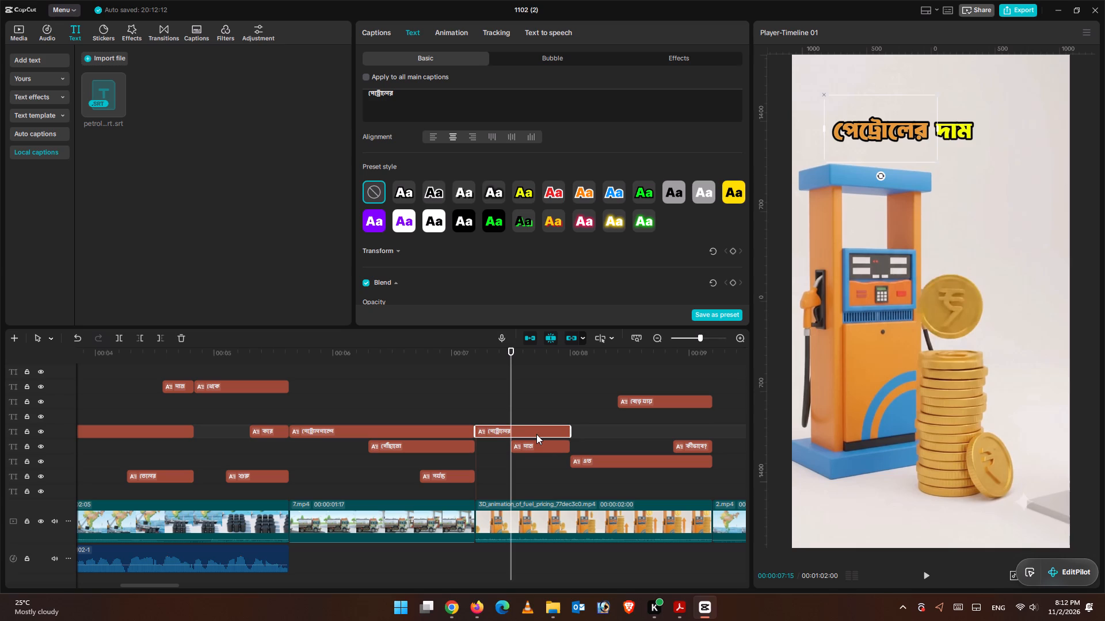
pyautogui.scroll(1, 593, 243)
pyautogui.click(528, 243)
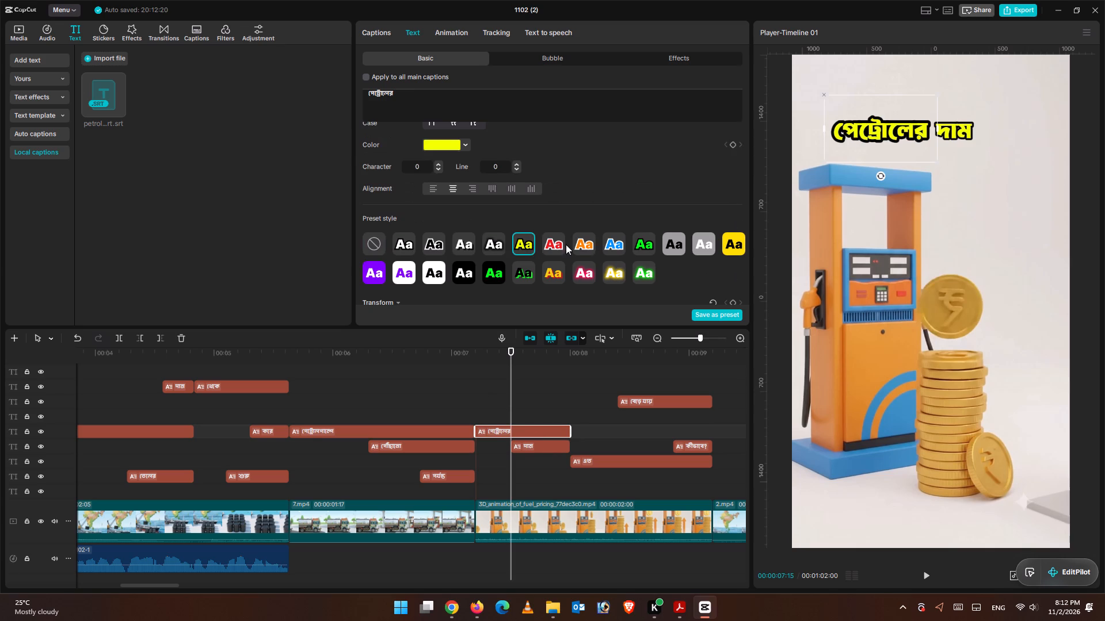
# Set the stroke thickness of the yellow পেট্রোলের caption to 20.
pyautogui.scroll(-4, 566, 244)
pyautogui.scroll(2, 566, 244)
pyautogui.scroll(-4, 566, 244)
pyautogui.scroll(1, 452, 190)
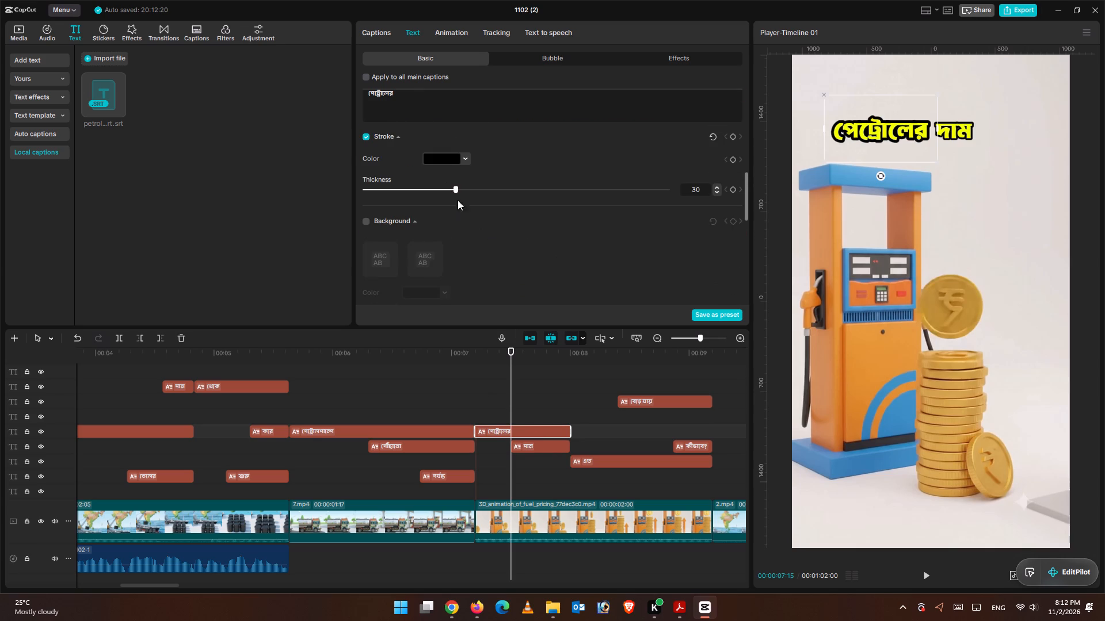
pyautogui.moveTo(457, 190); pyautogui.dragTo(426, 188)
pyautogui.click(462, 230)
pyautogui.click(573, 271)
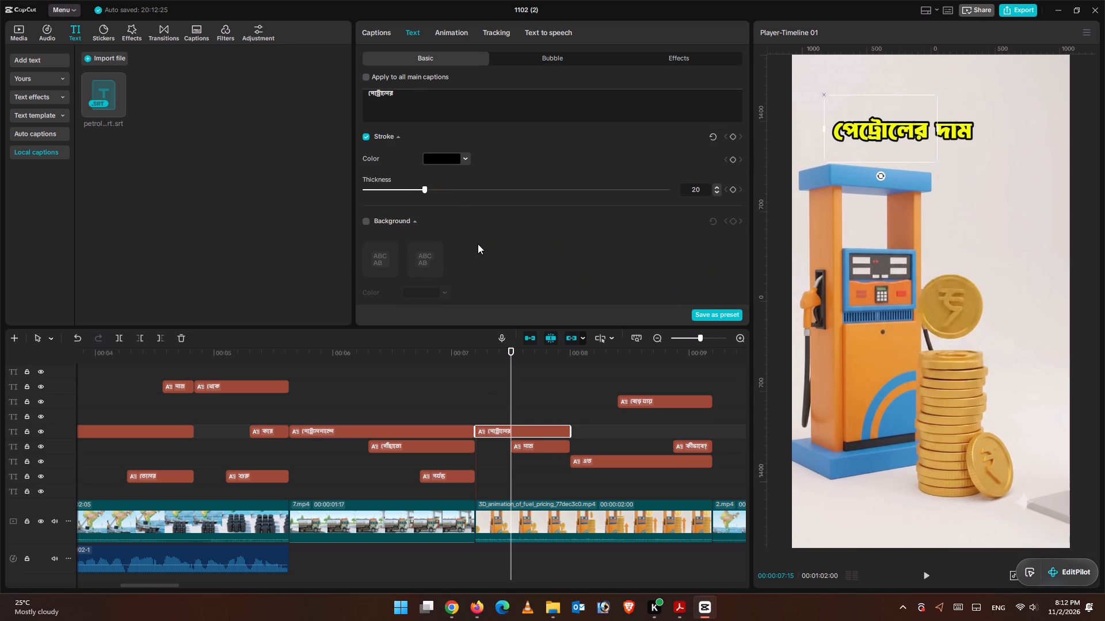
pyautogui.click(476, 244)
# Play the video from the beginning through the fuel pump clip to review the captions.
pyautogui.moveTo(506, 359); pyautogui.dragTo(0, 323)
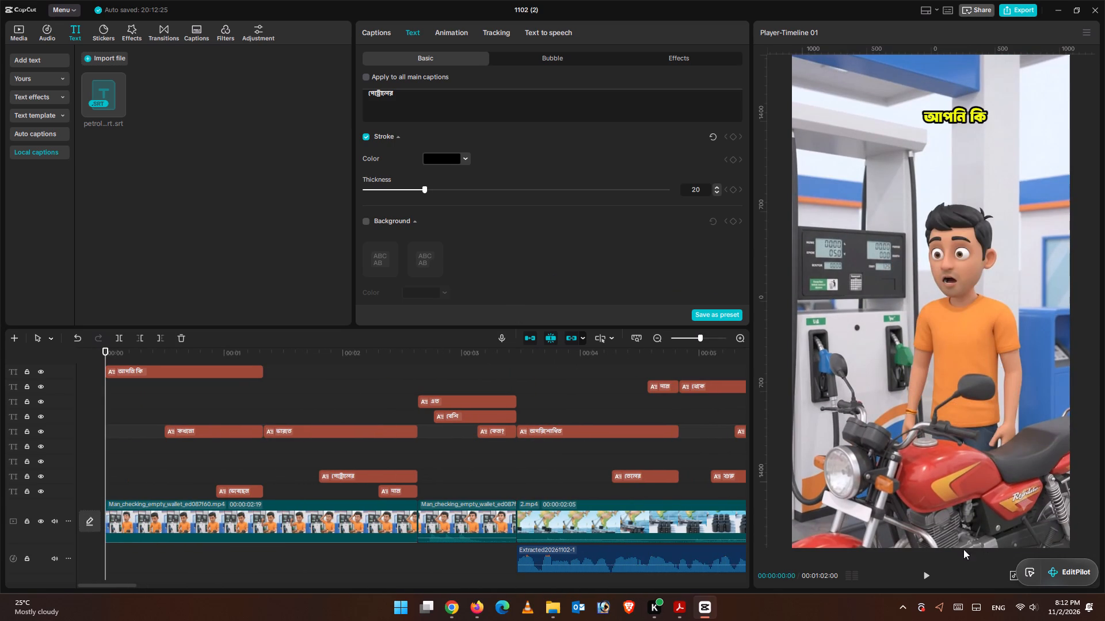
pyautogui.click(924, 576)
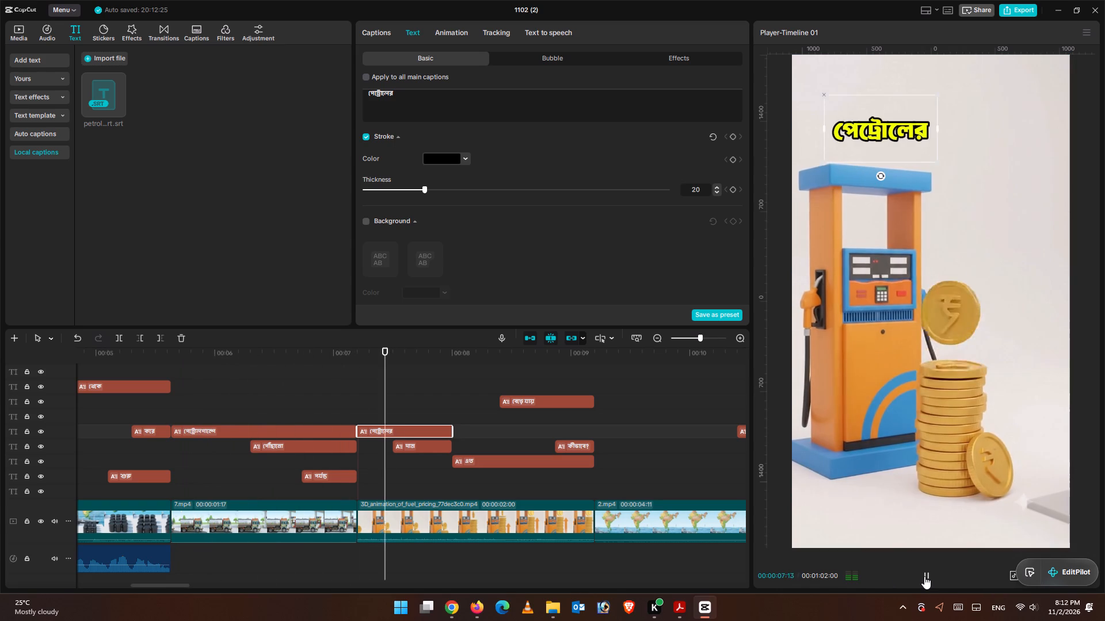
pyautogui.click(924, 576)
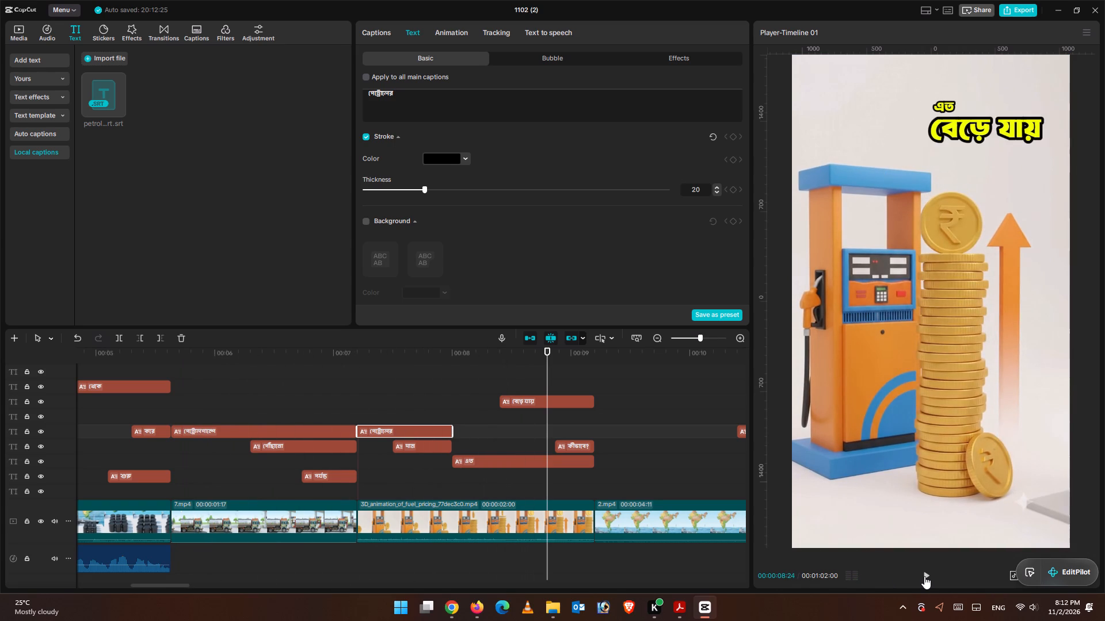
pyautogui.click(925, 576)
pyautogui.click(925, 575)
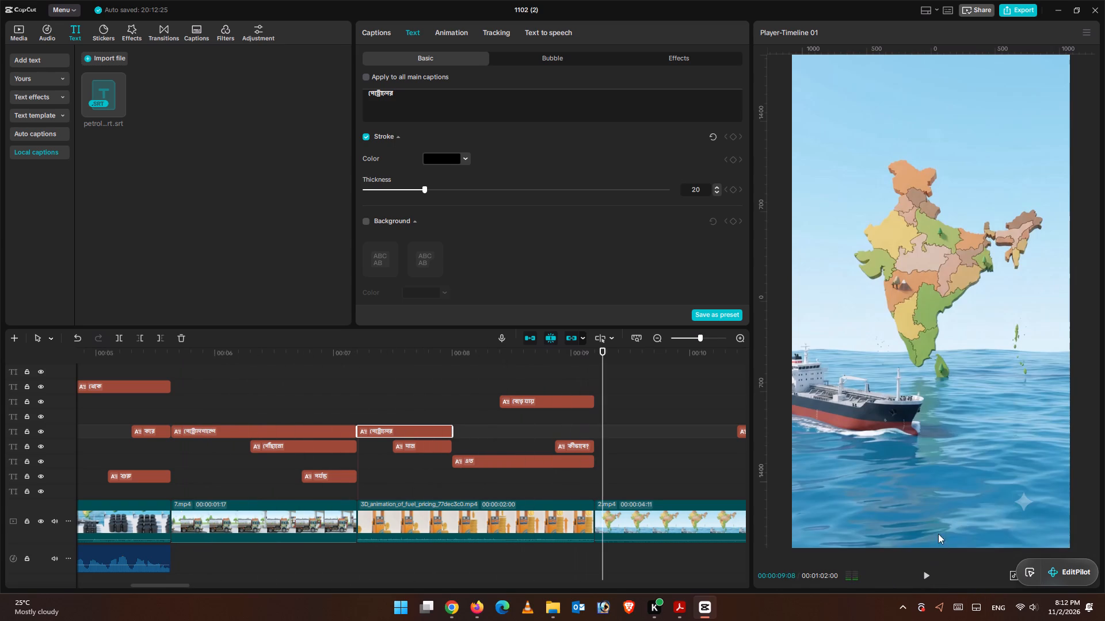
# Move the এত, বেড়ে যায় and কীভাবে? captions together up and left, above the fuel pump and coin stack.
pyautogui.click(558, 368)
pyautogui.moveTo(557, 365); pyautogui.dragTo(564, 367)
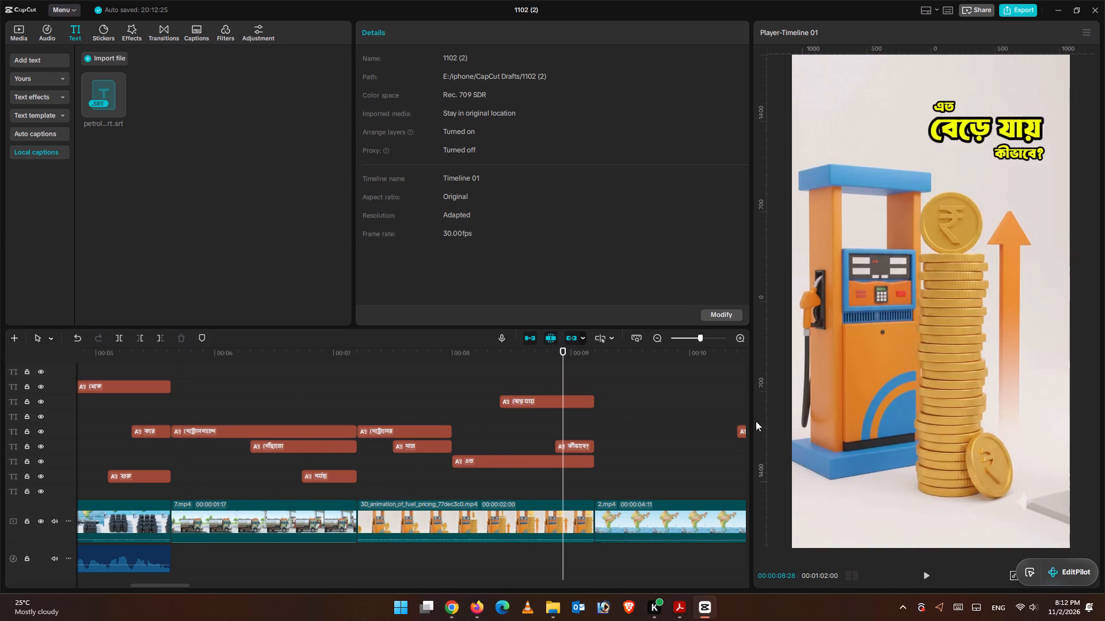
pyautogui.moveTo(493, 386); pyautogui.dragTo(574, 460)
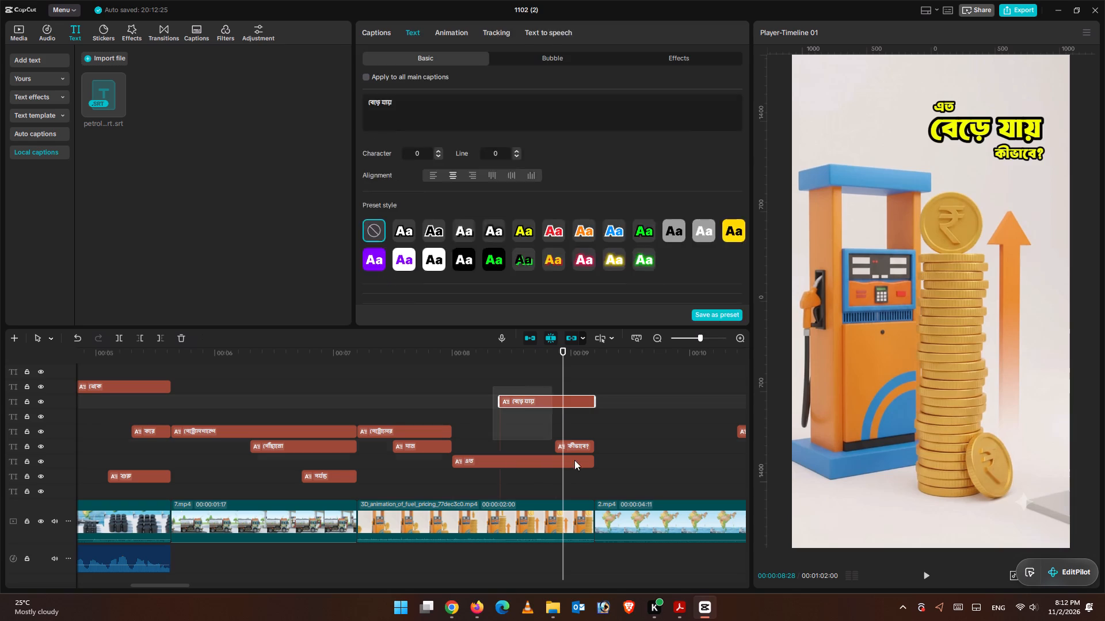
pyautogui.moveTo(574, 460); pyautogui.dragTo(595, 477)
pyautogui.moveTo(1002, 126); pyautogui.dragTo(939, 113)
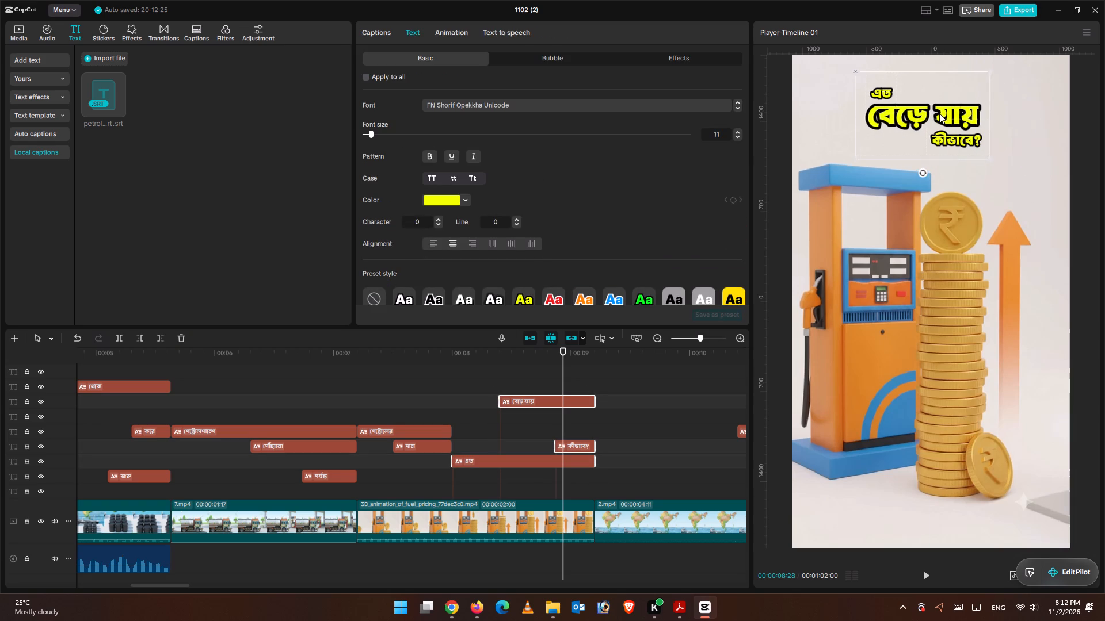
pyautogui.moveTo(939, 113); pyautogui.dragTo(947, 112)
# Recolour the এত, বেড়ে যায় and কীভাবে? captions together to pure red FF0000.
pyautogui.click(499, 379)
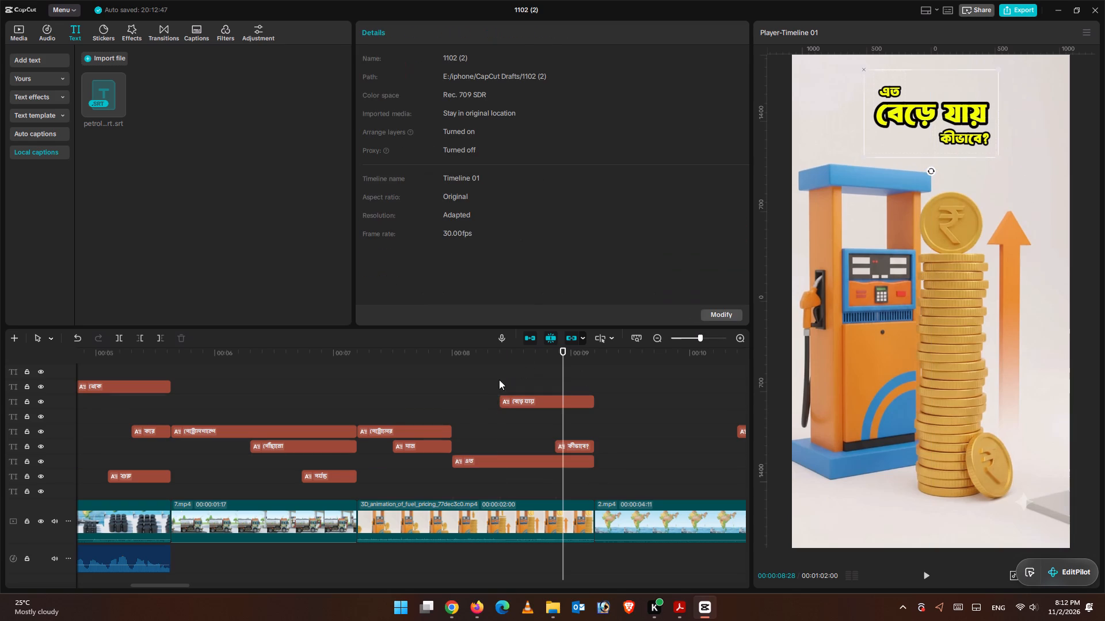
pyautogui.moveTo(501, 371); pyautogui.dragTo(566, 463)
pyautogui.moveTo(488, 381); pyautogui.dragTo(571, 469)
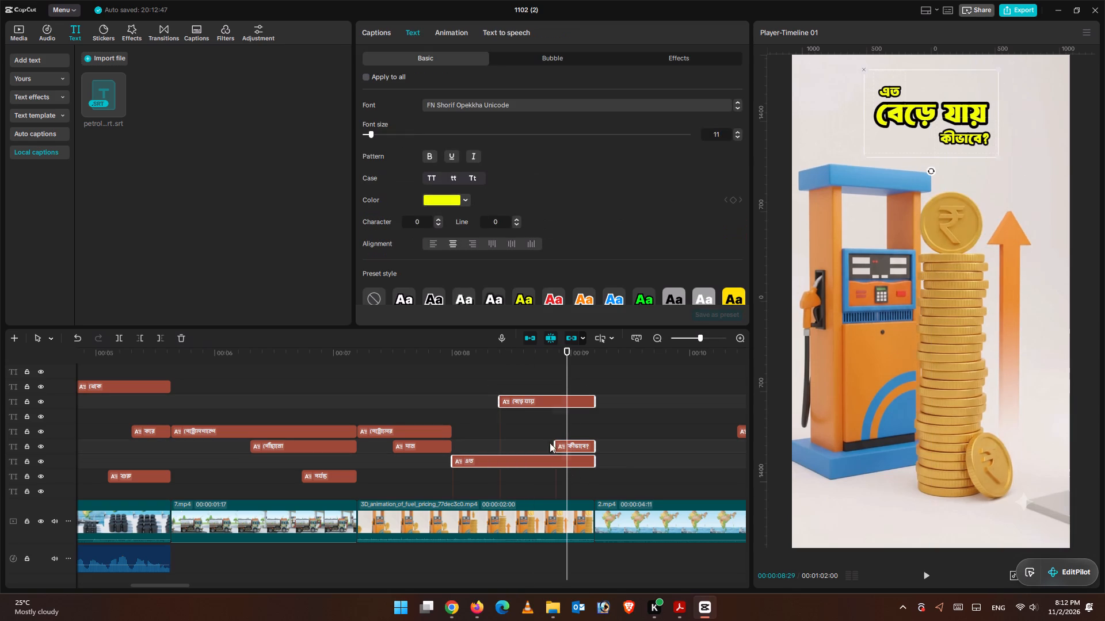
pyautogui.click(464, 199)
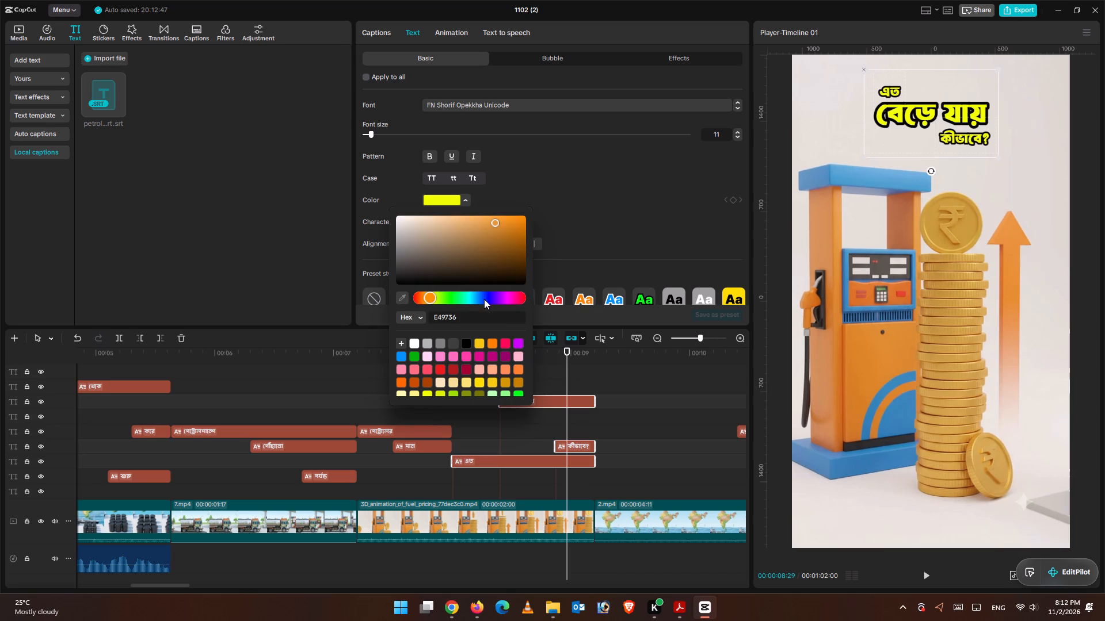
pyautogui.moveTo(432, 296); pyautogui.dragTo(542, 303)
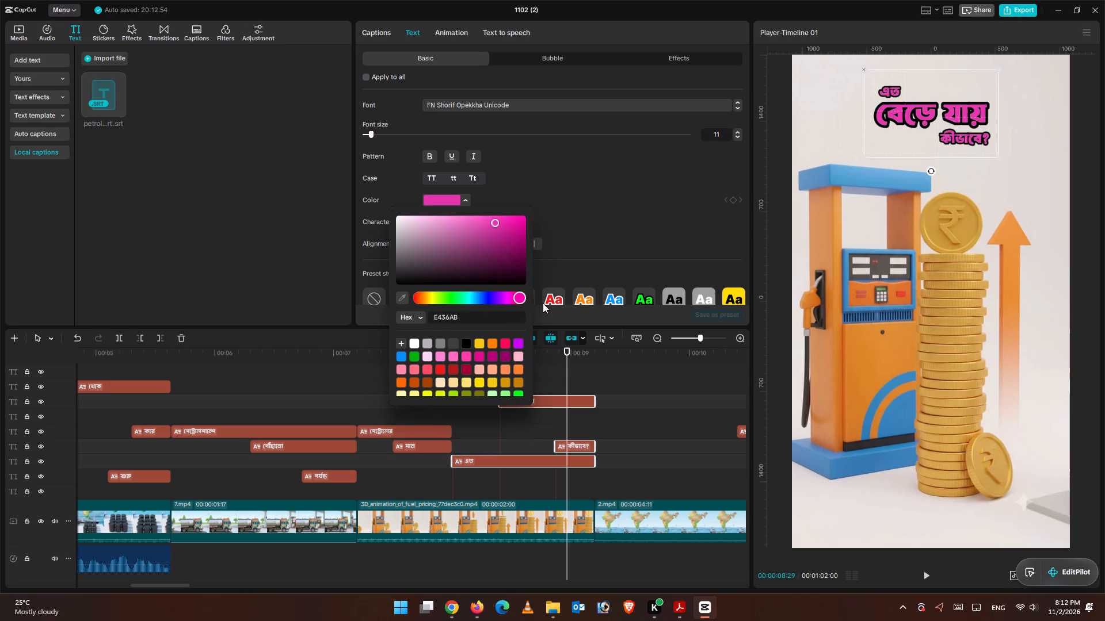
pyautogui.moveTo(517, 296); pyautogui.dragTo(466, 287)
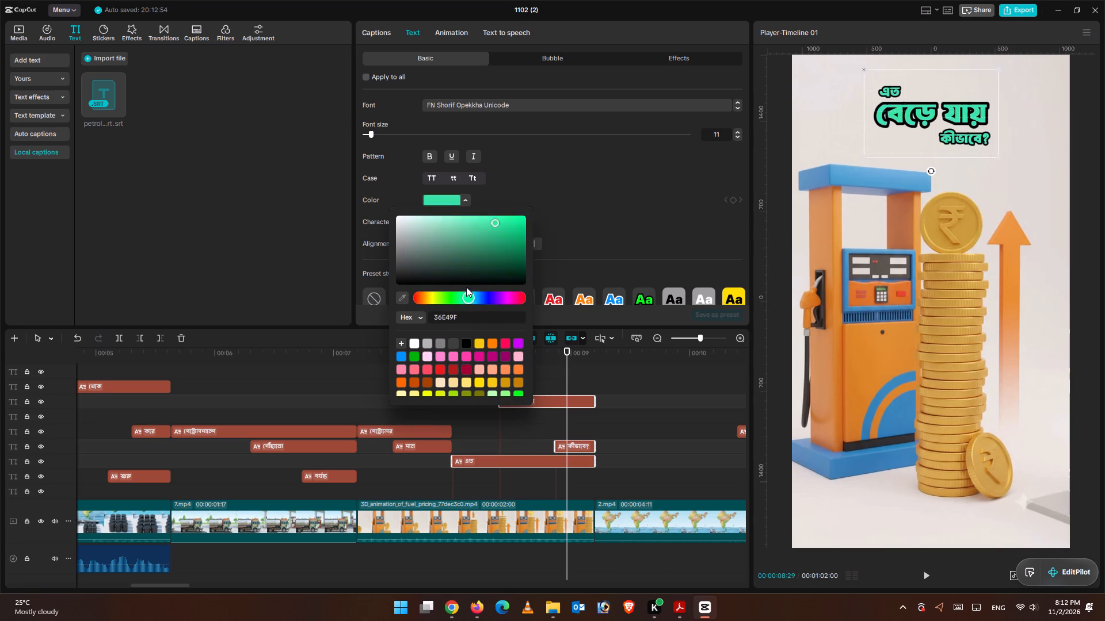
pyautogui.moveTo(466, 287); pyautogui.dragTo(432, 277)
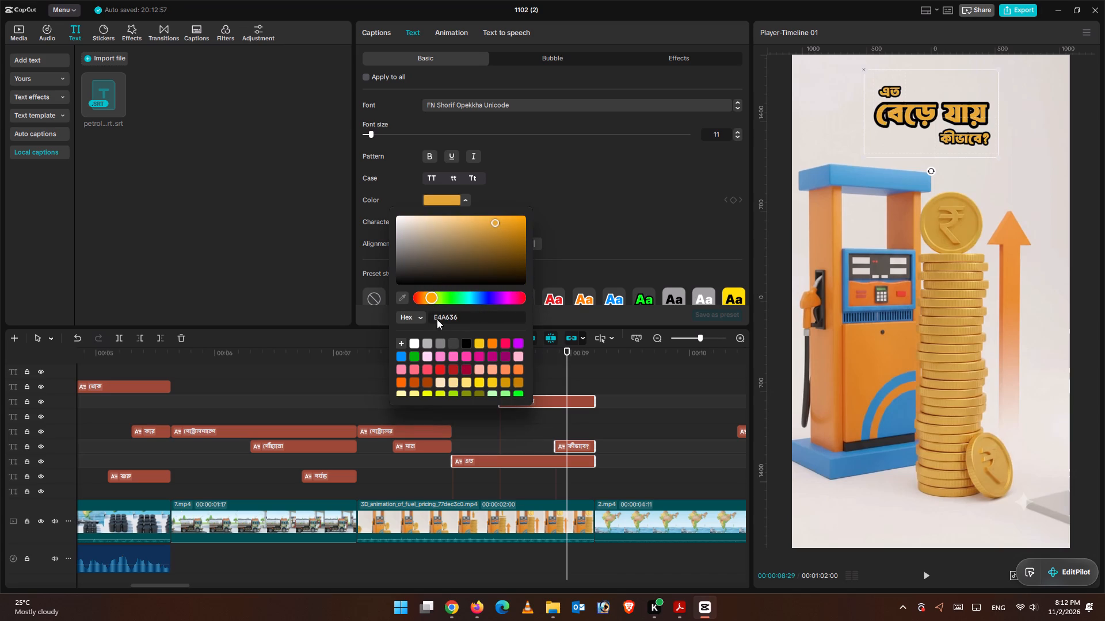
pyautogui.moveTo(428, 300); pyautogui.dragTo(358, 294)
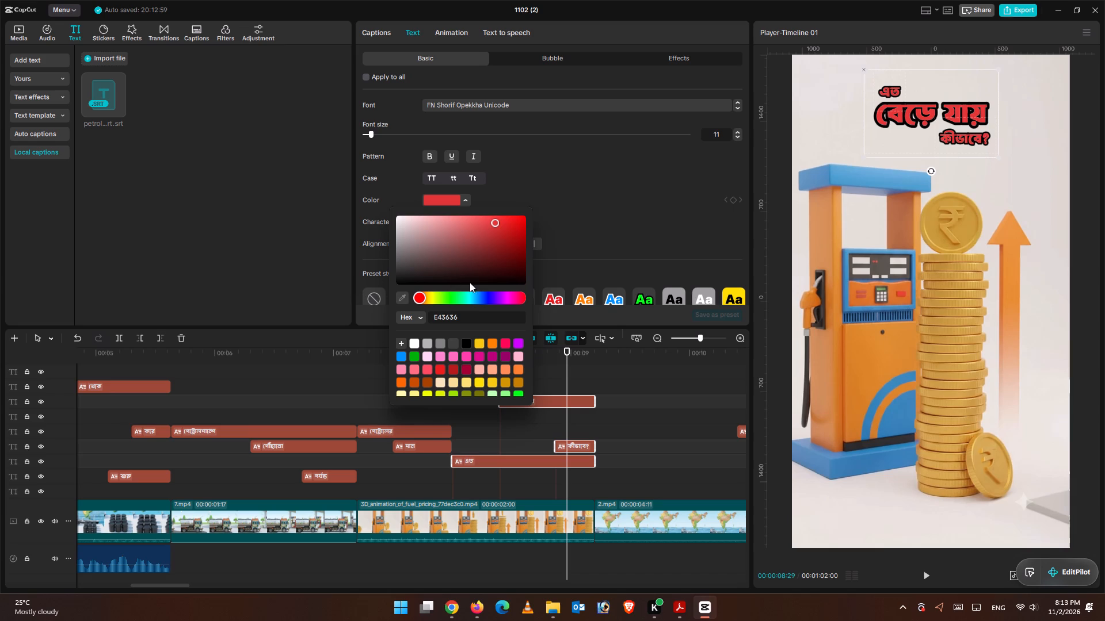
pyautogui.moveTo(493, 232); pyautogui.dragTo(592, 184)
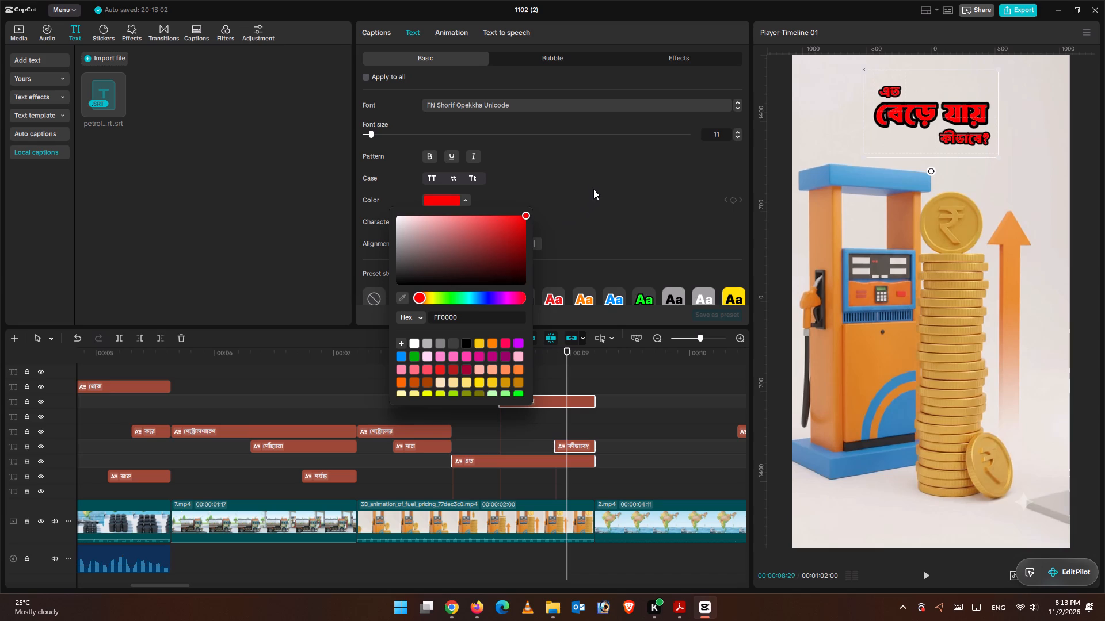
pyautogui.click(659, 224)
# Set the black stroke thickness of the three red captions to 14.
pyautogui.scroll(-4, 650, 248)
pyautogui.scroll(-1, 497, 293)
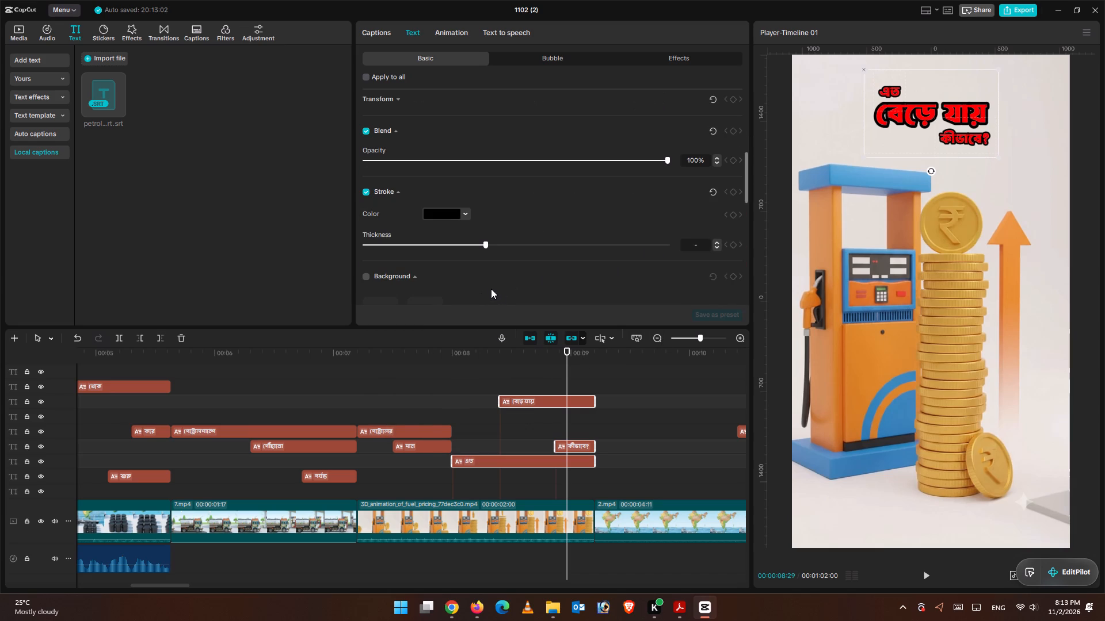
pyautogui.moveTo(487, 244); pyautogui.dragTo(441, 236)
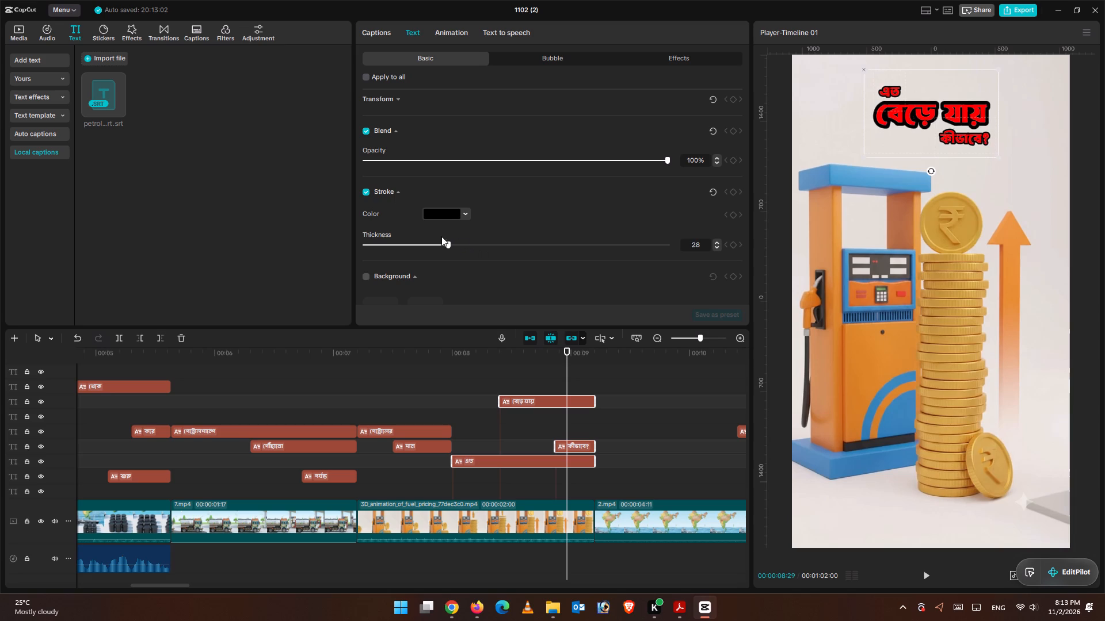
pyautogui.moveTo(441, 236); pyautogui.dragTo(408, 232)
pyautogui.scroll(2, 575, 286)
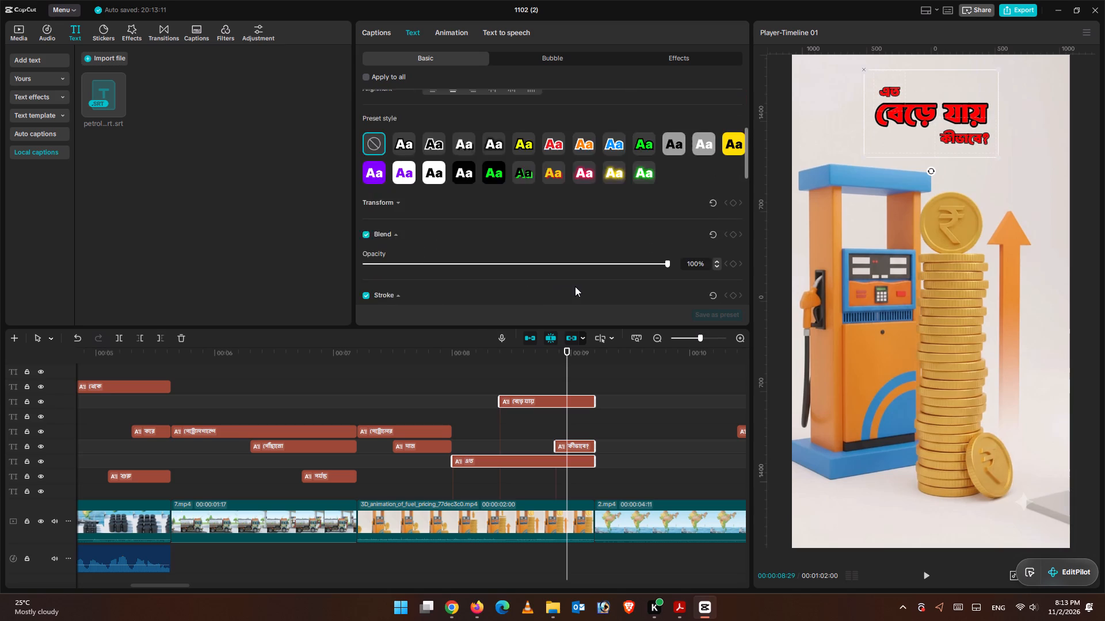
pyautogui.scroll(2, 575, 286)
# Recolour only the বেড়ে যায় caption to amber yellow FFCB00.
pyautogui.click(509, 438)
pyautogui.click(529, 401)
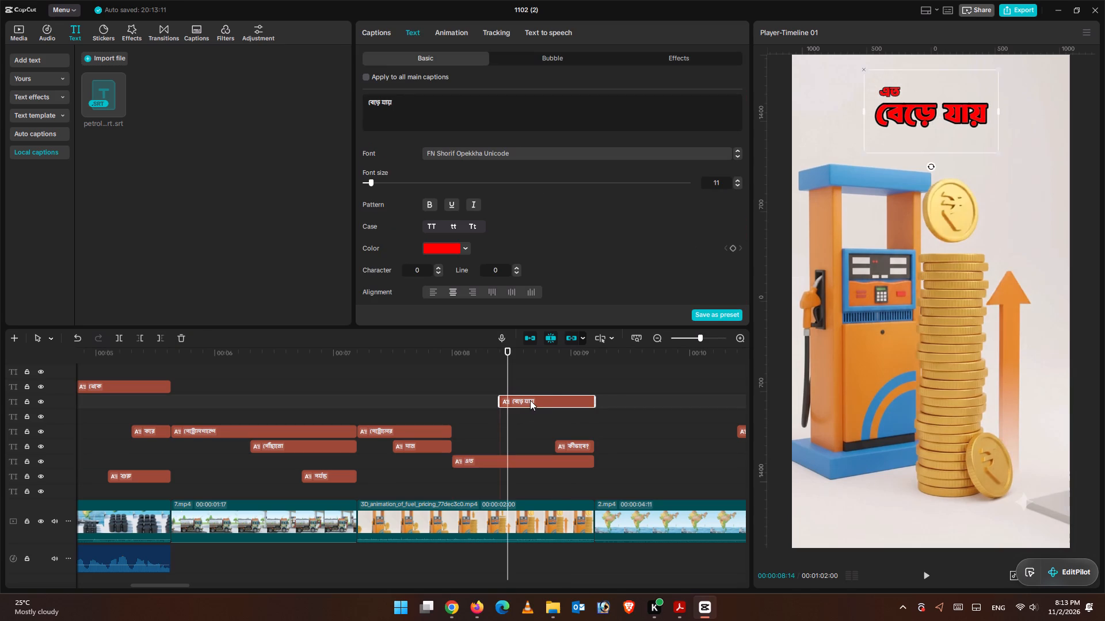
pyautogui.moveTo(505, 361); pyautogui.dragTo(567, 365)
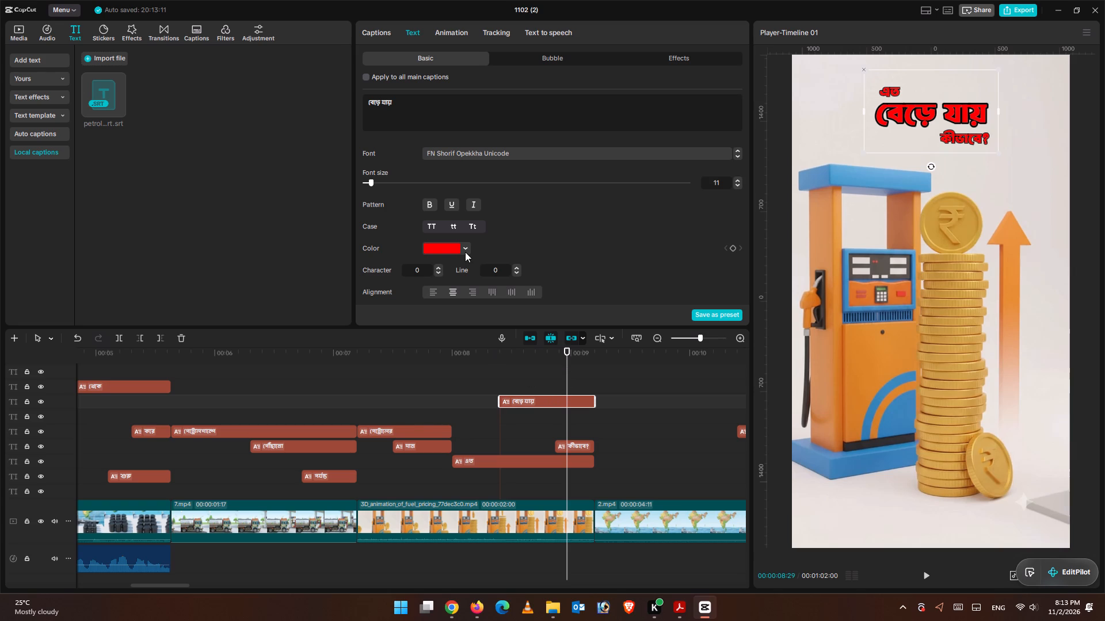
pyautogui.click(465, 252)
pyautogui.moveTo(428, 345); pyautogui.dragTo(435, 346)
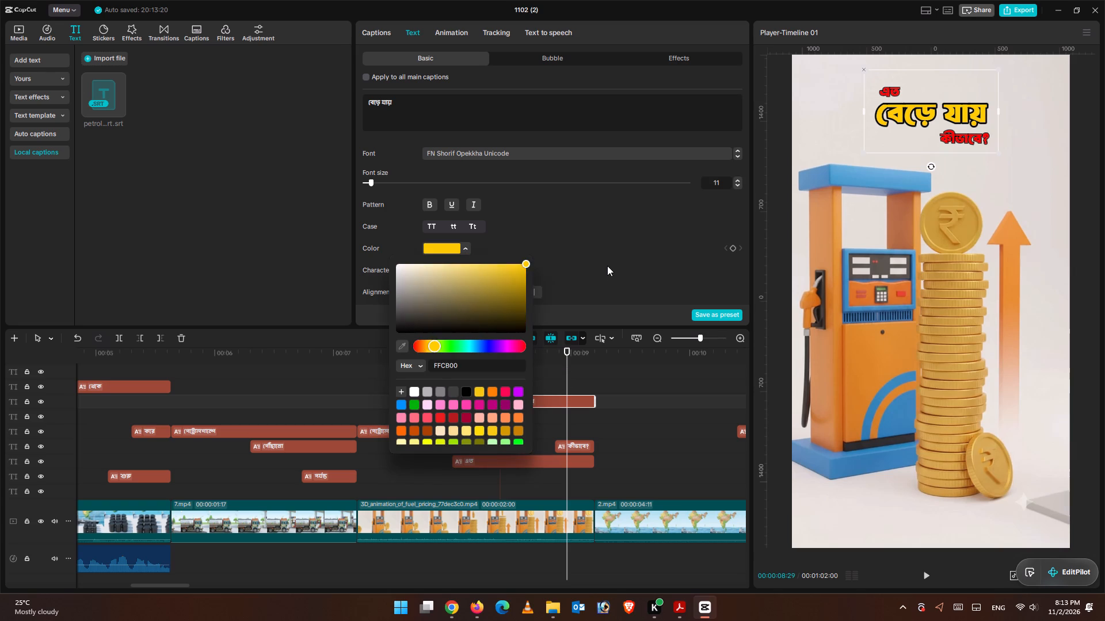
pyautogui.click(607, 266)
# Apply the yellow preset style with black outline to the বেড়ে যায় caption, with a stroke thickness of 20.
pyautogui.scroll(-2, 612, 272)
pyautogui.click(529, 244)
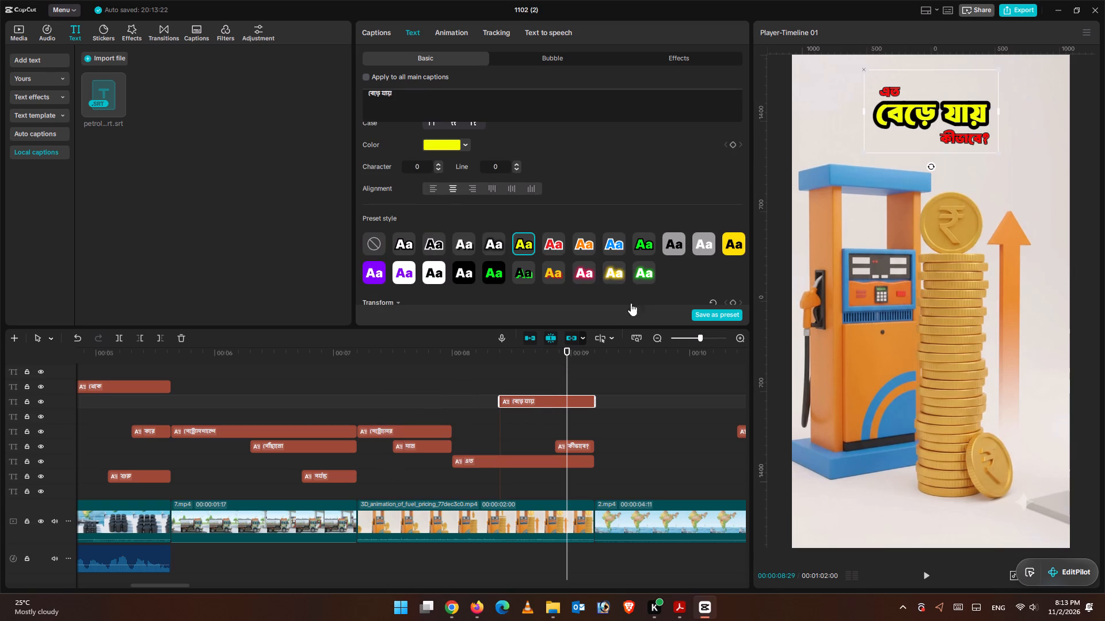
pyautogui.scroll(-4, 642, 268)
pyautogui.moveTo(452, 241); pyautogui.dragTo(424, 237)
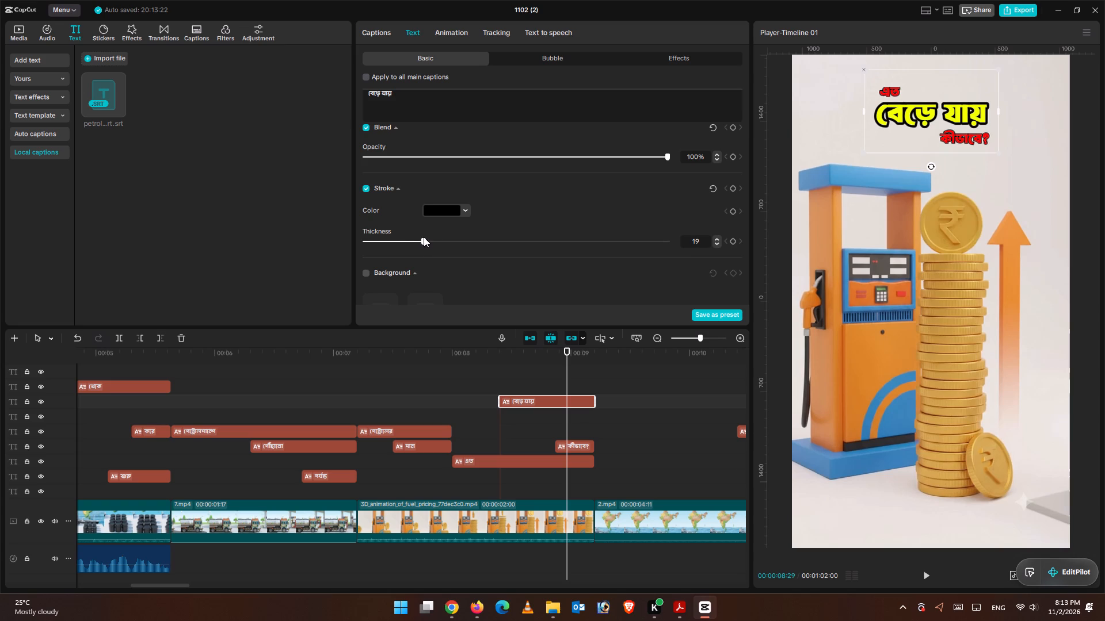
pyautogui.moveTo(424, 237); pyautogui.dragTo(424, 237)
# Play the fuel pump clip to review the caption colours.
pyautogui.moveTo(565, 353); pyautogui.dragTo(378, 324)
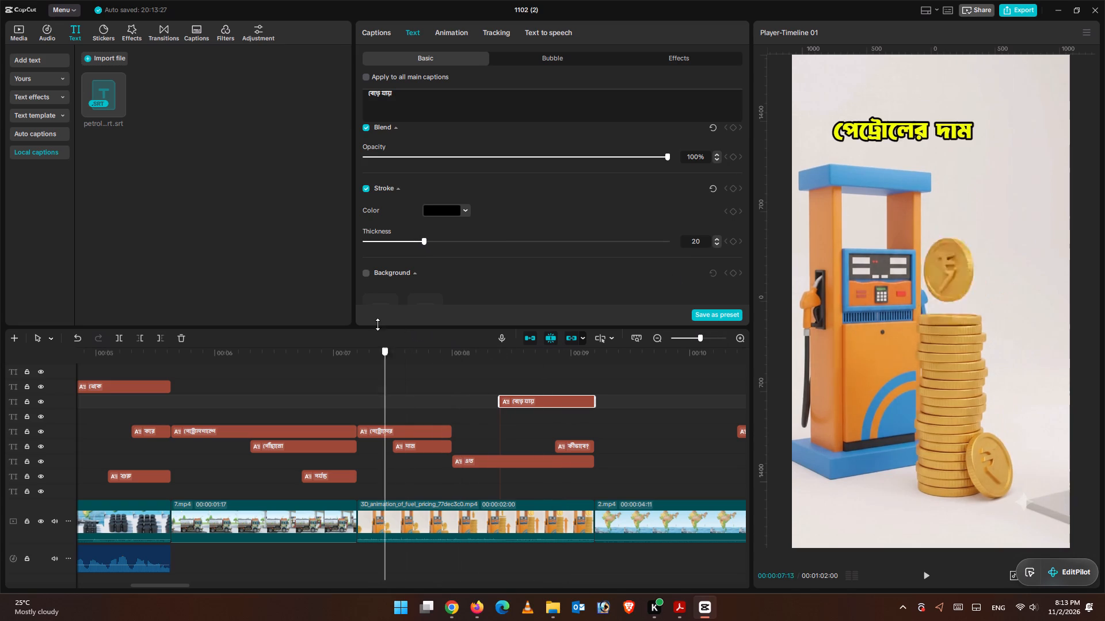
pyautogui.moveTo(378, 324); pyautogui.dragTo(376, 324)
pyautogui.click(924, 582)
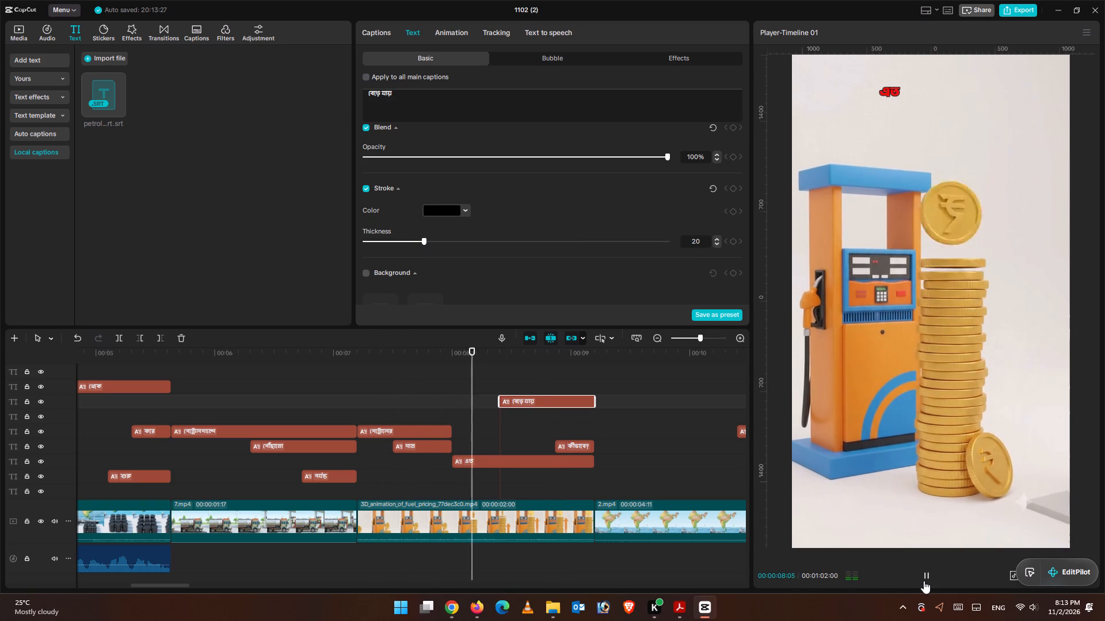
pyautogui.click(924, 581)
# Apply the yellow preset style with black outline to the এত caption and reduce its stroke thickness.
pyautogui.click(462, 401)
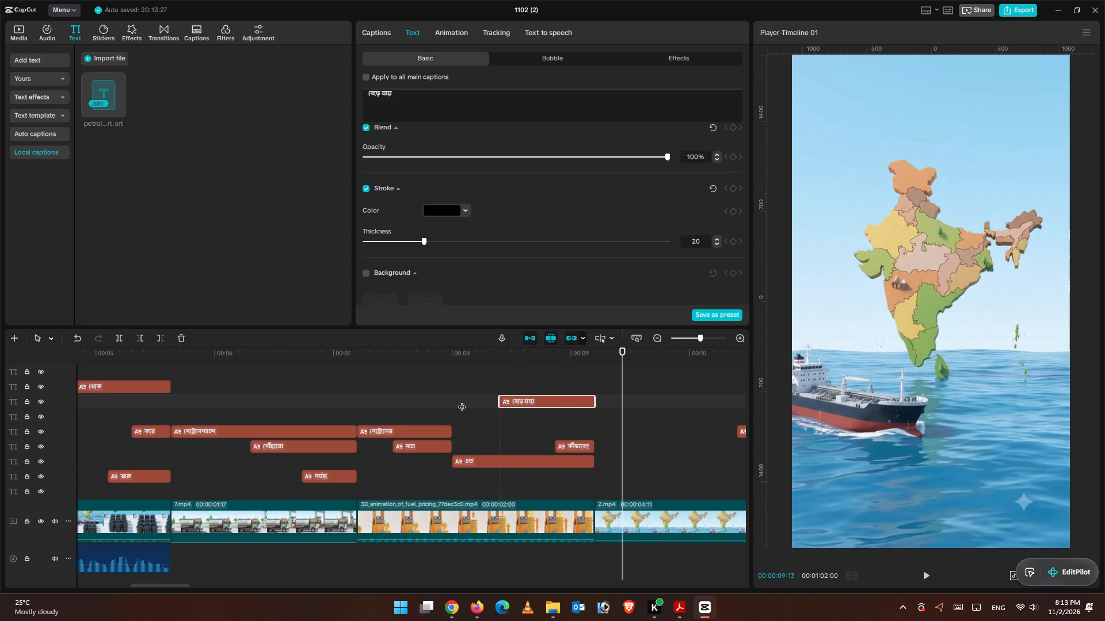
pyautogui.moveTo(462, 401); pyautogui.dragTo(470, 405)
pyautogui.click(489, 464)
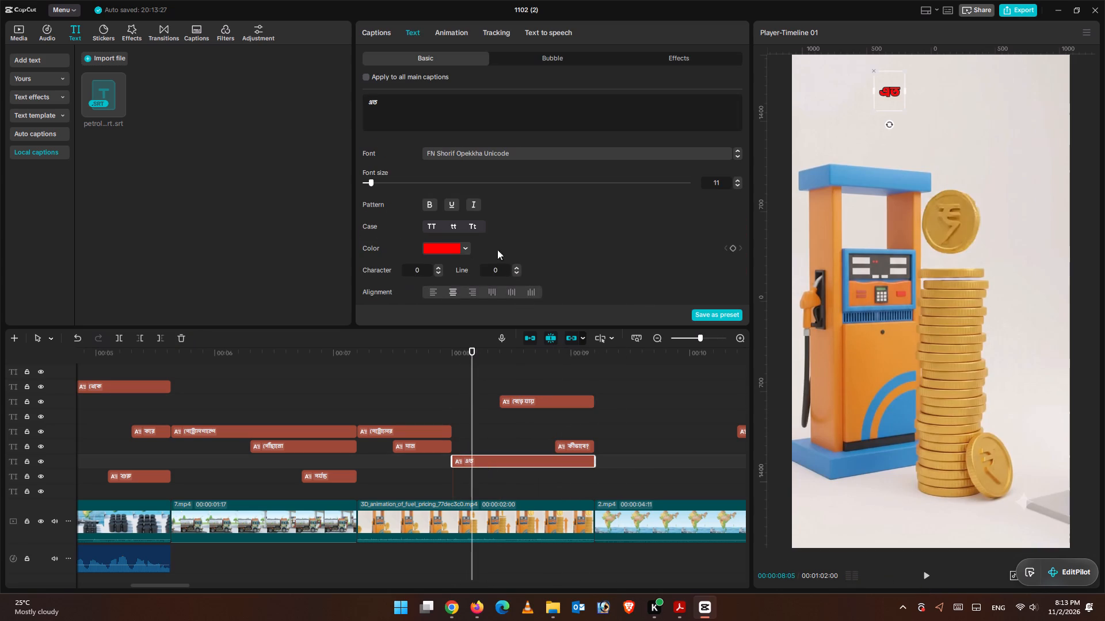
pyautogui.scroll(-4, 567, 259)
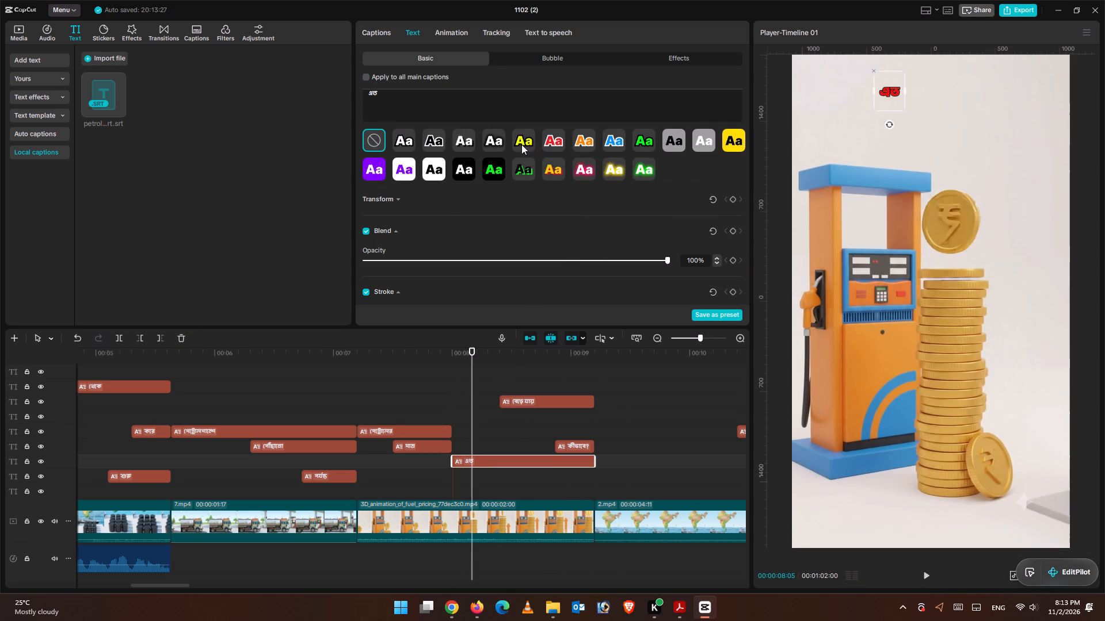
pyautogui.click(521, 141)
pyautogui.scroll(-1, 622, 214)
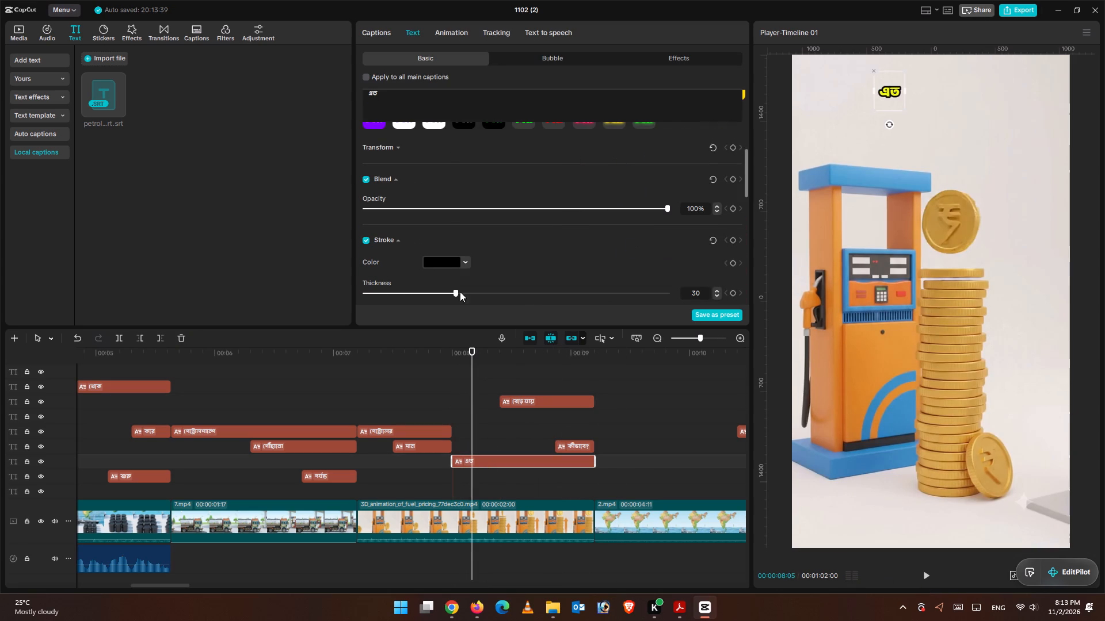
pyautogui.moveTo(451, 293); pyautogui.dragTo(425, 288)
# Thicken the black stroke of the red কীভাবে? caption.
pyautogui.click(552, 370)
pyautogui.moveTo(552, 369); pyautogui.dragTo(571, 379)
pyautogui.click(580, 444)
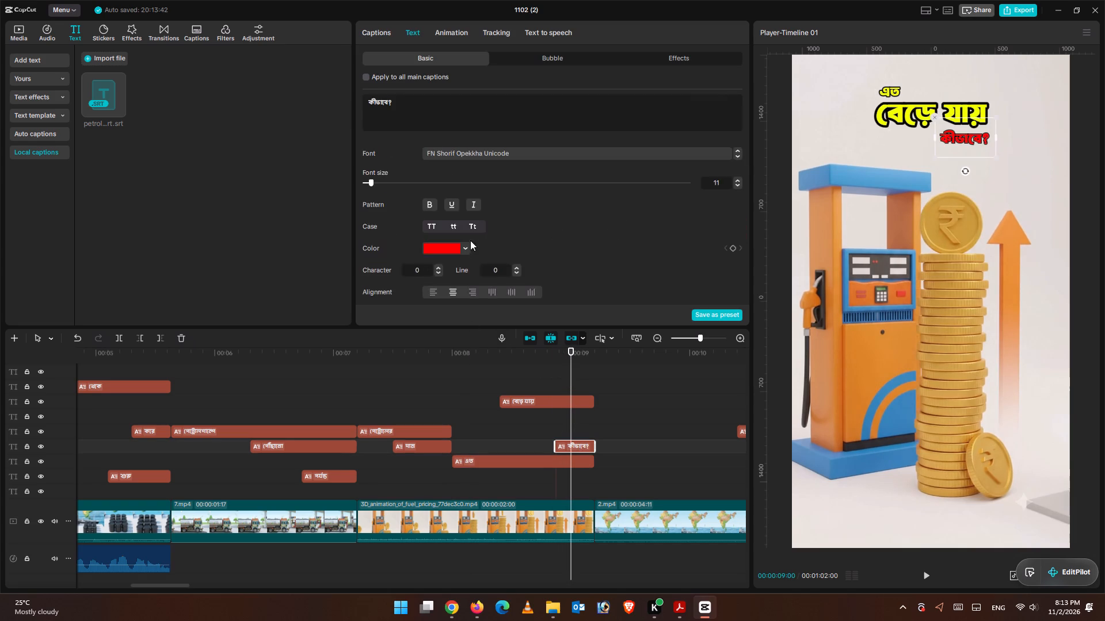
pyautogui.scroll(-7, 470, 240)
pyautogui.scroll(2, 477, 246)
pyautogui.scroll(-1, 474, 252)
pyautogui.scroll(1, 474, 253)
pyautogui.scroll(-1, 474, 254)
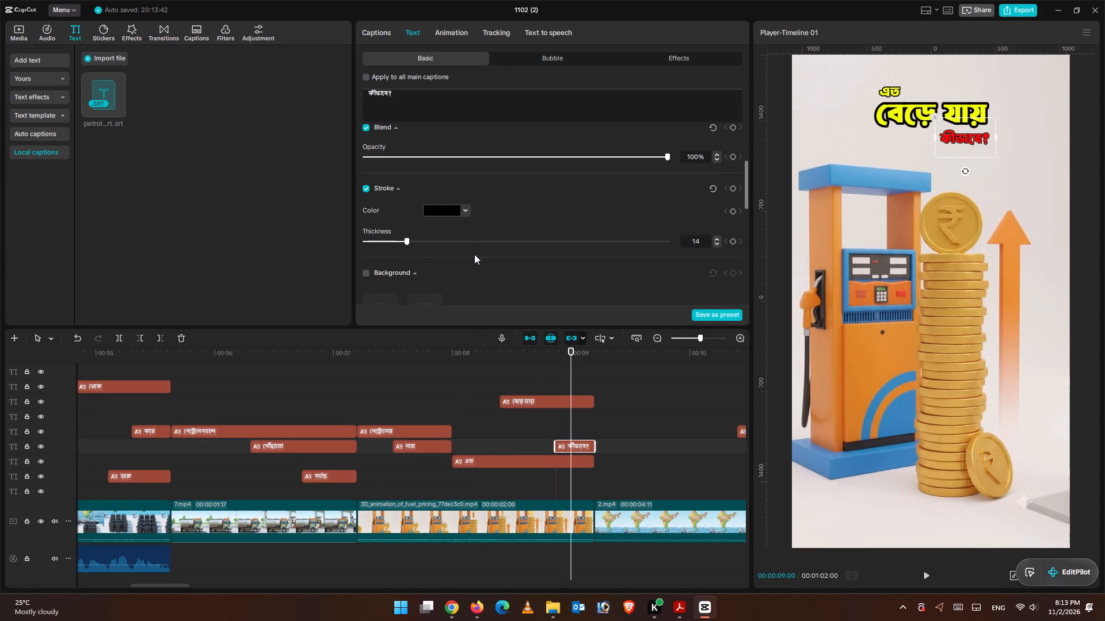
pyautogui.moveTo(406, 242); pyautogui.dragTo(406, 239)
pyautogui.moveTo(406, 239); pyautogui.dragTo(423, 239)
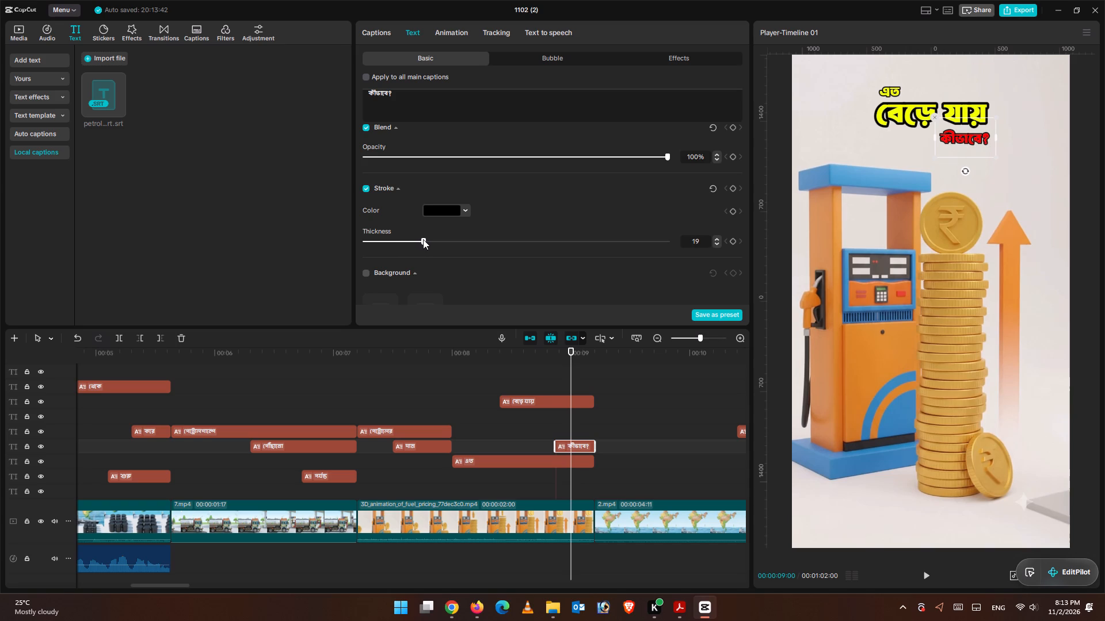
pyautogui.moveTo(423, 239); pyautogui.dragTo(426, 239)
# Apply the yellow preset style with black outline to the কীভাবে? caption, with a stroke thickness of 20.
pyautogui.scroll(3, 542, 236)
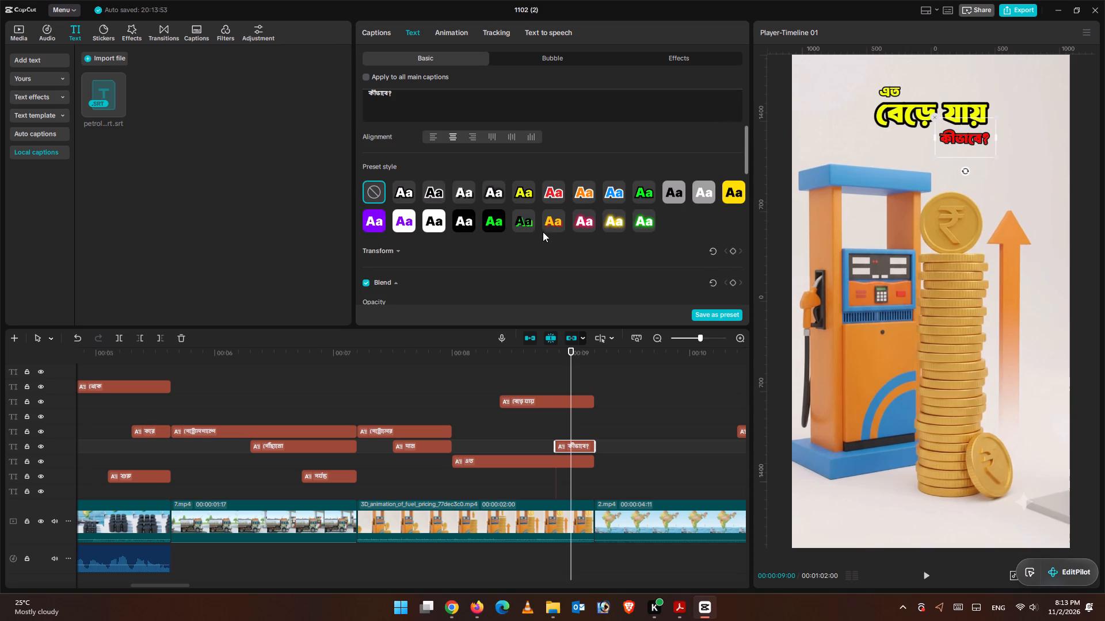
pyautogui.click(525, 201)
pyautogui.scroll(-1, 558, 220)
pyautogui.scroll(1, 558, 221)
pyautogui.scroll(-2, 558, 225)
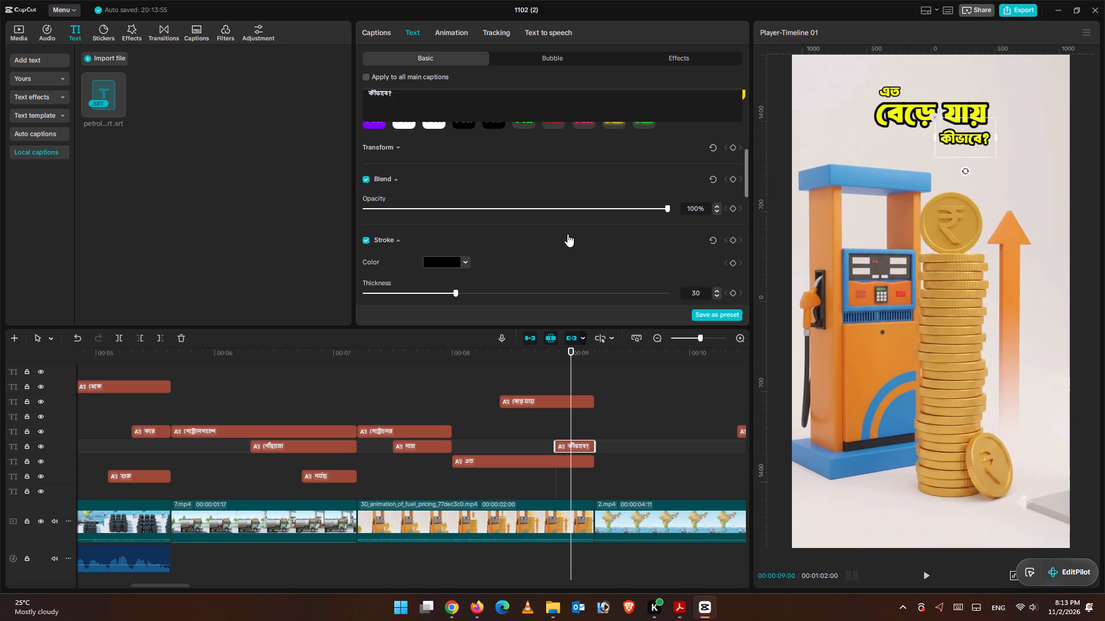
pyautogui.moveTo(457, 292); pyautogui.dragTo(432, 289)
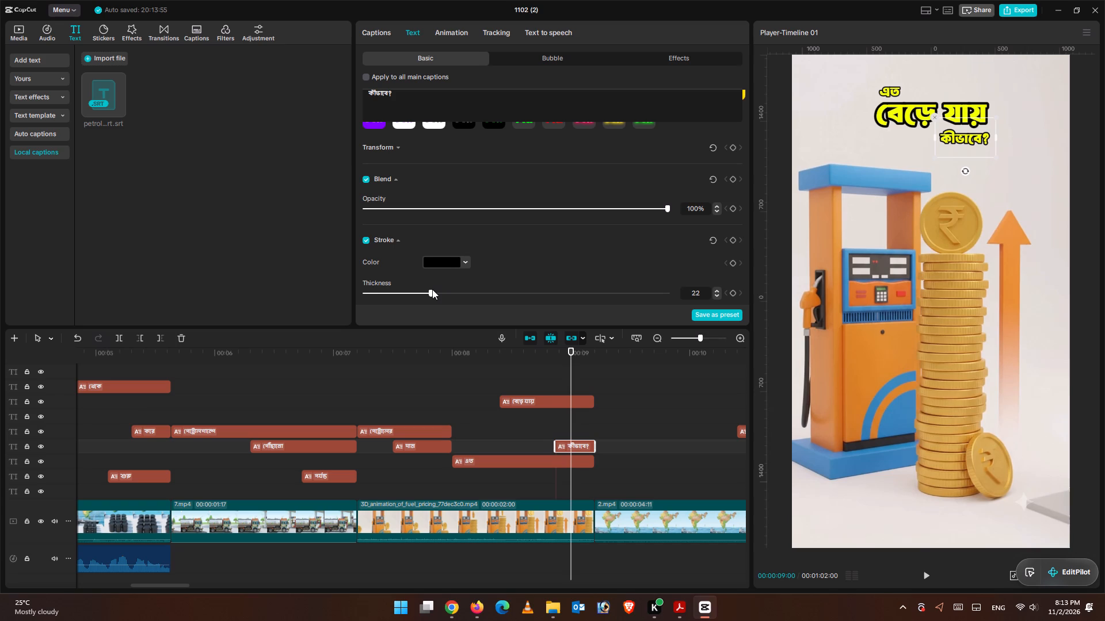
pyautogui.moveTo(432, 289); pyautogui.dragTo(426, 289)
# Play the video from the beginning through the oil barrel clip to review the captions, then go back to about 2 seconds.
pyautogui.moveTo(576, 357); pyautogui.dragTo(0, 363)
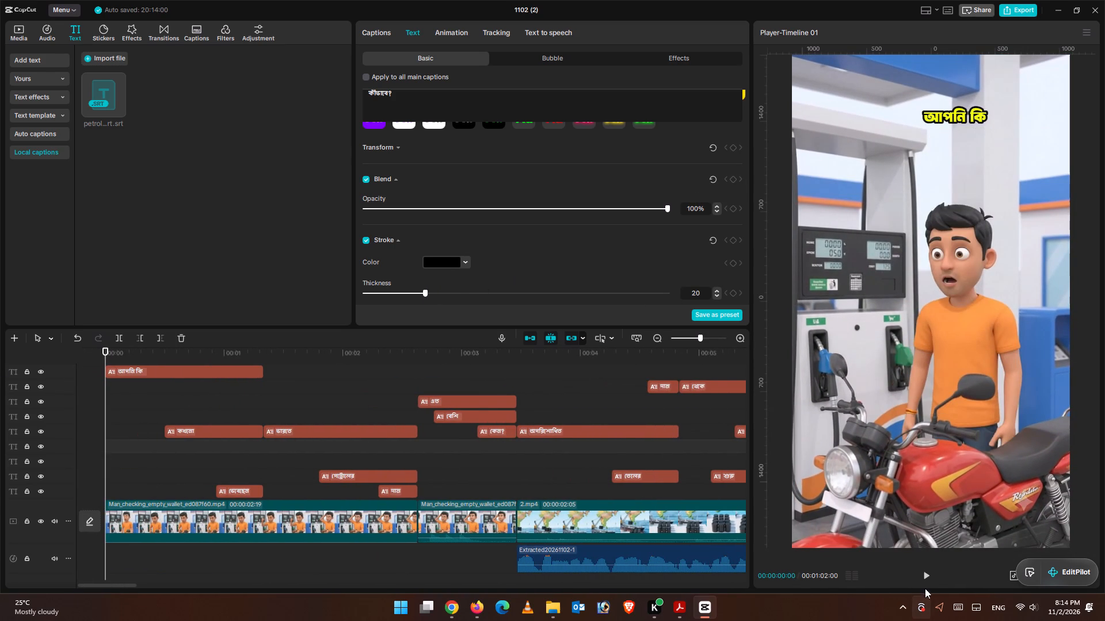
pyautogui.click(928, 576)
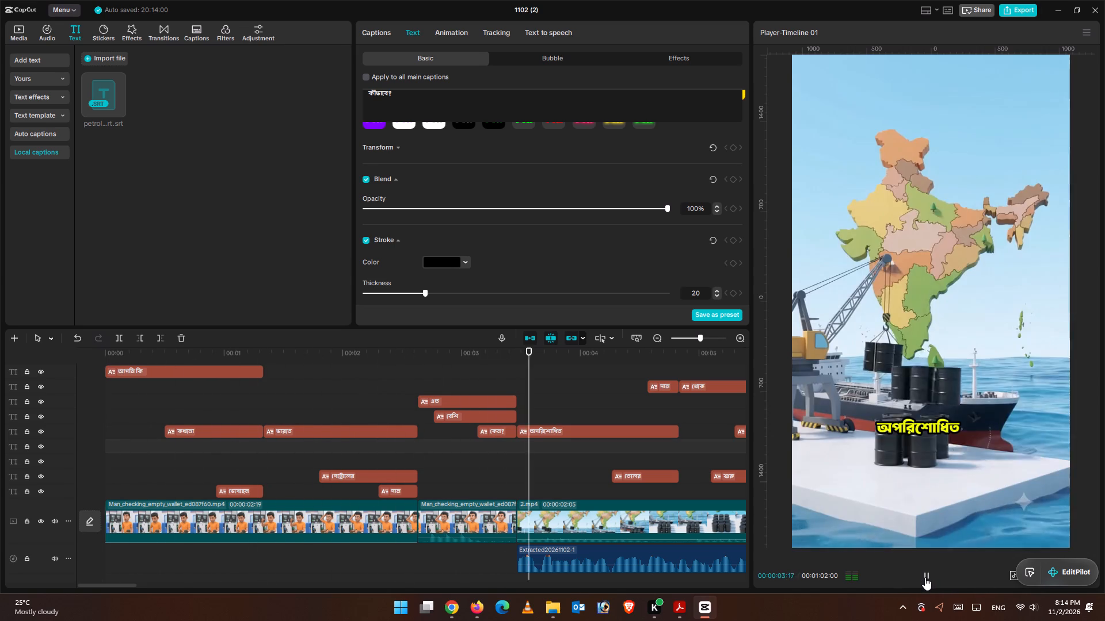
pyautogui.click(925, 577)
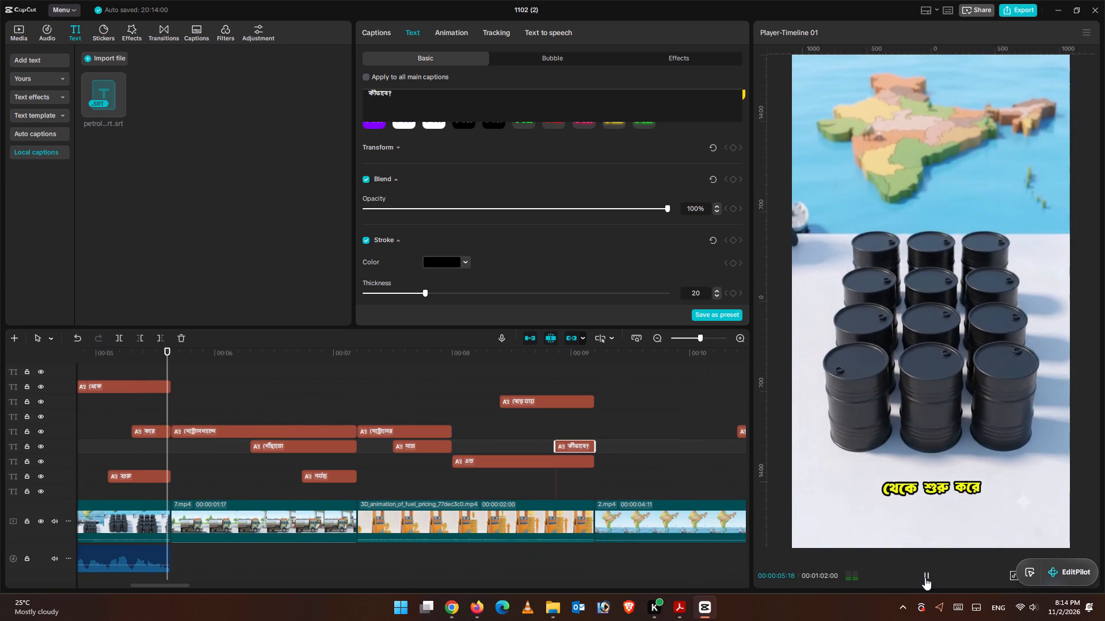
pyautogui.moveTo(166, 358); pyautogui.dragTo(91, 345)
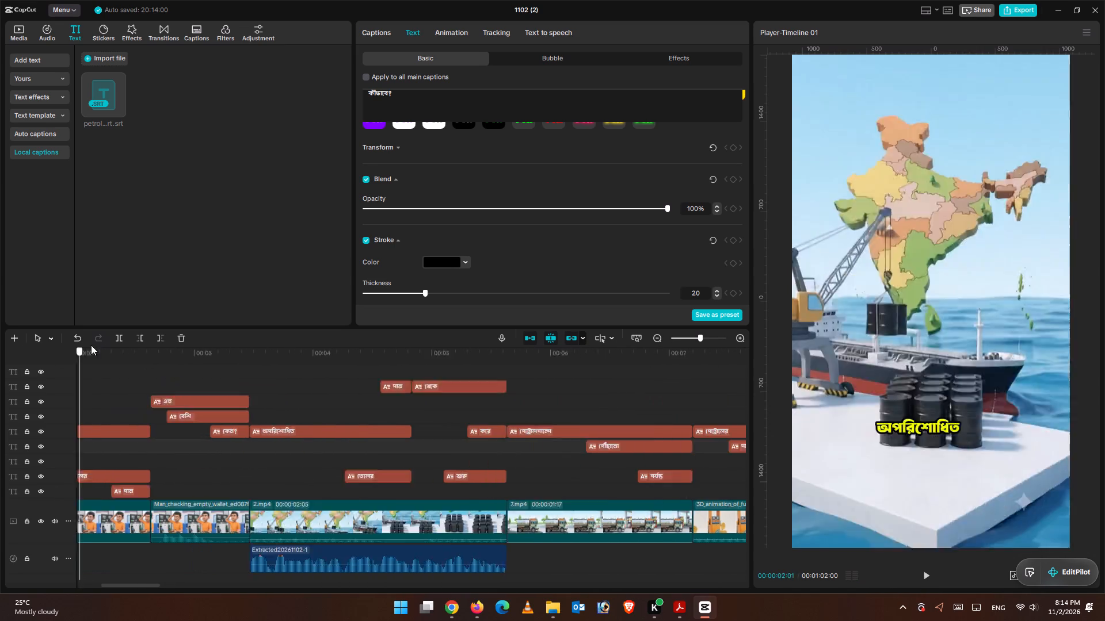
# Move the থেকে, শুরু and করে captions together from the bottom of the oil barrel shot to the top of the frame.
pyautogui.moveTo(91, 345); pyautogui.dragTo(485, 389)
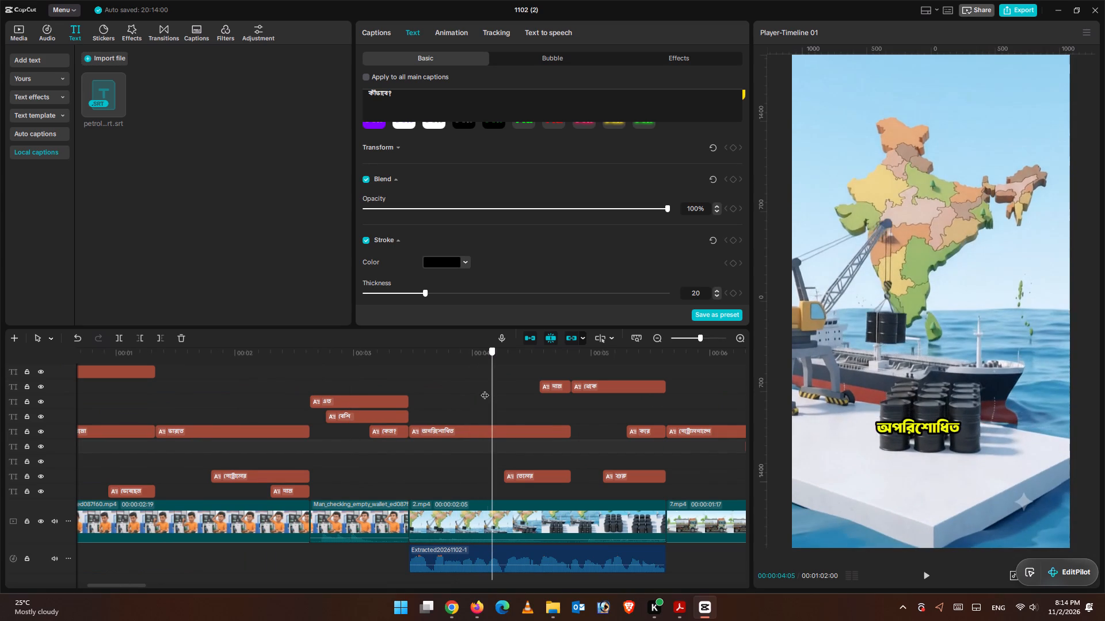
pyautogui.moveTo(485, 389); pyautogui.dragTo(565, 404)
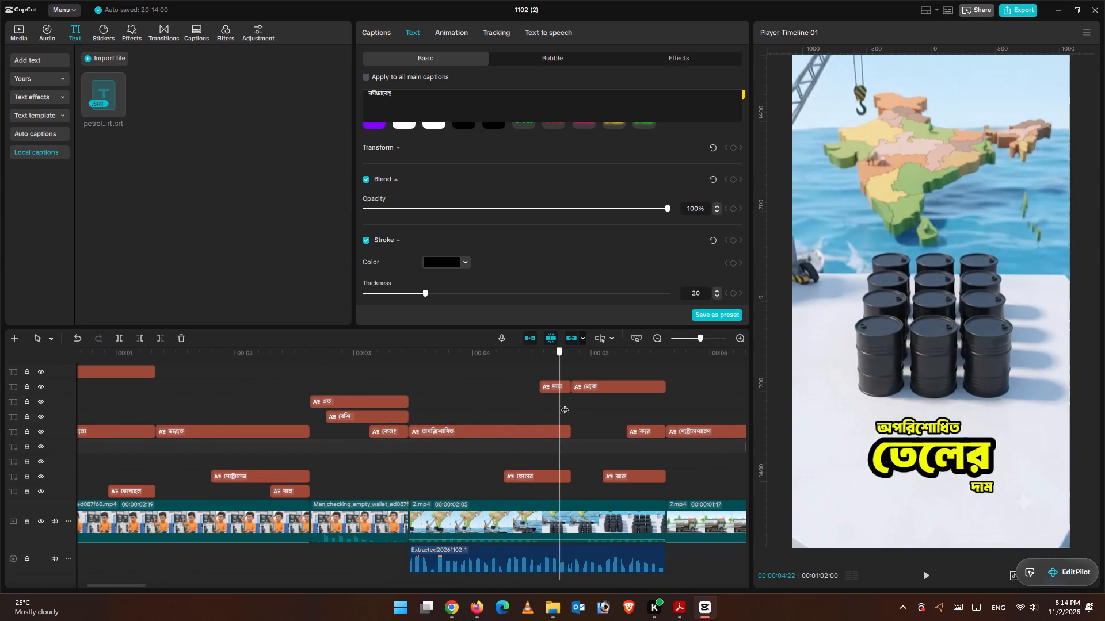
pyautogui.moveTo(565, 404); pyautogui.dragTo(625, 414)
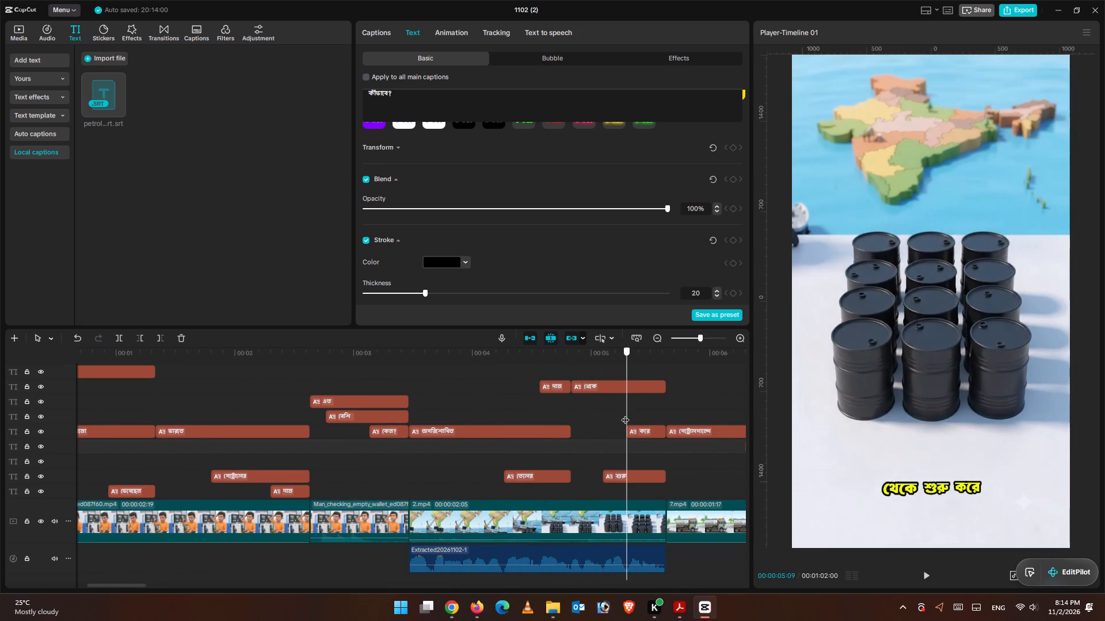
pyautogui.moveTo(625, 414); pyautogui.dragTo(626, 414)
pyautogui.moveTo(604, 366); pyautogui.dragTo(631, 448)
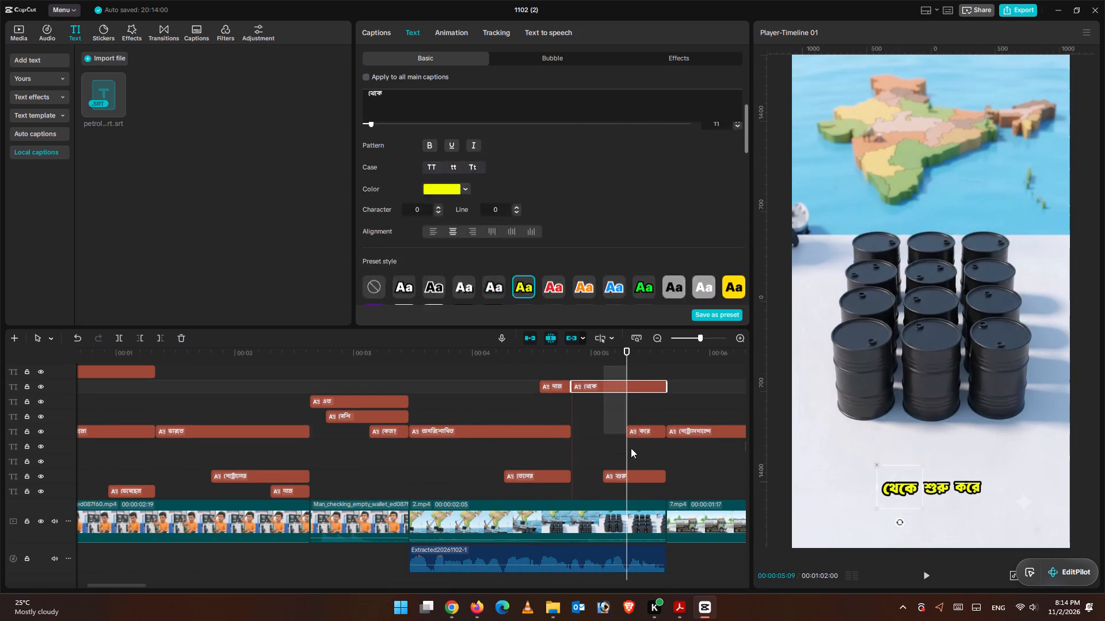
pyautogui.moveTo(631, 448); pyautogui.dragTo(647, 485)
pyautogui.moveTo(952, 492); pyautogui.dragTo(944, 120)
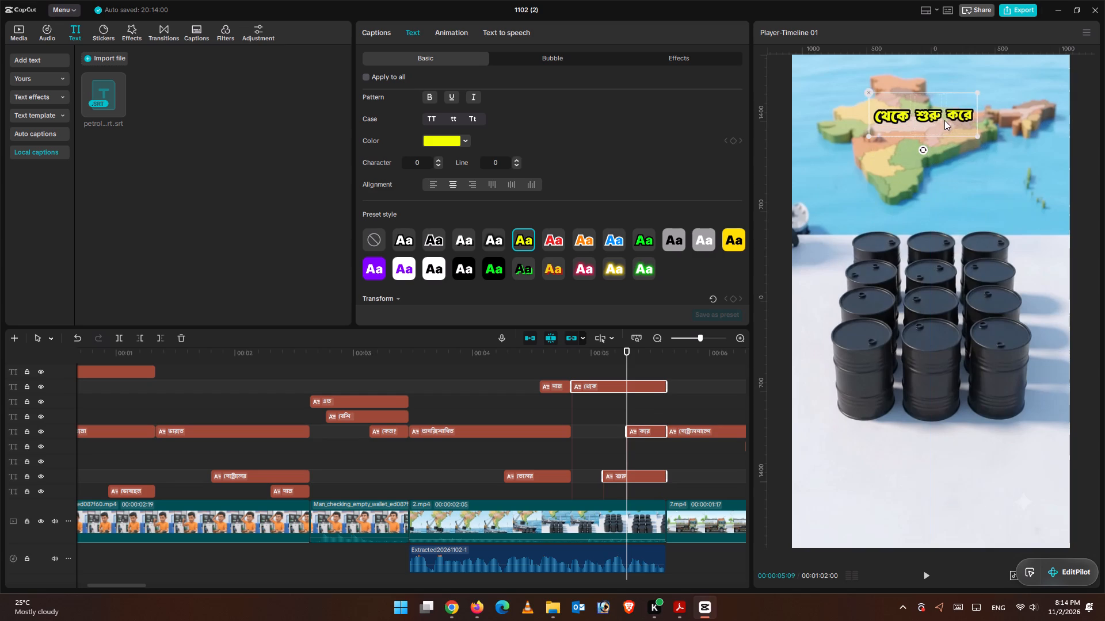
pyautogui.moveTo(944, 120); pyautogui.dragTo(952, 122)
# Play the video from the oil barrel clip into the ship clip, and again from the beginning, to review the caption positions.
pyautogui.click(470, 379)
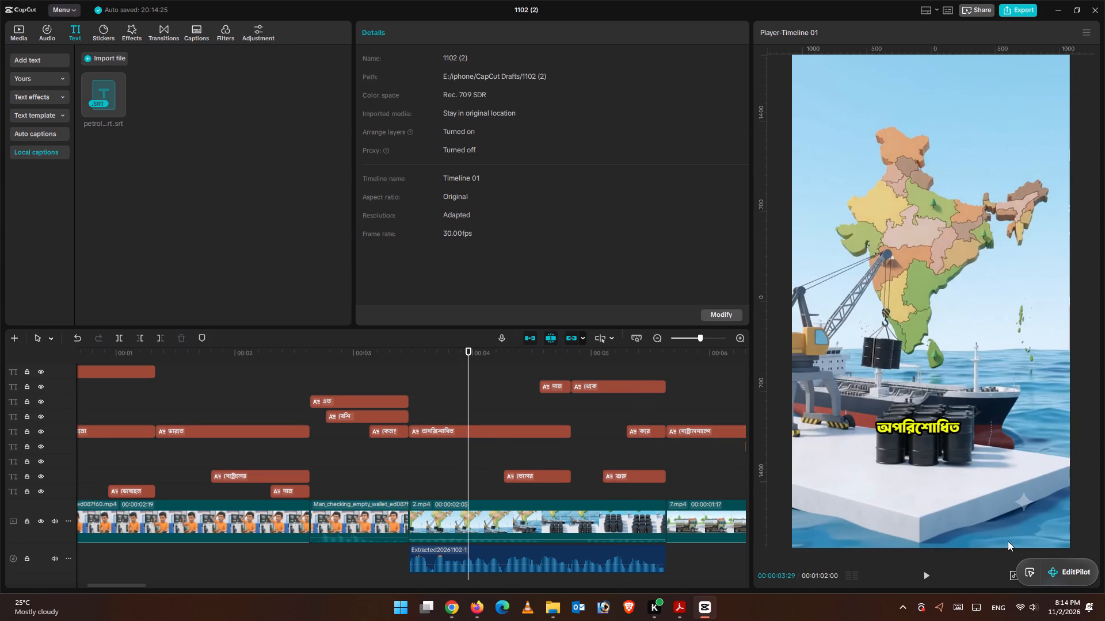
pyautogui.click(927, 574)
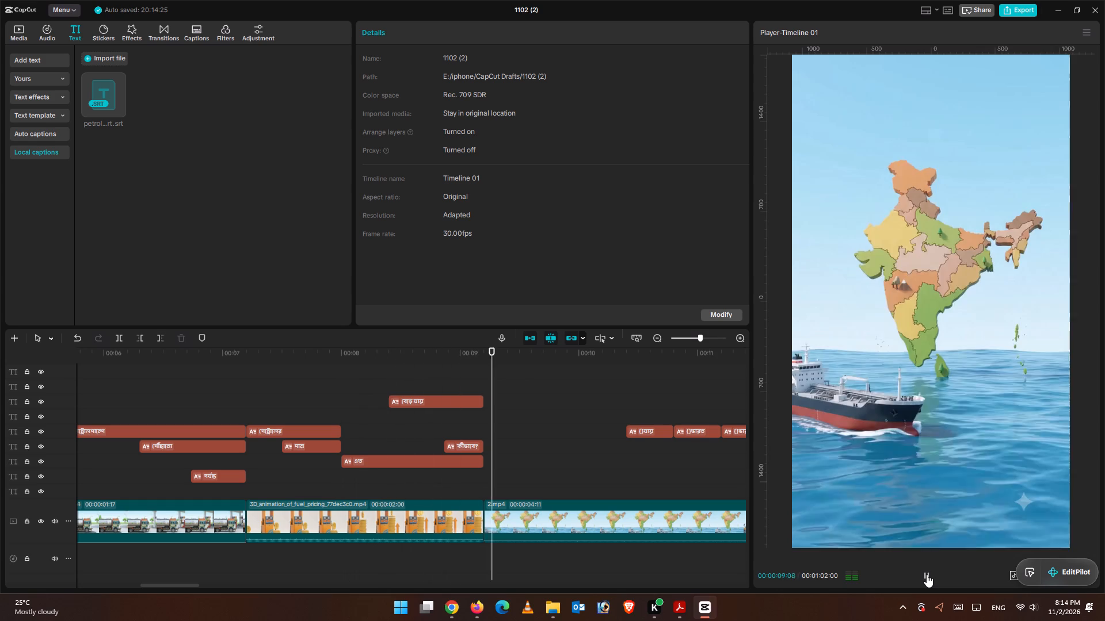
pyautogui.click(927, 574)
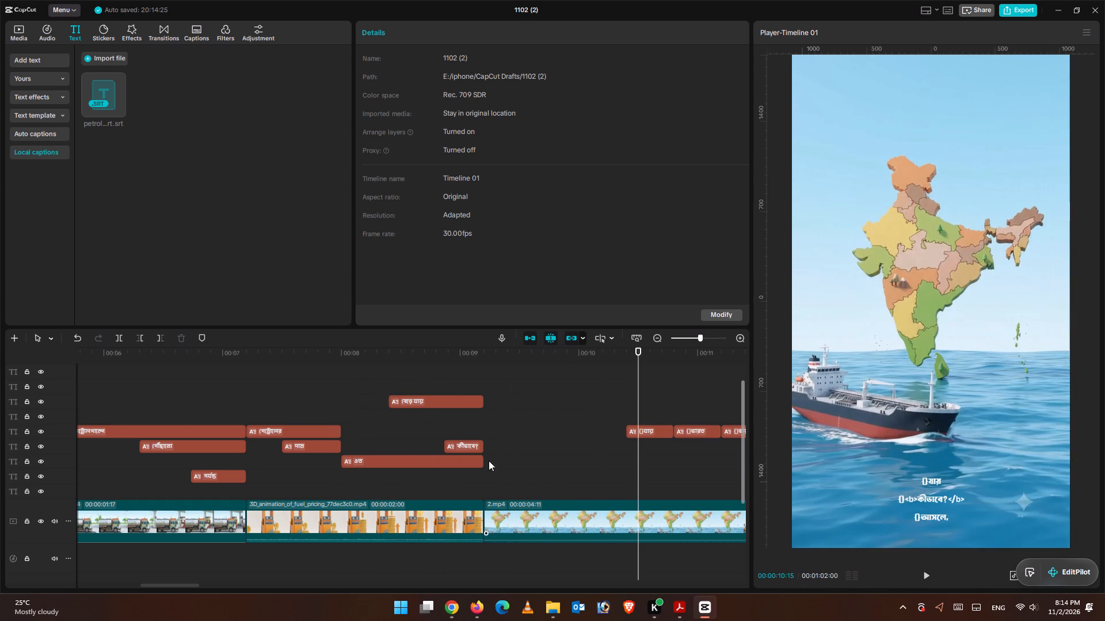
pyautogui.click(351, 398)
pyautogui.moveTo(349, 377); pyautogui.dragTo(0, 336)
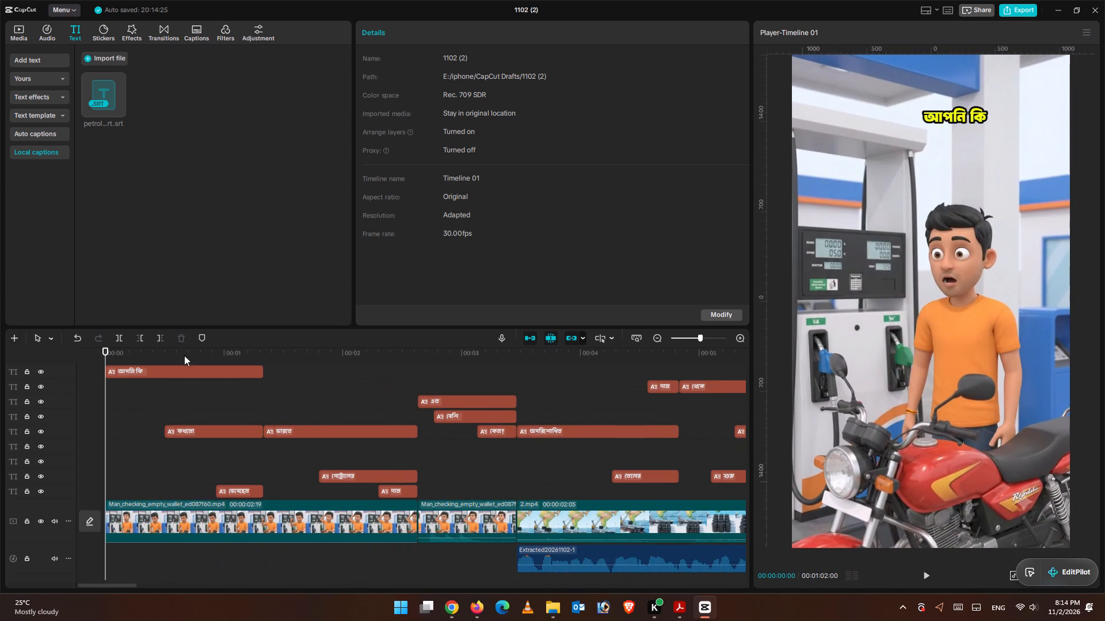
pyautogui.click(928, 572)
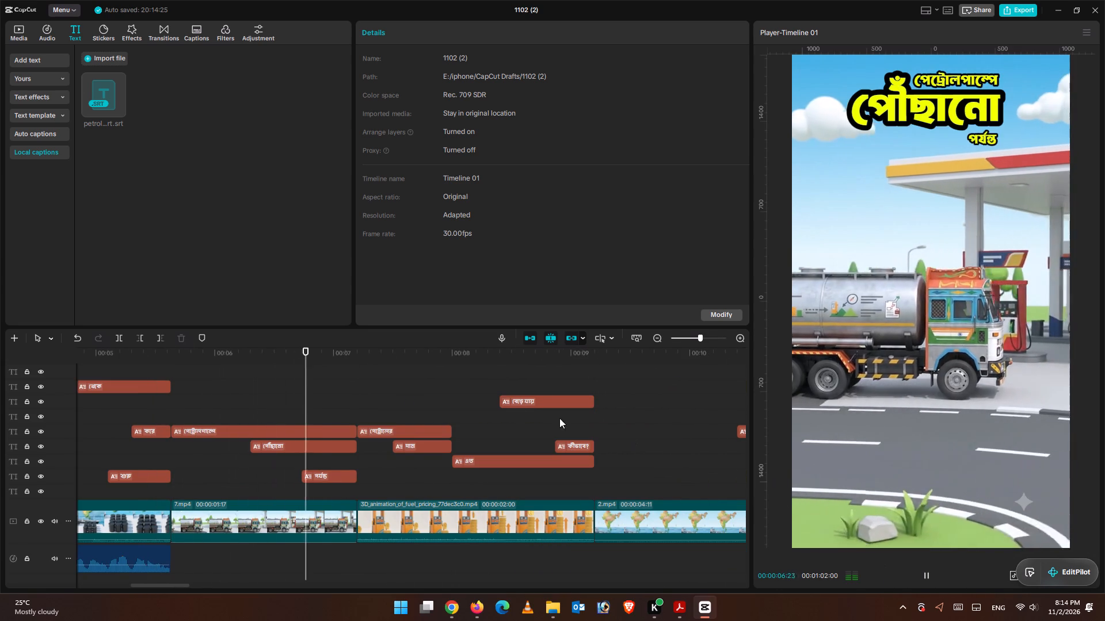
# Move the অপরিশোধিত, তেলের and দাম captions of the oil barrel clip together to the top of the frame.
pyautogui.moveTo(369, 358); pyautogui.dragTo(208, 397)
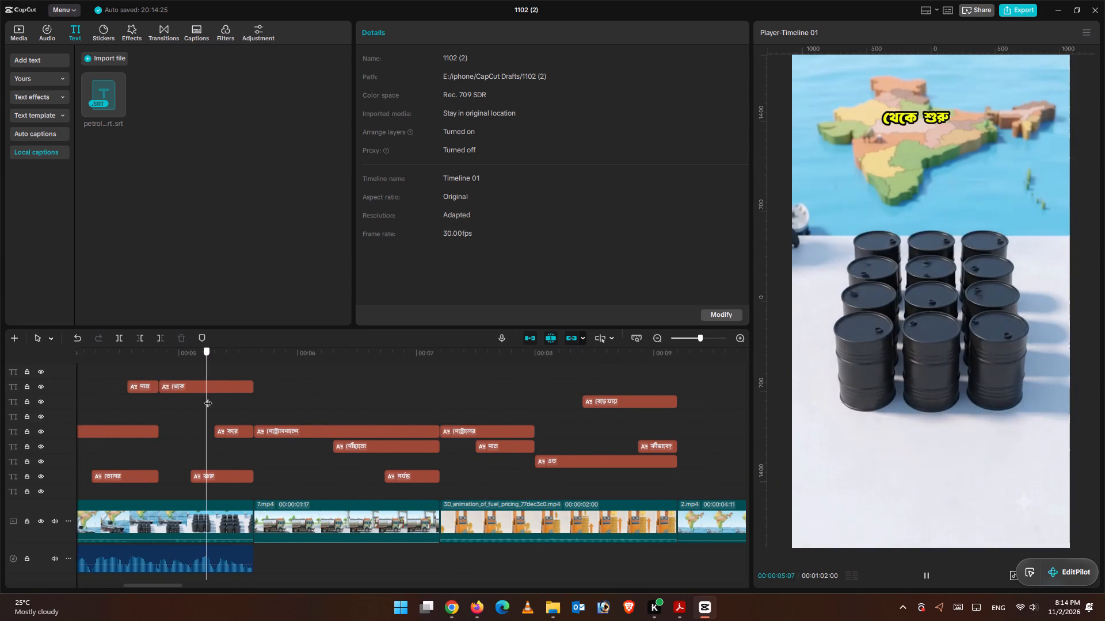
pyautogui.moveTo(208, 397); pyautogui.dragTo(153, 390)
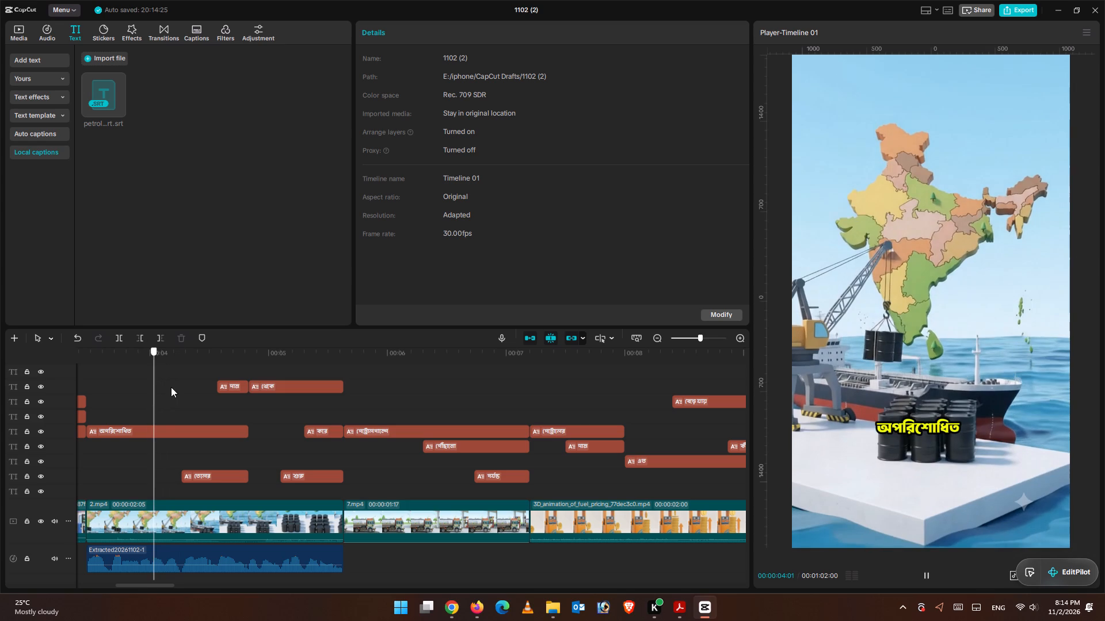
pyautogui.moveTo(190, 370); pyautogui.dragTo(230, 478)
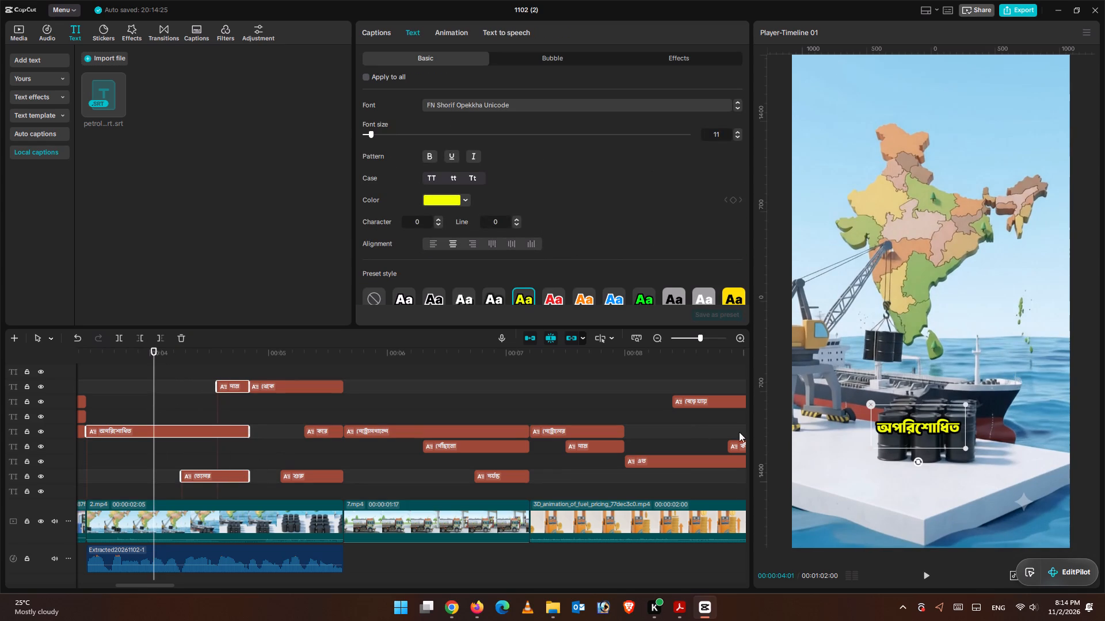
pyautogui.moveTo(155, 352); pyautogui.dragTo(241, 371)
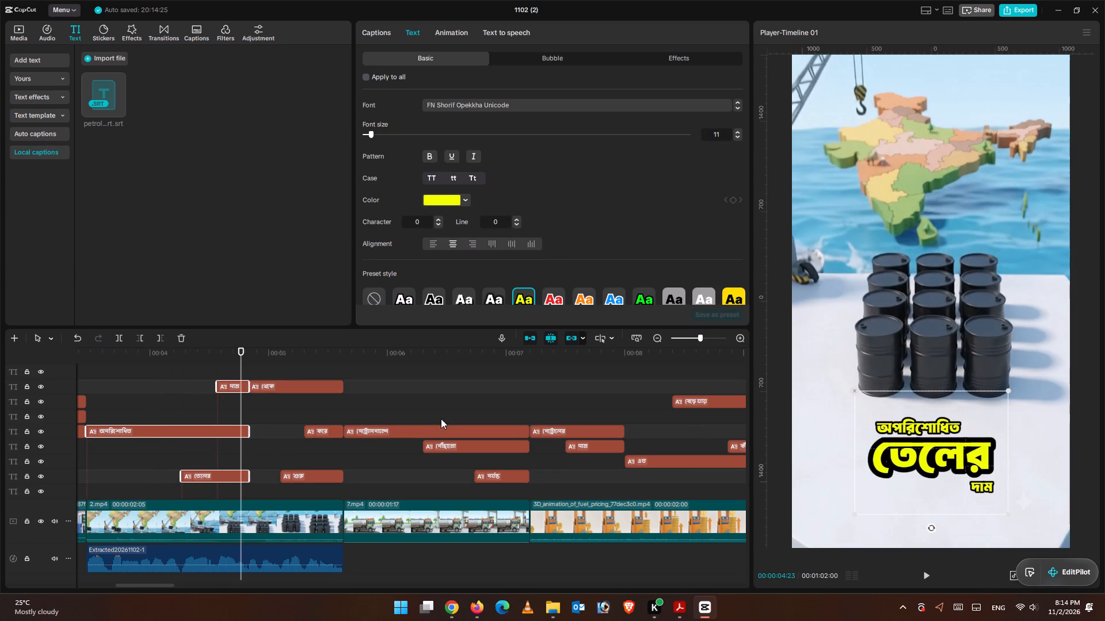
pyautogui.moveTo(934, 454); pyautogui.dragTo(934, 117)
# Play the video through to the ship clip at about 10 seconds to review the repositioned captions.
pyautogui.moveTo(142, 377); pyautogui.dragTo(130, 376)
pyautogui.click(112, 369)
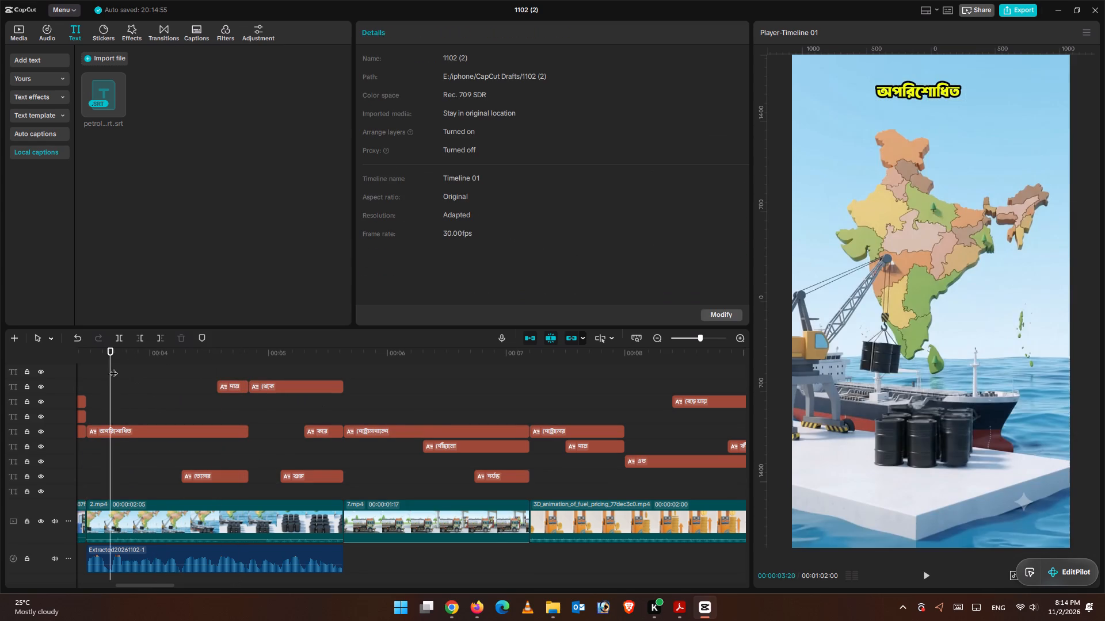
pyautogui.moveTo(113, 367); pyautogui.dragTo(24, 363)
pyautogui.click(926, 577)
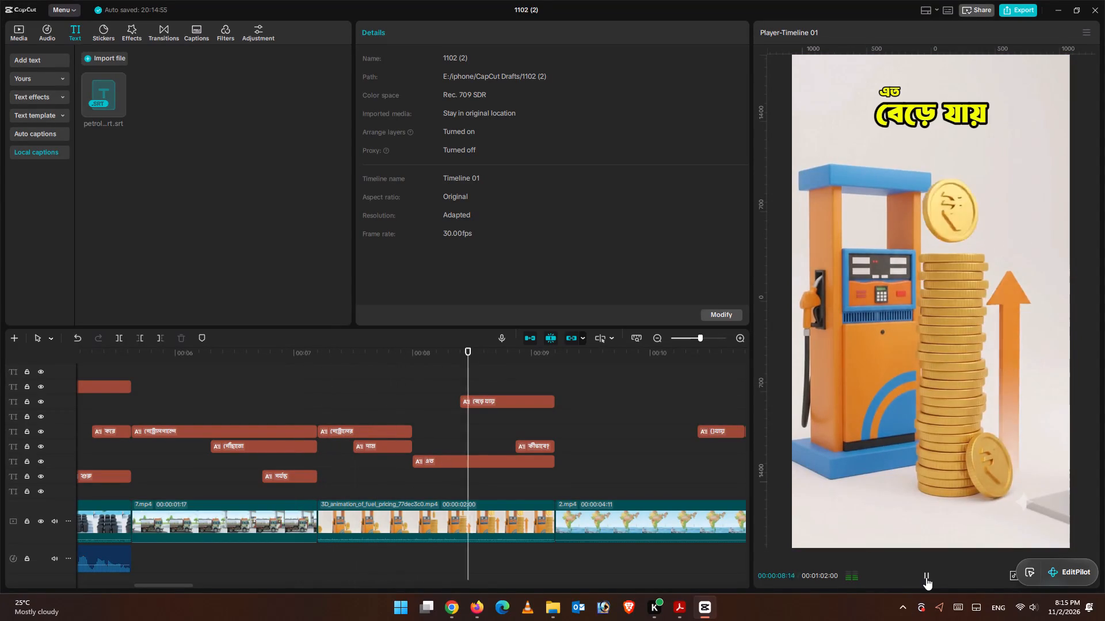
pyautogui.click(926, 577)
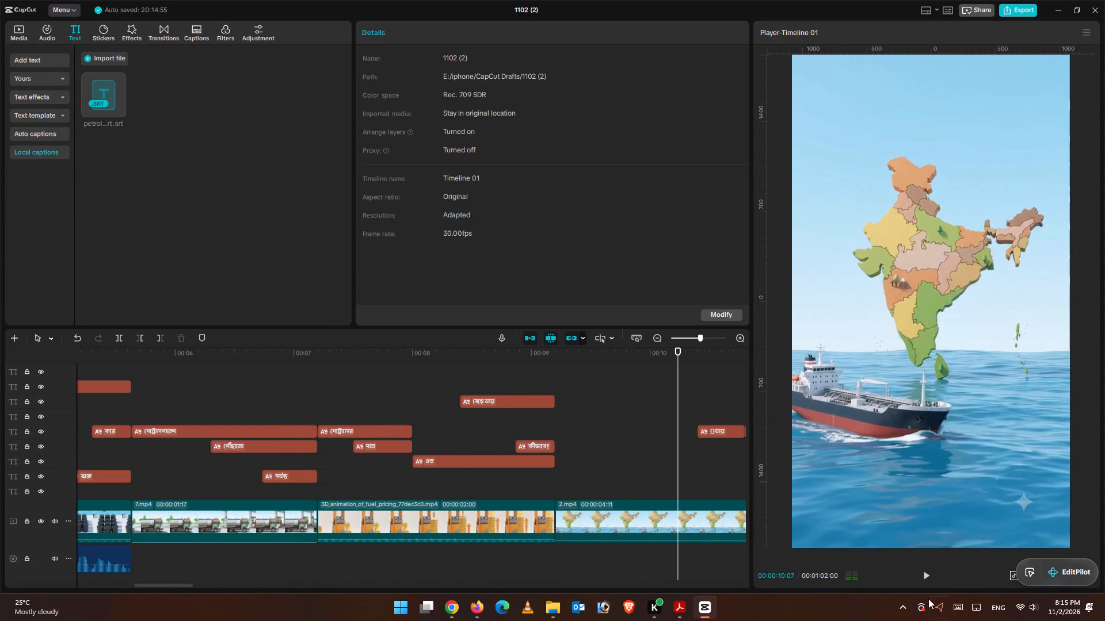
# Trim the text of the first unstyled caption over the ship clip down to আসলে, removing the যায় and কীভাবে? lines and the markup.
pyautogui.click(585, 389)
pyautogui.moveTo(582, 366); pyautogui.dragTo(558, 371)
pyautogui.moveTo(193, 587); pyautogui.dragTo(207, 585)
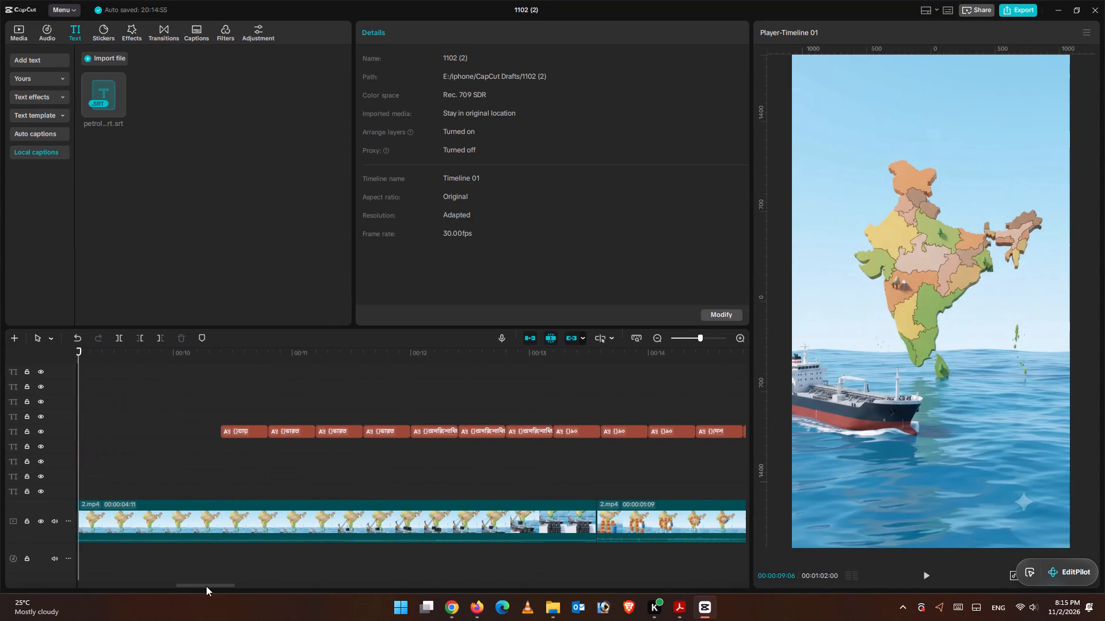
pyautogui.moveTo(207, 585); pyautogui.dragTo(208, 580)
pyautogui.click(227, 427)
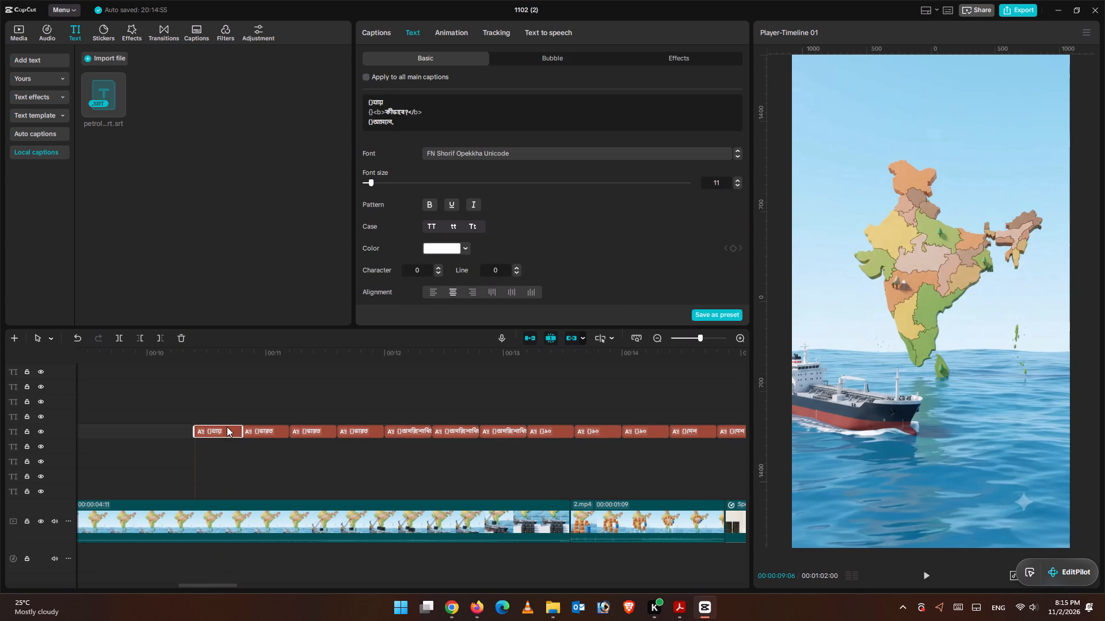
pyautogui.click(373, 122)
pyautogui.press('BackSpace')
pyautogui.press('BackSpace')
pyautogui.press('BackSpace')
pyautogui.press('BackSpace')
pyautogui.press('BackSpace')
pyautogui.press('BackSpace')
pyautogui.press('BackSpace')
pyautogui.press('BackSpace')
pyautogui.press('BackSpace')
pyautogui.press('BackSpace')
pyautogui.press('BackSpace')
pyautogui.press('BackSpace')
pyautogui.press('BackSpace')
pyautogui.press('BackSpace')
pyautogui.press('BackSpace')
pyautogui.press('BackSpace')
pyautogui.press('BackSpace')
pyautogui.press('BackSpace')
pyautogui.press('BackSpace')
pyautogui.press('BackSpace')
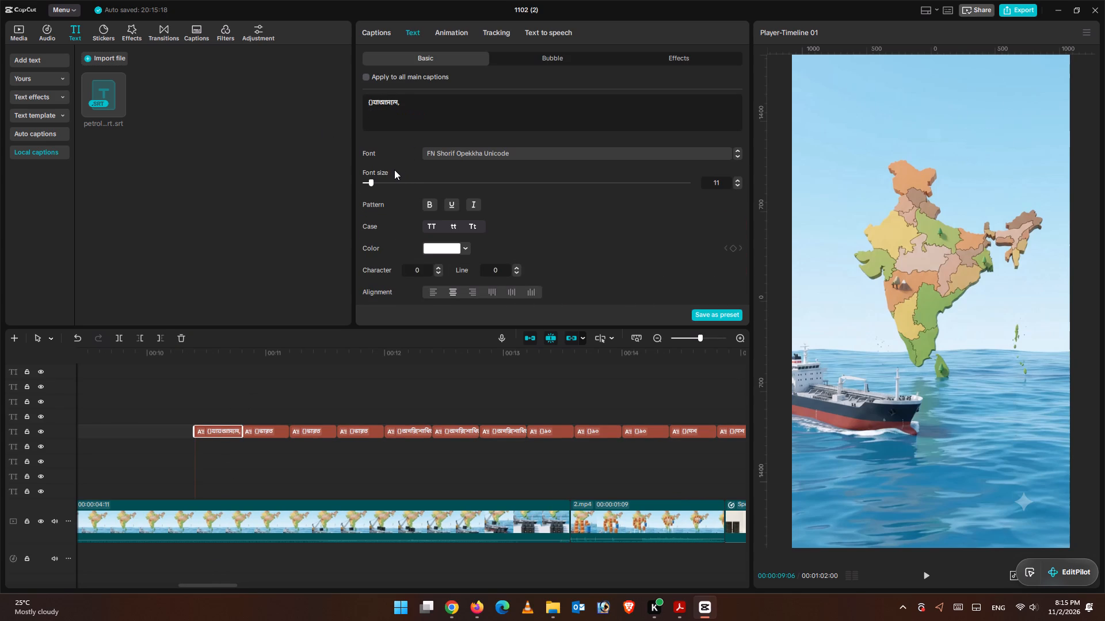
pyautogui.click(155, 373)
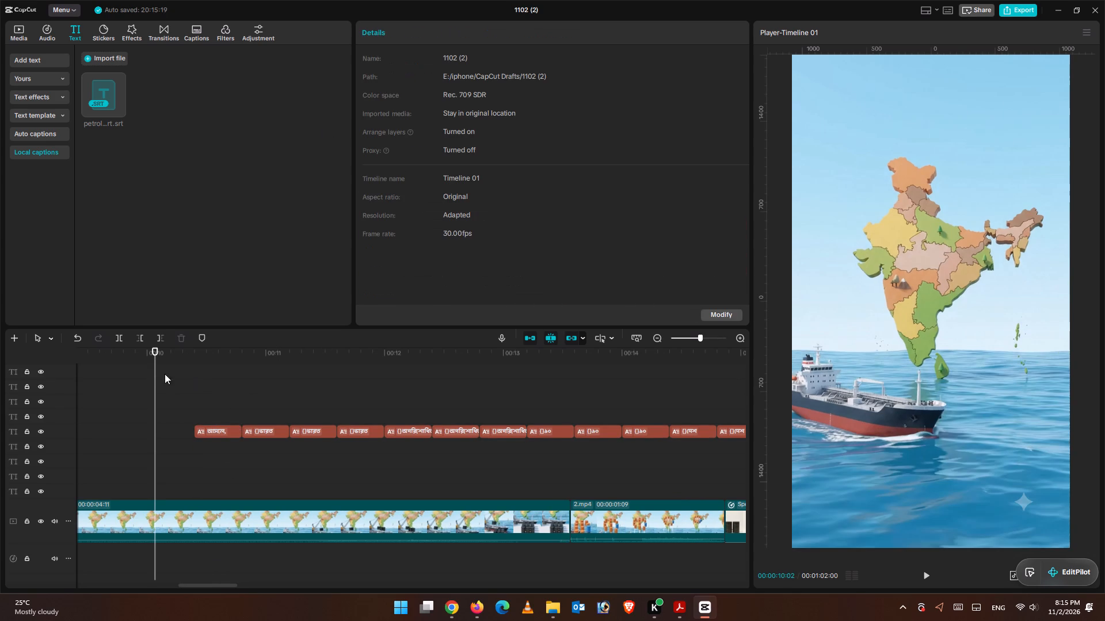
# Move the আসলে, caption to the start of the ship clip at 00:00:09:06, on its own track.
pyautogui.hotkey('ctrl', '-')
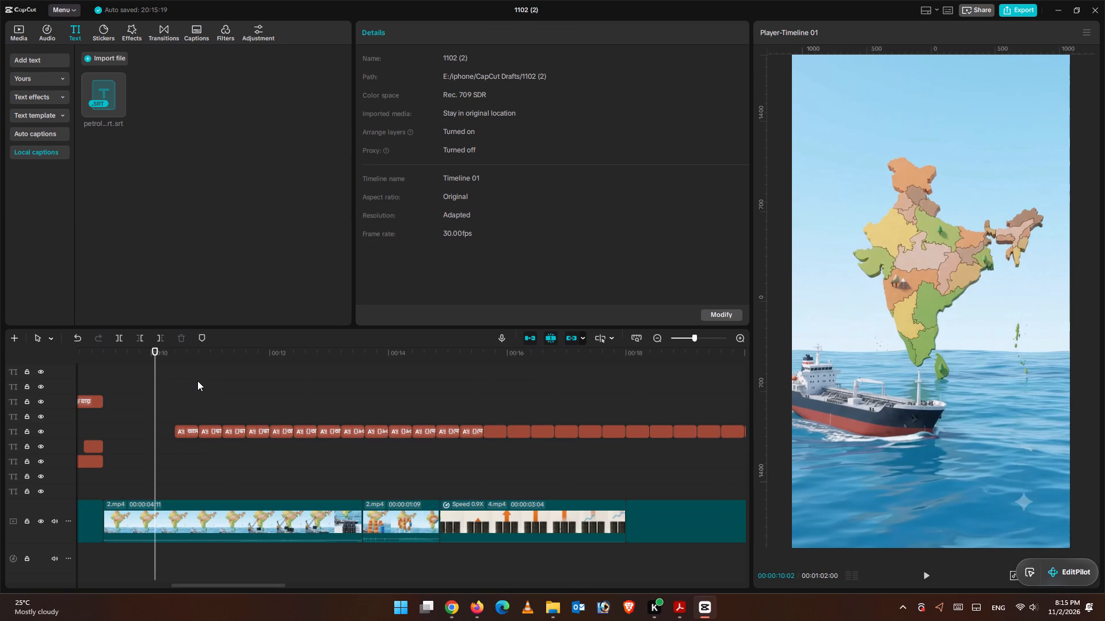
pyautogui.moveTo(155, 358); pyautogui.dragTo(213, 390)
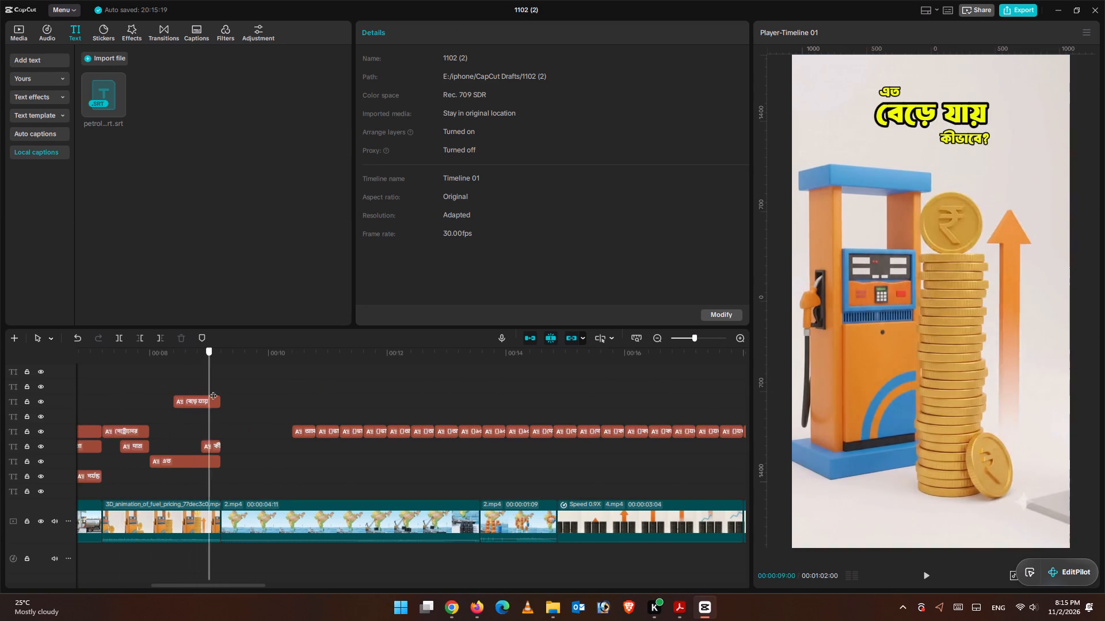
pyautogui.moveTo(213, 390); pyautogui.dragTo(223, 394)
pyautogui.moveTo(306, 430); pyautogui.dragTo(262, 425)
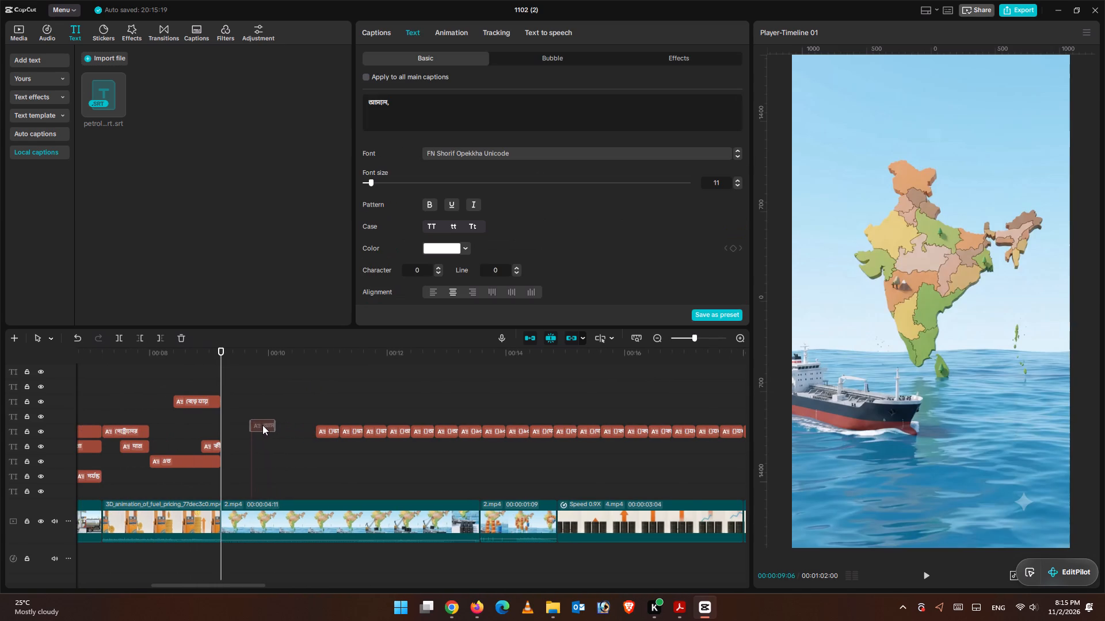
pyautogui.moveTo(262, 425); pyautogui.dragTo(235, 421)
# Play across the cut into the ship clip to check the আসলে, caption's timing against the narration.
pyautogui.click(185, 362)
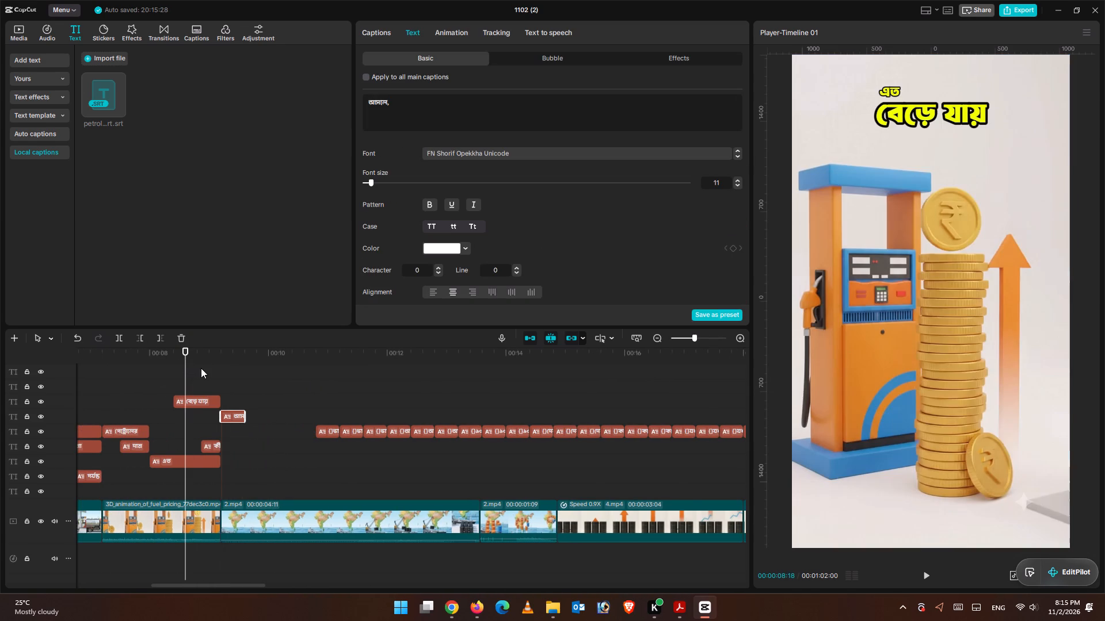
pyautogui.hotkey('ctrl', '=')
pyautogui.hotkey('ctrl', '=')
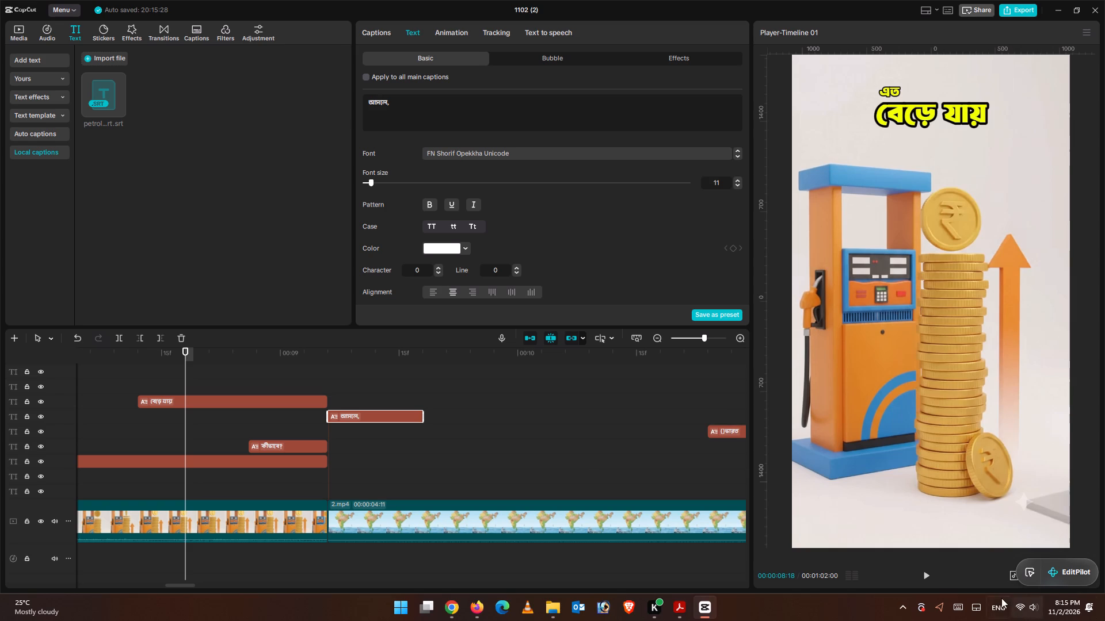
pyautogui.click(931, 573)
pyautogui.click(931, 573)
pyautogui.click(931, 573)
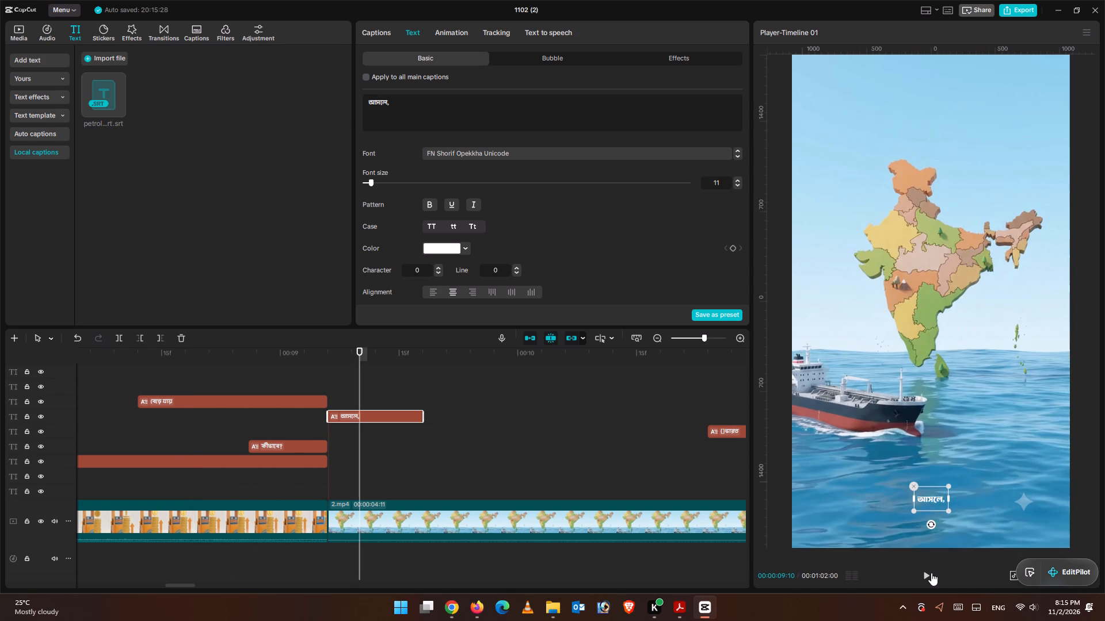
pyautogui.click(931, 573)
pyautogui.click(931, 573)
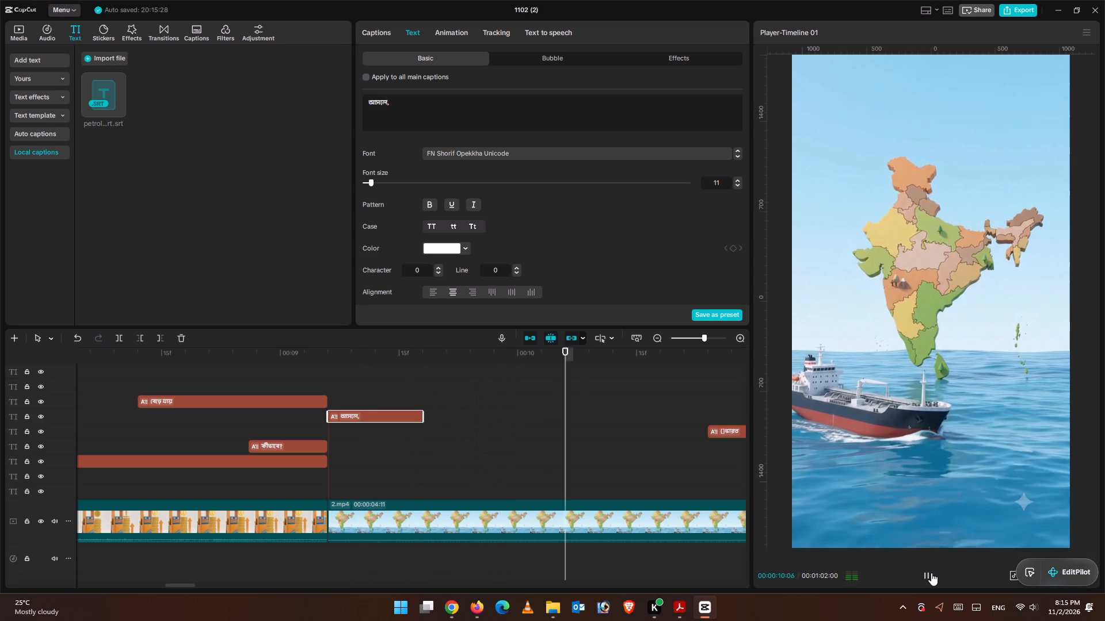
pyautogui.click(931, 573)
# Examine the ship clip's extracted audio segments and replay its opening to find where the next spoken word begins.
pyautogui.click(458, 415)
pyautogui.scroll(-2, 585, 360)
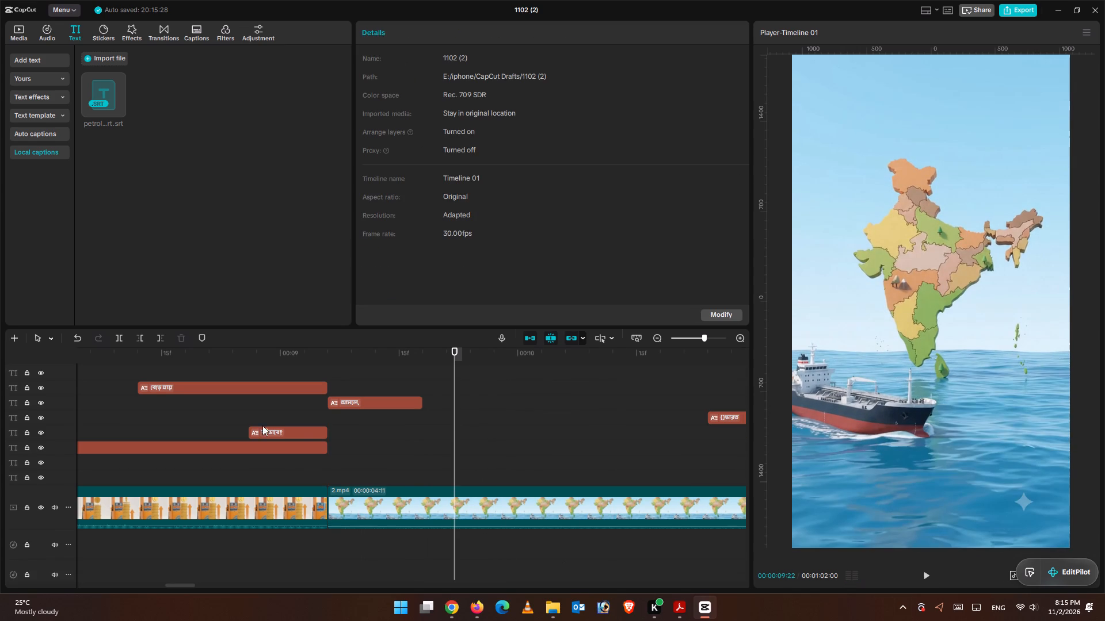
pyautogui.scroll(-8, 291, 424)
pyautogui.moveTo(455, 358); pyautogui.dragTo(321, 358)
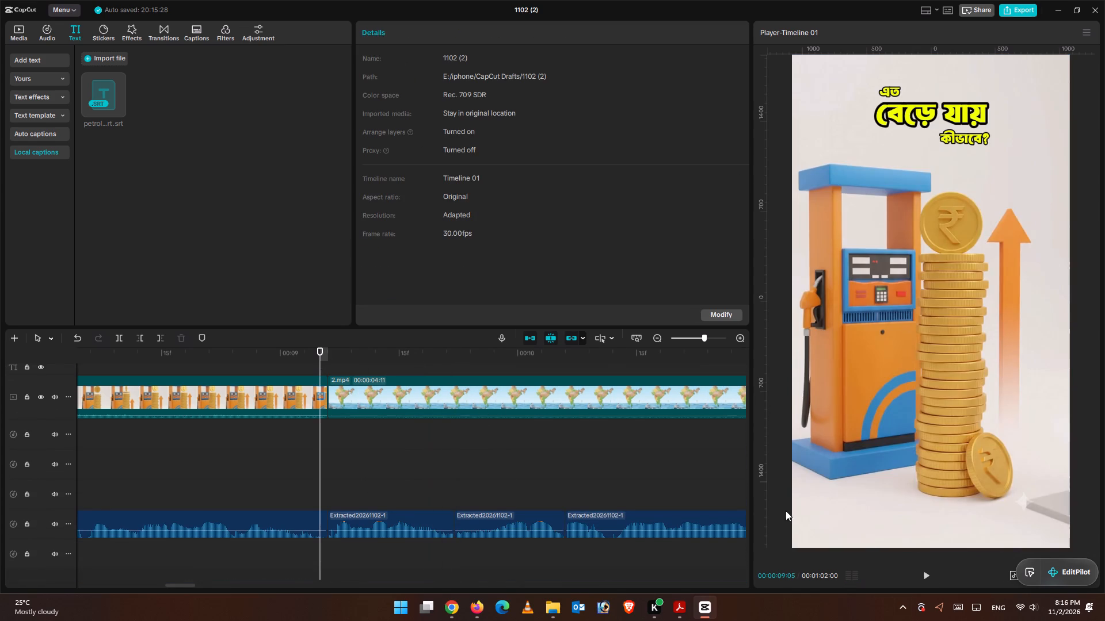
pyautogui.click(918, 575)
pyautogui.click(928, 576)
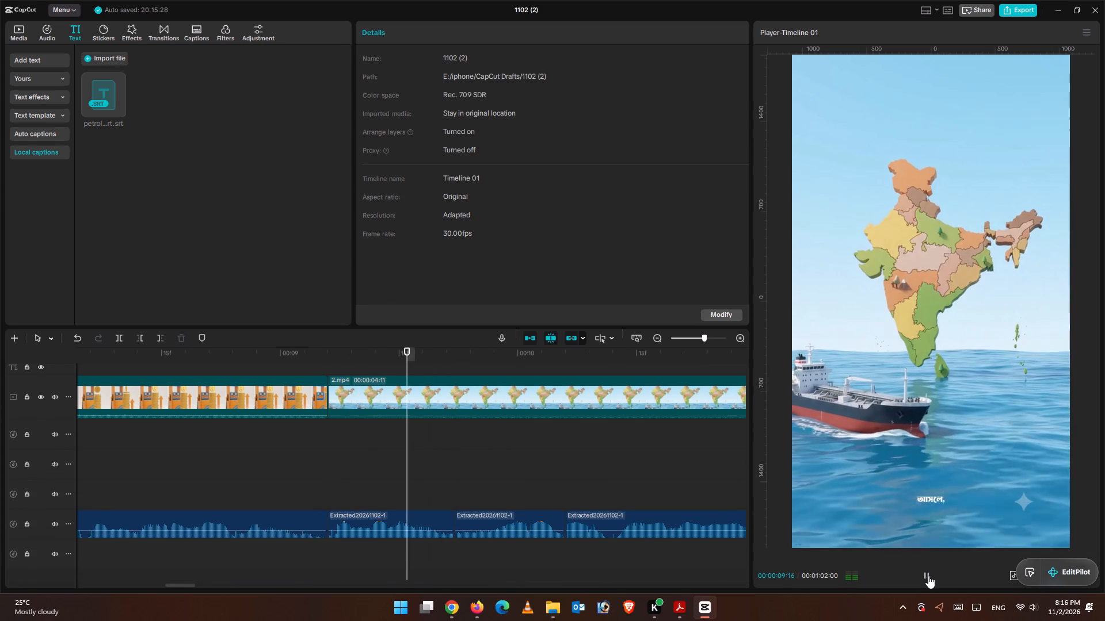
pyautogui.click(928, 576)
# Extend the end of the আসলে, caption to about 10.7 seconds.
pyautogui.moveTo(510, 355); pyautogui.dragTo(455, 371)
pyautogui.scroll(8, 555, 450)
pyautogui.click(412, 405)
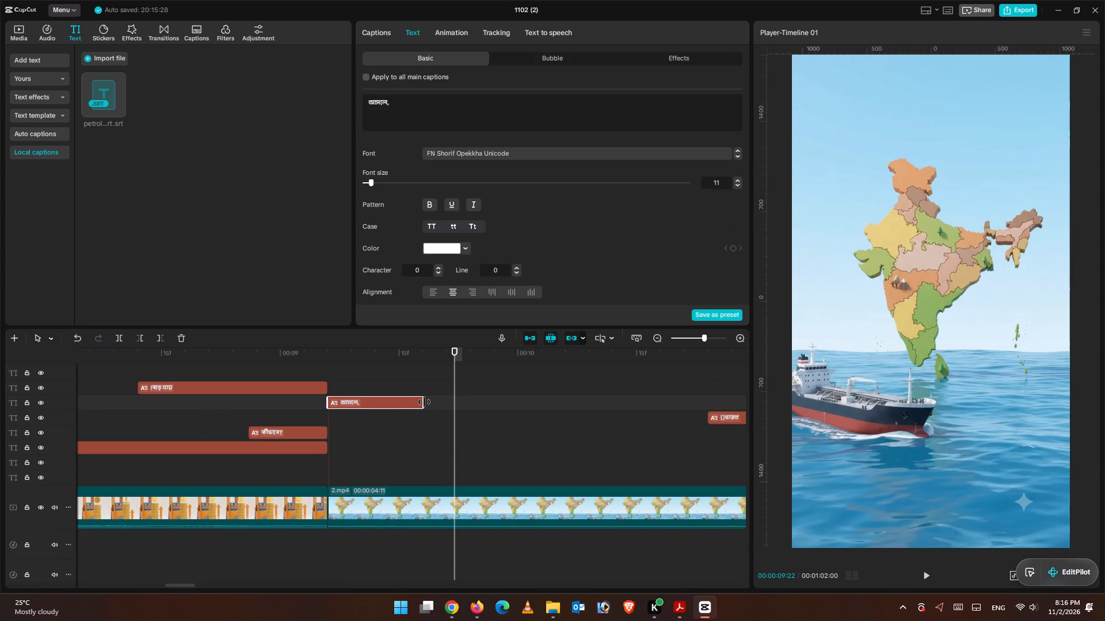
pyautogui.moveTo(424, 402); pyautogui.dragTo(683, 402)
# Move the first ভারত caption to start at 00:00:09:22, on a track below the আসলে, caption.
pyautogui.moveTo(725, 419); pyautogui.dragTo(513, 430)
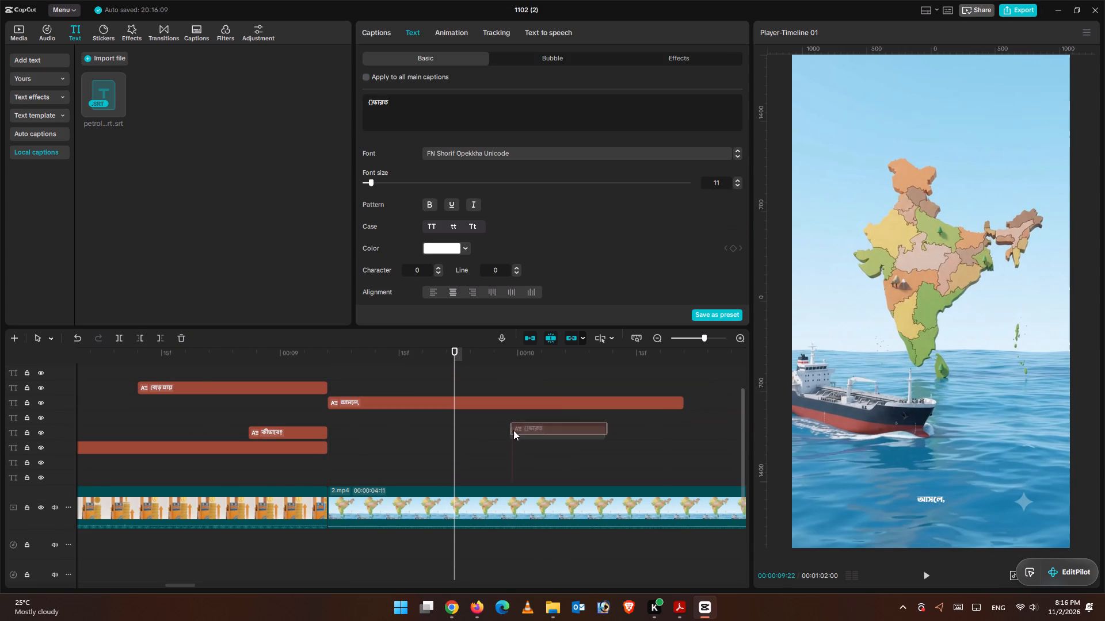
pyautogui.moveTo(513, 430); pyautogui.dragTo(473, 427)
# Remove the leading {} from the first ভারত caption so only the word ভারত is left.
pyautogui.click(373, 105)
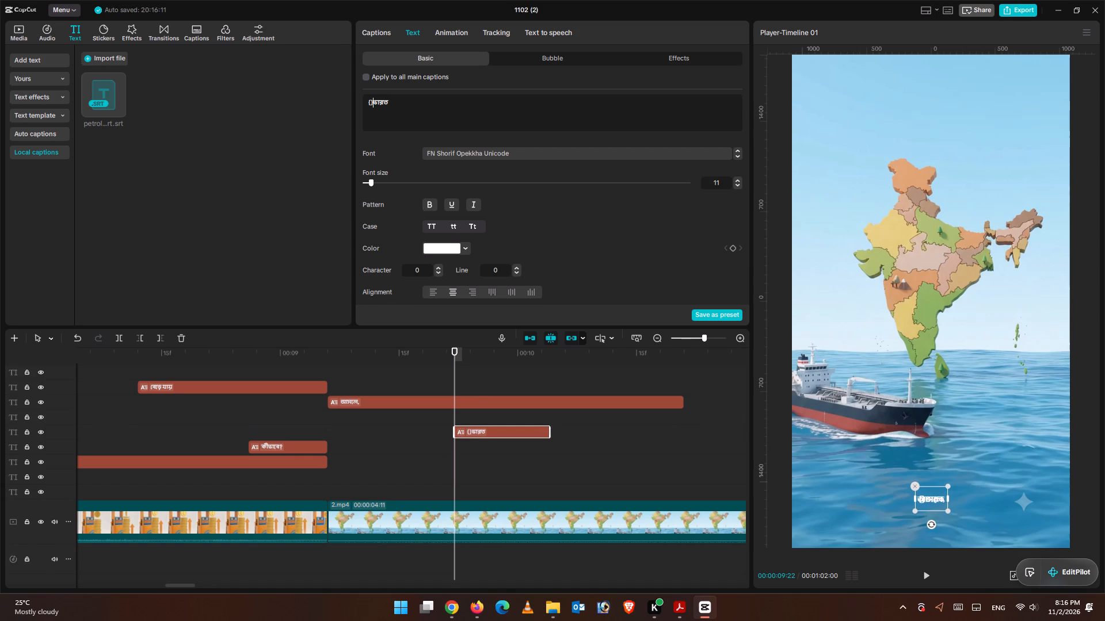
pyautogui.press('BackSpace')
pyautogui.press('BackSpace')
pyautogui.press('BackSpace')
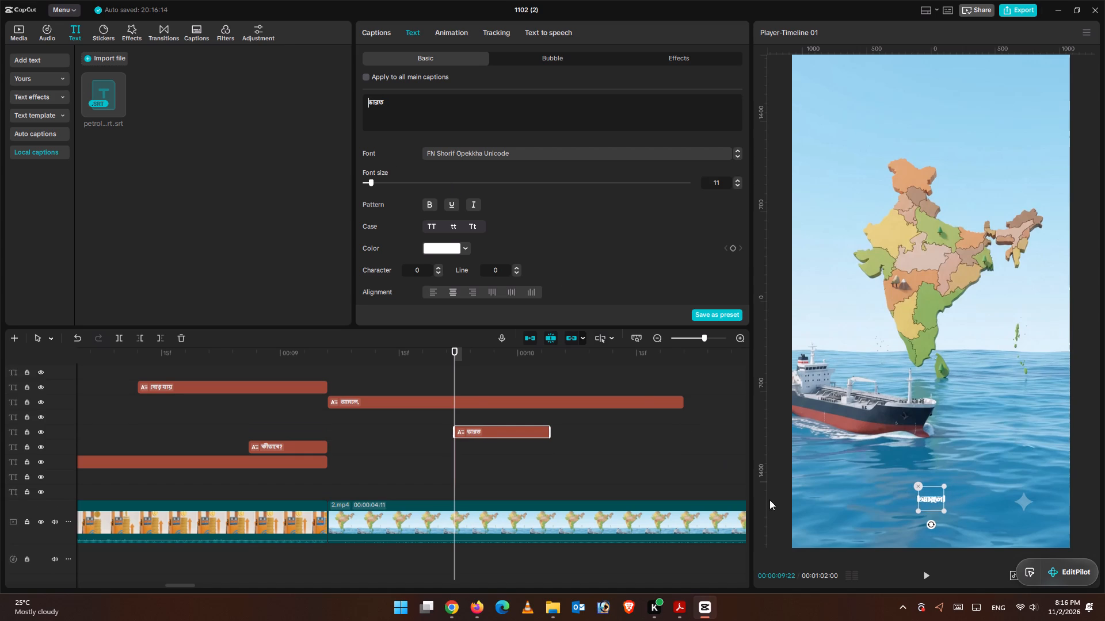
# Replay the section around the ভারত caption and examine the extracted audio to find where the next spoken word begins.
pyautogui.click(925, 575)
pyautogui.click(923, 574)
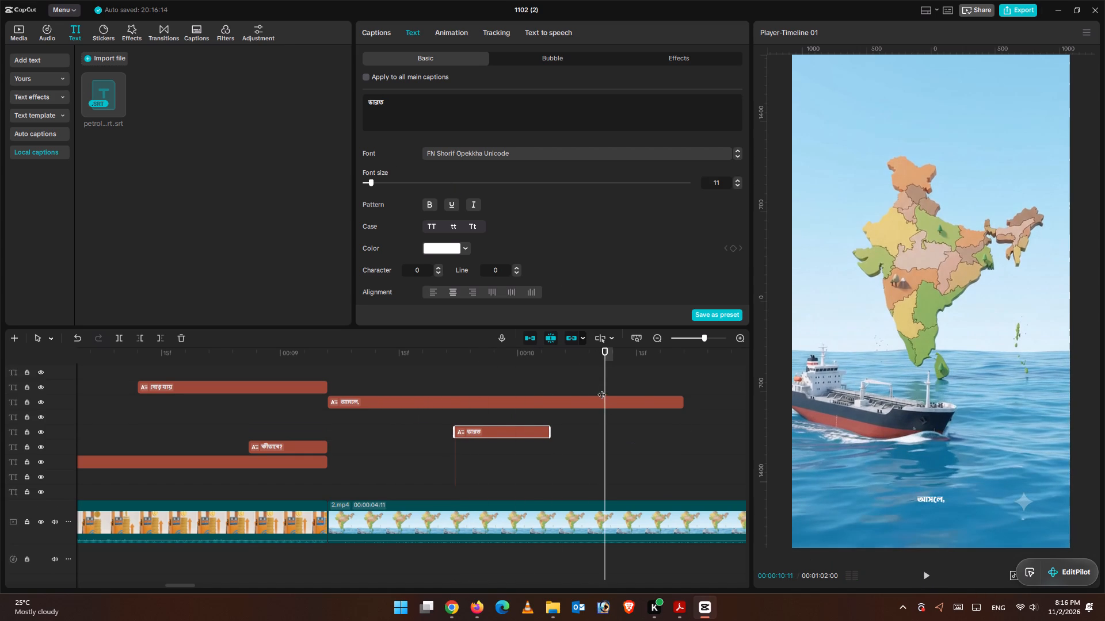
pyautogui.click(925, 582)
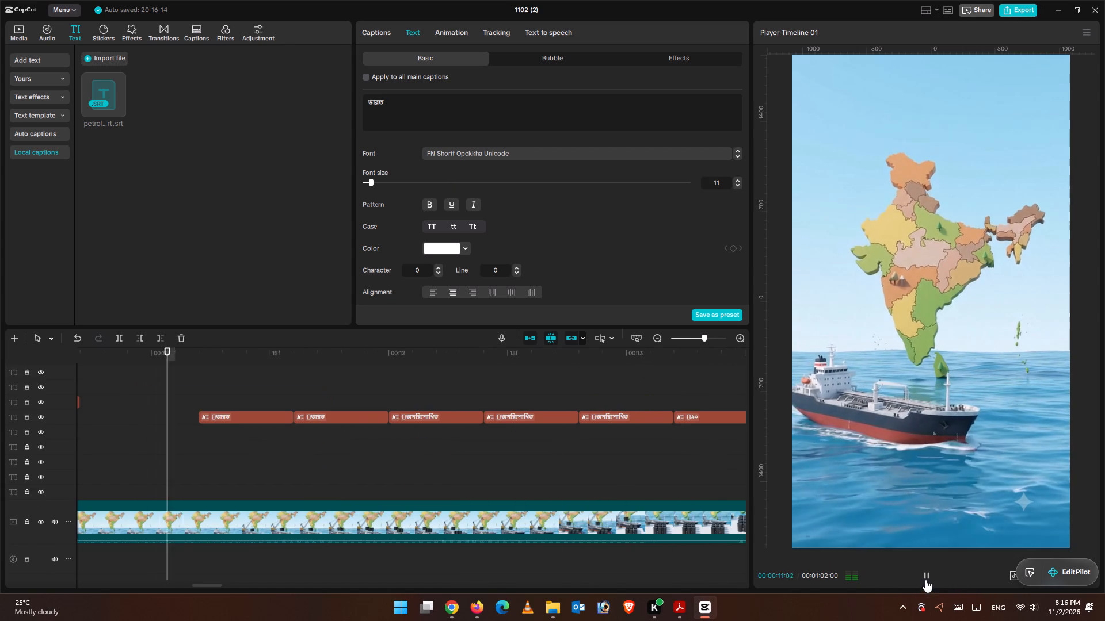
pyautogui.click(925, 580)
pyautogui.moveTo(219, 364); pyautogui.dragTo(102, 347)
pyautogui.moveTo(220, 355); pyautogui.dragTo(195, 354)
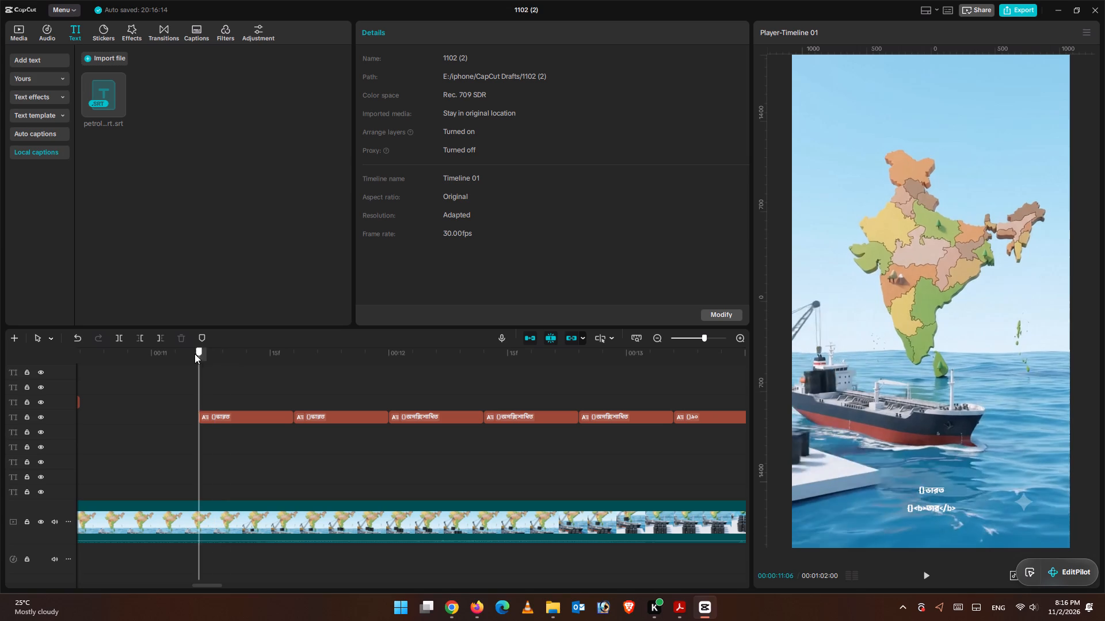
pyautogui.moveTo(195, 354); pyautogui.dragTo(171, 360)
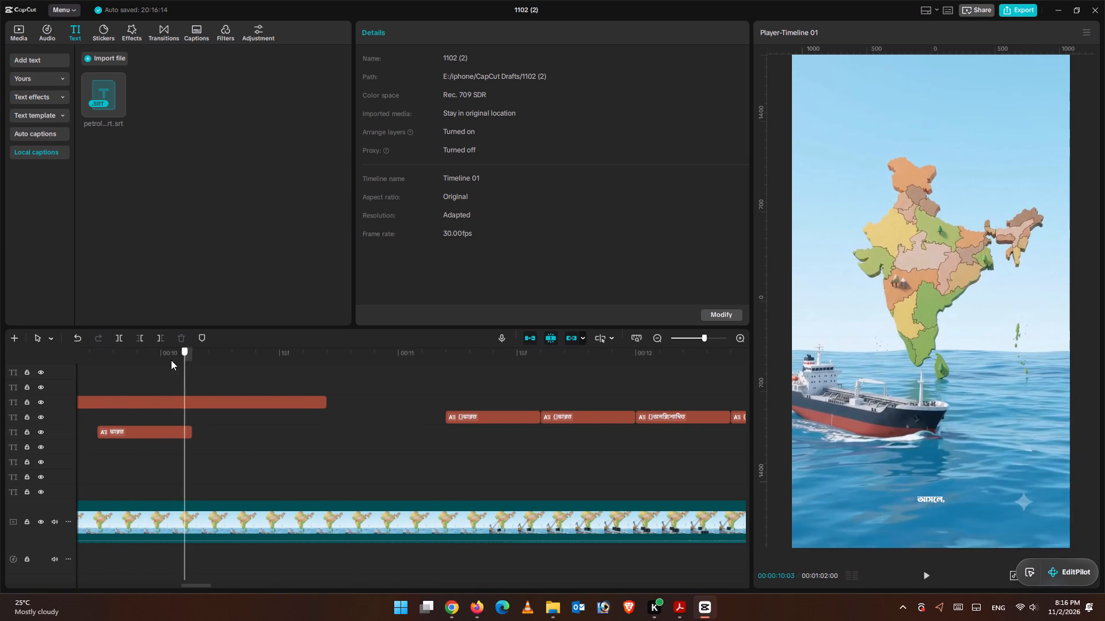
pyautogui.moveTo(171, 360); pyautogui.dragTo(136, 358)
pyautogui.click(921, 578)
pyautogui.click(921, 578)
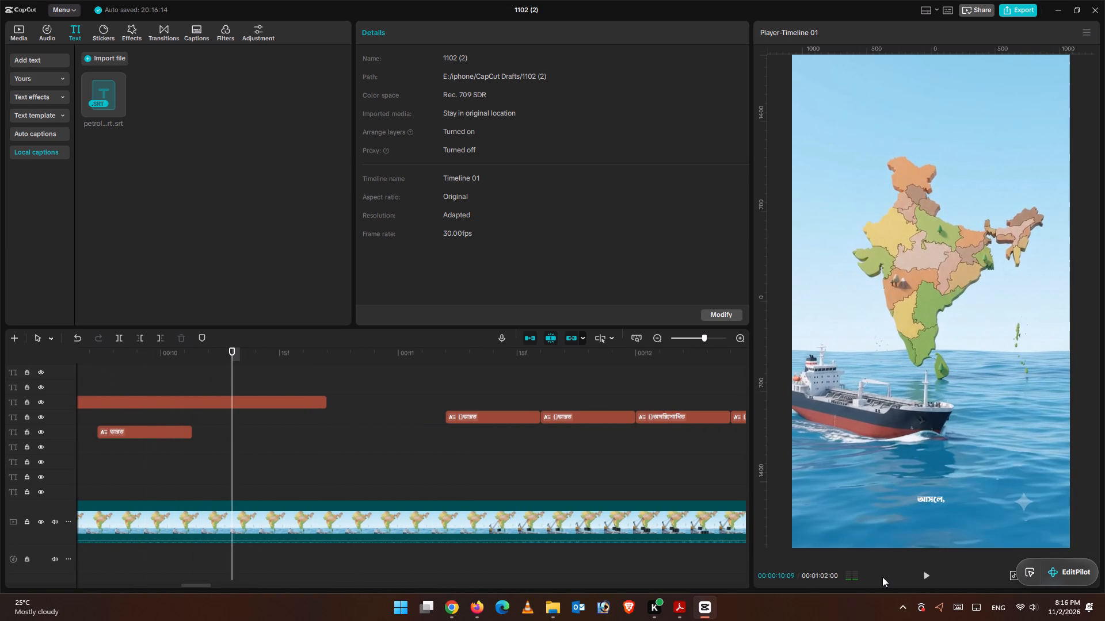
pyautogui.moveTo(230, 355); pyautogui.dragTo(196, 360)
pyautogui.scroll(-10, 240, 460)
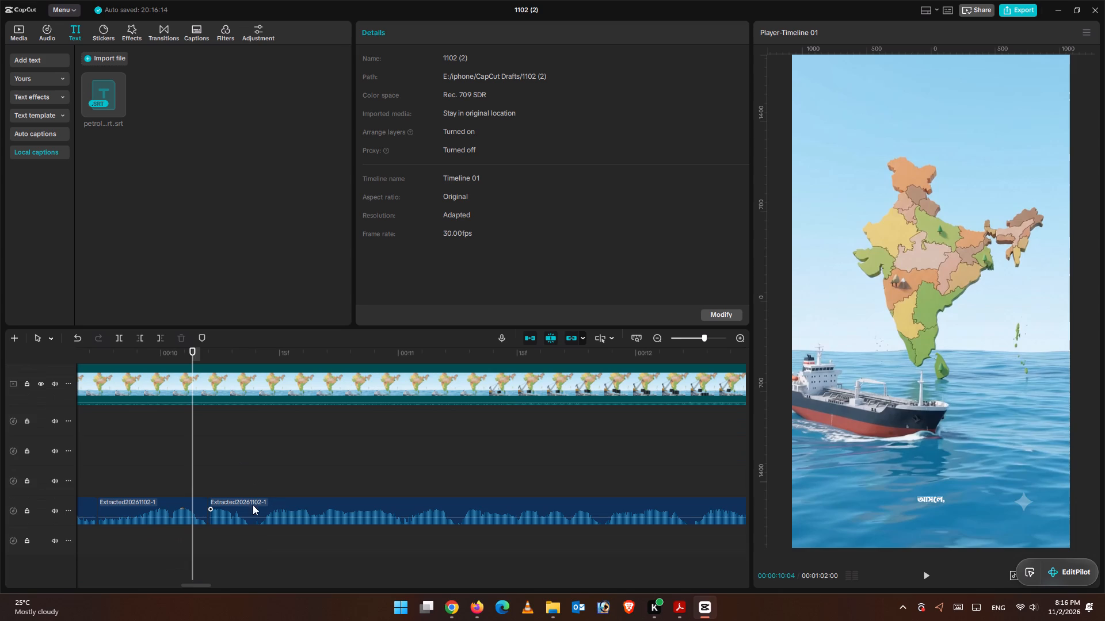
pyautogui.click(147, 450)
pyautogui.click(929, 584)
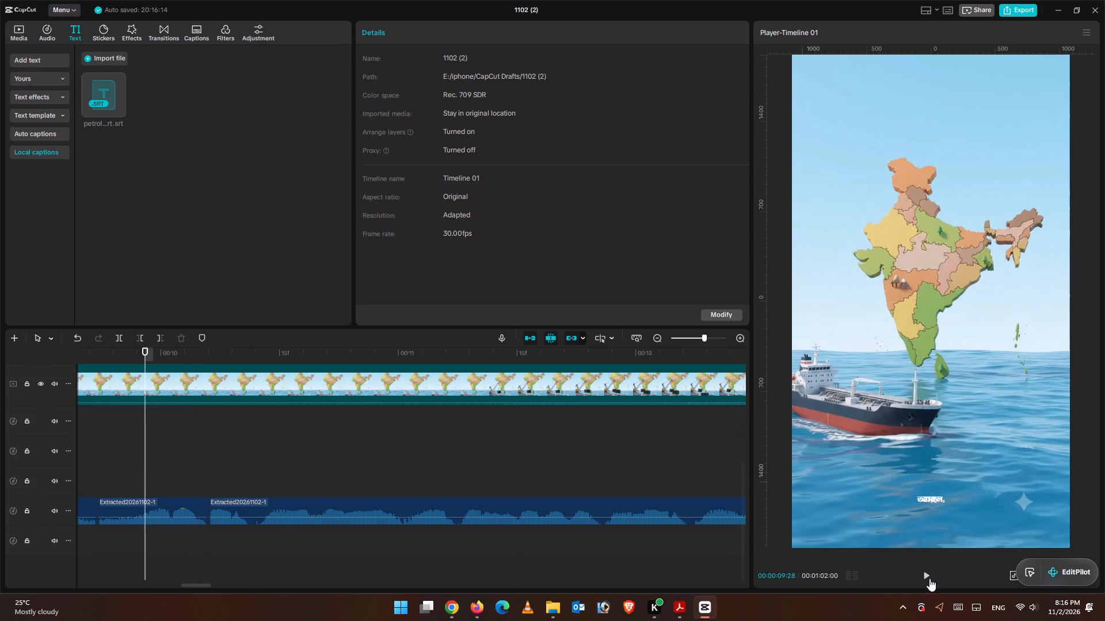
pyautogui.doubleClick(931, 577)
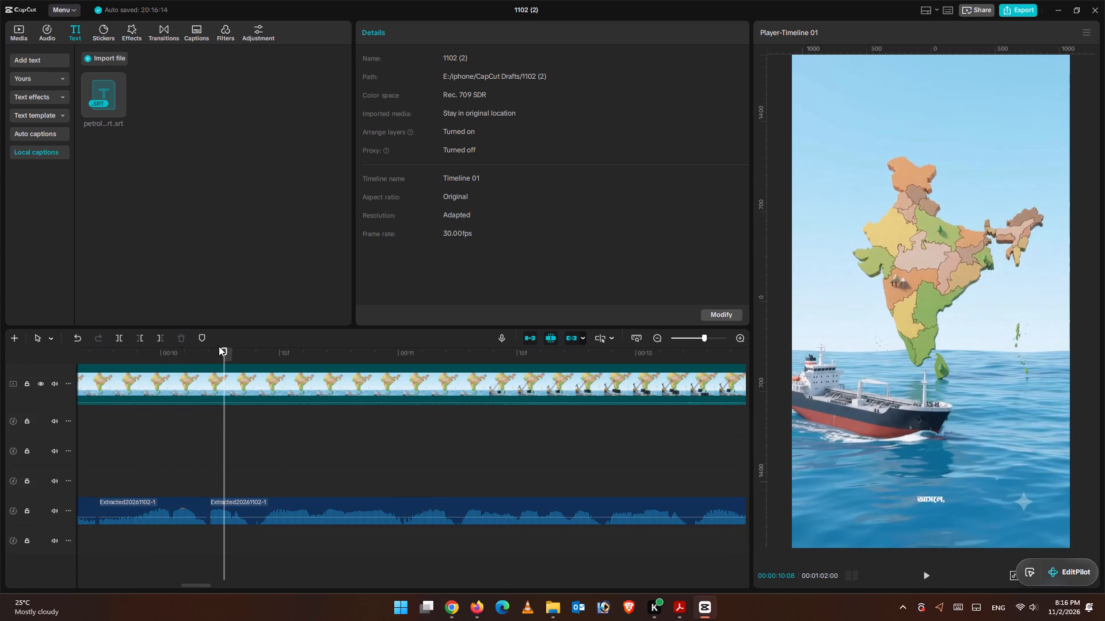
# Move the next ভারত caption to start at 00:00:10:01, on the track below the first ভারত caption.
pyautogui.moveTo(219, 346); pyautogui.dragTo(170, 358)
pyautogui.moveTo(222, 355); pyautogui.dragTo(173, 359)
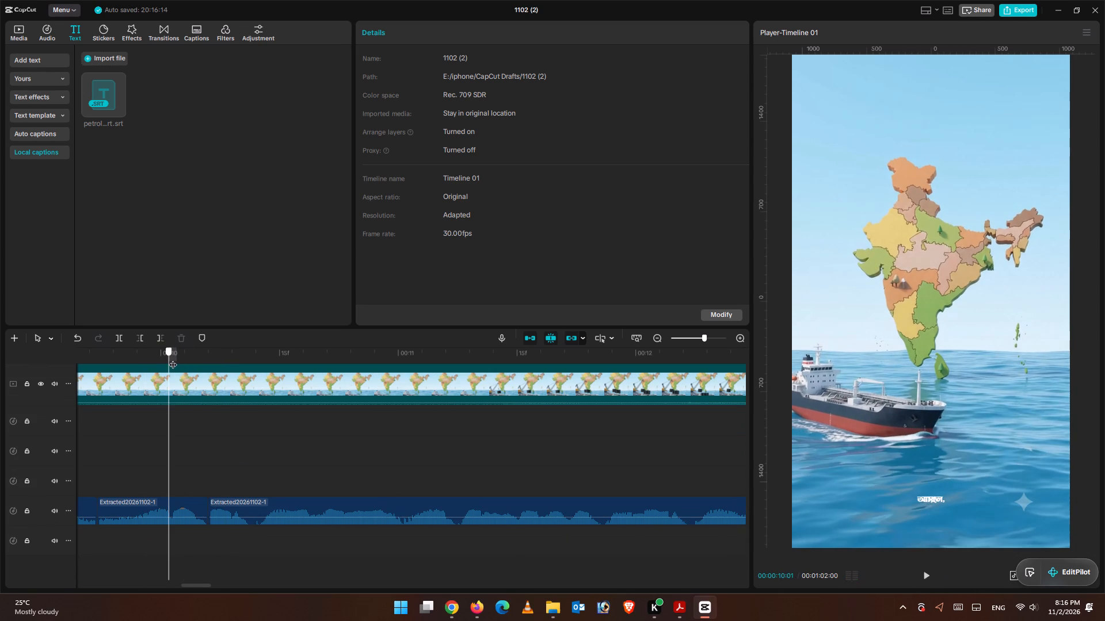
pyautogui.moveTo(173, 359); pyautogui.dragTo(172, 359)
pyautogui.scroll(3, 270, 512)
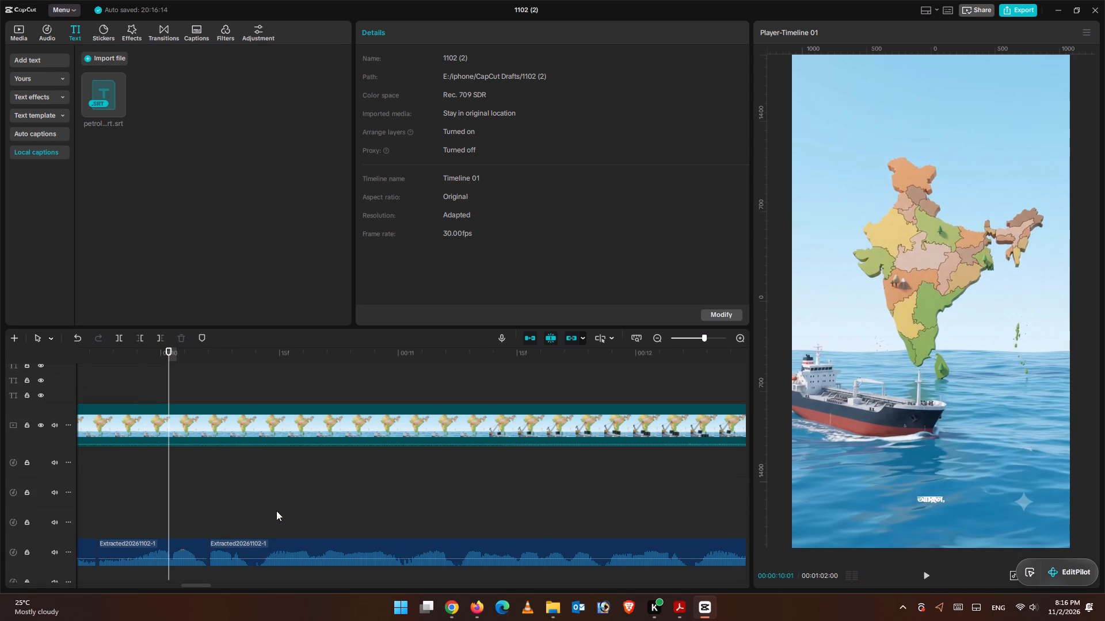
pyautogui.scroll(5, 276, 511)
pyautogui.click(485, 385)
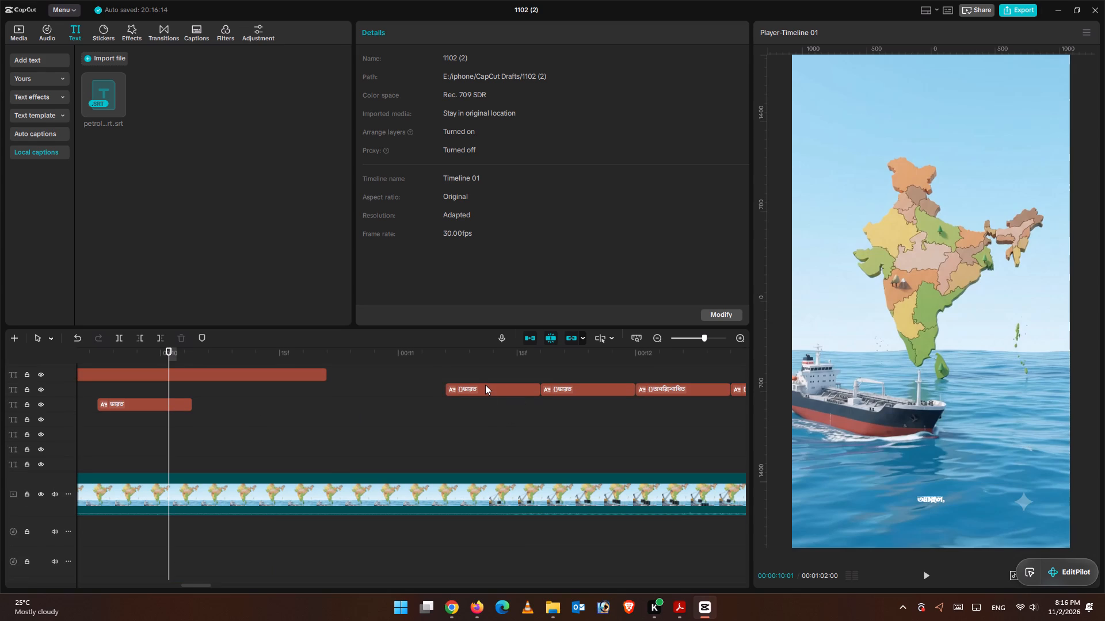
pyautogui.moveTo(485, 385); pyautogui.dragTo(209, 424)
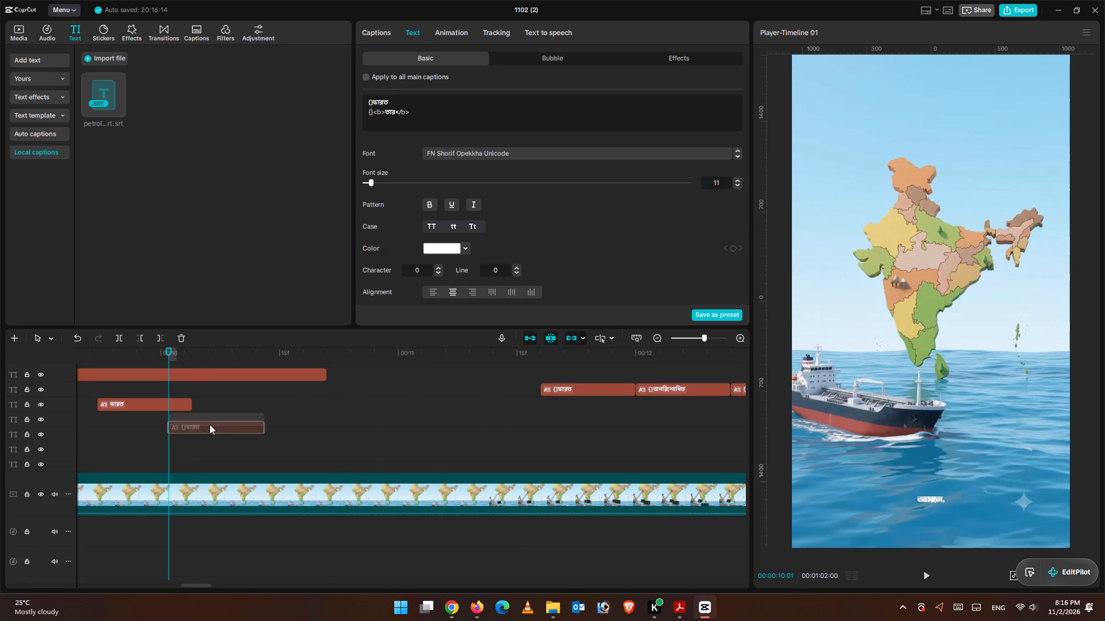
# Reduce the moved two-line caption to the single word তার, removing the ভারত line, the braces and the <b> tags.
pyautogui.click(384, 117)
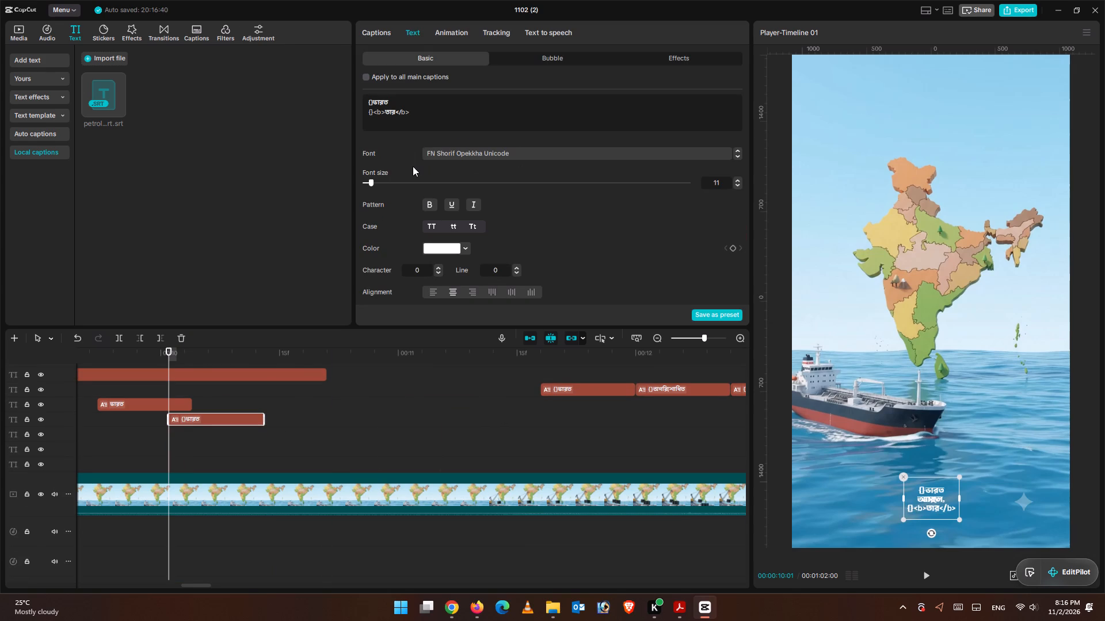
pyautogui.press('BackSpace')
pyautogui.press('BackSpace')
pyautogui.press('BackSpace')
pyautogui.press('BackSpace')
pyautogui.press('BackSpace')
pyautogui.press('BackSpace')
pyautogui.press('BackSpace')
pyautogui.press('BackSpace')
pyautogui.press('BackSpace')
pyautogui.press('BackSpace')
pyautogui.press('BackSpace')
pyautogui.press('BackSpace')
pyautogui.press('BackSpace')
pyautogui.press('BackSpace')
pyautogui.press('BackSpace')
pyautogui.press('BackSpace')
pyautogui.press('BackSpace')
pyautogui.press('BackSpace')
pyautogui.press('BackSpace')
pyautogui.press('BackSpace')
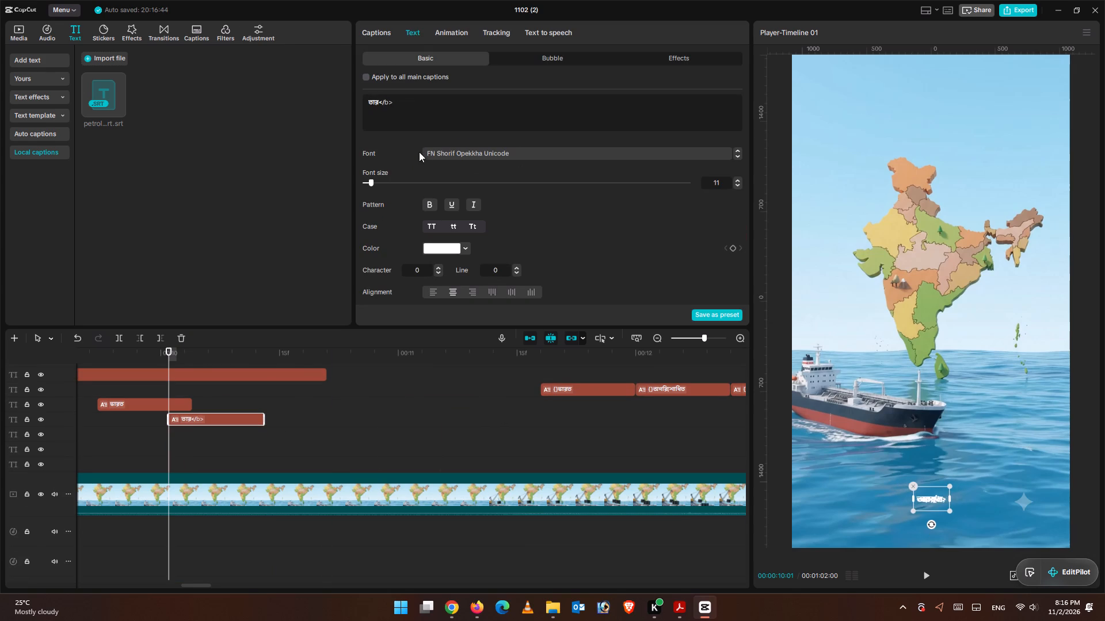
pyautogui.click(403, 112)
pyautogui.press('BackSpace')
pyautogui.press('BackSpace')
pyautogui.press('BackSpace')
pyautogui.press('BackSpace')
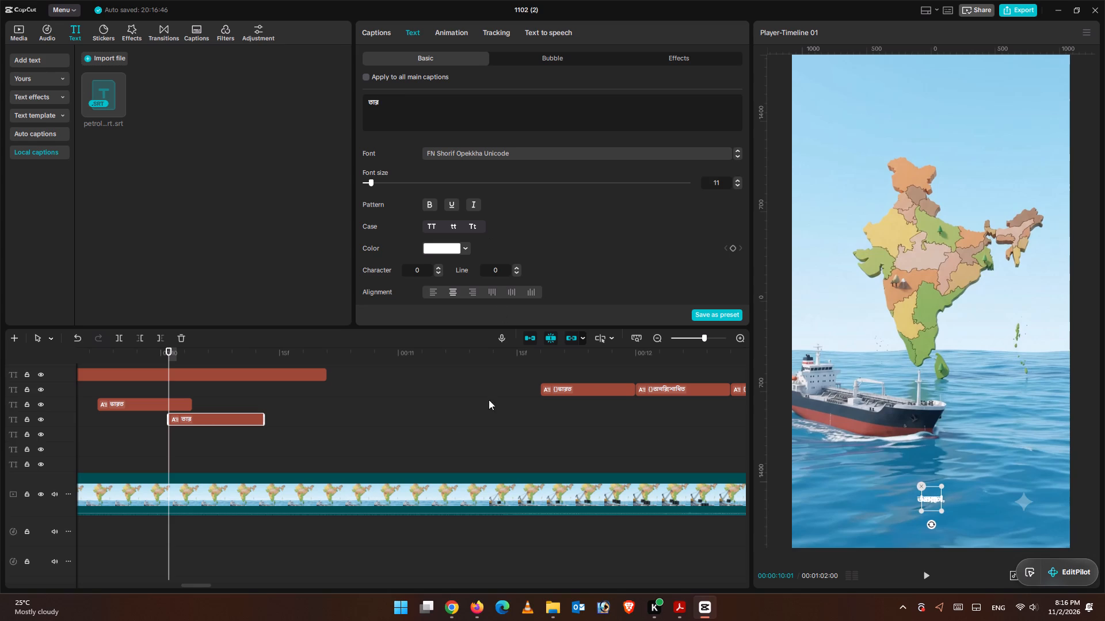
# Play past the তার caption to find where the word ends, and trim the caption's end to 00:00:10:12.
pyautogui.click(191, 400)
pyautogui.click(929, 573)
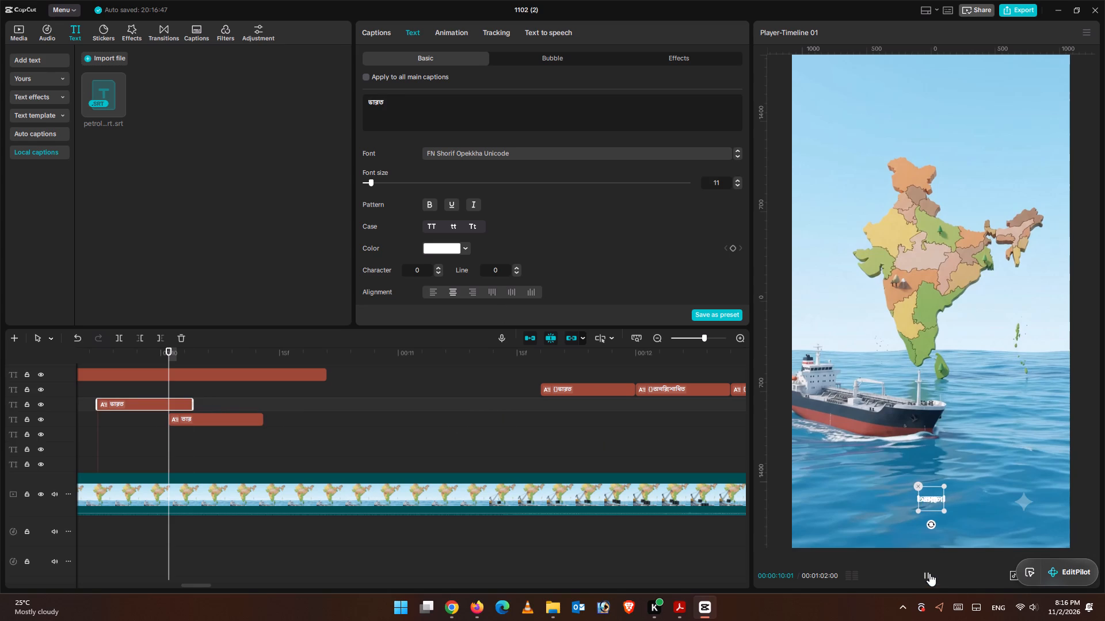
pyautogui.click(929, 573)
pyautogui.moveTo(320, 359); pyautogui.dragTo(268, 360)
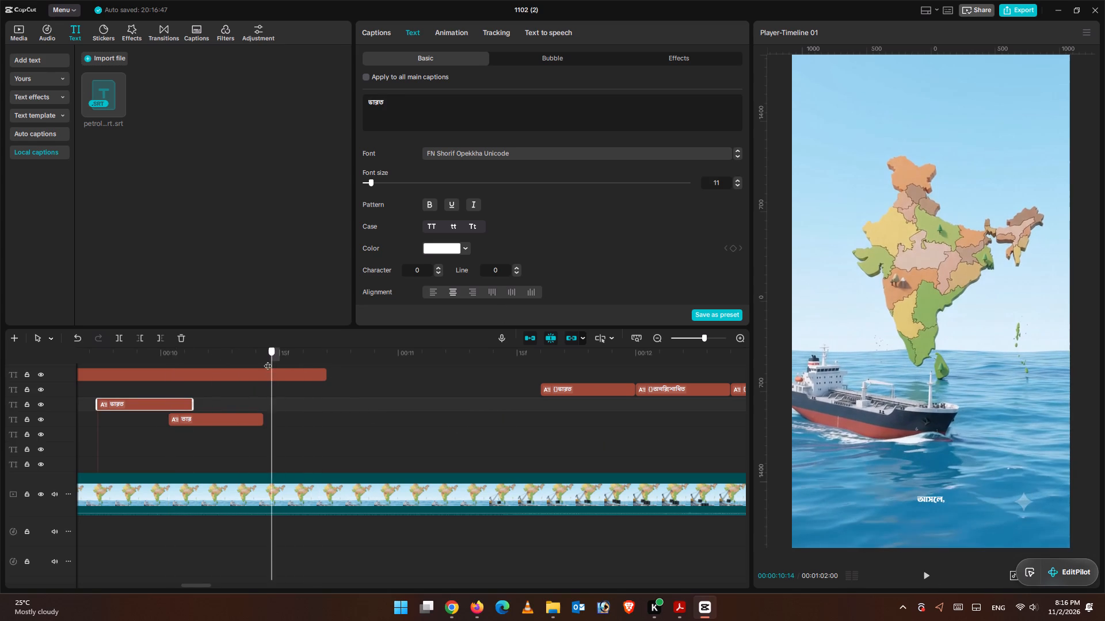
pyautogui.moveTo(268, 360); pyautogui.dragTo(266, 360)
pyautogui.scroll(-6, 326, 463)
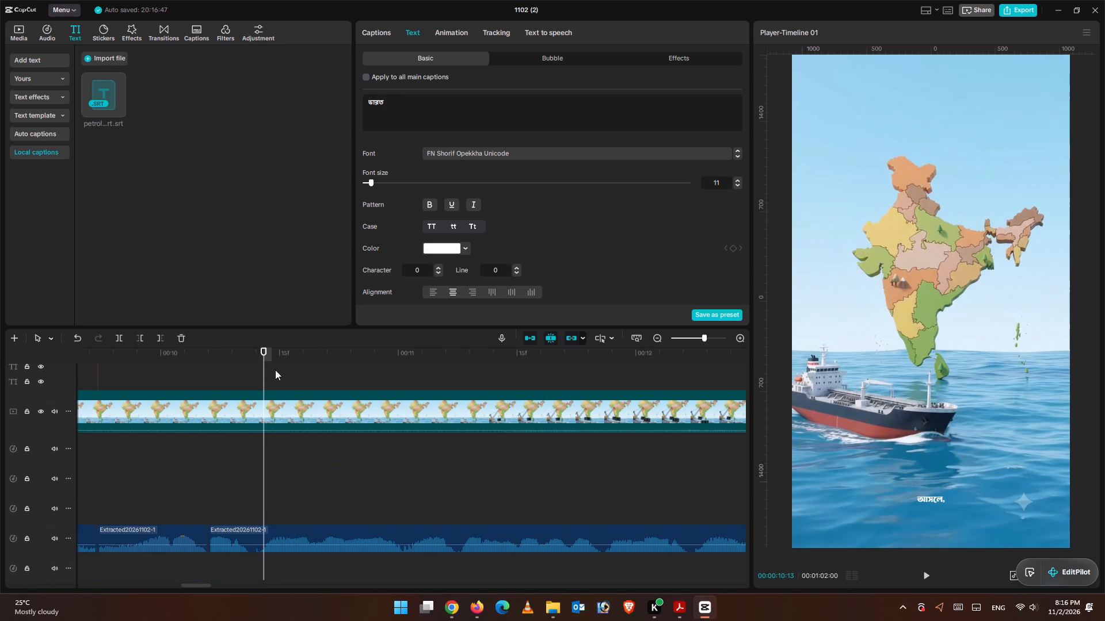
pyautogui.moveTo(259, 359); pyautogui.dragTo(258, 365)
pyautogui.scroll(2, 307, 442)
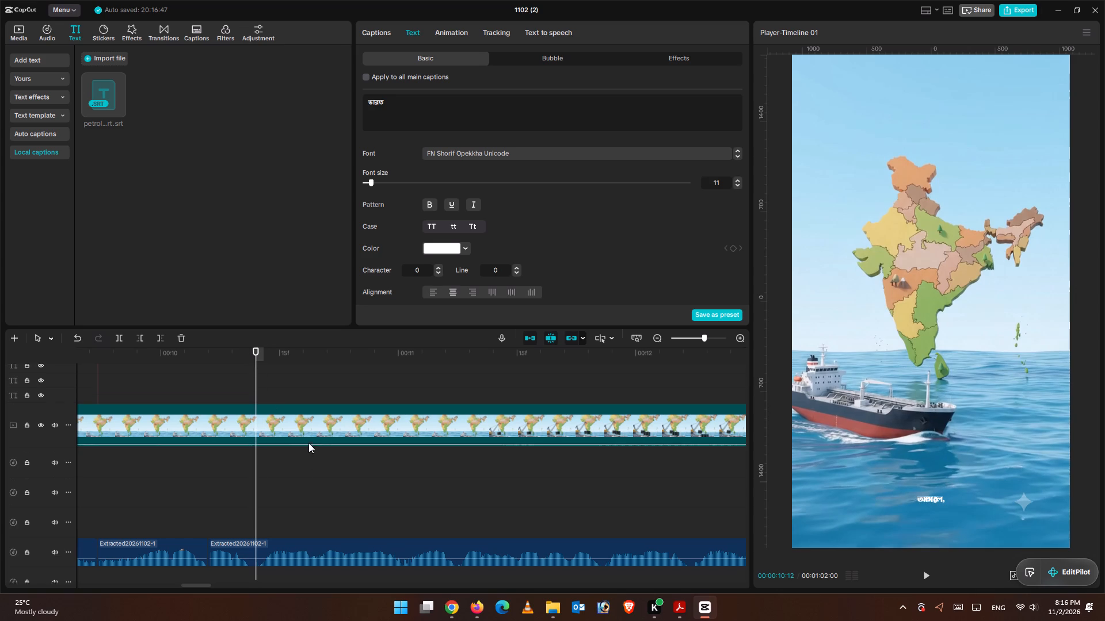
pyautogui.scroll(2, 308, 443)
pyautogui.click(253, 388)
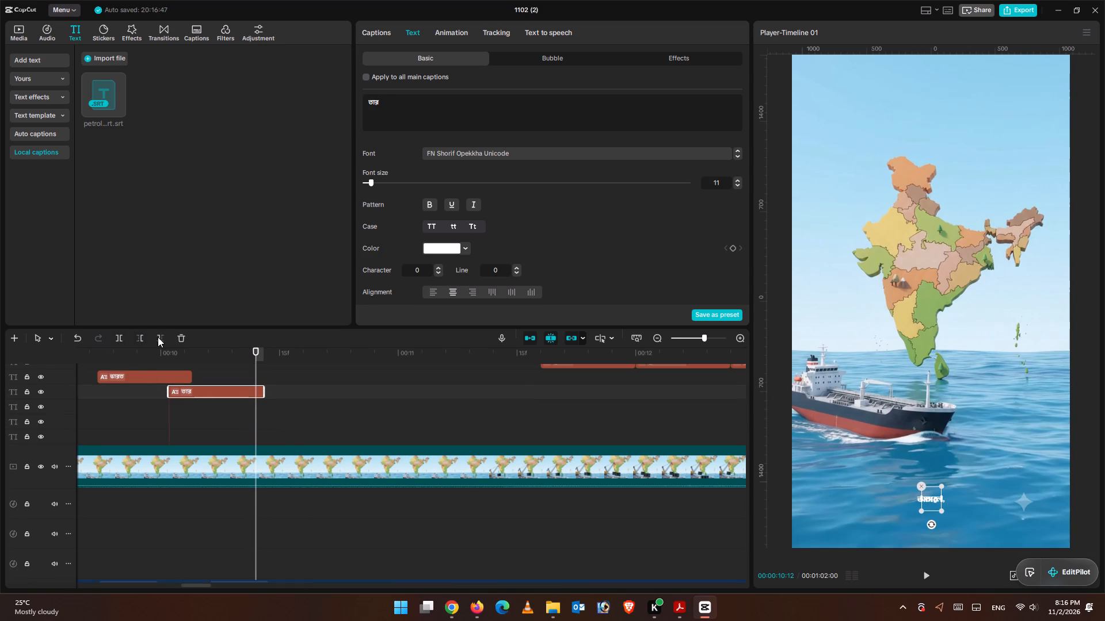
pyautogui.click(161, 337)
# Extend the ভারত caption and trim the আসলে, caption so both end at 00:00:10:12.
pyautogui.click(171, 376)
pyautogui.moveTo(193, 376); pyautogui.dragTo(255, 380)
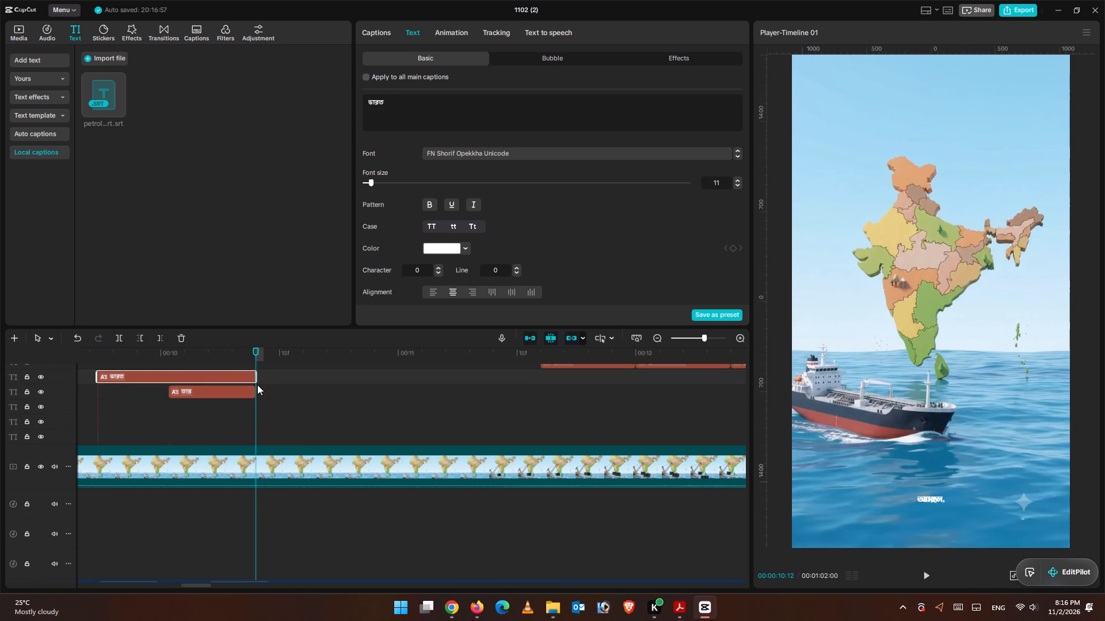
pyautogui.scroll(4, 314, 423)
pyautogui.click(275, 406)
pyautogui.click(167, 338)
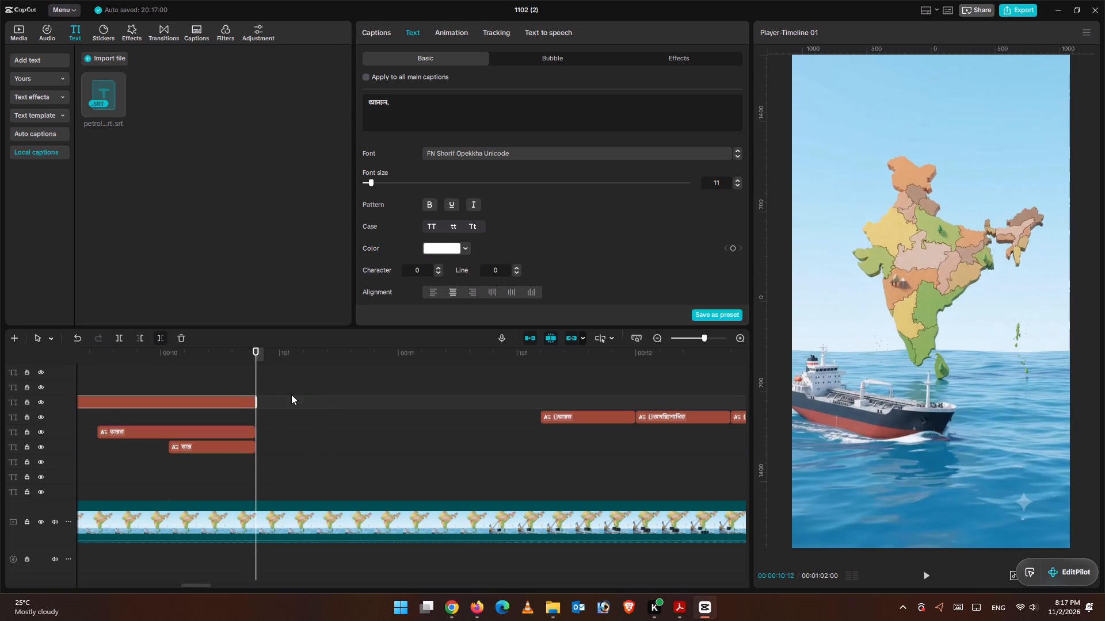
# At 00:00:10:06, move the আসলে, caption into the sky above the map and the ভারত caption above the map's northeastern part.
pyautogui.moveTo(257, 352); pyautogui.dragTo(173, 358)
pyautogui.hotkey('ctrl', '-')
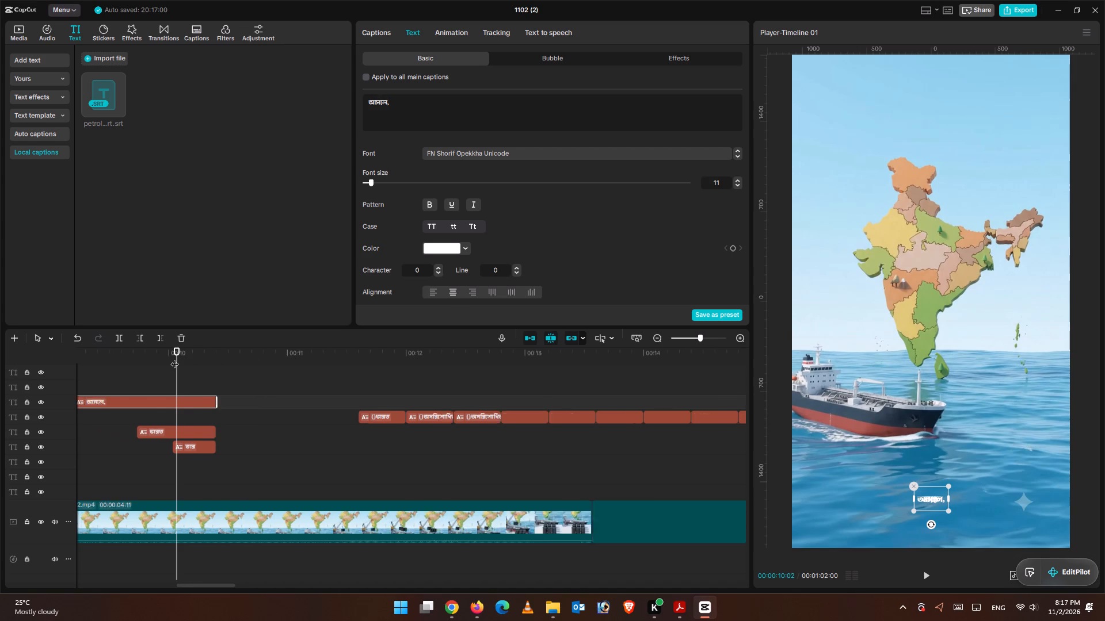
pyautogui.hotkey('ctrl', '-')
pyautogui.moveTo(177, 364); pyautogui.dragTo(166, 361)
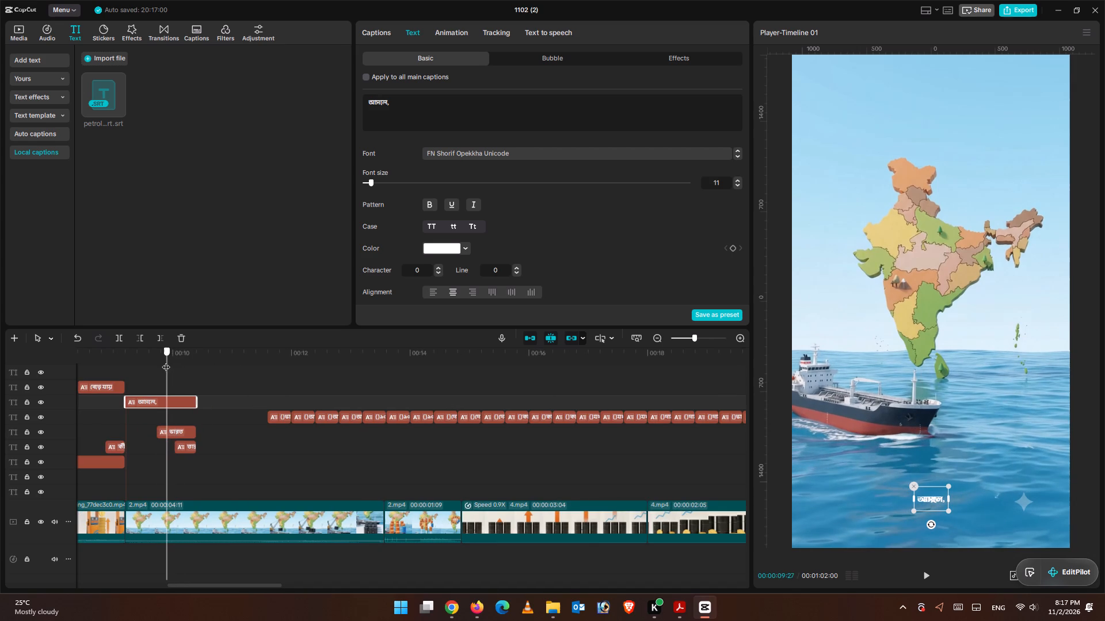
pyautogui.moveTo(166, 361); pyautogui.dragTo(165, 361)
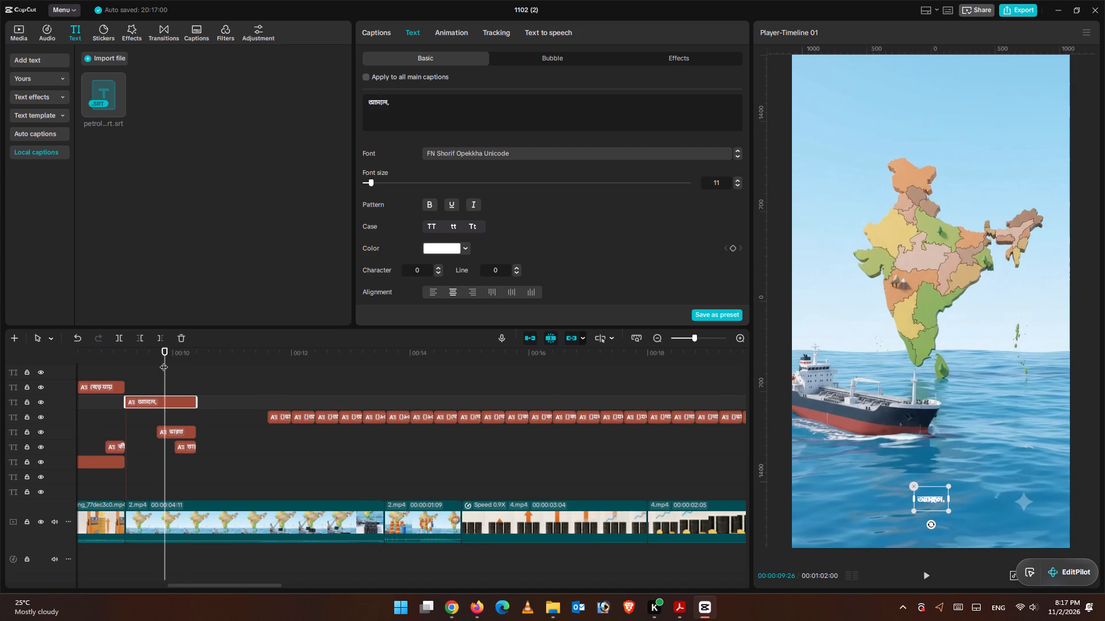
pyautogui.moveTo(162, 361); pyautogui.dragTo(176, 365)
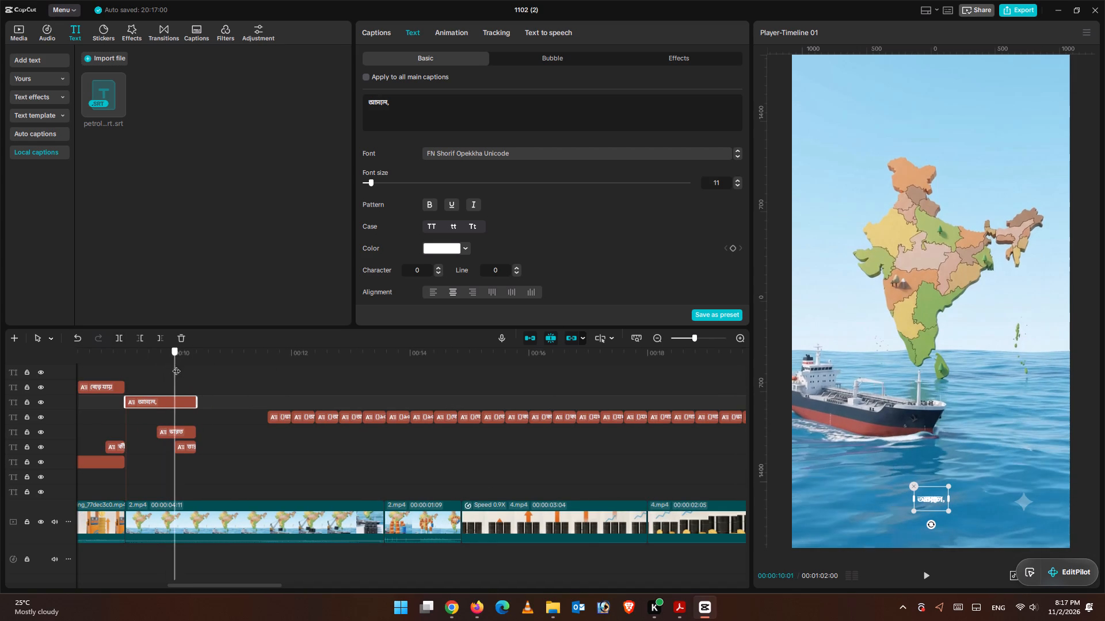
pyautogui.moveTo(176, 365); pyautogui.dragTo(185, 370)
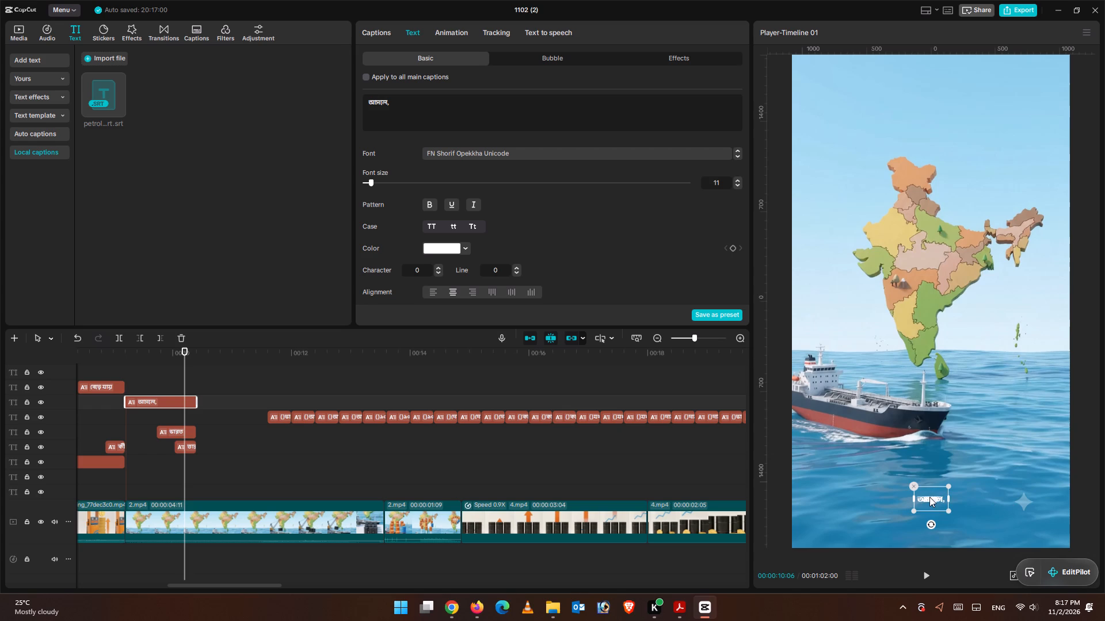
pyautogui.moveTo(929, 497); pyautogui.dragTo(919, 105)
pyautogui.click(927, 504)
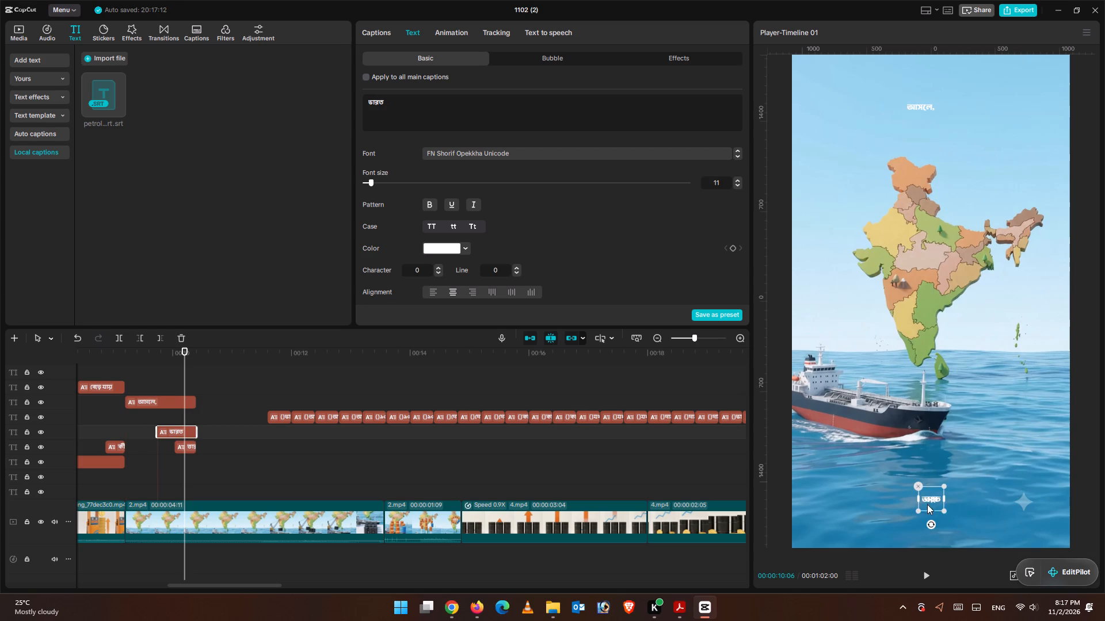
pyautogui.moveTo(927, 500); pyautogui.dragTo(978, 163)
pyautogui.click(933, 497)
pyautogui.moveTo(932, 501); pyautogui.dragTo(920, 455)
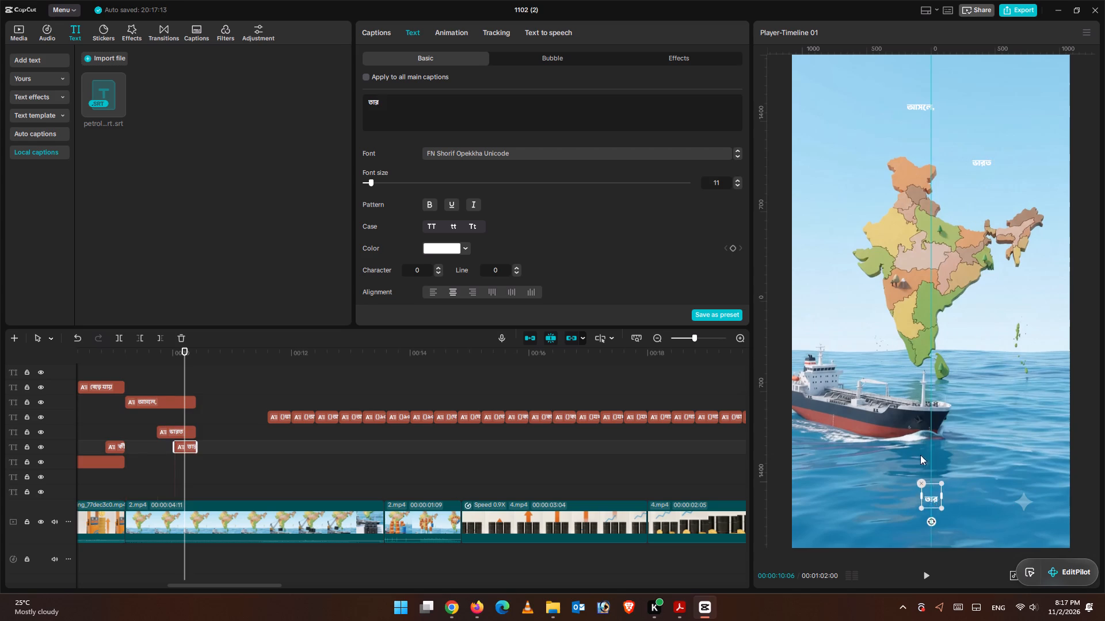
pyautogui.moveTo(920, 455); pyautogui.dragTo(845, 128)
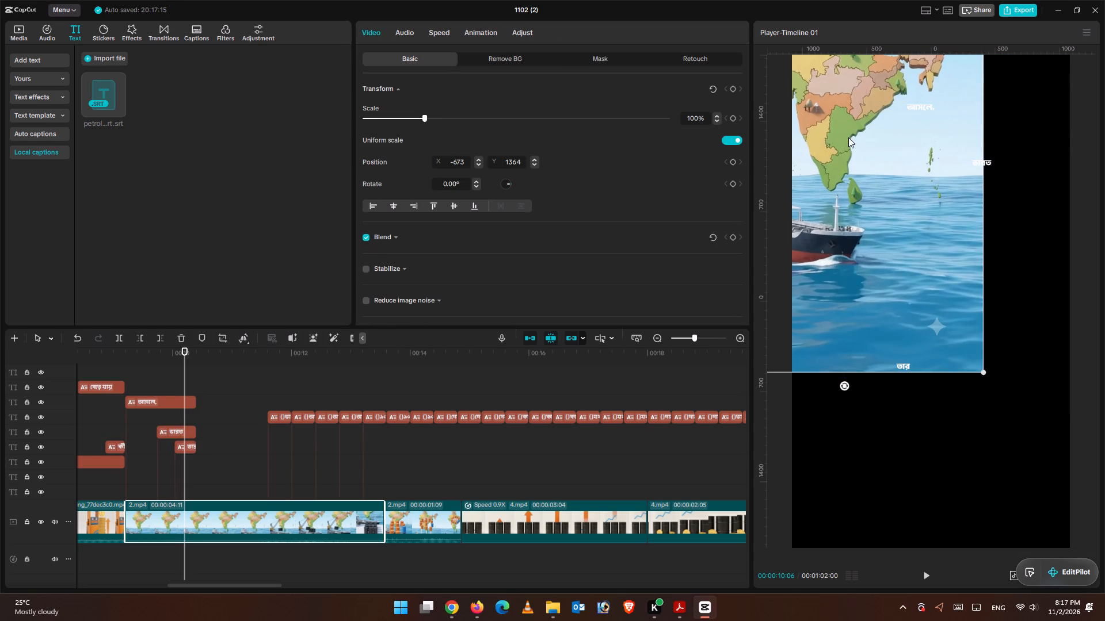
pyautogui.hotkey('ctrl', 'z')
# Move the তার caption into the sky near the frame's upper-right corner, above the ভারত caption.
pyautogui.click(928, 500)
pyautogui.click(934, 500)
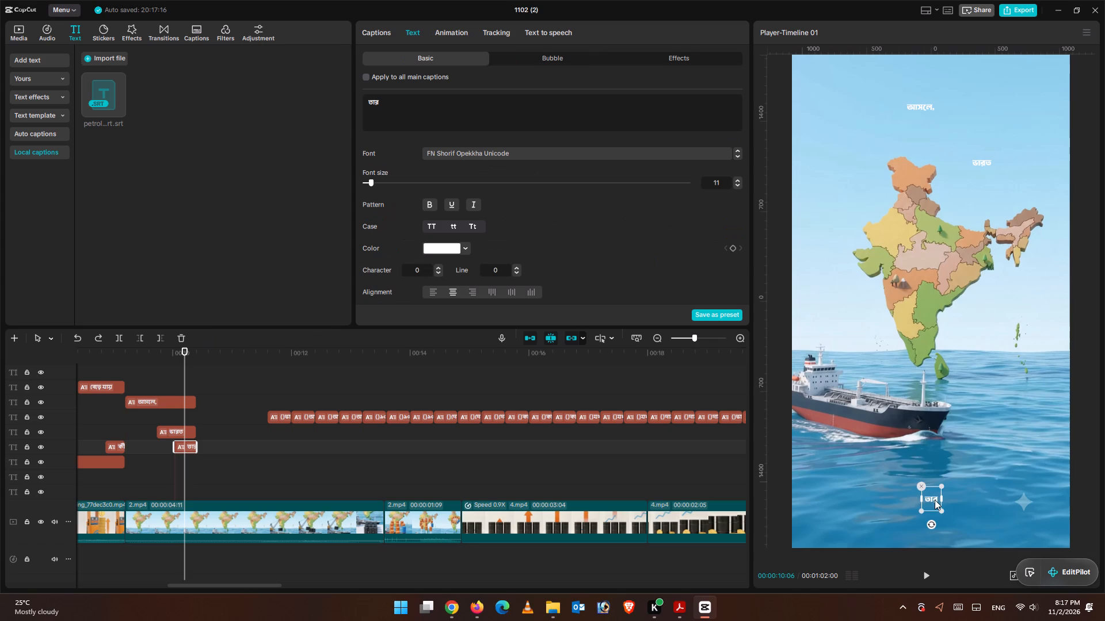
pyautogui.moveTo(935, 500); pyautogui.dragTo(1013, 91)
# Enlarge the আসলে, caption above the map to about two and a half times its size.
pyautogui.click(926, 110)
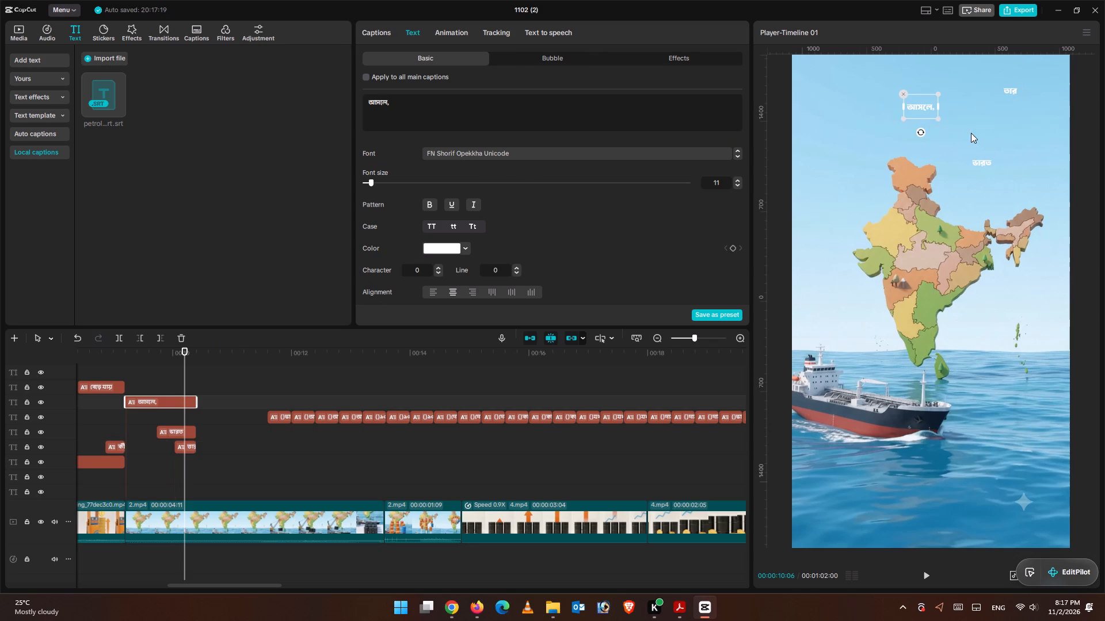
pyautogui.moveTo(937, 118); pyautogui.dragTo(977, 152)
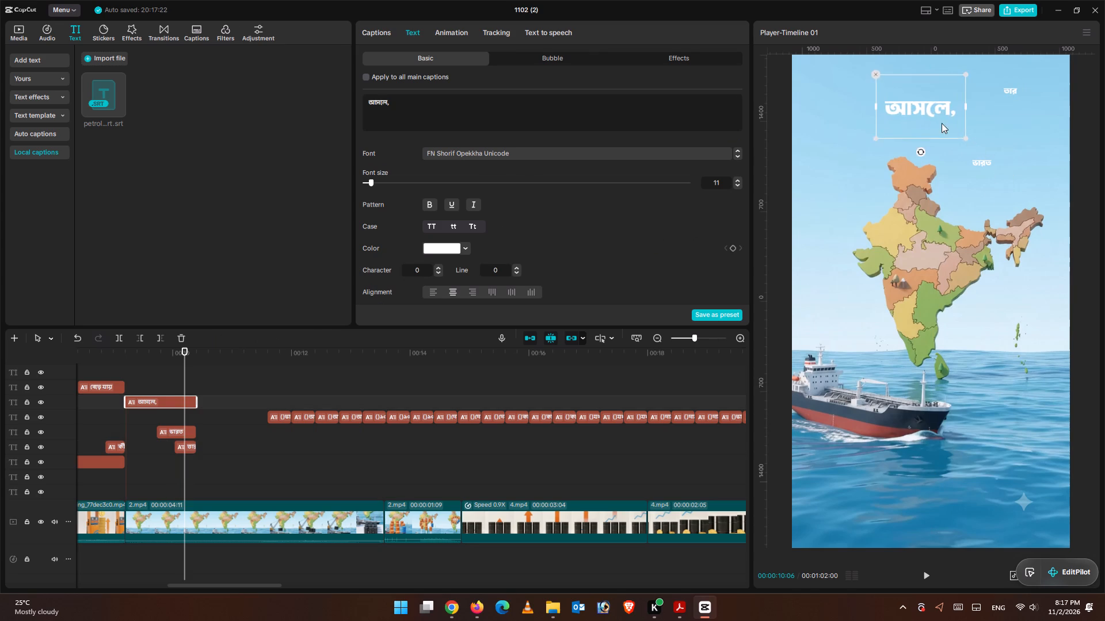
# Move the আসলে, caption into the sky near the frame's upper-left corner.
pyautogui.moveTo(938, 121); pyautogui.dragTo(868, 100)
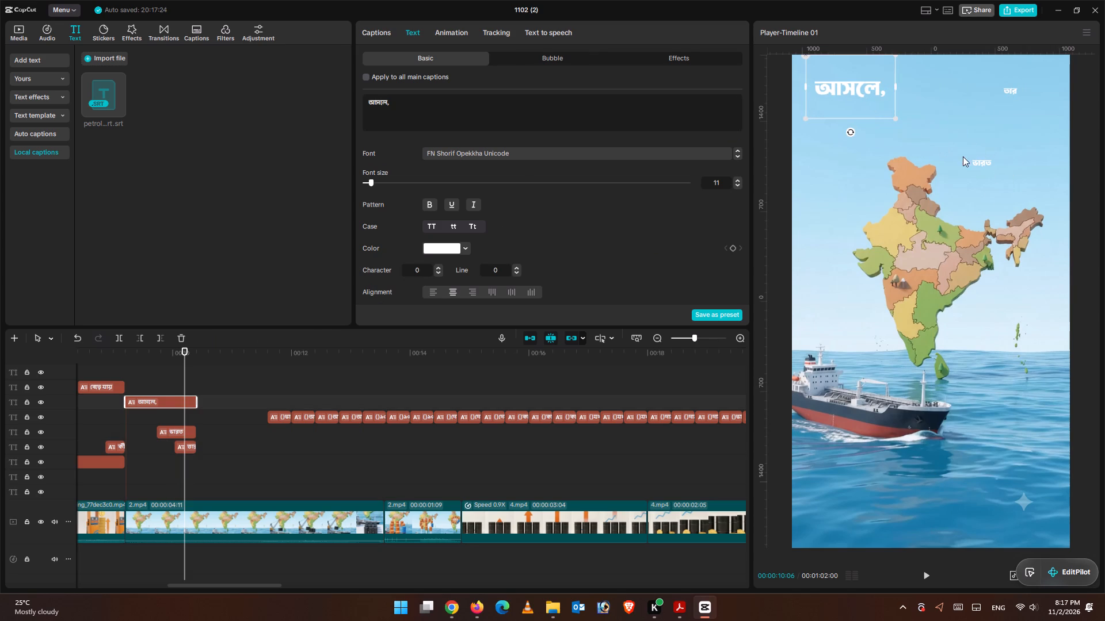
# Place the ভারত caption just below and slightly right of আসলে, and enlarge it to about three times its size.
pyautogui.click(981, 162)
pyautogui.moveTo(984, 164); pyautogui.dragTo(878, 110)
pyautogui.moveTo(889, 122); pyautogui.dragTo(936, 155)
# Place the তার caption just below the right end of ভারত and enlarge it to about twice its size.
pyautogui.click(1021, 80)
pyautogui.click(1014, 89)
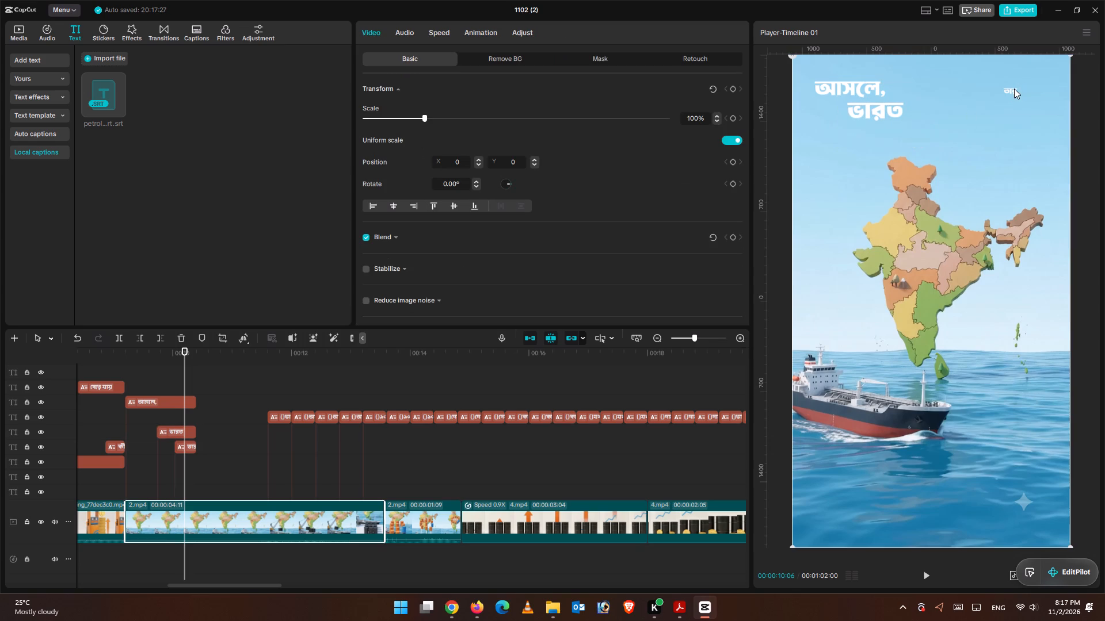
pyautogui.click(1011, 91)
pyautogui.moveTo(1011, 91); pyautogui.dragTo(898, 126)
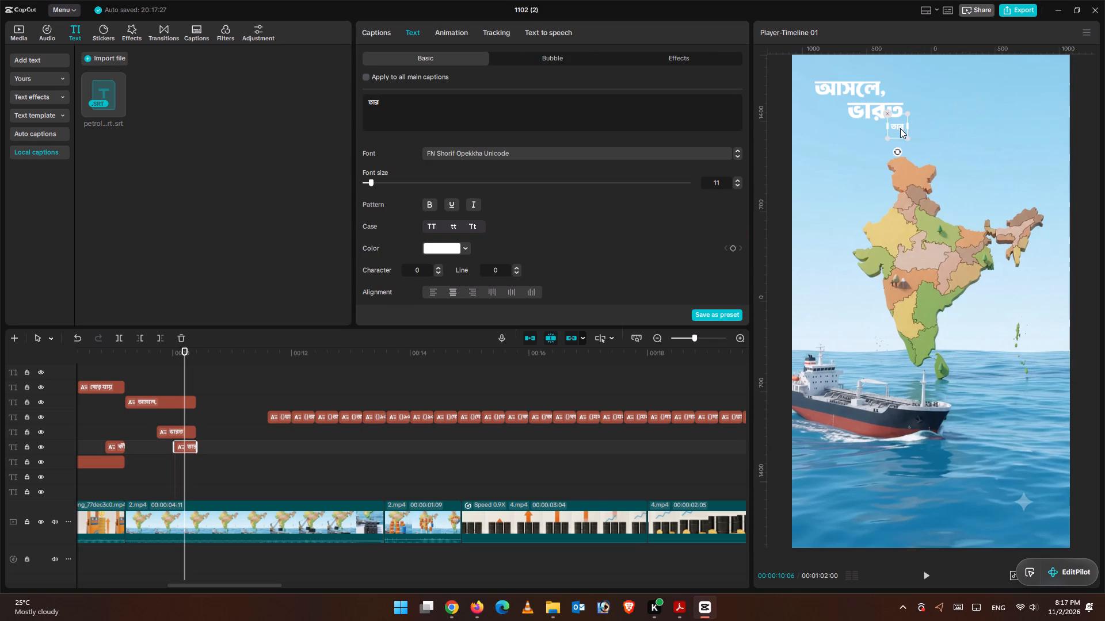
pyautogui.moveTo(906, 139); pyautogui.dragTo(931, 158)
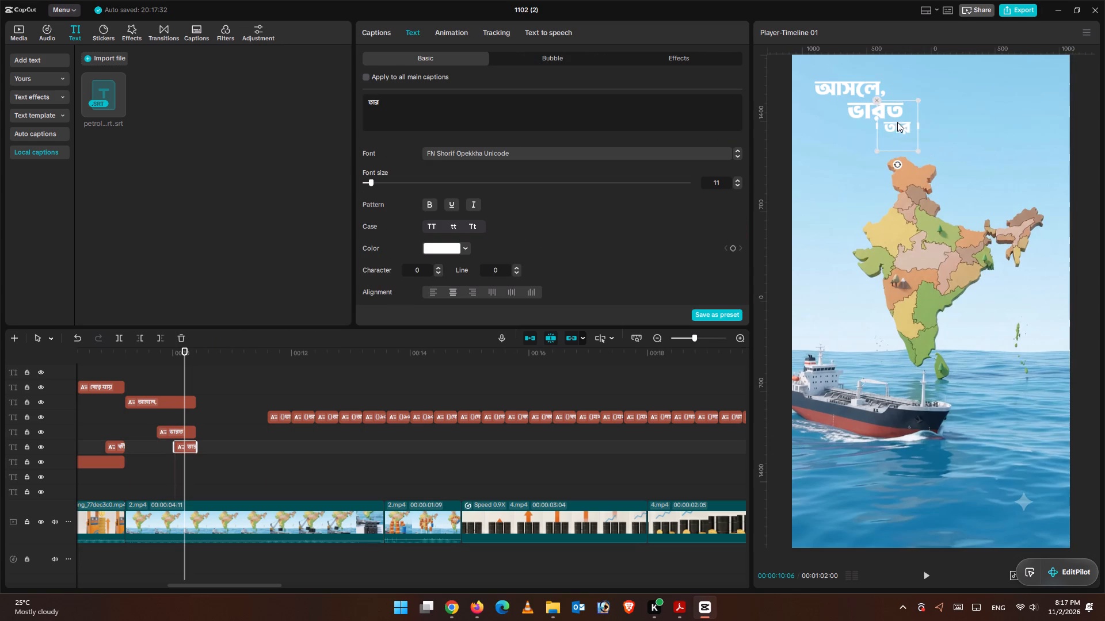
pyautogui.click(896, 120)
pyautogui.click(955, 117)
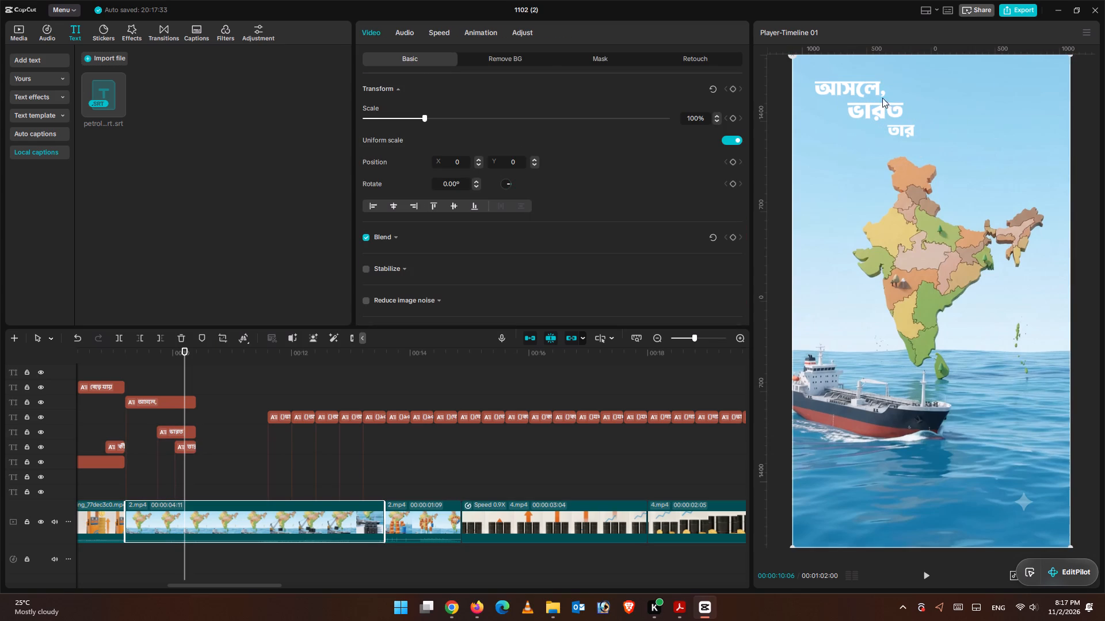
# Shift the আসলে, ভারত and তার captions together to just right of the frame's centre and enlarge them to about 1.25 times.
pyautogui.moveTo(839, 76); pyautogui.dragTo(893, 115)
pyautogui.hotkey('ctrl', 'z')
pyautogui.moveTo(165, 377); pyautogui.dragTo(195, 476)
pyautogui.moveTo(891, 109); pyautogui.dragTo(926, 106)
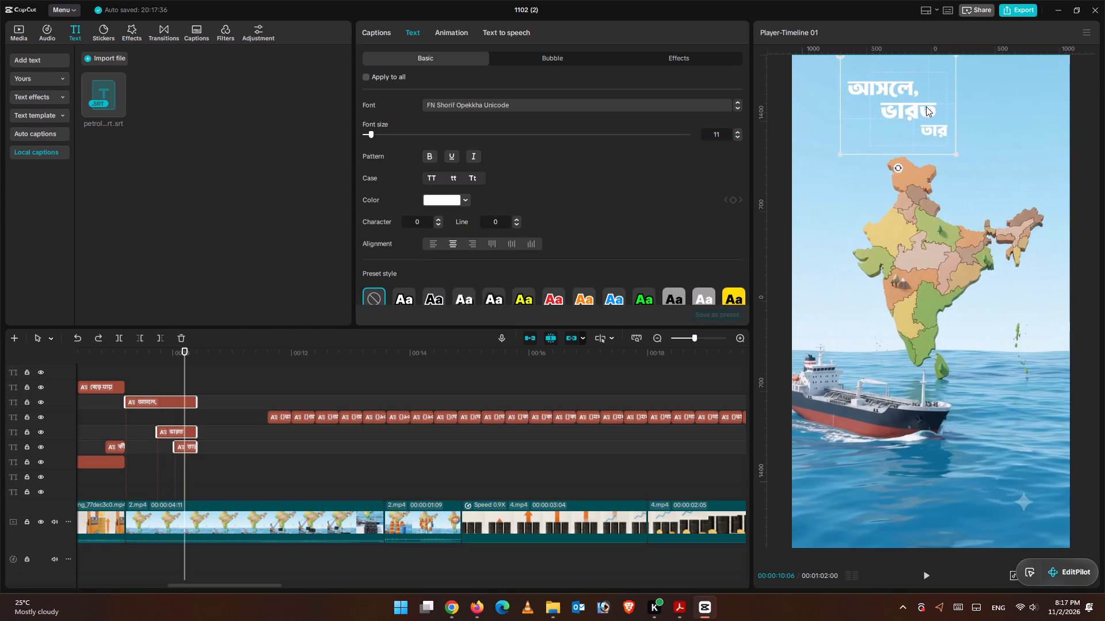
pyautogui.moveTo(926, 106); pyautogui.dragTo(951, 106)
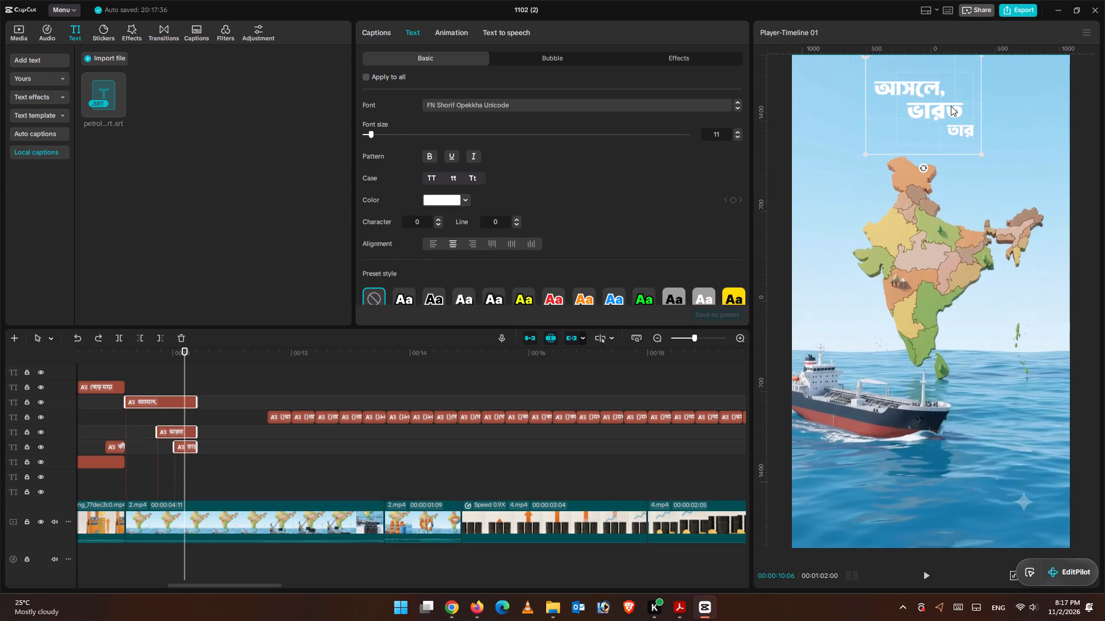
pyautogui.moveTo(951, 106); pyautogui.dragTo(953, 106)
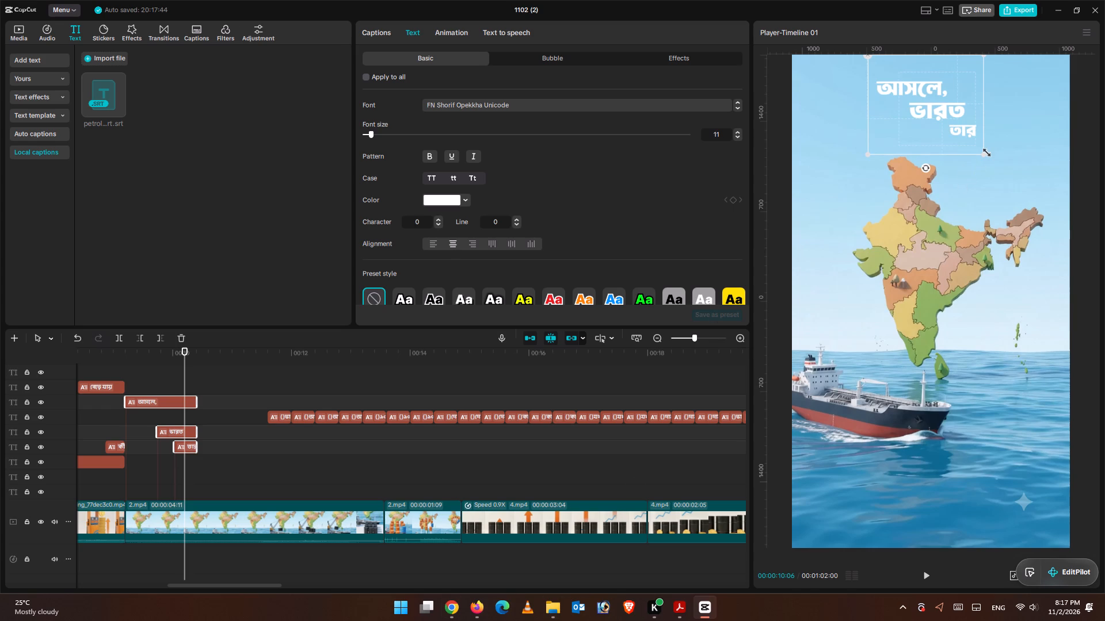
pyautogui.moveTo(983, 155); pyautogui.dragTo(1000, 176)
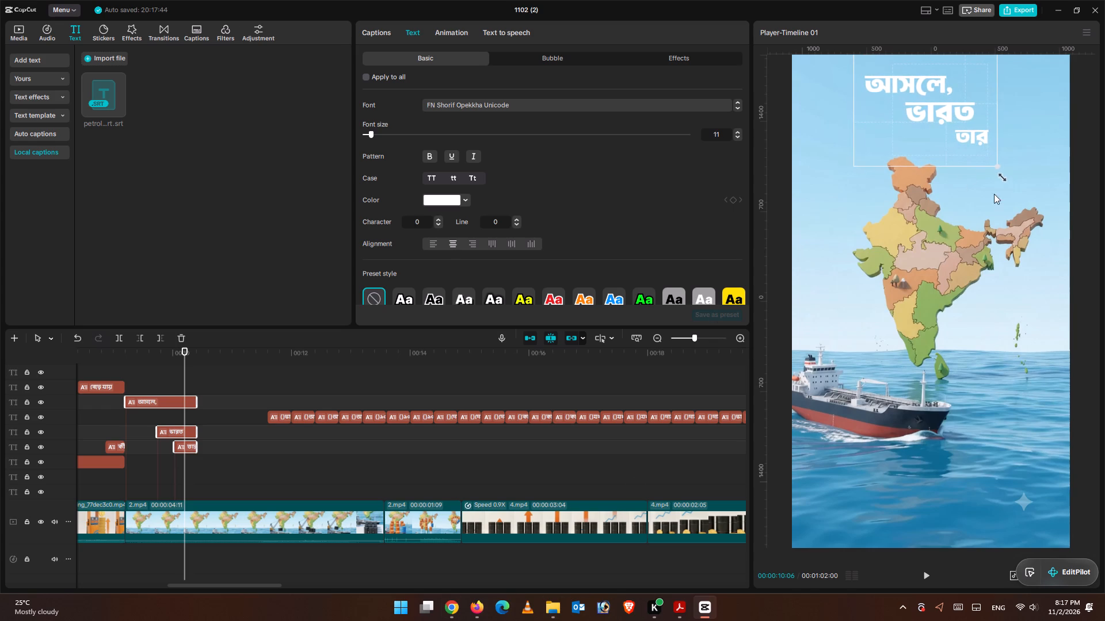
# Play the ship clip's opening from 00:00:09:04 and check the three captions' timing against the narration audio.
pyautogui.click(158, 361)
pyautogui.moveTo(158, 361); pyautogui.dragTo(120, 359)
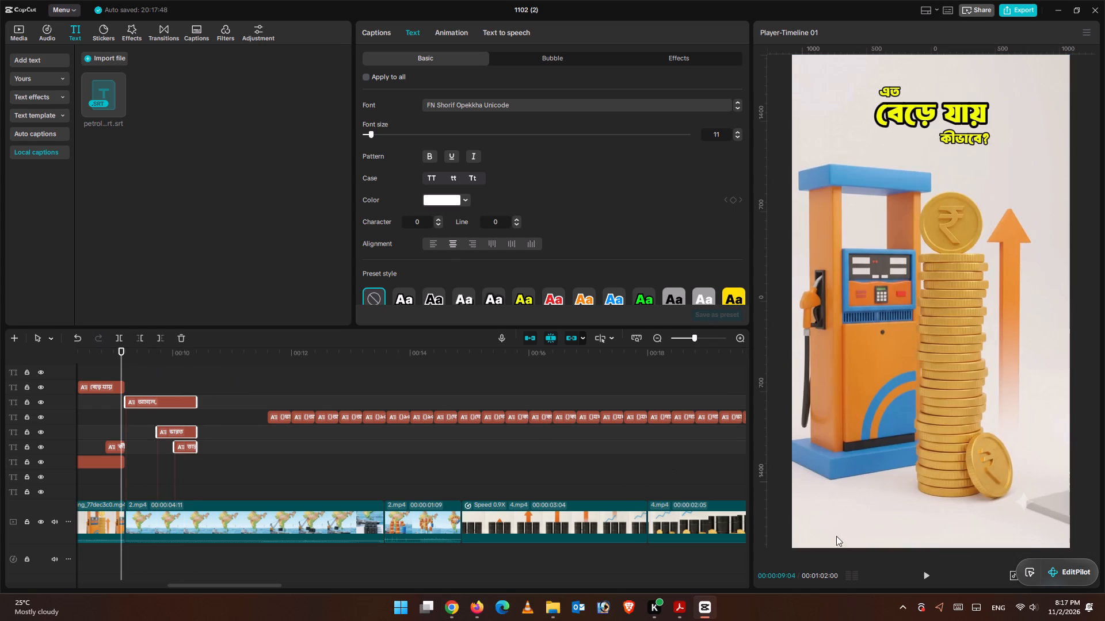
pyautogui.click(916, 574)
pyautogui.click(920, 573)
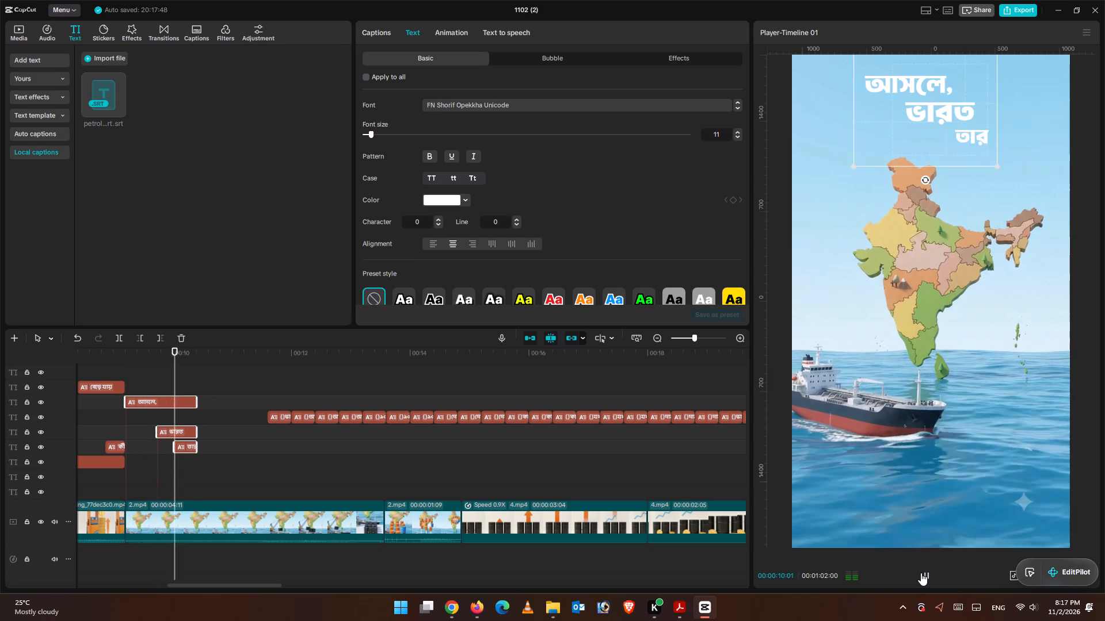
pyautogui.click(920, 572)
pyautogui.moveTo(218, 361); pyautogui.dragTo(207, 361)
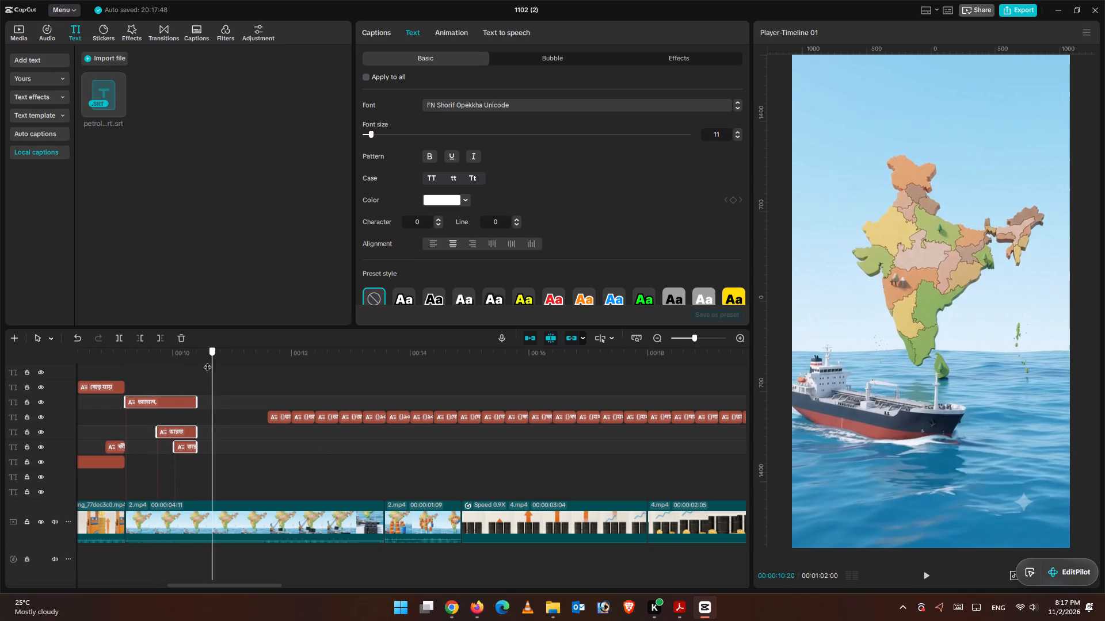
pyautogui.moveTo(207, 361); pyautogui.dragTo(199, 361)
pyautogui.scroll(-1, 231, 403)
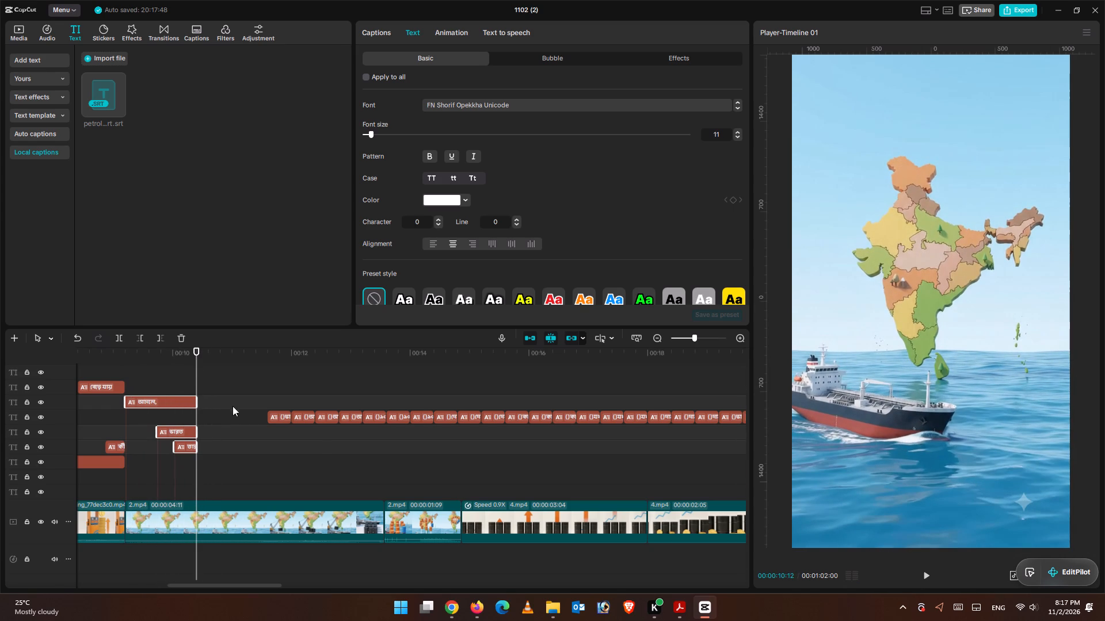
pyautogui.scroll(-8, 233, 406)
pyautogui.moveTo(195, 356); pyautogui.dragTo(190, 356)
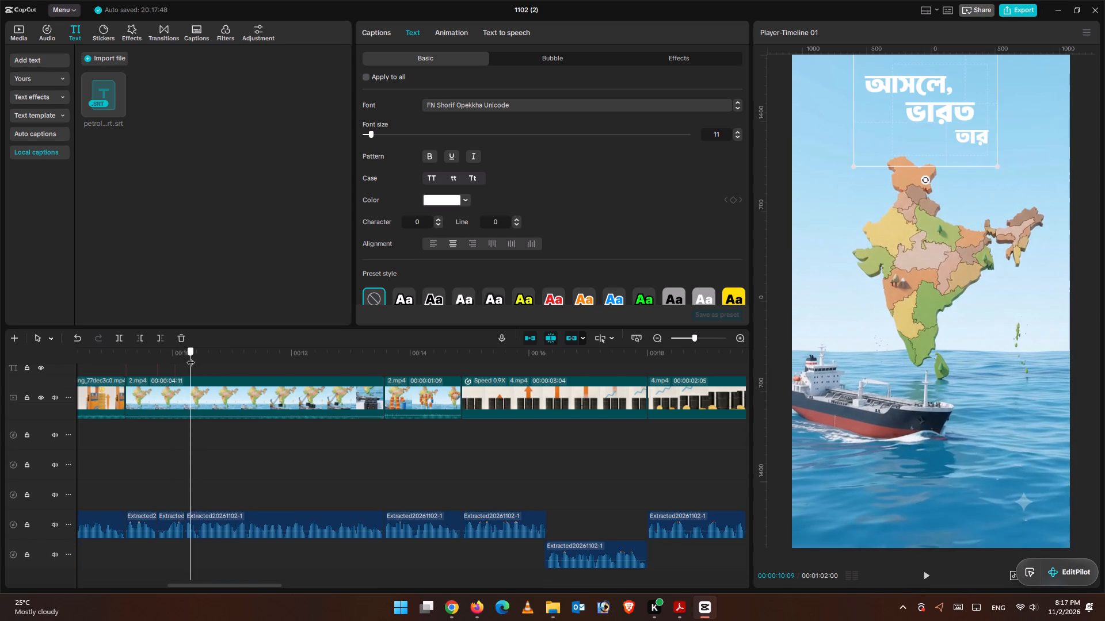
pyautogui.moveTo(190, 356); pyautogui.dragTo(186, 356)
# Play on from 00:00:10:06 and compare the narration waveform with the point where the three captions end.
pyautogui.scroll(6, 272, 459)
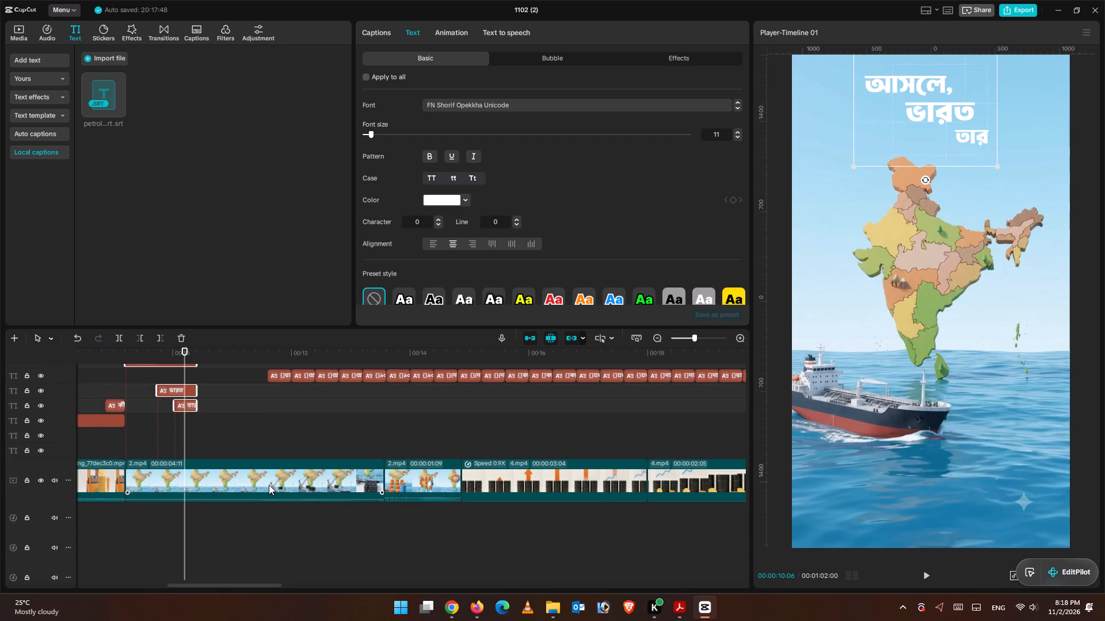
pyautogui.hotkey('ctrl', '=')
pyautogui.hotkey('ctrl', '=')
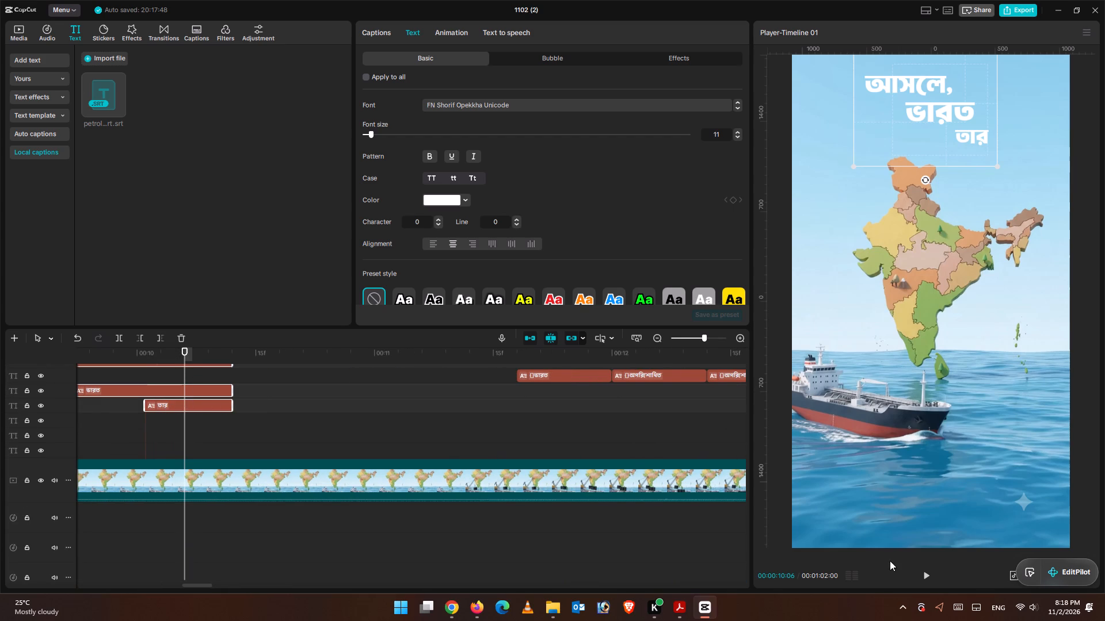
pyautogui.click(927, 573)
pyautogui.click(927, 573)
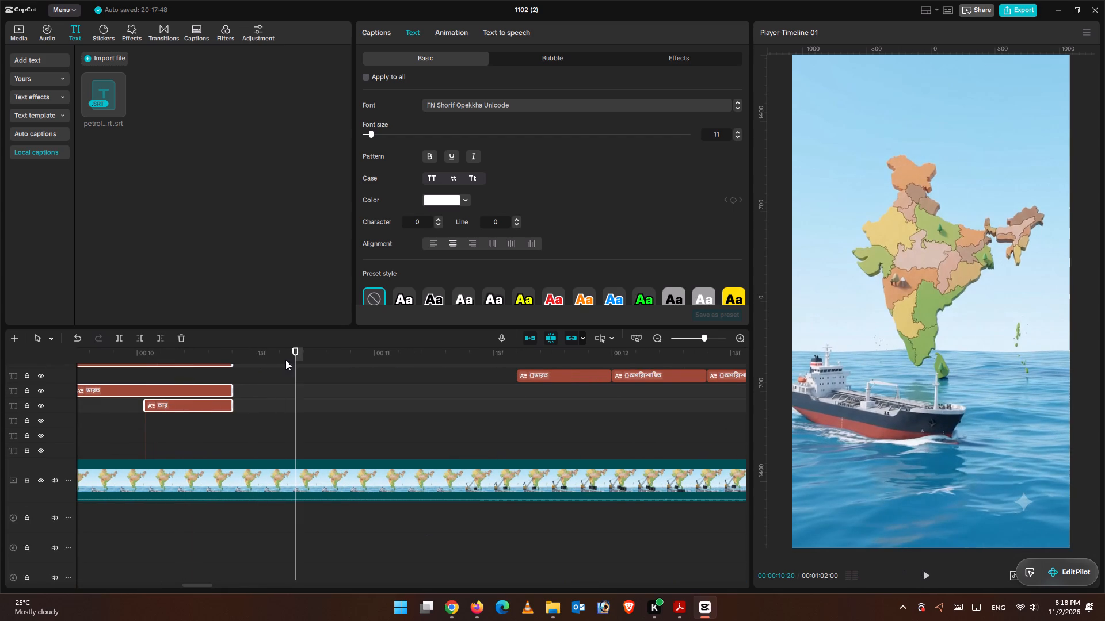
pyautogui.moveTo(285, 359); pyautogui.dragTo(276, 358)
pyautogui.scroll(-7, 318, 430)
pyautogui.scroll(1, 320, 447)
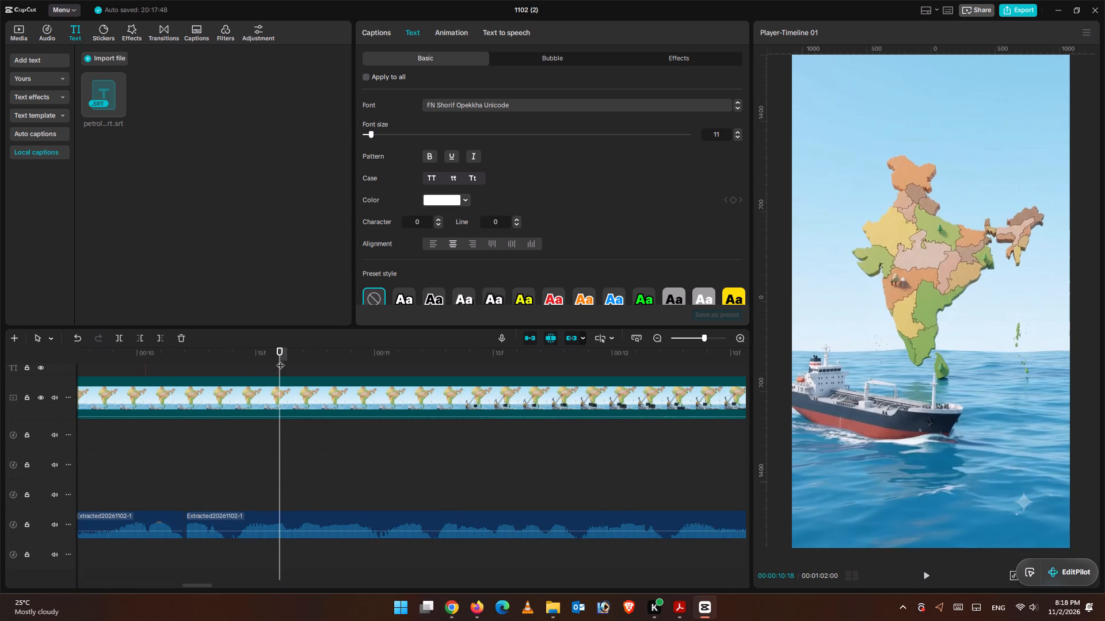
# Move the three-line caption containing প্রয়োজনীয় onto an empty text track above, starting at 00:00:10:12.
pyautogui.moveTo(280, 359); pyautogui.dragTo(231, 362)
pyautogui.scroll(8, 337, 469)
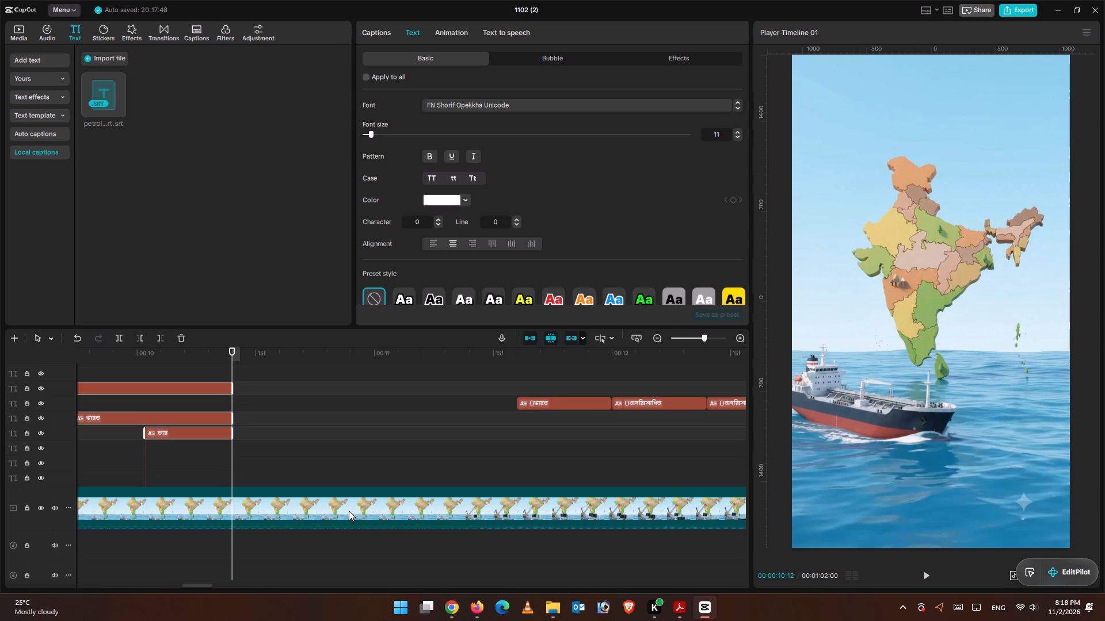
pyautogui.scroll(2, 349, 511)
pyautogui.moveTo(562, 429); pyautogui.dragTo(410, 401)
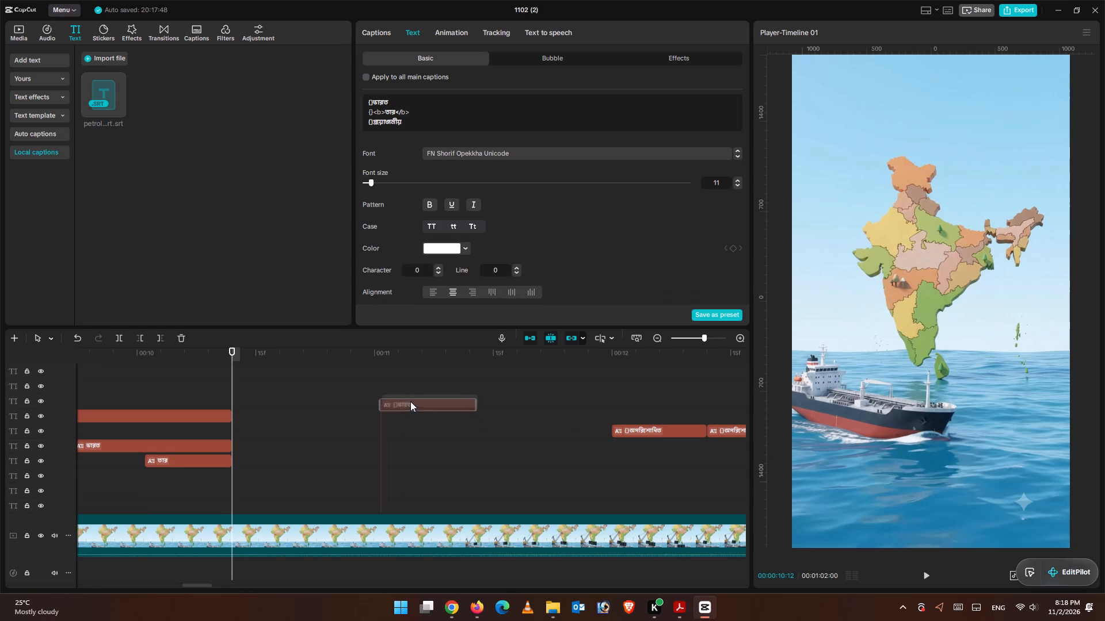
pyautogui.moveTo(410, 401); pyautogui.dragTo(276, 386)
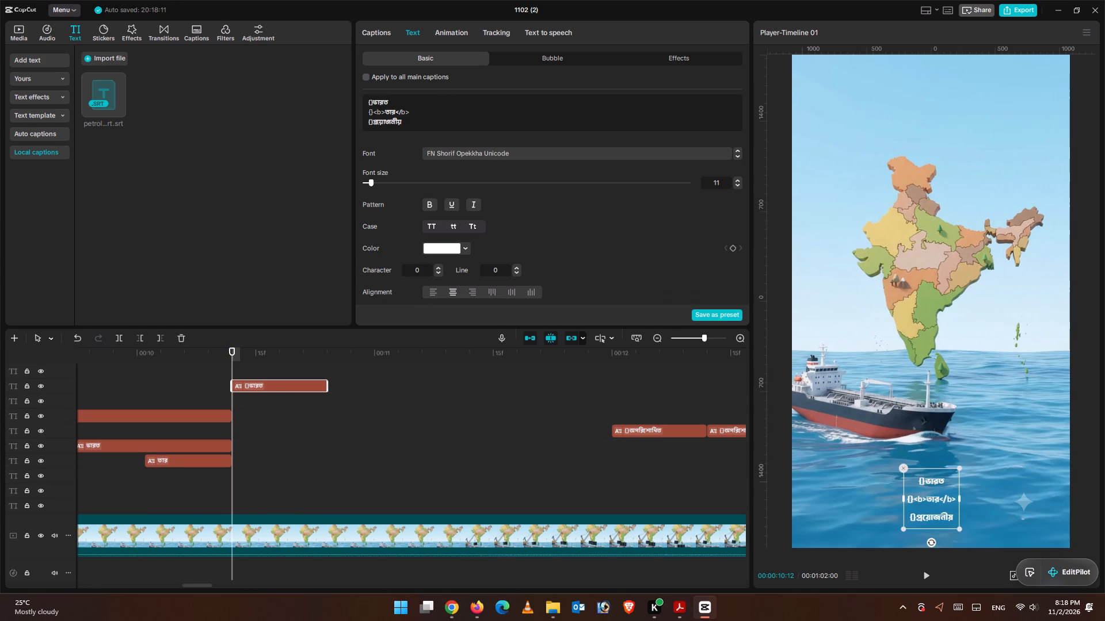
# Delete the ভারত and তার lines, tags and braces from the caption at 00:00:10:12, leaving only প্রয়োজনীয়.
pyautogui.click(374, 123)
pyautogui.press('BackSpace')
pyautogui.press('BackSpace')
pyautogui.press('BackSpace')
pyautogui.press('BackSpace')
pyautogui.press('BackSpace')
pyautogui.press('BackSpace')
pyautogui.press('BackSpace')
pyautogui.press('BackSpace')
pyautogui.press('BackSpace')
pyautogui.press('BackSpace')
pyautogui.press('BackSpace')
pyautogui.press('BackSpace')
pyautogui.press('BackSpace')
pyautogui.press('BackSpace')
pyautogui.press('BackSpace')
pyautogui.press('BackSpace')
pyautogui.press('BackSpace')
pyautogui.press('BackSpace')
pyautogui.press('BackSpace')
pyautogui.press('BackSpace')
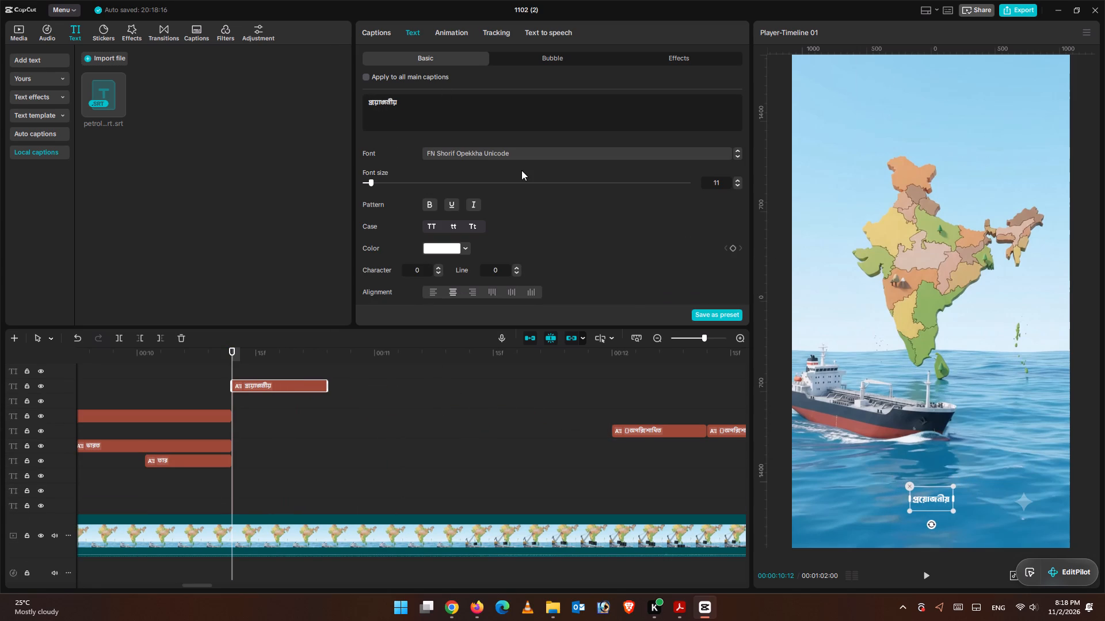
# Move the প্রয়োজনীয় caption into the upper-left sky and enlarge it to about two and a half times its size.
pyautogui.moveTo(921, 501); pyautogui.dragTo(856, 100)
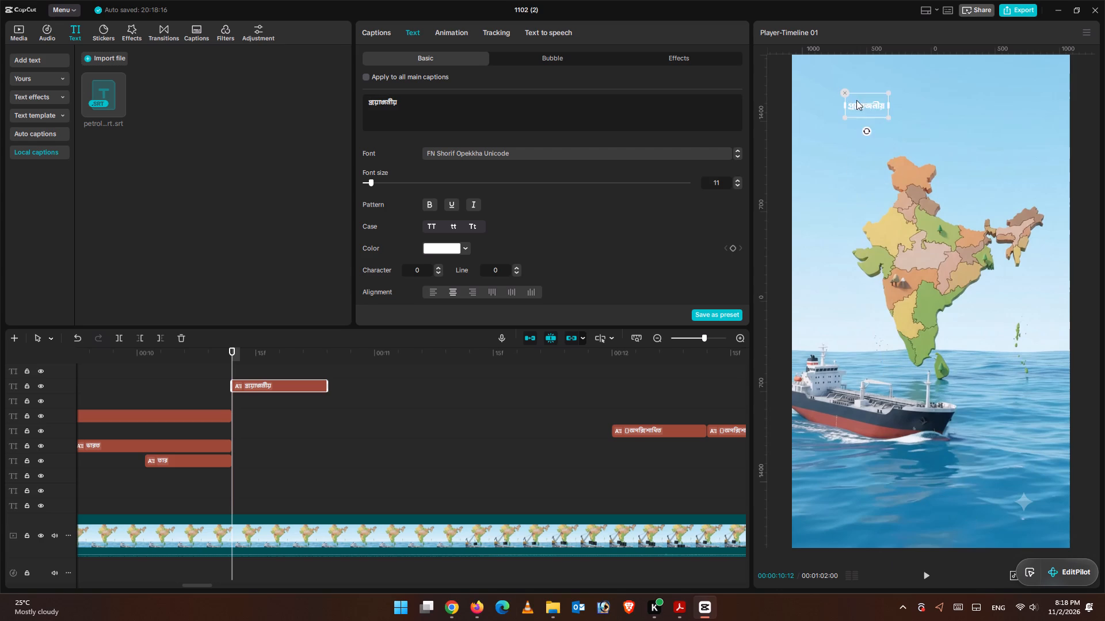
pyautogui.moveTo(856, 100); pyautogui.dragTo(856, 89)
pyautogui.moveTo(885, 101); pyautogui.dragTo(909, 125)
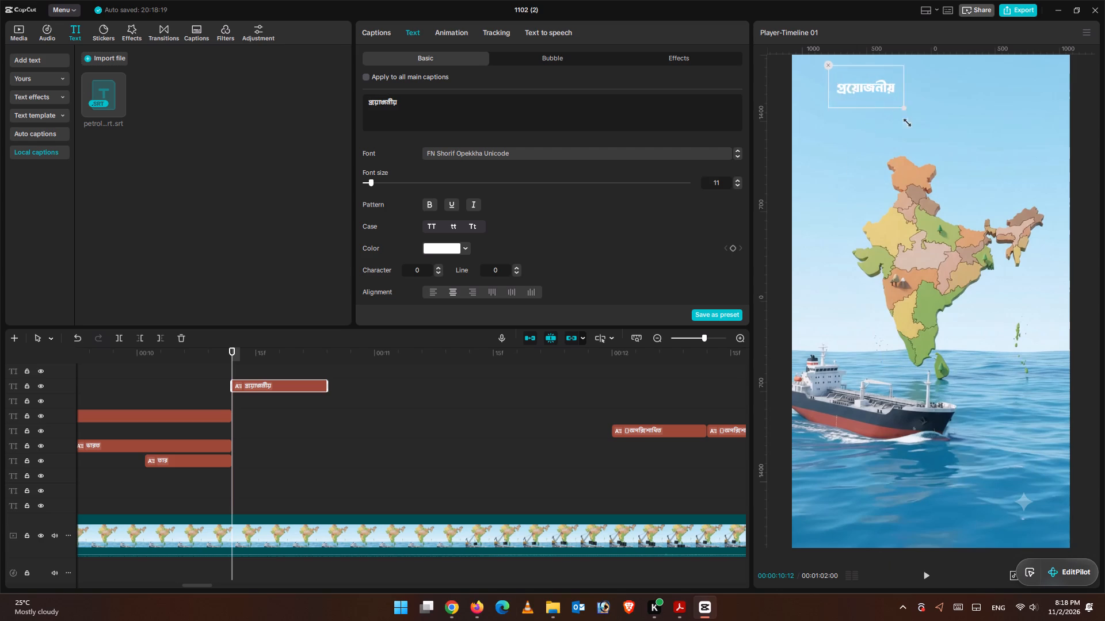
pyautogui.moveTo(909, 125); pyautogui.dragTo(931, 140)
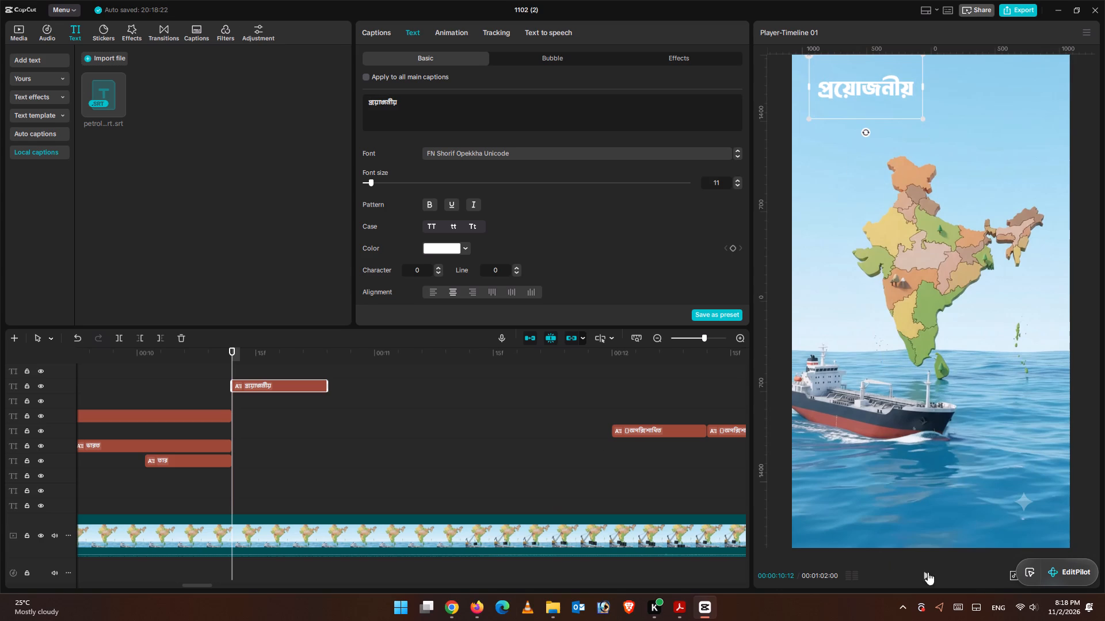
# Find where the spoken word ends by playback and extend the প্রয়োজনীয় caption to just past 00:00:11:01.
pyautogui.click(929, 579)
pyautogui.click(929, 578)
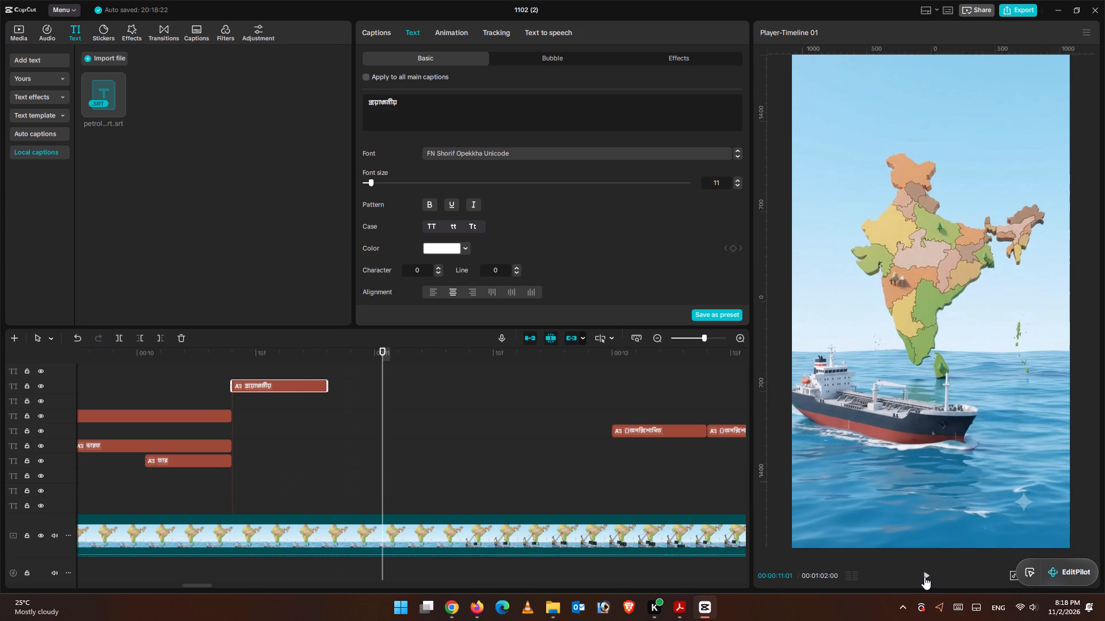
pyautogui.scroll(-10, 474, 506)
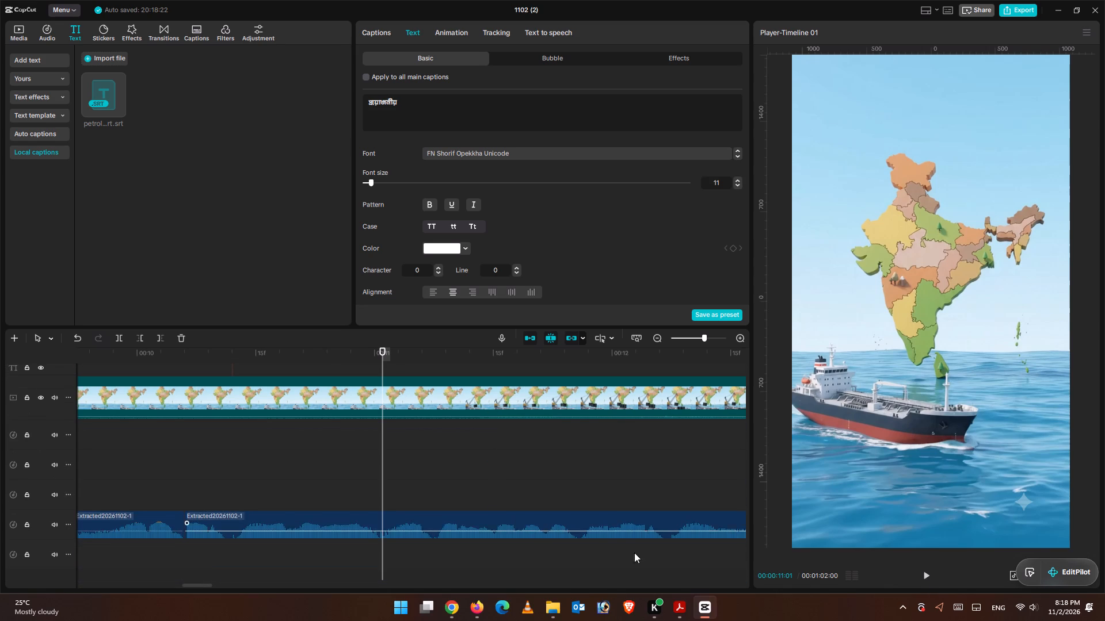
pyautogui.click(923, 576)
pyautogui.click(923, 576)
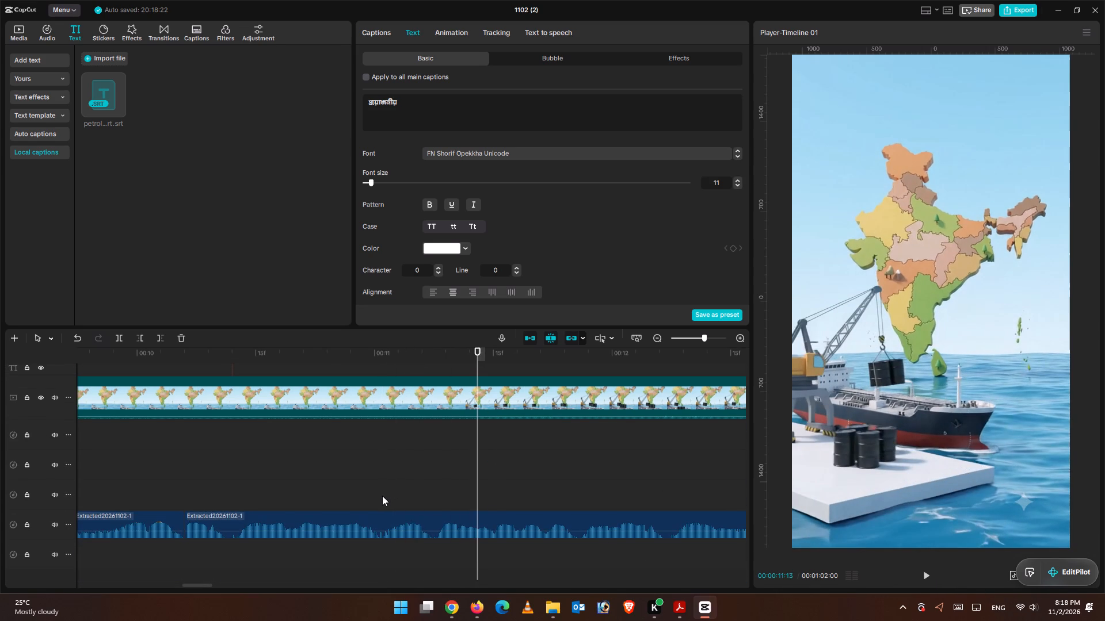
pyautogui.click(376, 496)
pyautogui.click(375, 494)
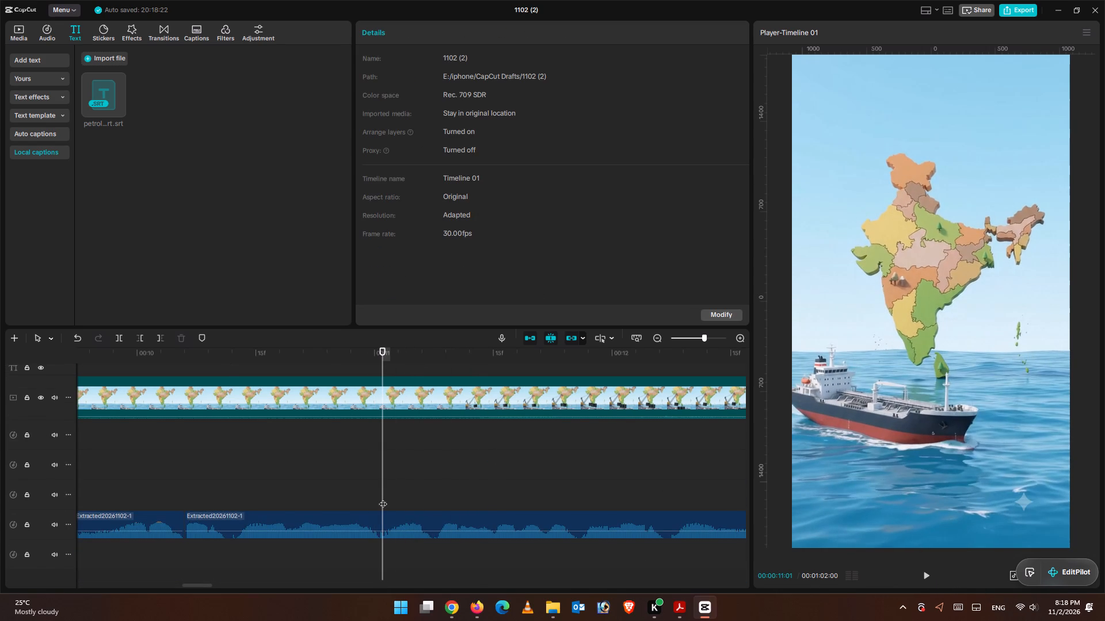
pyautogui.scroll(9, 407, 505)
pyautogui.click(322, 369)
pyautogui.moveTo(328, 373); pyautogui.dragTo(331, 373)
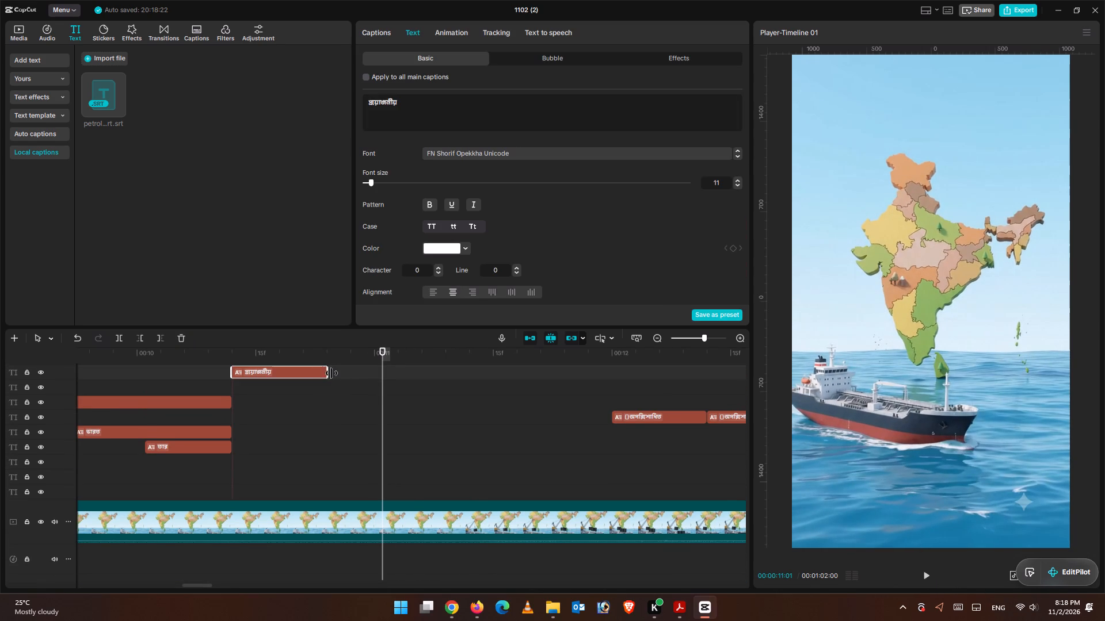
pyautogui.moveTo(331, 373); pyautogui.dragTo(387, 373)
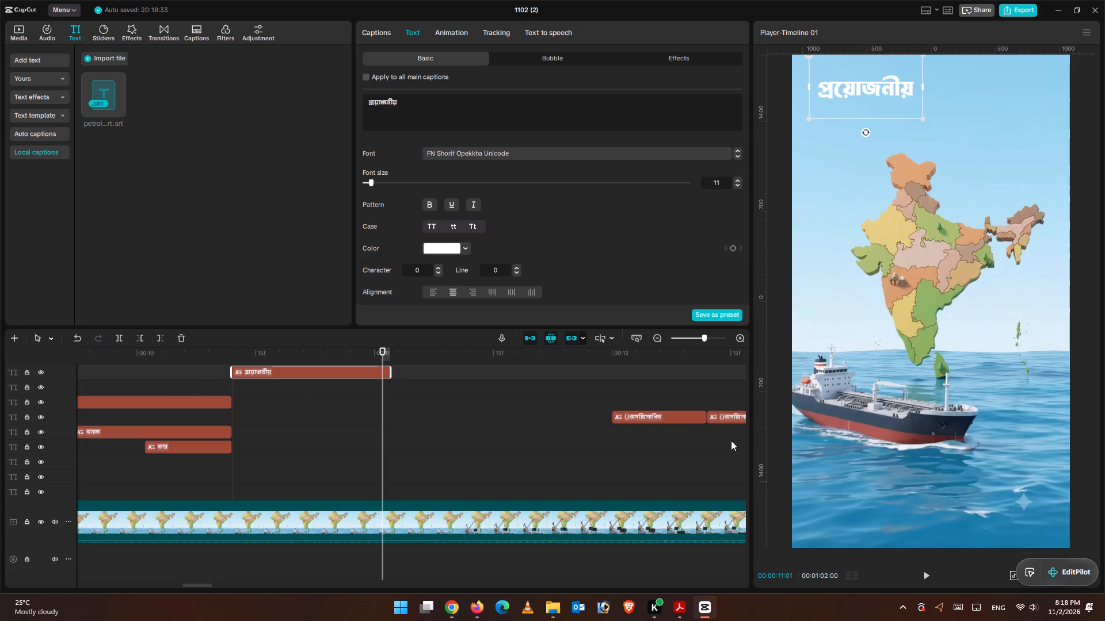
# Move the অপরিশোধিত caption onto the আসলে, caption's track, starting at 00:00:11:01.
pyautogui.moveTo(656, 413); pyautogui.dragTo(534, 407)
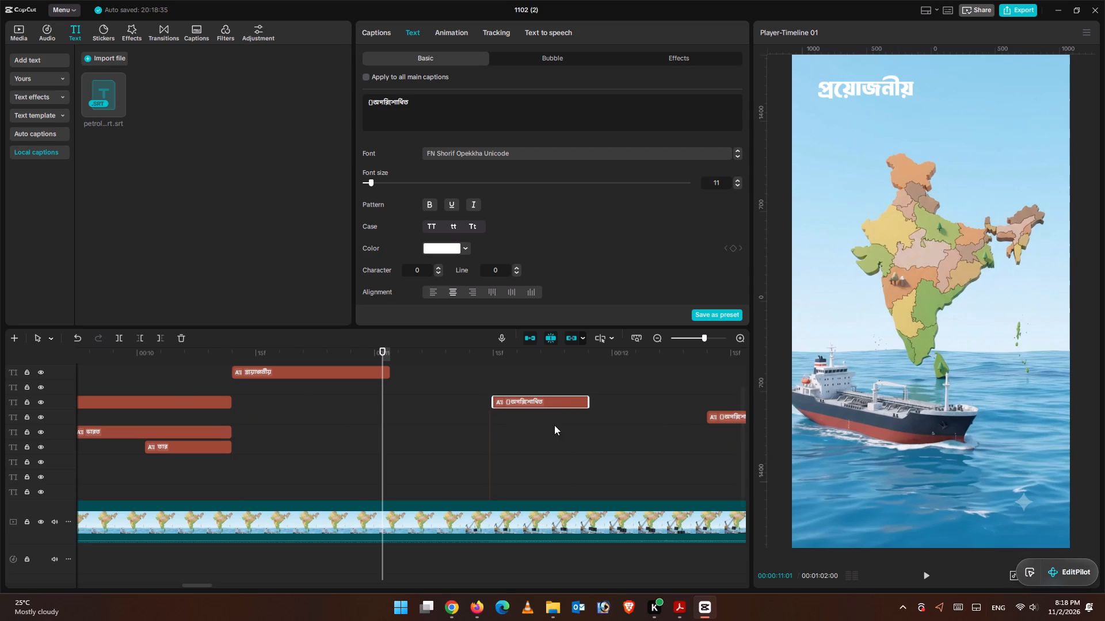
pyautogui.moveTo(531, 401); pyautogui.dragTo(418, 398)
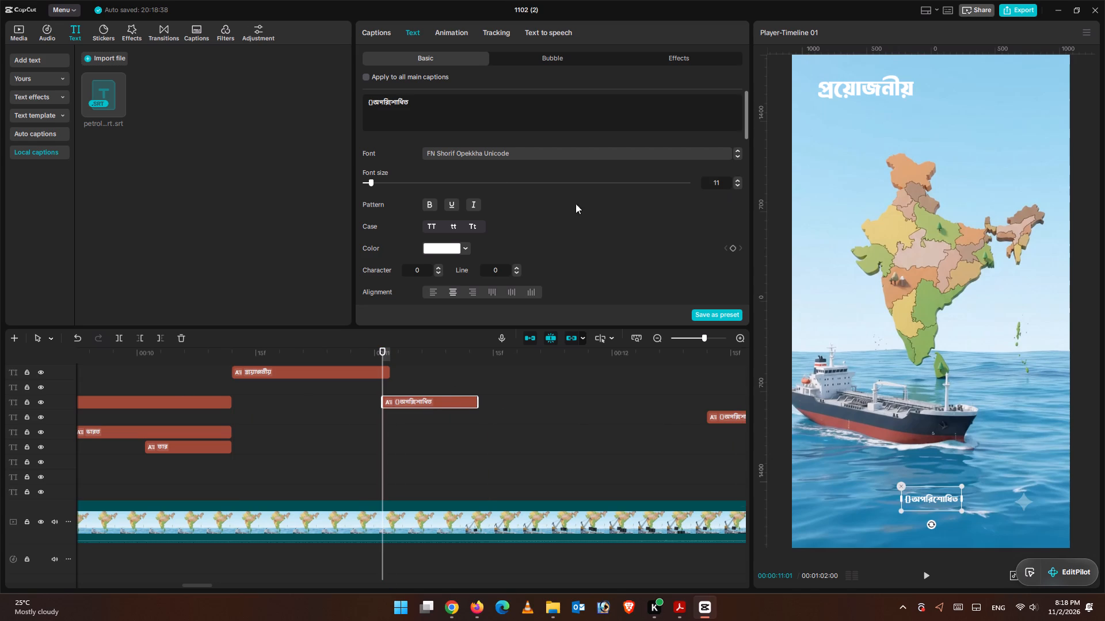
# Delete the braces in front of অপরিশোধিত in the caption at 00:00:11:01.
pyautogui.click(374, 102)
pyautogui.press('BackSpace')
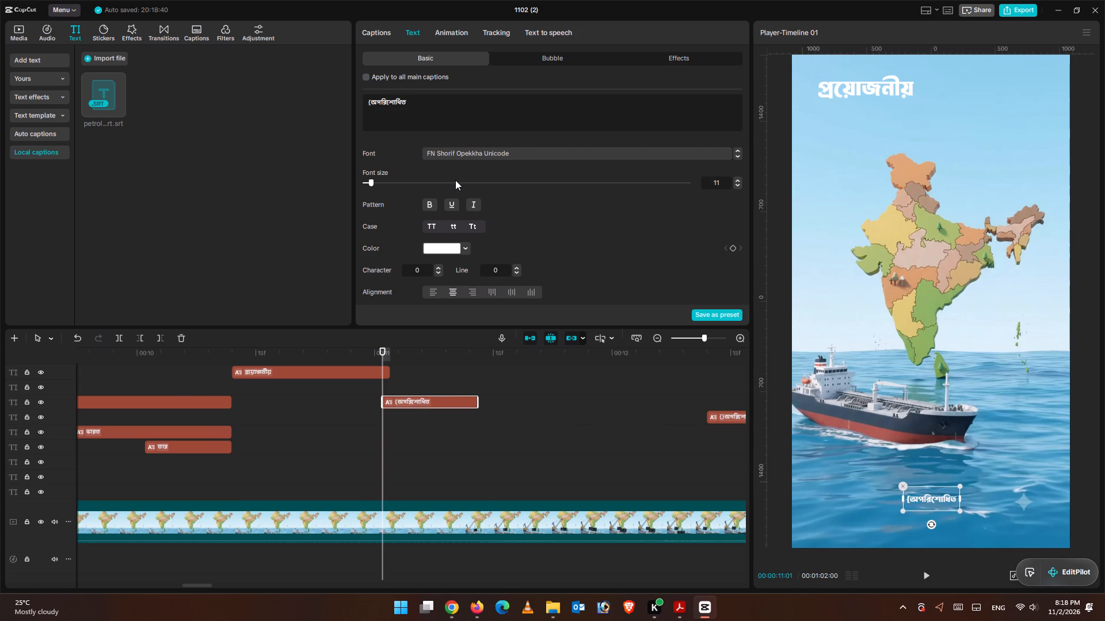
pyautogui.press('BackSpace')
pyautogui.press('BackSpace')
# Find where the spoken word ends by playback and waveform, and extend the অপরিশোধিত caption to about 00:00:11:27.
pyautogui.click(931, 574)
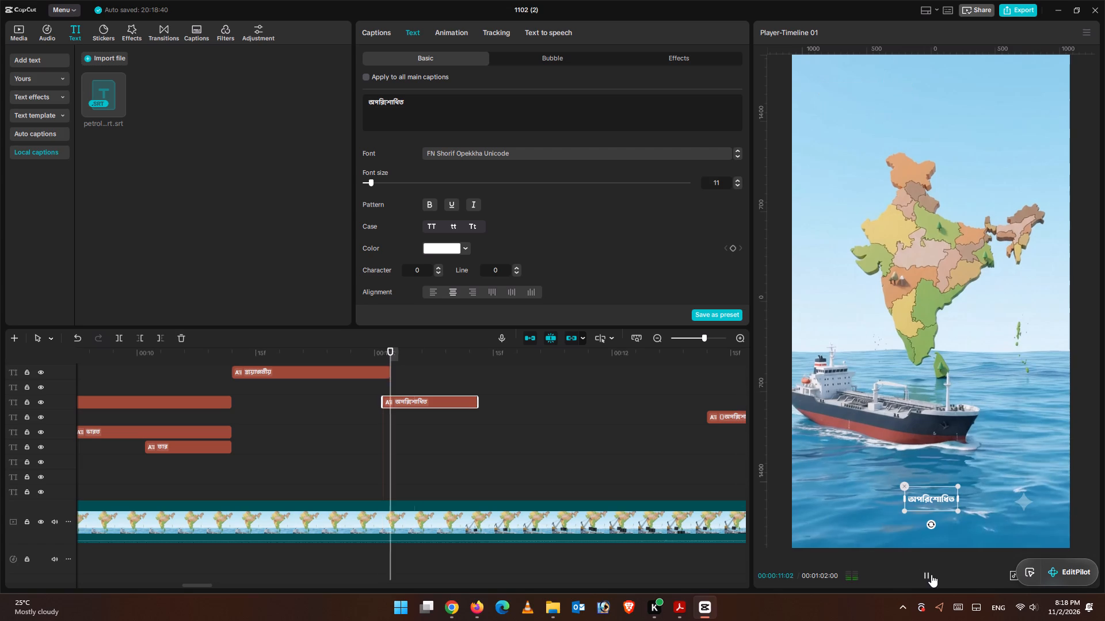
pyautogui.click(931, 574)
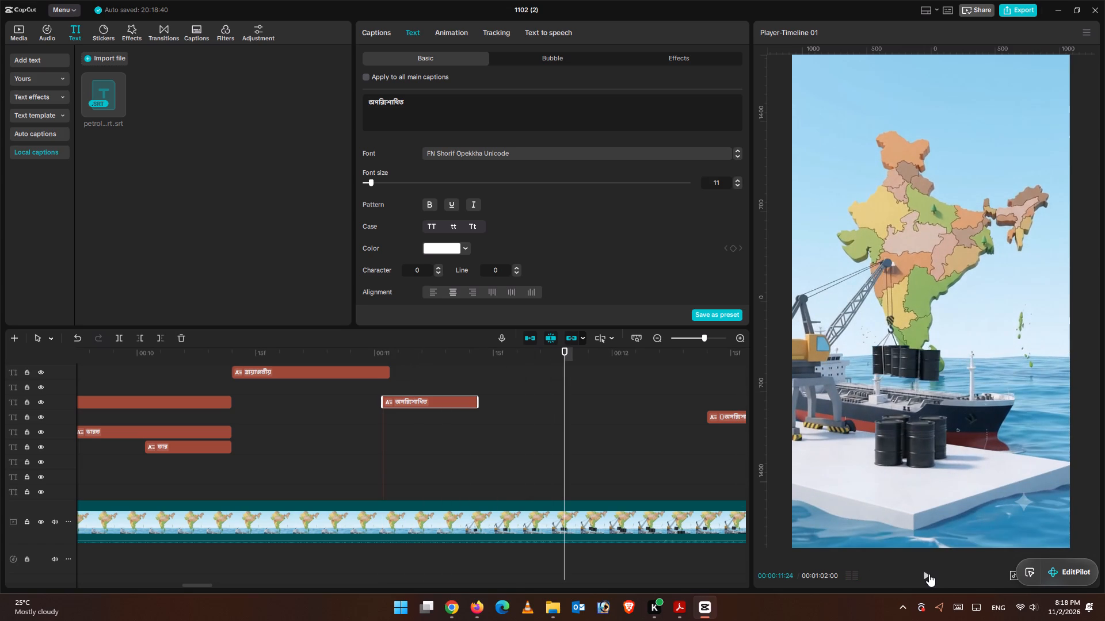
pyautogui.doubleClick(929, 574)
pyautogui.click(554, 450)
pyautogui.scroll(-4, 554, 449)
pyautogui.scroll(1, 554, 448)
pyautogui.scroll(-2, 554, 448)
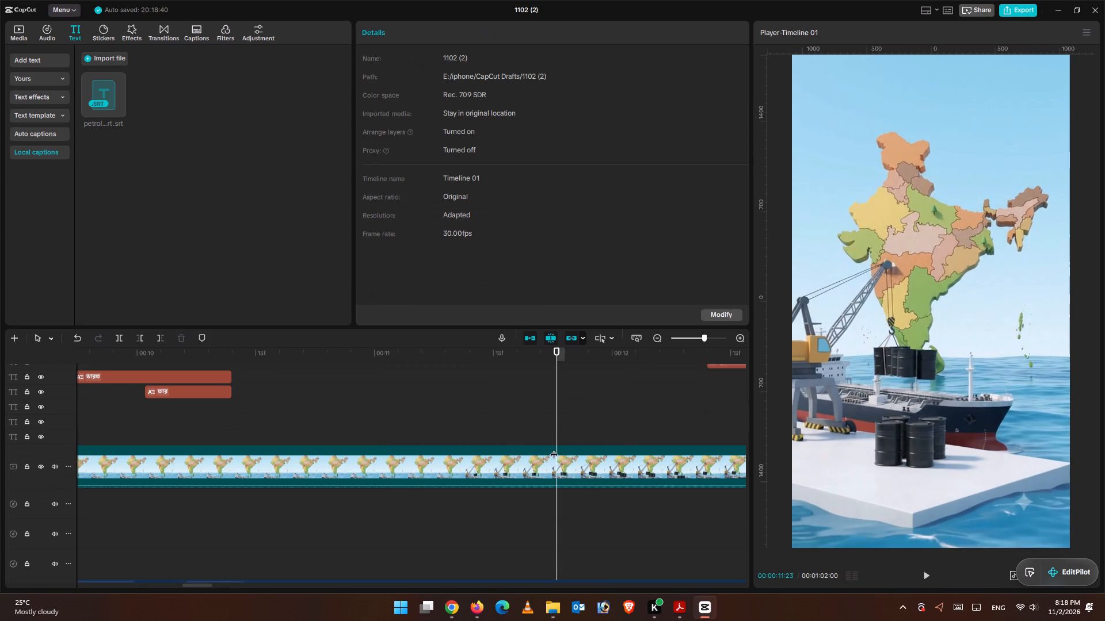
pyautogui.scroll(-2, 554, 448)
pyautogui.scroll(1, 554, 448)
pyautogui.scroll(-3, 554, 448)
pyautogui.scroll(2, 554, 448)
pyautogui.click(460, 381)
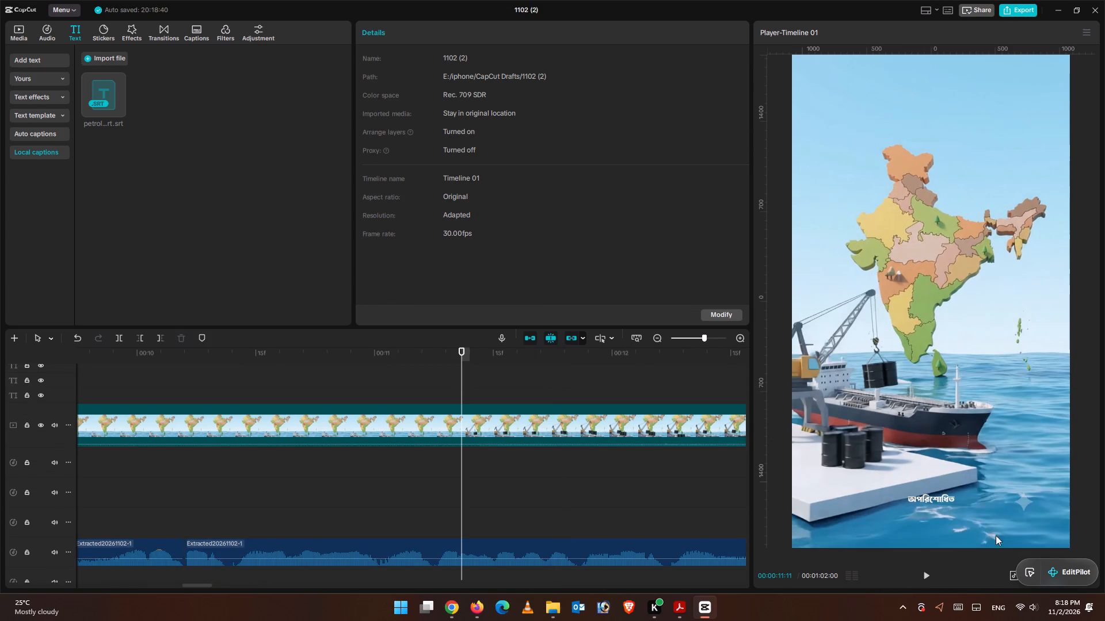
pyautogui.click(920, 580)
pyautogui.click(920, 579)
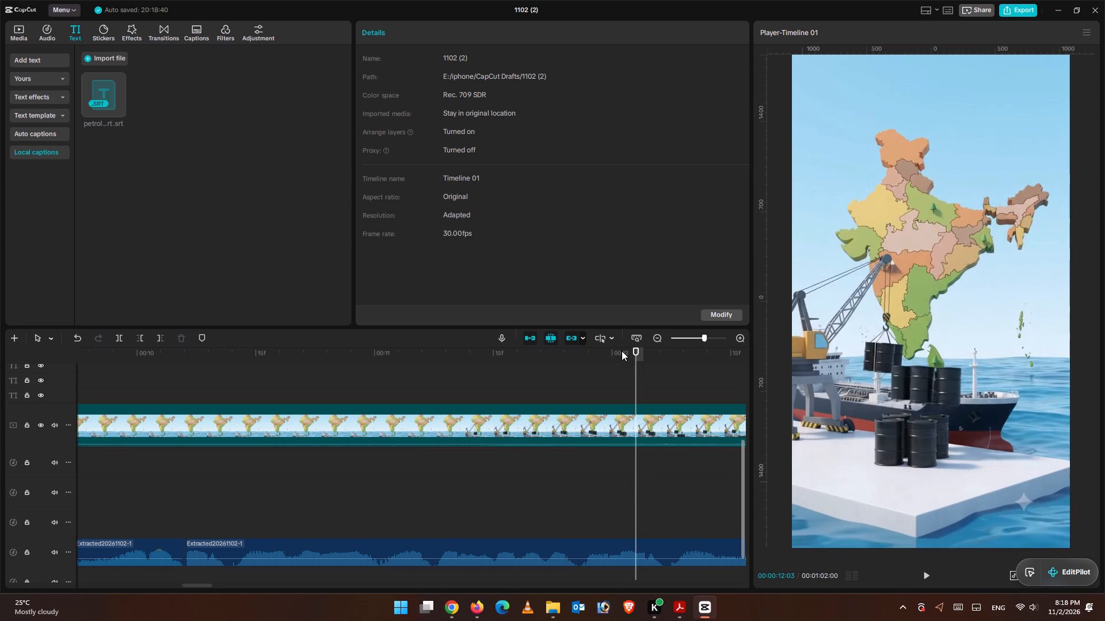
pyautogui.moveTo(632, 360); pyautogui.dragTo(584, 366)
pyautogui.scroll(-1, 637, 424)
pyautogui.scroll(1, 638, 425)
pyautogui.scroll(-1, 639, 426)
pyautogui.scroll(11, 639, 426)
pyautogui.click(446, 442)
pyautogui.moveTo(477, 442); pyautogui.dragTo(478, 442)
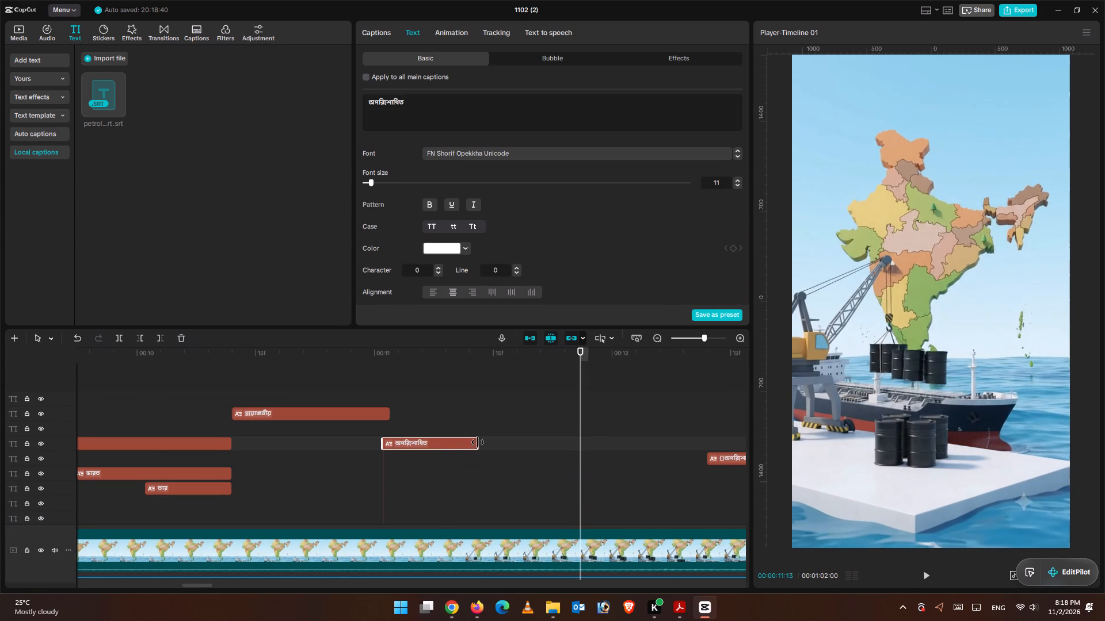
pyautogui.moveTo(478, 442); pyautogui.dragTo(589, 443)
# Locate the start of the next spoken word and move the two-line অপরিশোধিত / তেলের caption to just before 00:00:11:26.
pyautogui.click(927, 578)
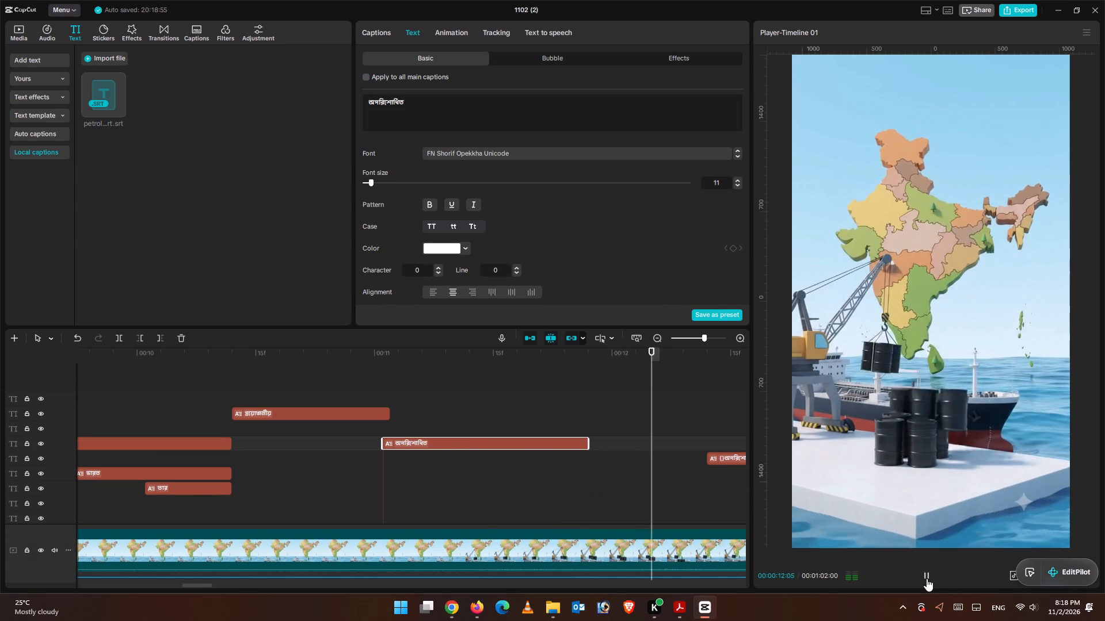
pyautogui.click(927, 578)
pyautogui.moveTo(171, 360); pyautogui.dragTo(161, 359)
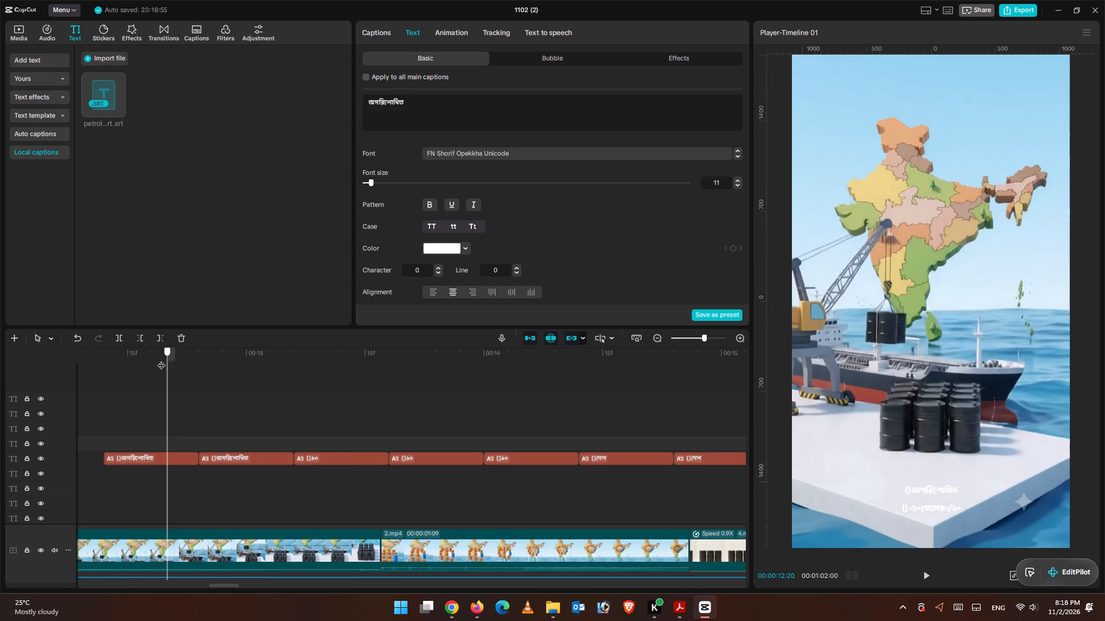
pyautogui.moveTo(161, 359); pyautogui.dragTo(200, 371)
pyautogui.scroll(-4, 226, 412)
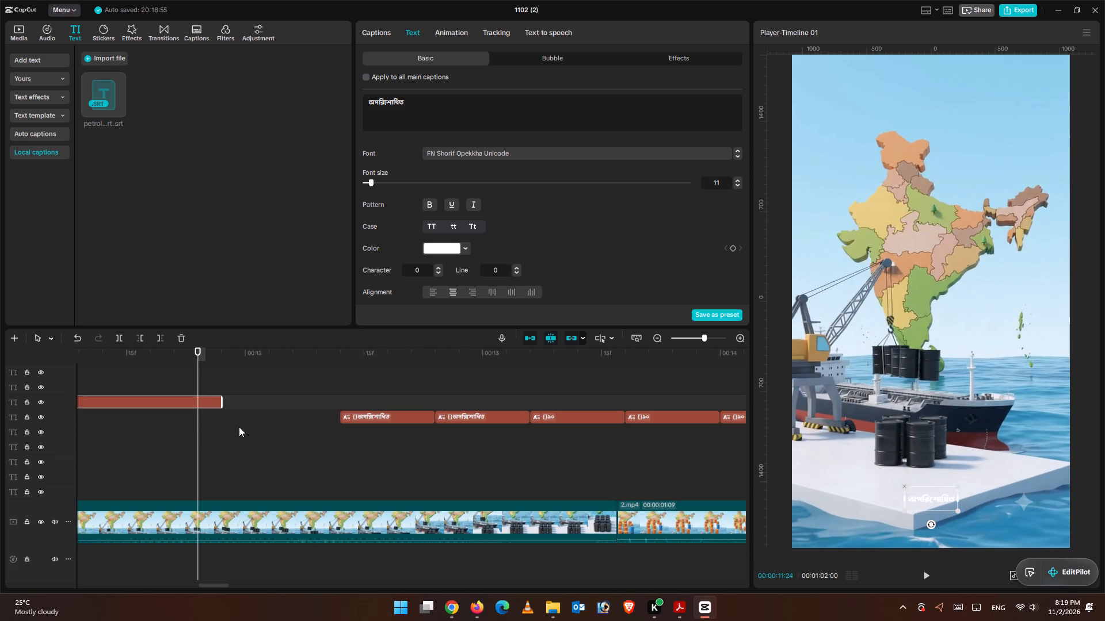
pyautogui.scroll(-6, 239, 427)
pyautogui.scroll(1, 235, 435)
pyautogui.scroll(-1, 235, 435)
pyautogui.moveTo(197, 355); pyautogui.dragTo(211, 364)
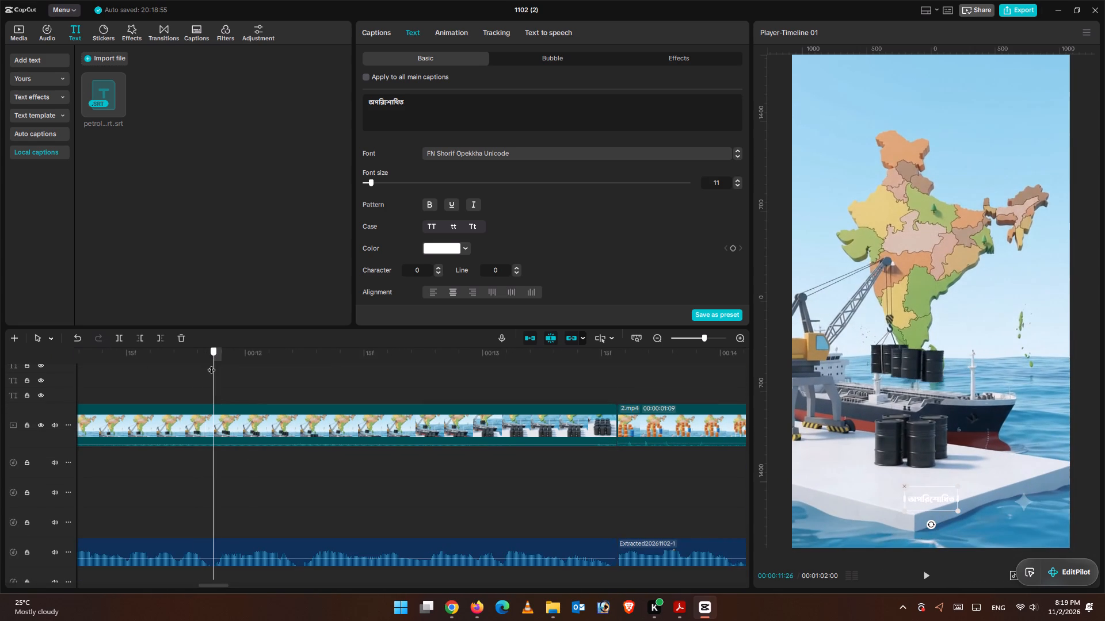
pyautogui.moveTo(211, 364); pyautogui.dragTo(212, 365)
pyautogui.scroll(1, 335, 448)
pyautogui.scroll(-1, 335, 448)
pyautogui.scroll(7, 335, 448)
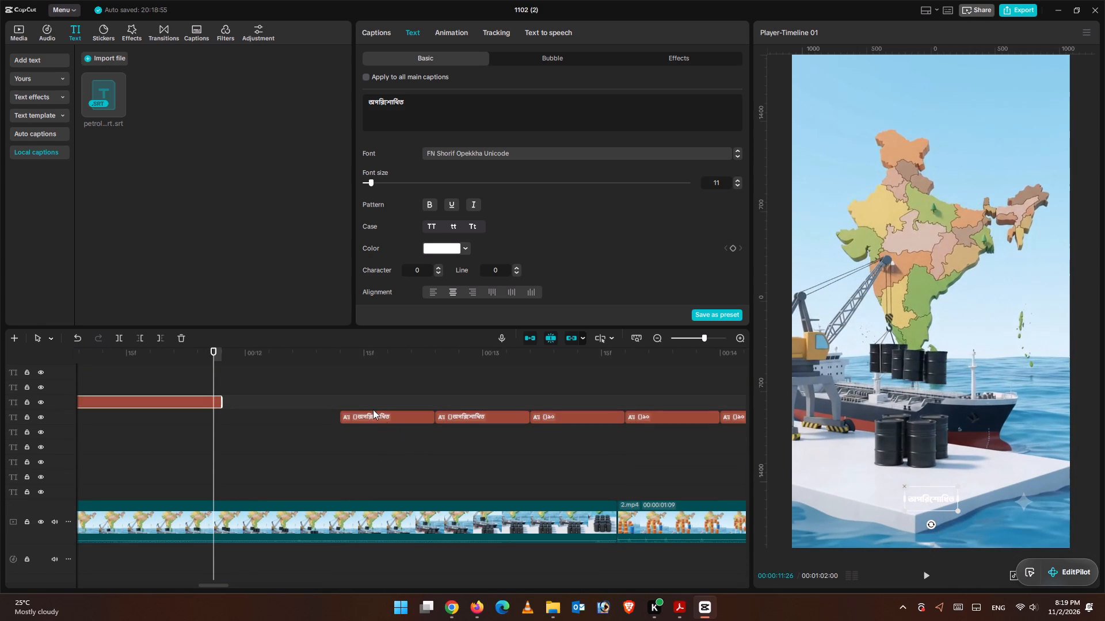
pyautogui.click(373, 409)
pyautogui.click(209, 365)
pyautogui.click(209, 365)
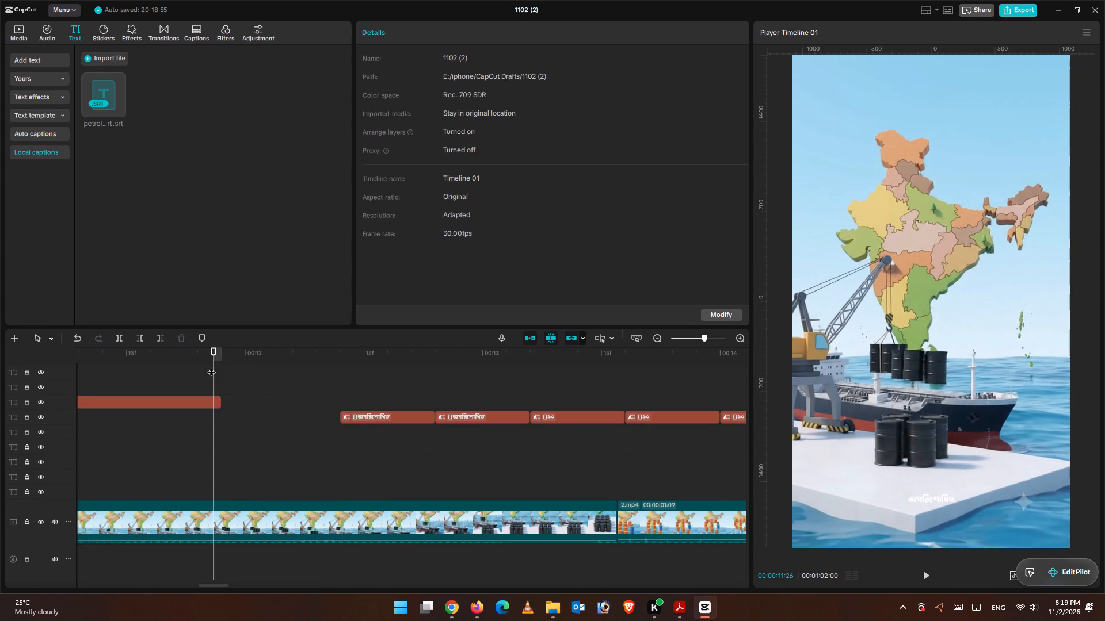
pyautogui.moveTo(372, 415); pyautogui.dragTo(226, 412)
# Trim the start of the moved two-line caption to the word onset at 00:00:11:26.
pyautogui.click(188, 375)
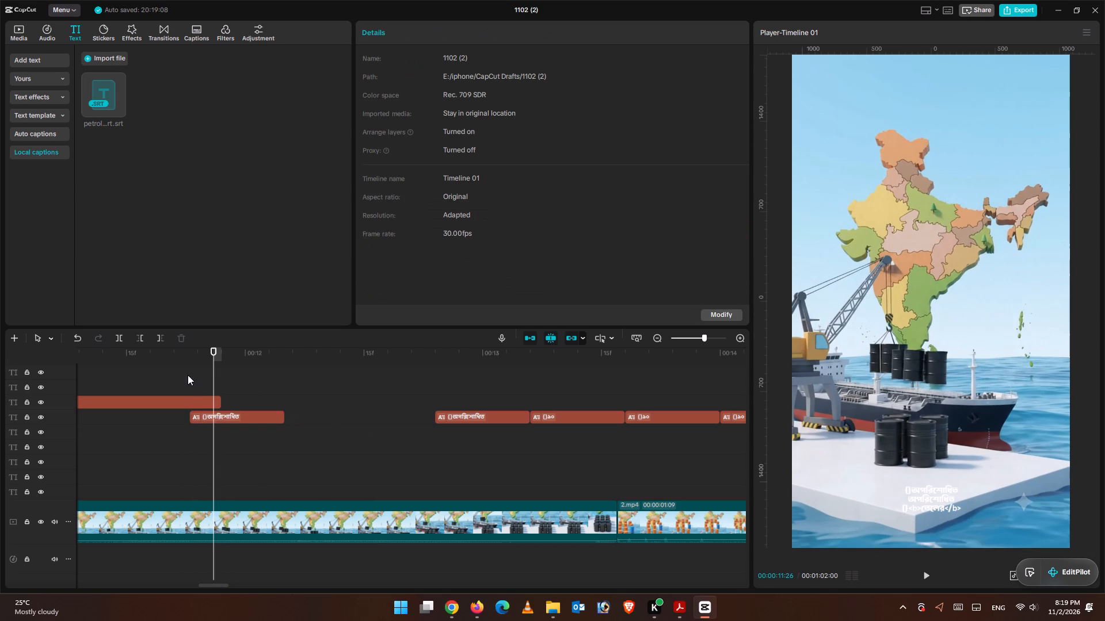
pyautogui.moveTo(188, 373); pyautogui.dragTo(195, 374)
pyautogui.scroll(-8, 195, 377)
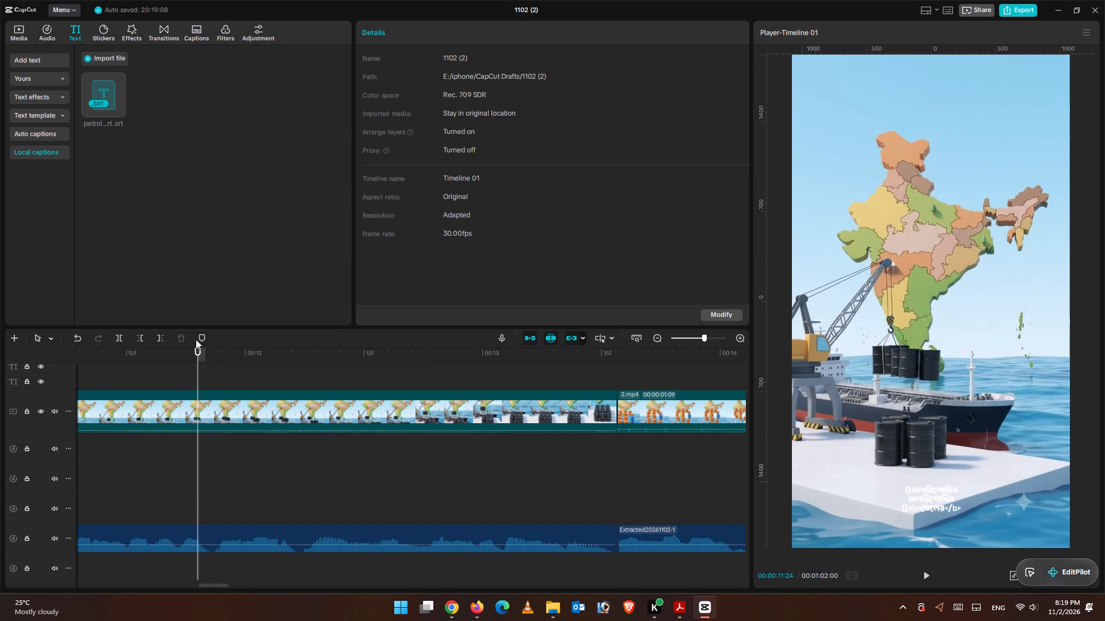
pyautogui.moveTo(201, 353); pyautogui.dragTo(211, 360)
pyautogui.scroll(4, 233, 411)
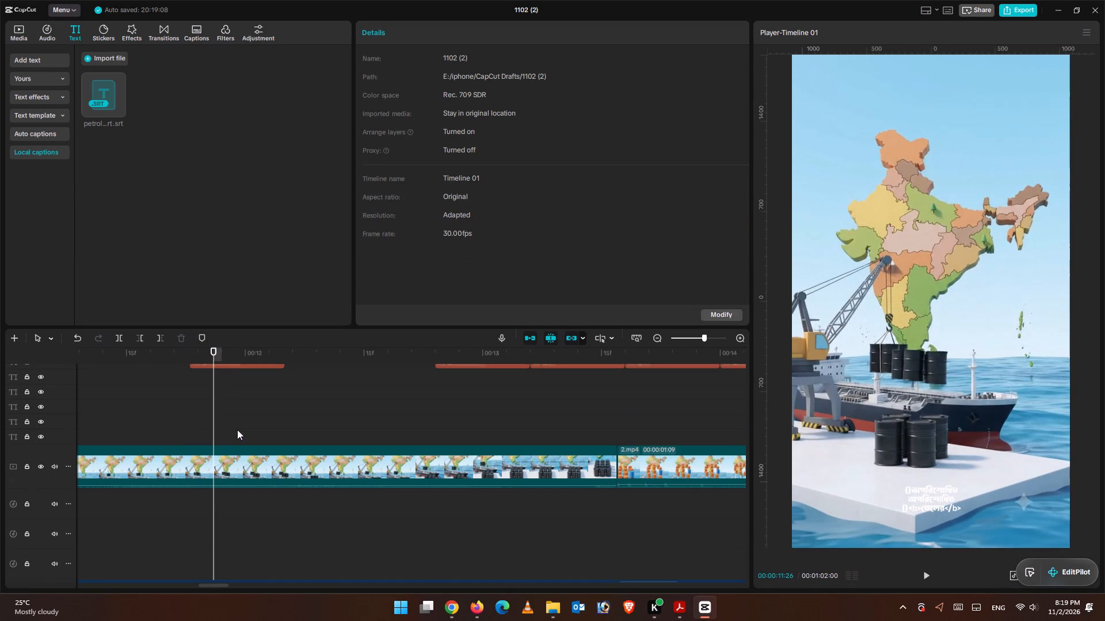
pyautogui.scroll(3, 237, 430)
pyautogui.click(226, 407)
pyautogui.click(139, 339)
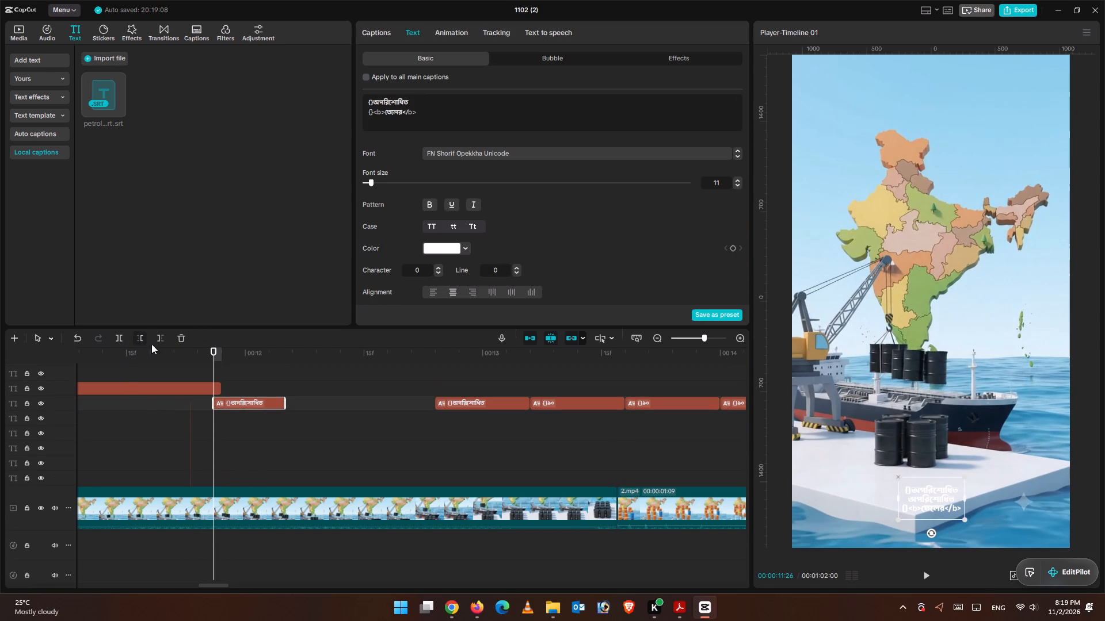
# Delete the অপরিশোধিত line, bold tags and braces from the caption at 00:00:11:26, leaving only তেলের.
pyautogui.scroll(-1, 408, 119)
pyautogui.click(386, 113)
pyautogui.press('BackSpace')
pyautogui.press('BackSpace')
pyautogui.press('BackSpace')
pyautogui.press('BackSpace')
pyautogui.press('BackSpace')
pyautogui.press('BackSpace')
pyautogui.press('BackSpace')
pyautogui.press('BackSpace')
pyautogui.press('BackSpace')
pyautogui.press('BackSpace')
pyautogui.press('BackSpace')
pyautogui.press('BackSpace')
pyautogui.press('BackSpace')
pyautogui.press('BackSpace')
pyautogui.press('BackSpace')
pyautogui.press('BackSpace')
pyautogui.press('BackSpace')
pyautogui.press('BackSpace')
pyautogui.press('BackSpace')
pyautogui.press('BackSpace')
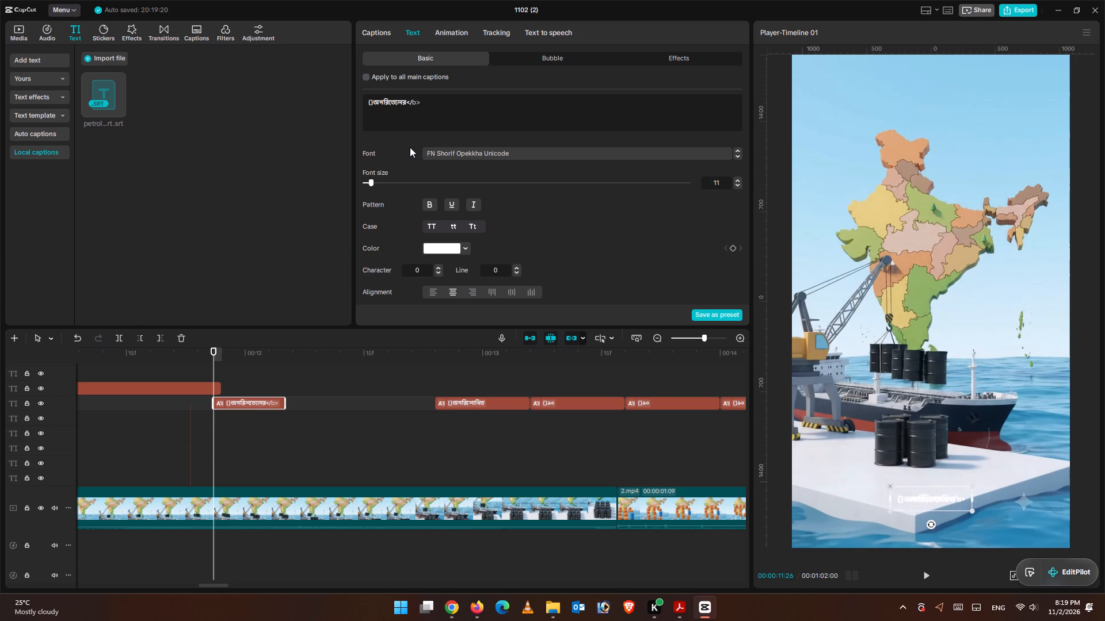
pyautogui.click(411, 105)
pyautogui.press('BackSpace')
pyautogui.press('BackSpace')
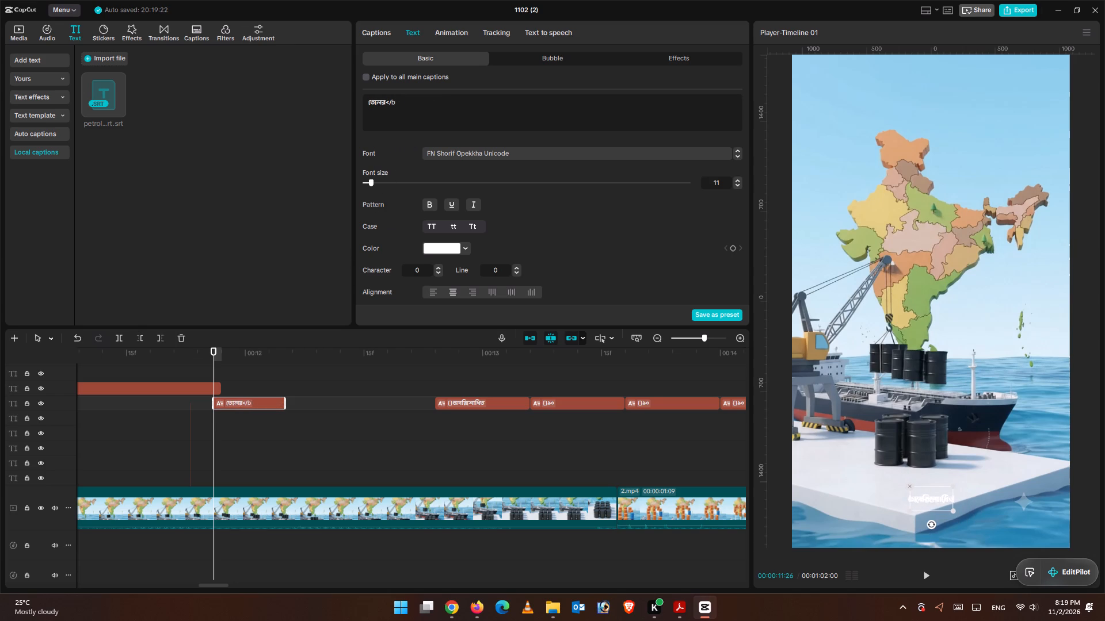
pyautogui.press('BackSpace')
pyautogui.press('BackSpace')
pyautogui.press('BackSpace')
pyautogui.hotkey('ctrl', 'z')
# Find where the spoken word ends by playback and waveform, and extend the তেলের caption to 00:00:12:07.
pyautogui.moveTo(220, 352); pyautogui.dragTo(218, 352)
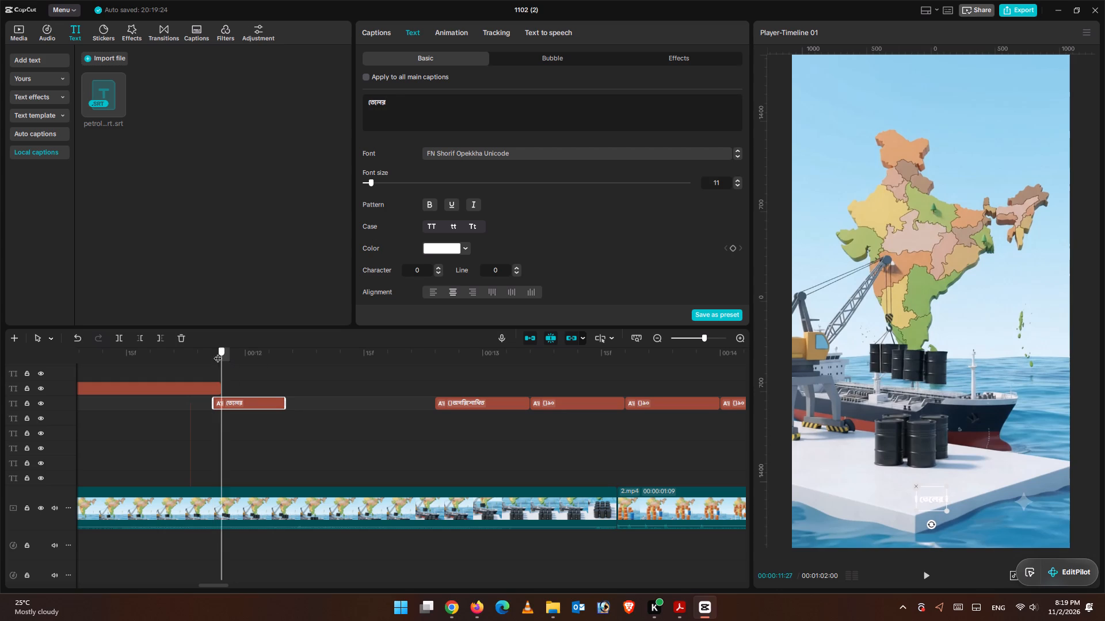
pyautogui.moveTo(218, 352); pyautogui.dragTo(254, 363)
pyautogui.scroll(-3, 259, 375)
pyautogui.scroll(2, 260, 378)
pyautogui.scroll(-6, 268, 393)
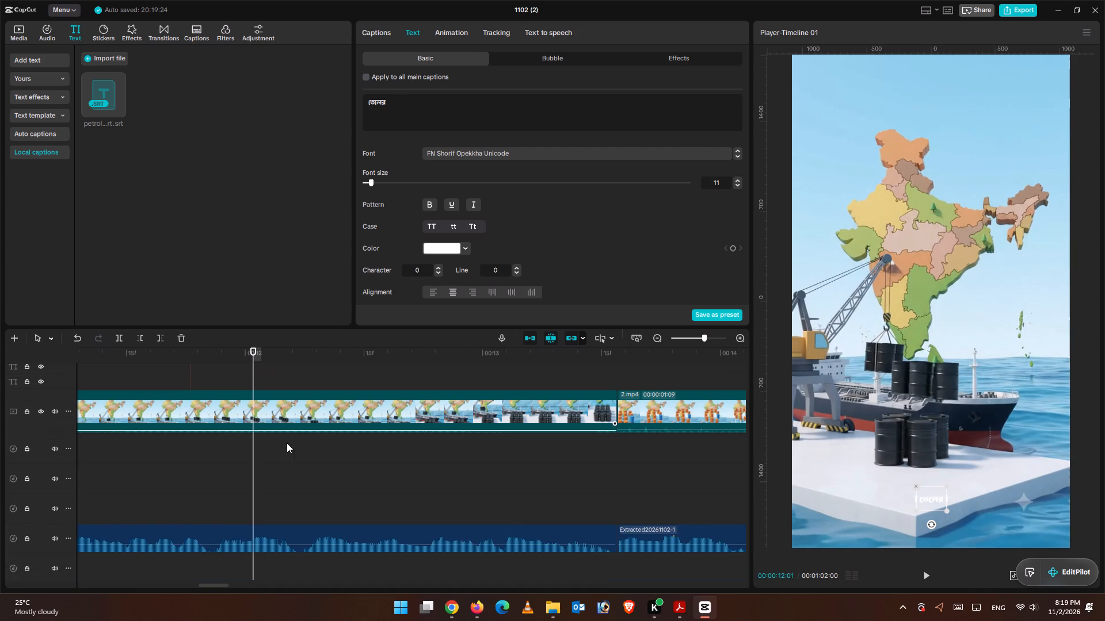
pyautogui.scroll(-1, 287, 443)
pyautogui.click(932, 584)
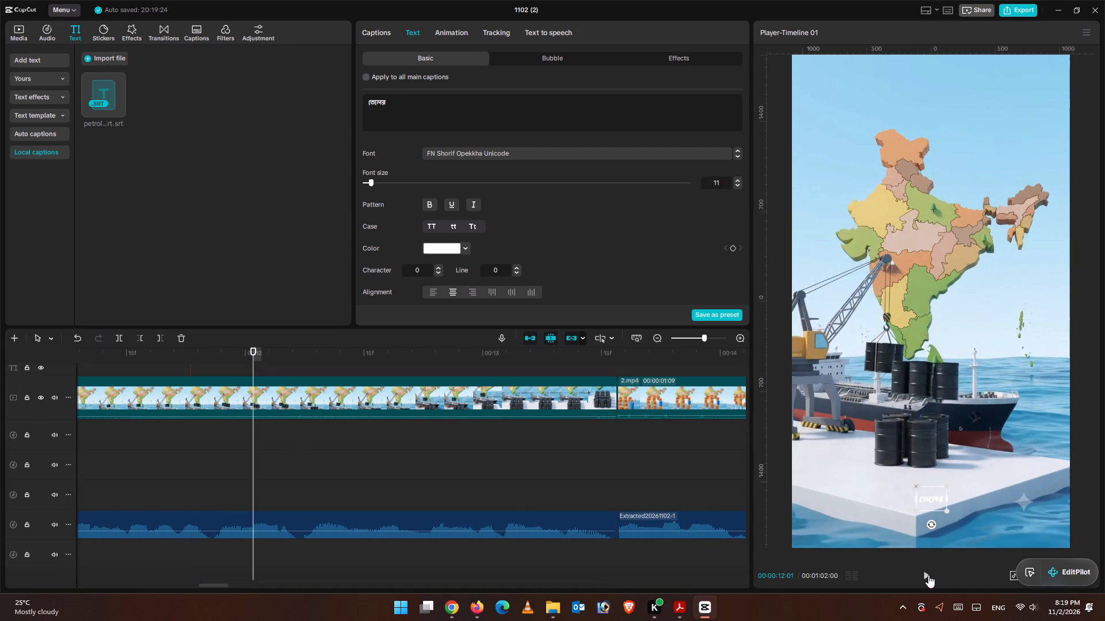
pyautogui.click(928, 575)
pyautogui.click(928, 575)
pyautogui.moveTo(341, 356); pyautogui.dragTo(306, 367)
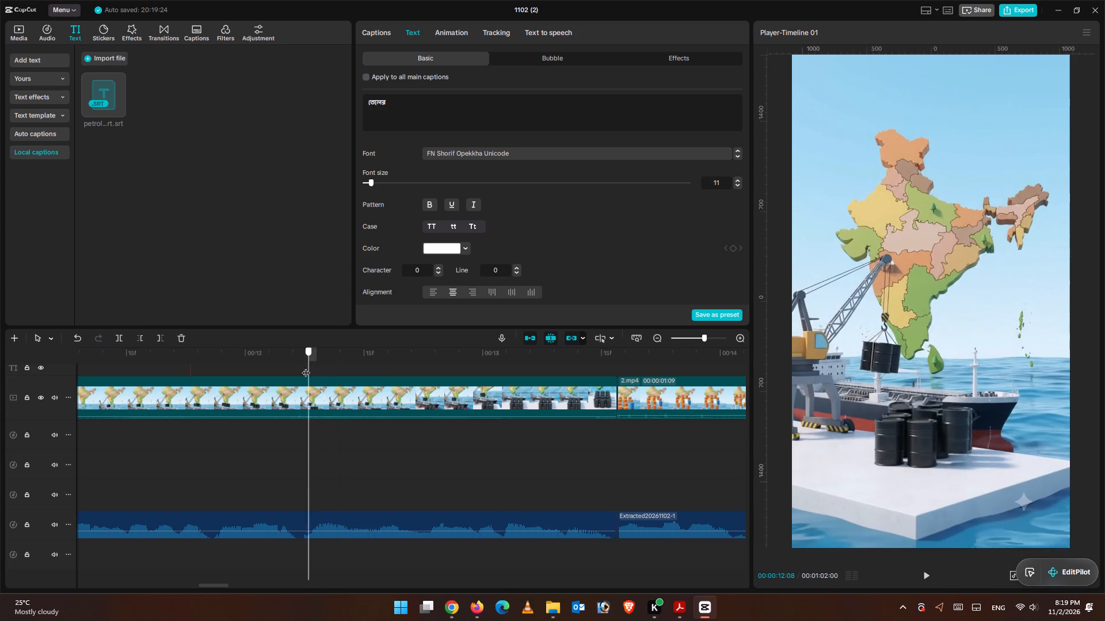
pyautogui.moveTo(306, 367); pyautogui.dragTo(303, 367)
pyautogui.scroll(7, 343, 478)
pyautogui.scroll(-1, 310, 455)
pyautogui.scroll(2, 310, 455)
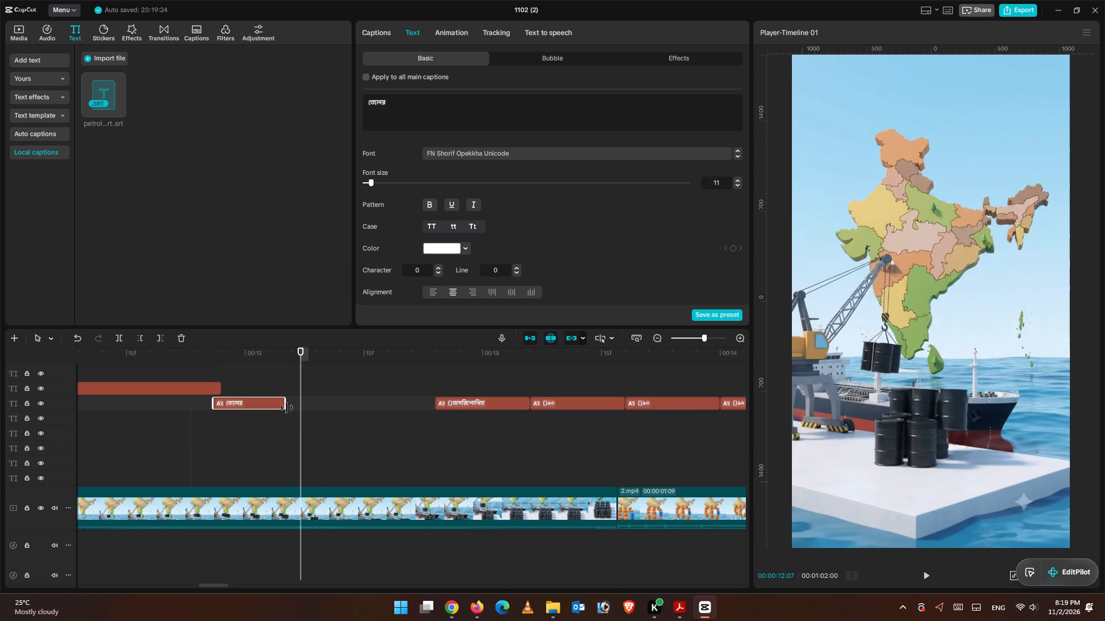
pyautogui.click(286, 401)
pyautogui.moveTo(285, 403); pyautogui.dragTo(297, 403)
# Extend the অপরিশোধিত and প্রয়োজনীয় captions to 00:00:12:07 so they end together with the তেলের caption.
pyautogui.click(219, 384)
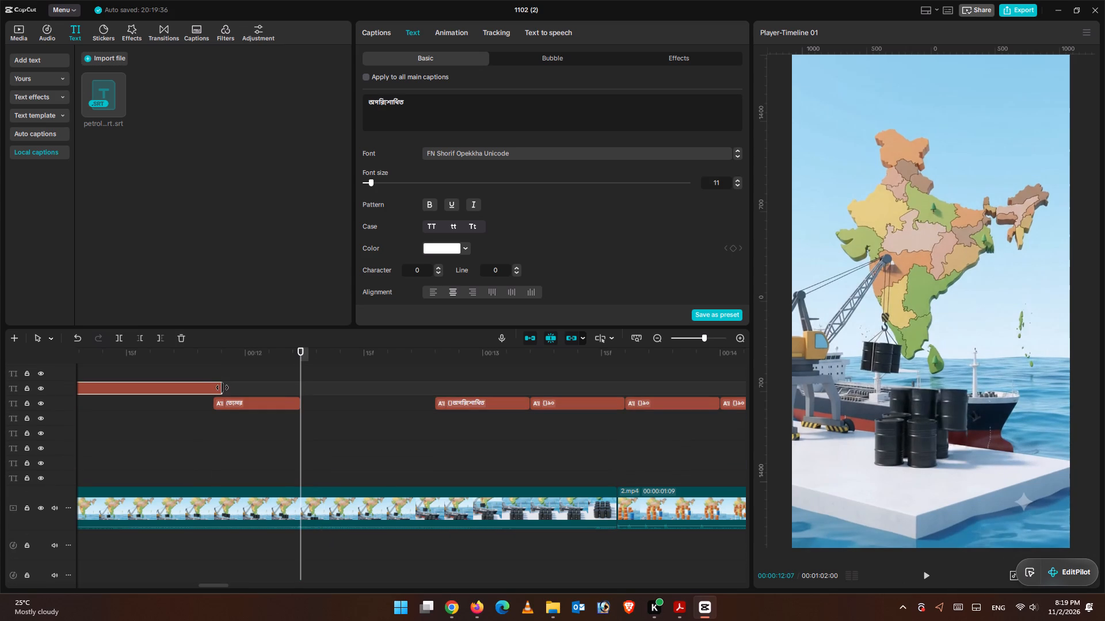
pyautogui.moveTo(222, 388); pyautogui.dragTo(299, 393)
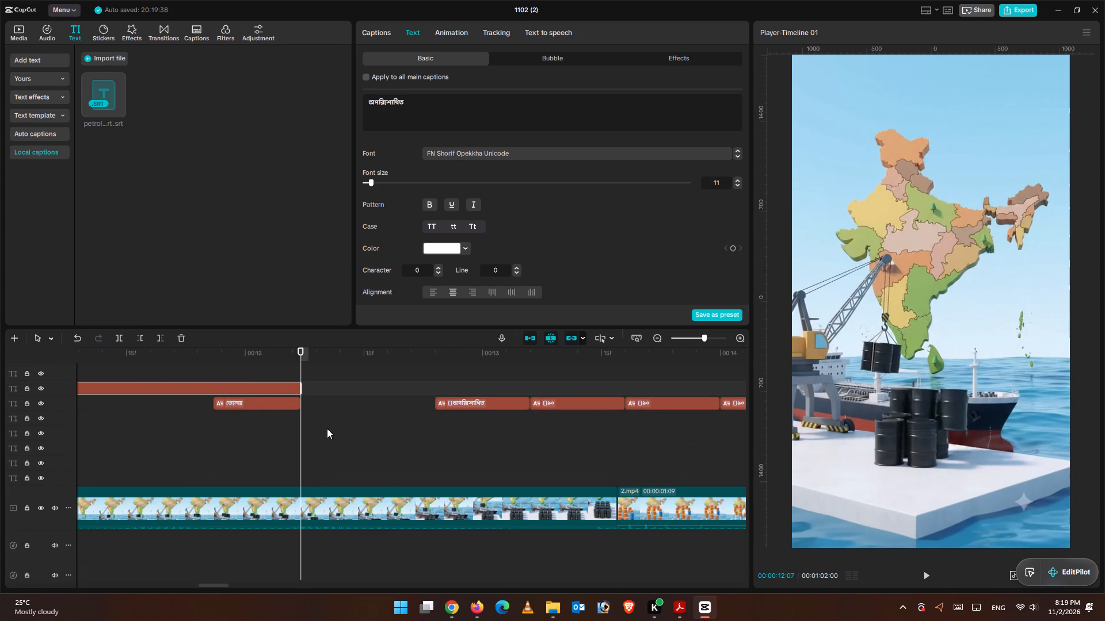
pyautogui.hotkey('ctrl', '-')
pyautogui.hotkey('ctrl', '-')
pyautogui.scroll(3, 352, 427)
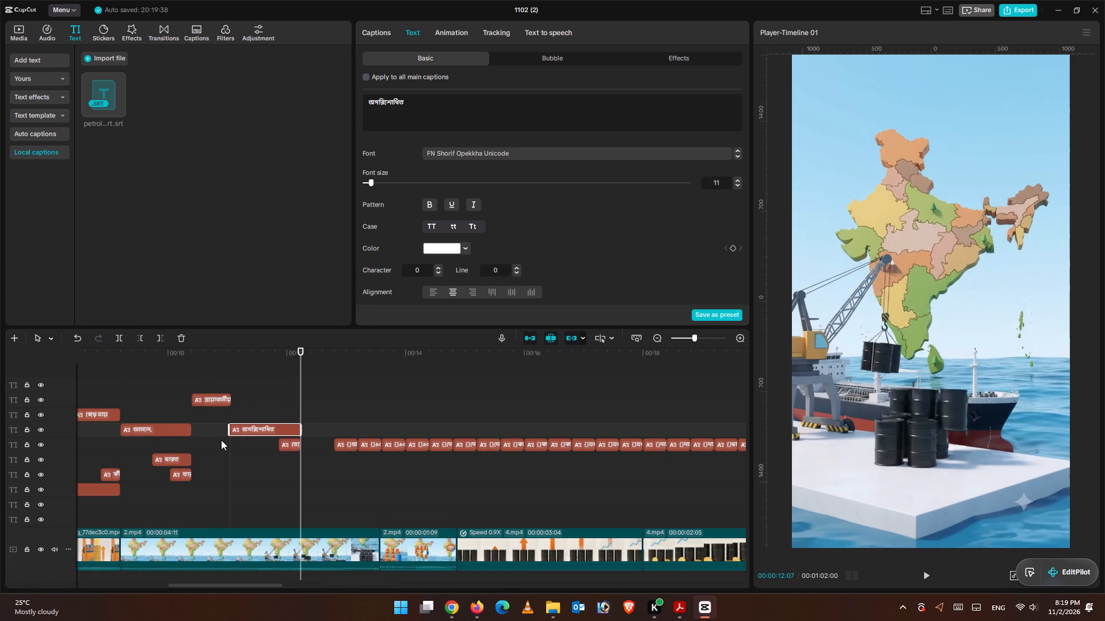
pyautogui.click(226, 400)
pyautogui.moveTo(230, 400); pyautogui.dragTo(298, 411)
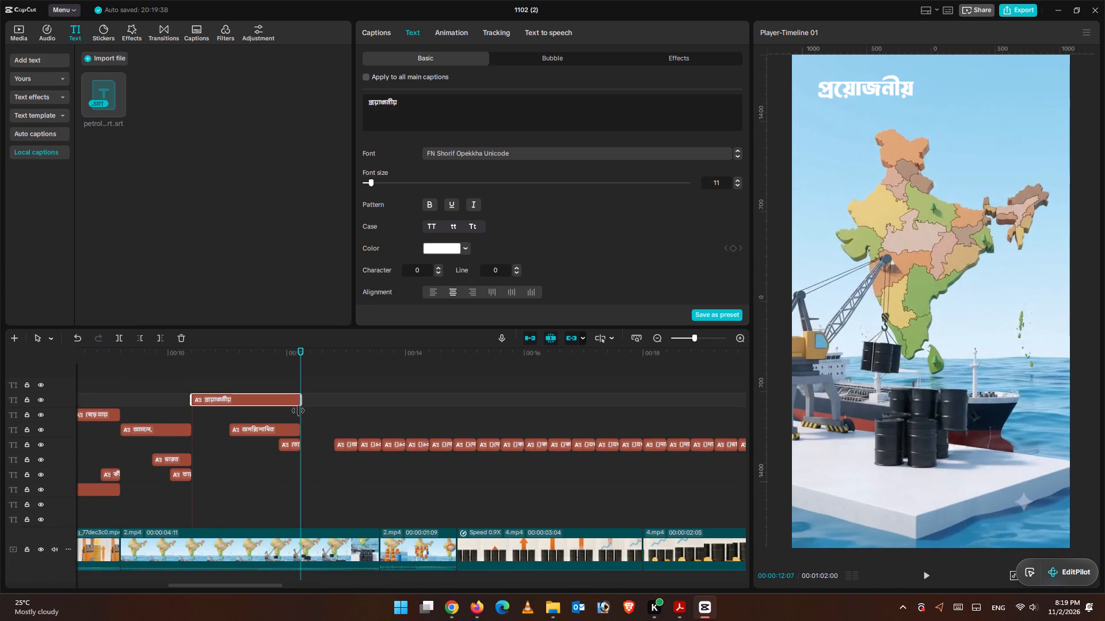
pyautogui.moveTo(298, 411); pyautogui.dragTo(299, 411)
# Play back the earlier finished clips to review how their styled captions look and are laid out.
pyautogui.click(253, 380)
pyautogui.moveTo(252, 363); pyautogui.dragTo(308, 374)
pyautogui.click(922, 577)
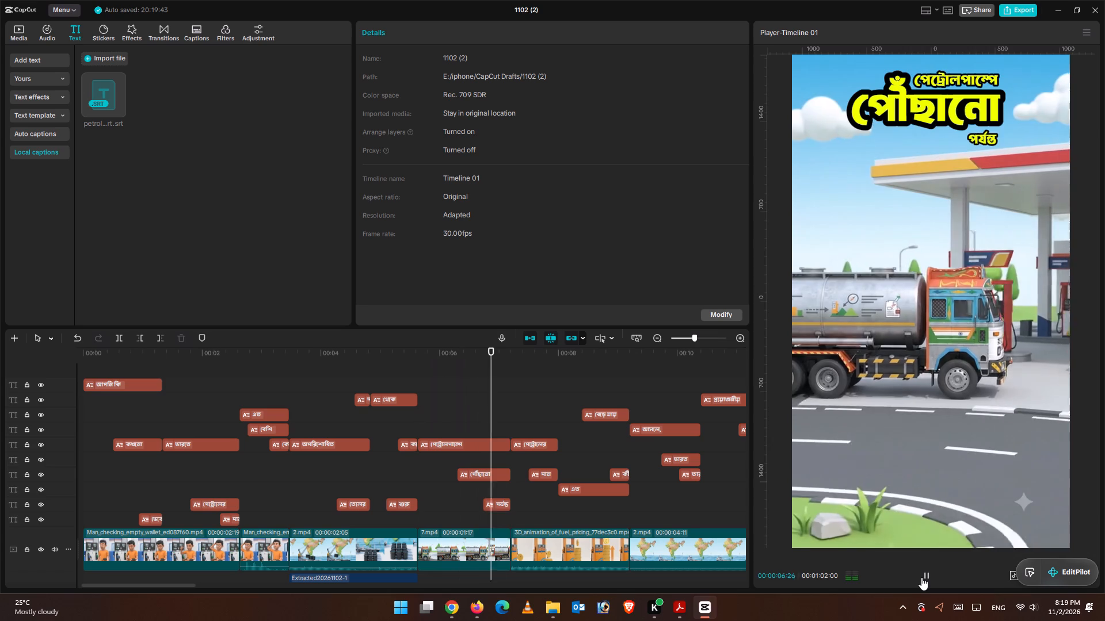
pyautogui.click(237, 380)
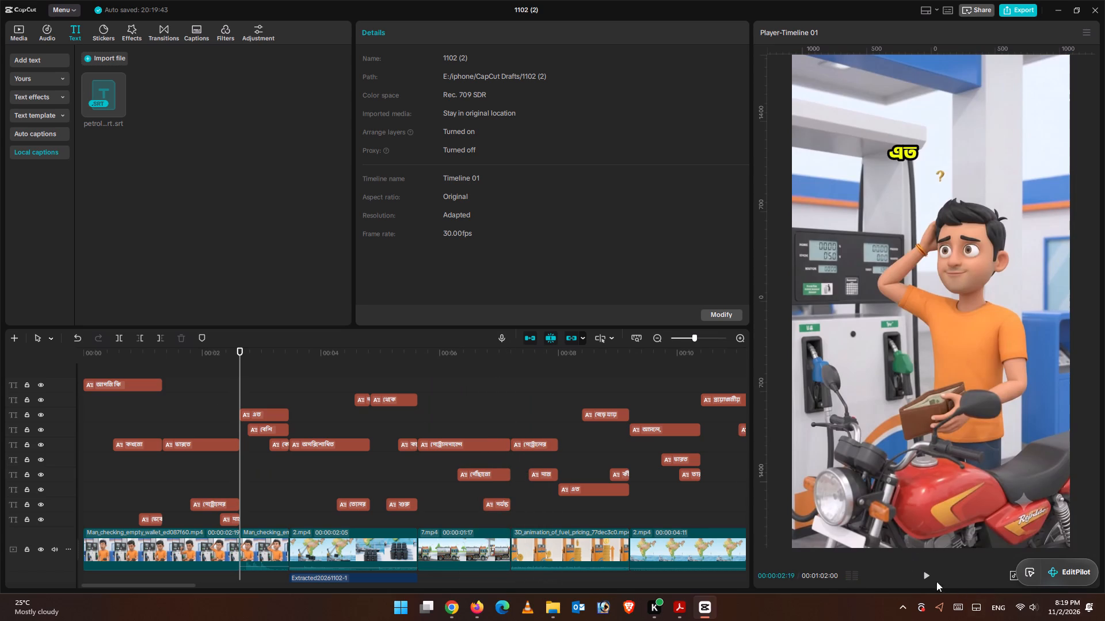
pyautogui.click(928, 579)
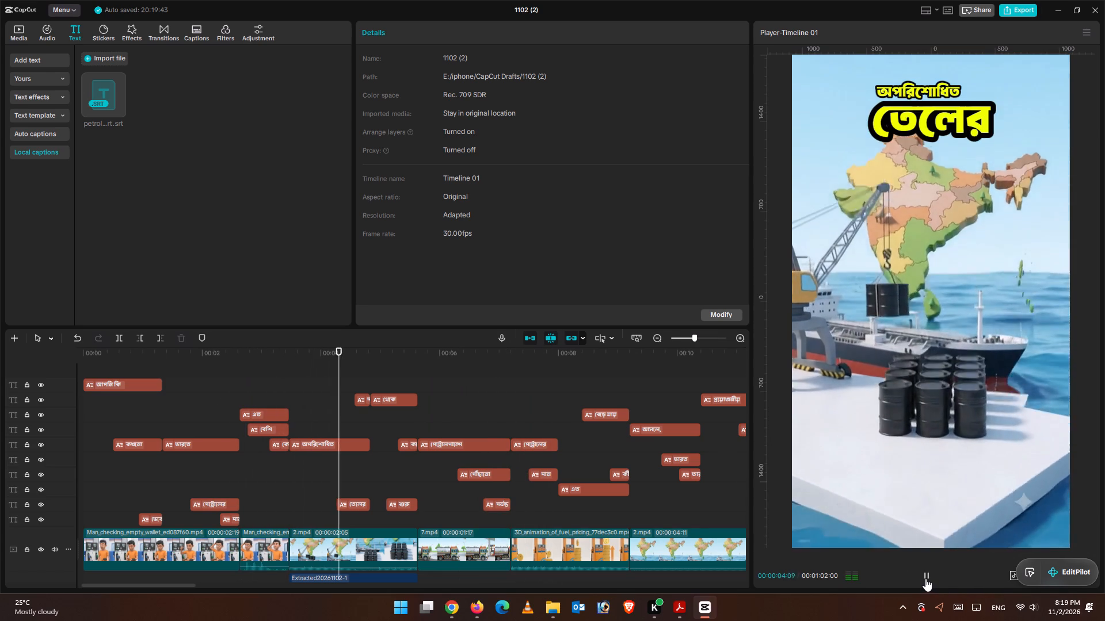
pyautogui.click(924, 578)
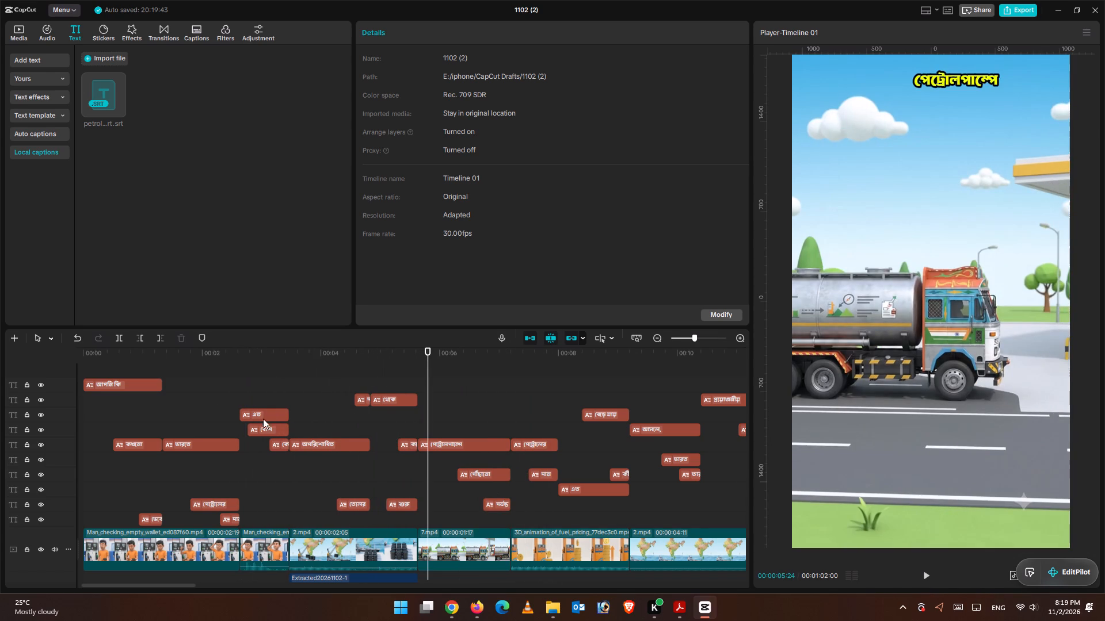
# Play back the captioned clips from about 00:00:04 to 00:00:11:20 to review their caption layout.
pyautogui.click(335, 382)
pyautogui.click(935, 576)
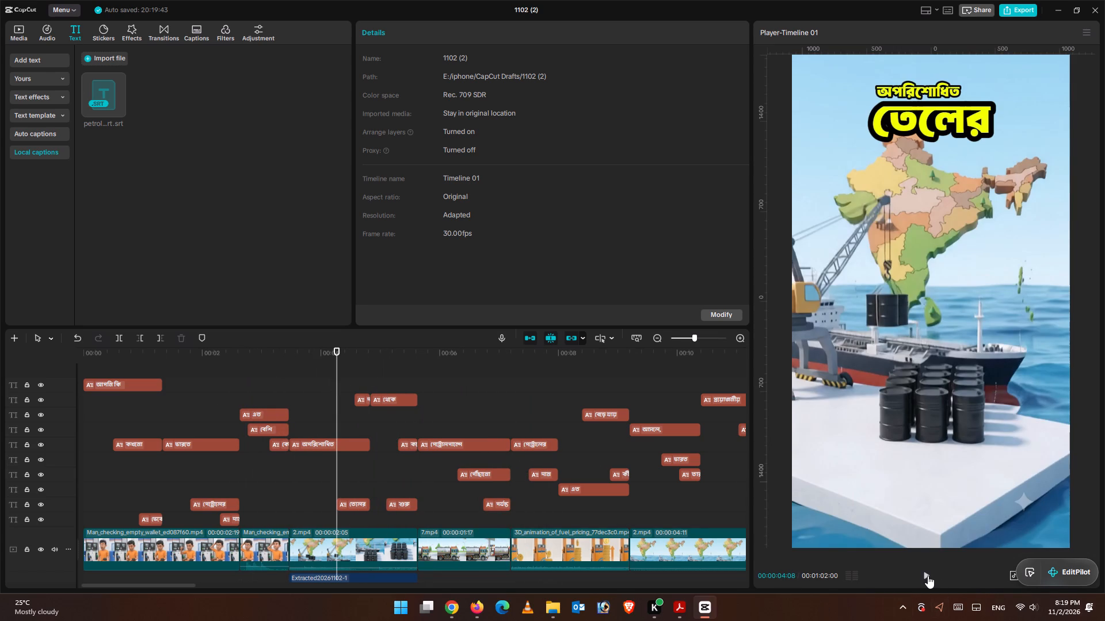
pyautogui.click(927, 575)
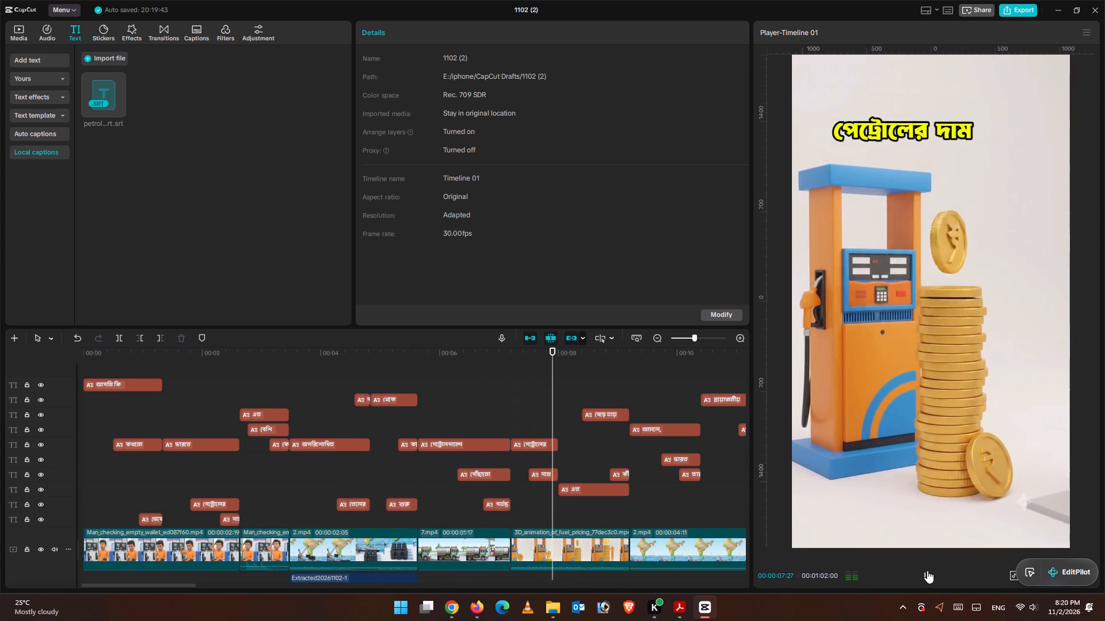
pyautogui.click(927, 570)
pyautogui.click(927, 570)
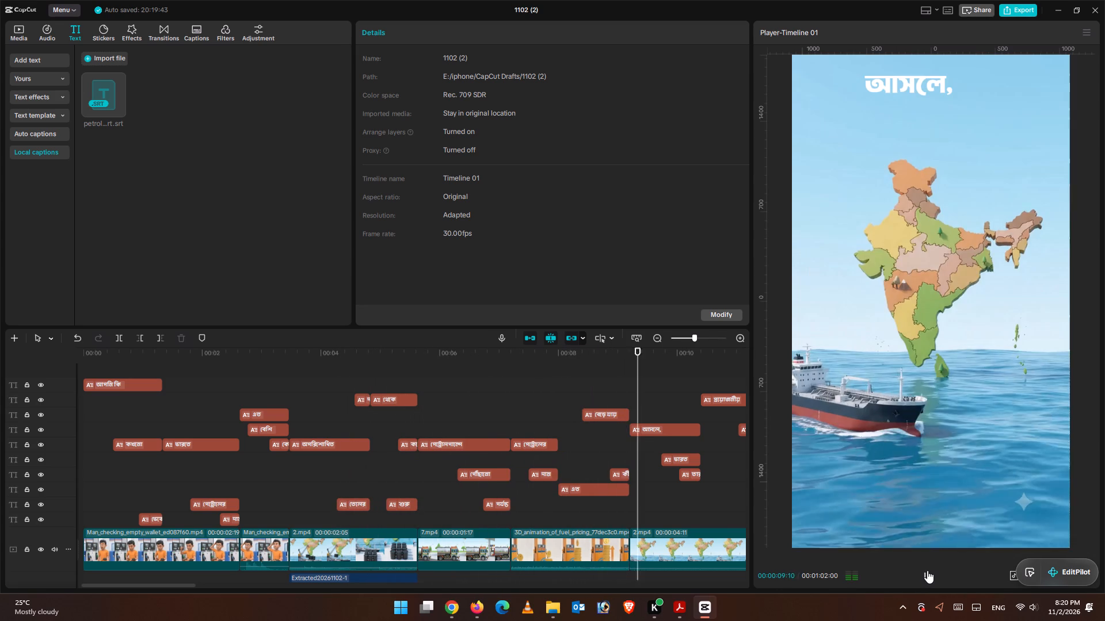
pyautogui.click(927, 570)
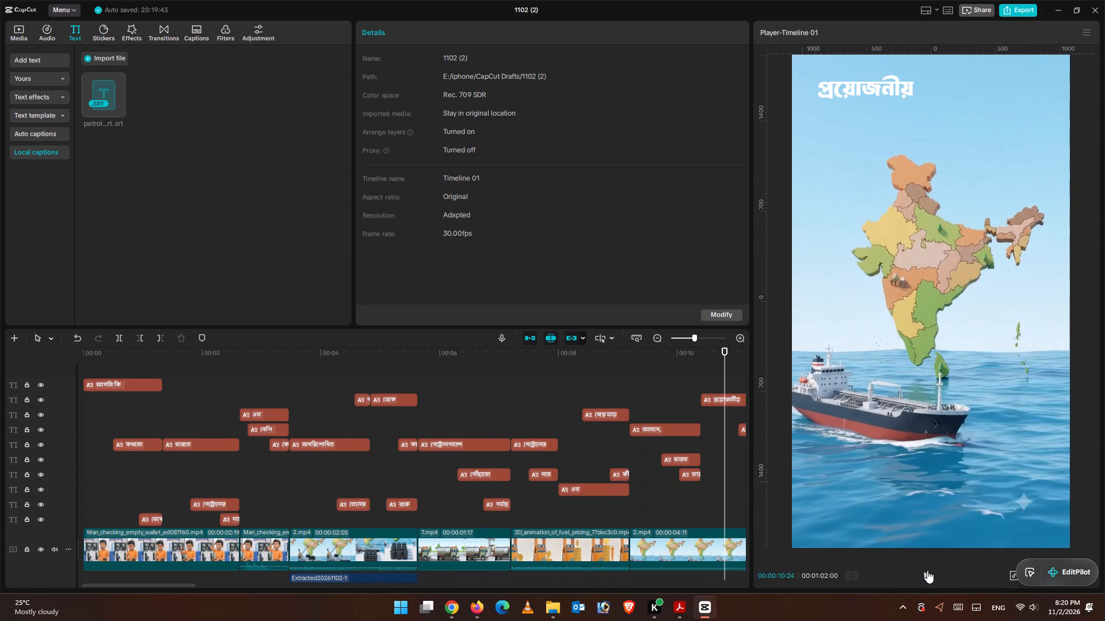
pyautogui.click(931, 577)
pyautogui.click(931, 577)
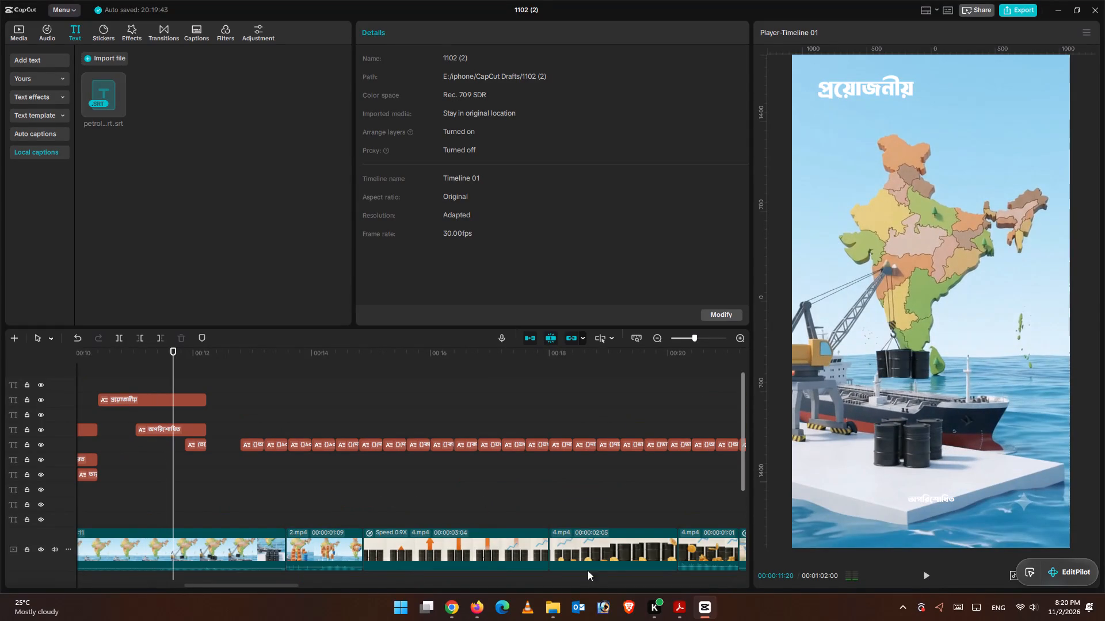
# Place the অপরিশোধিত caption directly below the right end of প্রয়োজনীয় near the top of the frame, and check it by playback.
pyautogui.moveTo(177, 373); pyautogui.dragTo(167, 369)
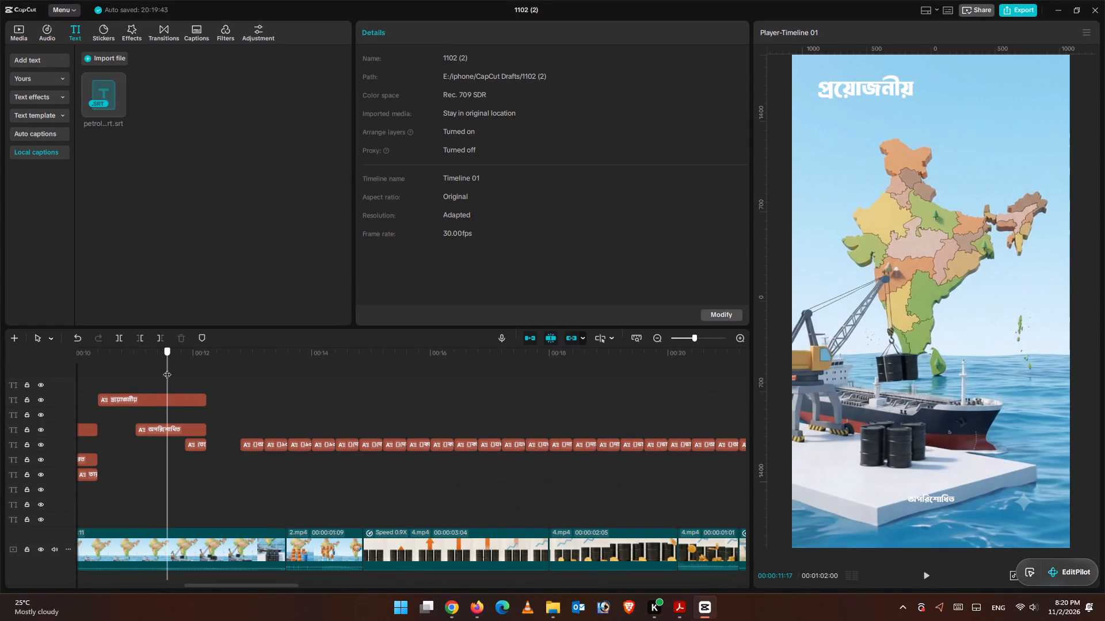
pyautogui.moveTo(167, 369); pyautogui.dragTo(169, 369)
pyautogui.click(165, 431)
pyautogui.moveTo(926, 490); pyautogui.dragTo(894, 166)
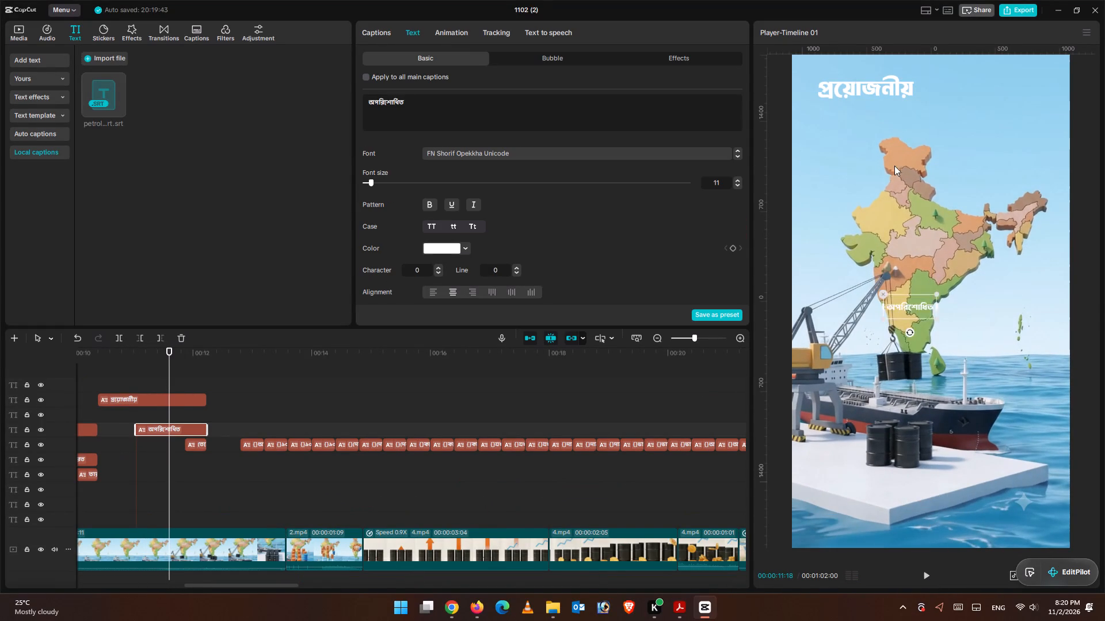
pyautogui.moveTo(894, 166); pyautogui.dragTo(899, 97)
pyautogui.moveTo(930, 117); pyautogui.dragTo(948, 129)
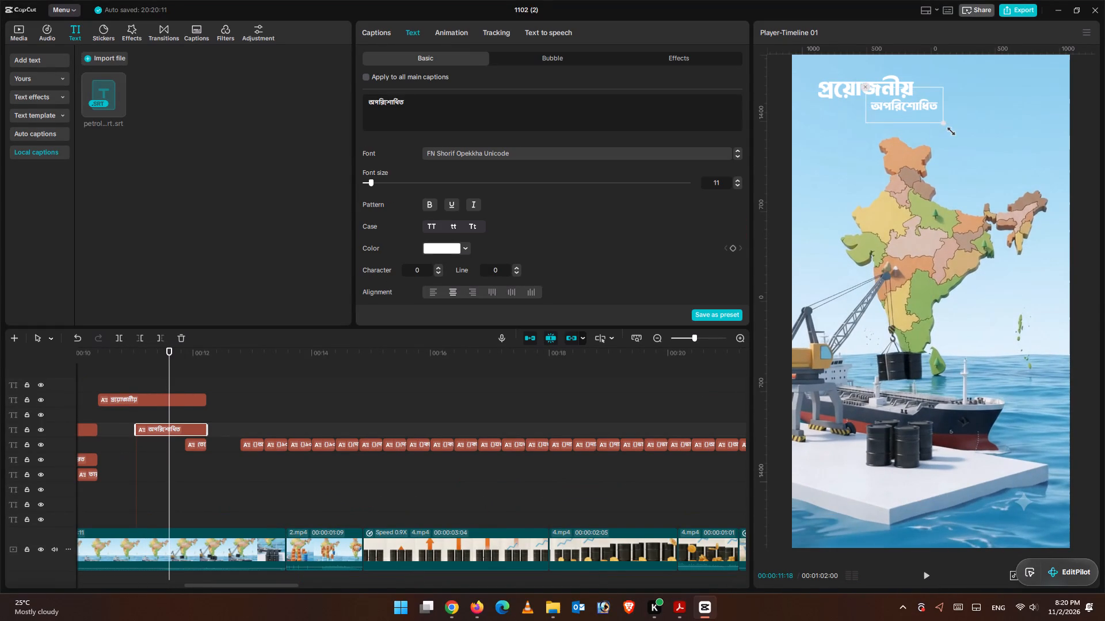
pyautogui.moveTo(948, 129); pyautogui.dragTo(950, 131)
pyautogui.click(119, 365)
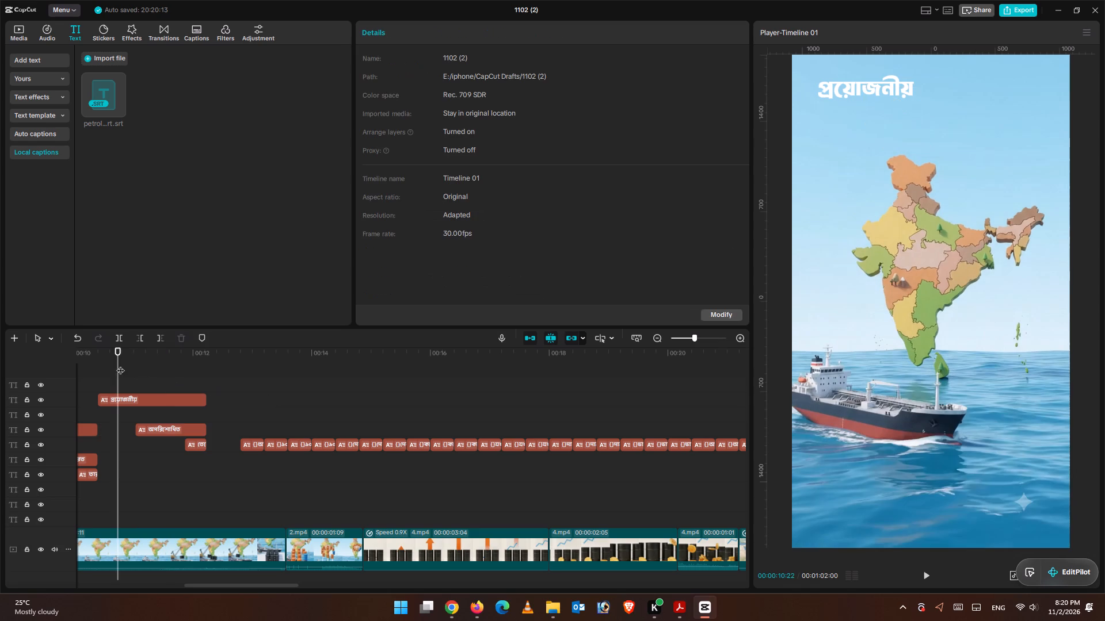
pyautogui.click(931, 576)
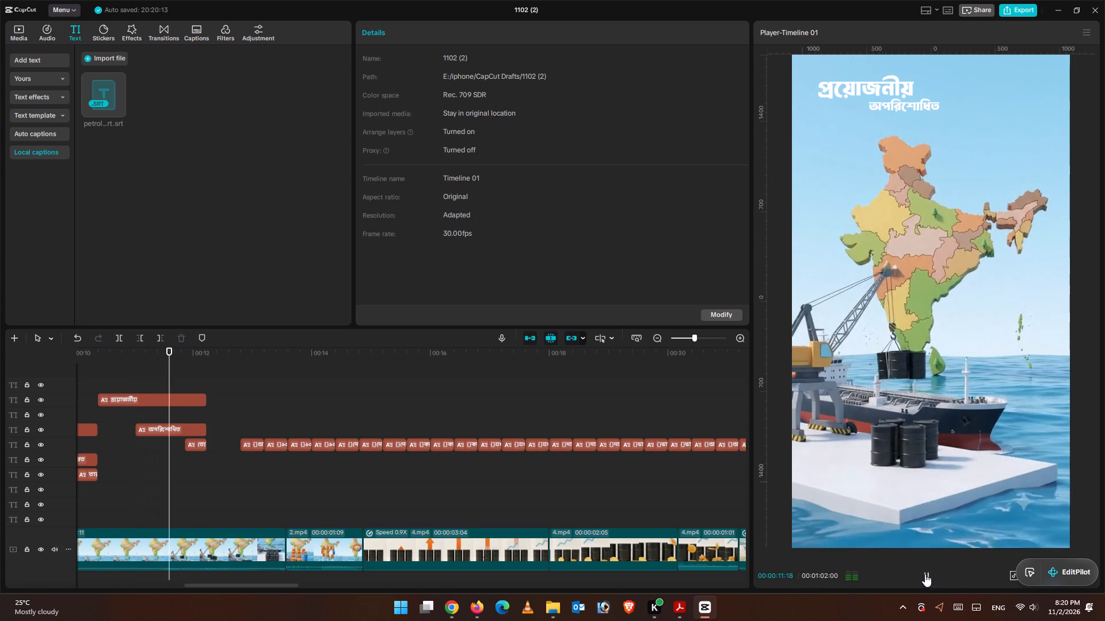
pyautogui.click(924, 573)
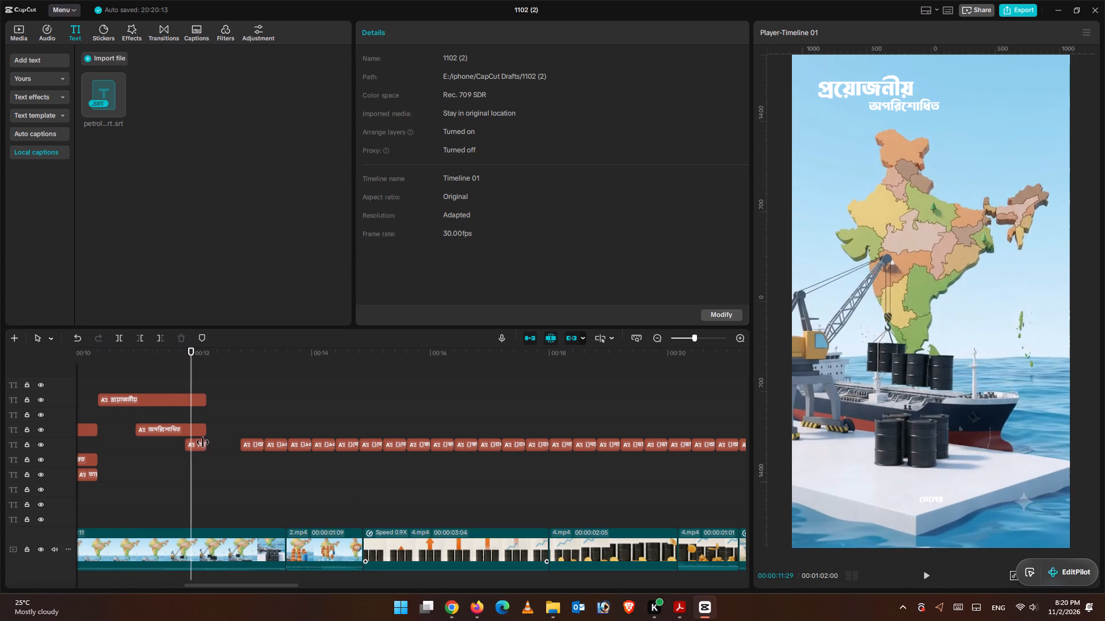
# Move the তেলের caption below the right end of অপরিশোধিত and enlarge it, forming a third stepped line.
pyautogui.click(203, 442)
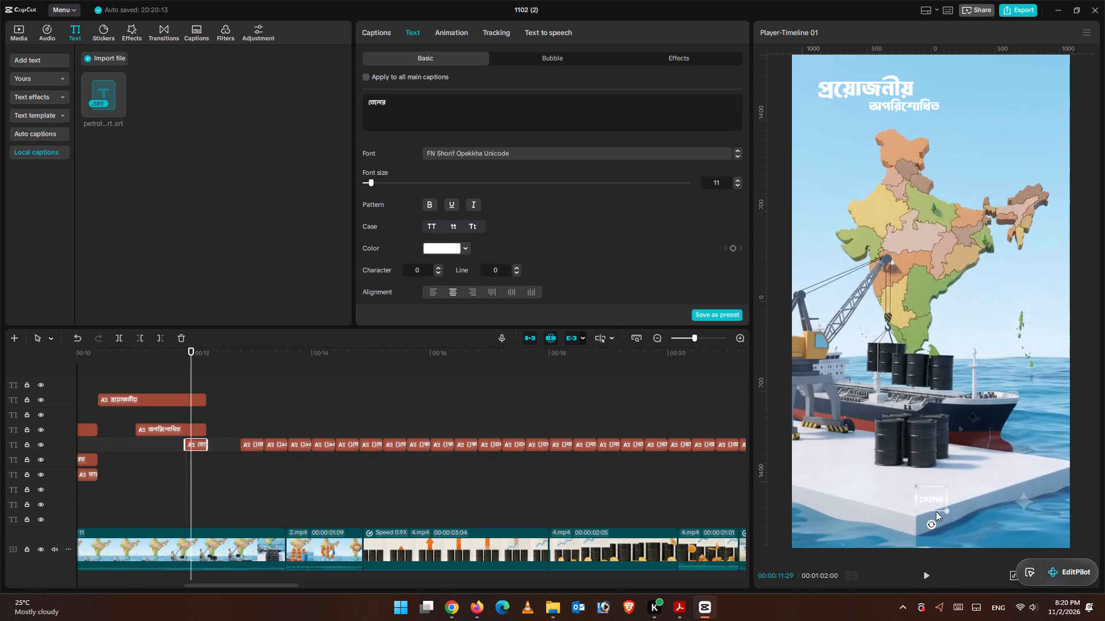
pyautogui.moveTo(931, 501); pyautogui.dragTo(948, 155)
pyautogui.moveTo(946, 143); pyautogui.dragTo(930, 116)
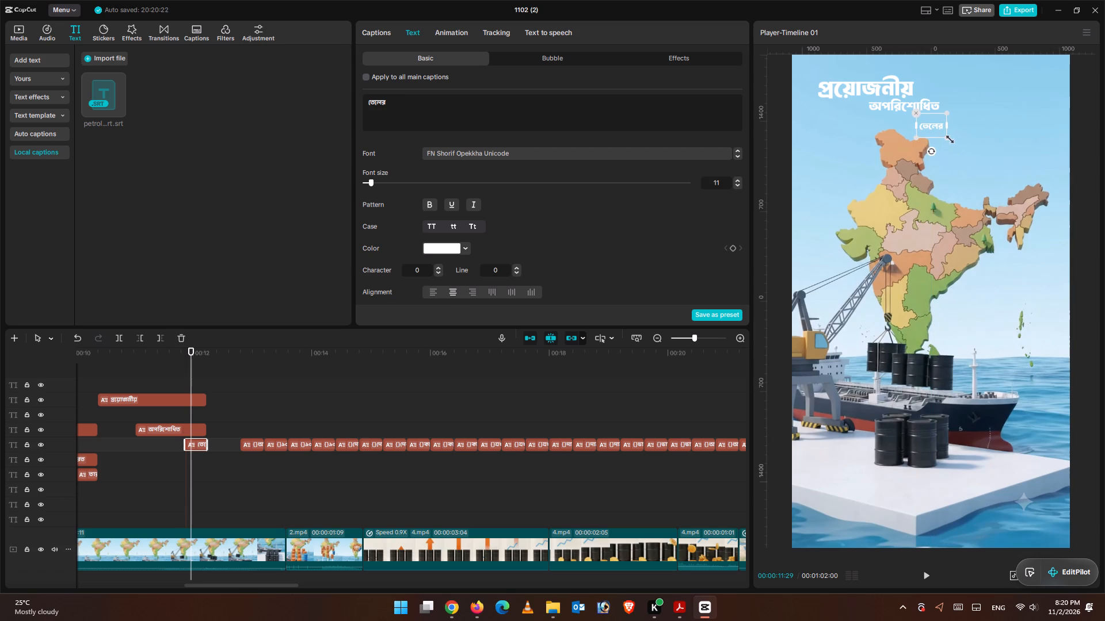
pyautogui.moveTo(944, 138); pyautogui.dragTo(984, 163)
pyautogui.moveTo(929, 139); pyautogui.dragTo(941, 136)
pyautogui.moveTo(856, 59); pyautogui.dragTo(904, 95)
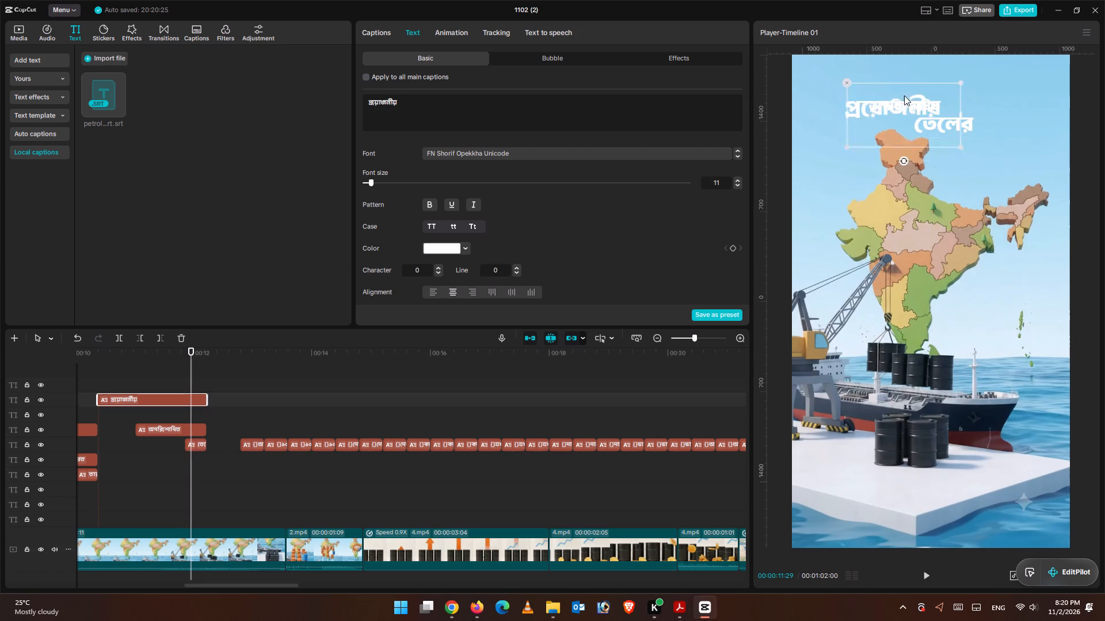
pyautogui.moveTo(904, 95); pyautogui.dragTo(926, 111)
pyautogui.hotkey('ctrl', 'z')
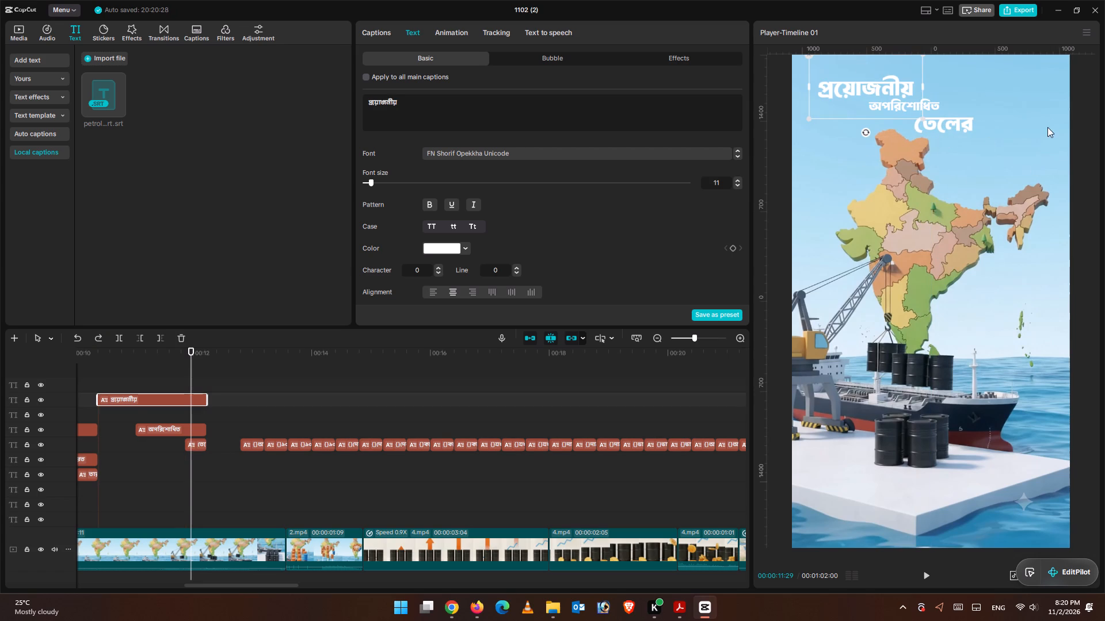
# Select the প্রয়োজনীয়, অপরিশোধিত and তেলের captions together and shift the group slightly right and up towards the frame's centre line.
pyautogui.click(1043, 112)
pyautogui.moveTo(145, 363); pyautogui.dragTo(196, 474)
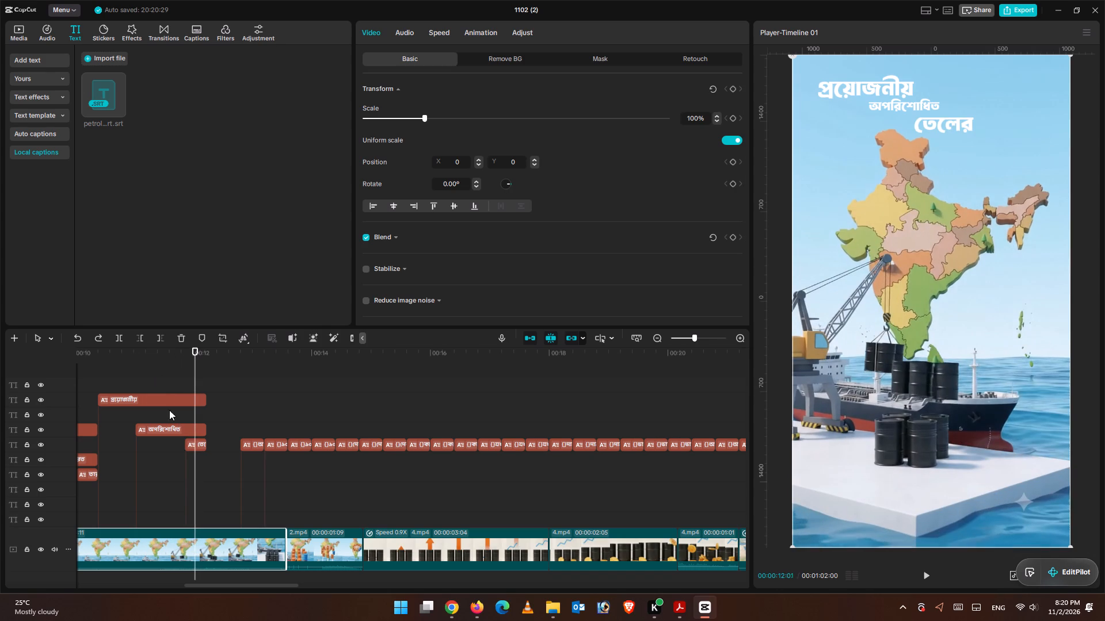
pyautogui.moveTo(162, 379); pyautogui.dragTo(199, 467)
pyautogui.moveTo(927, 102); pyautogui.dragTo(949, 99)
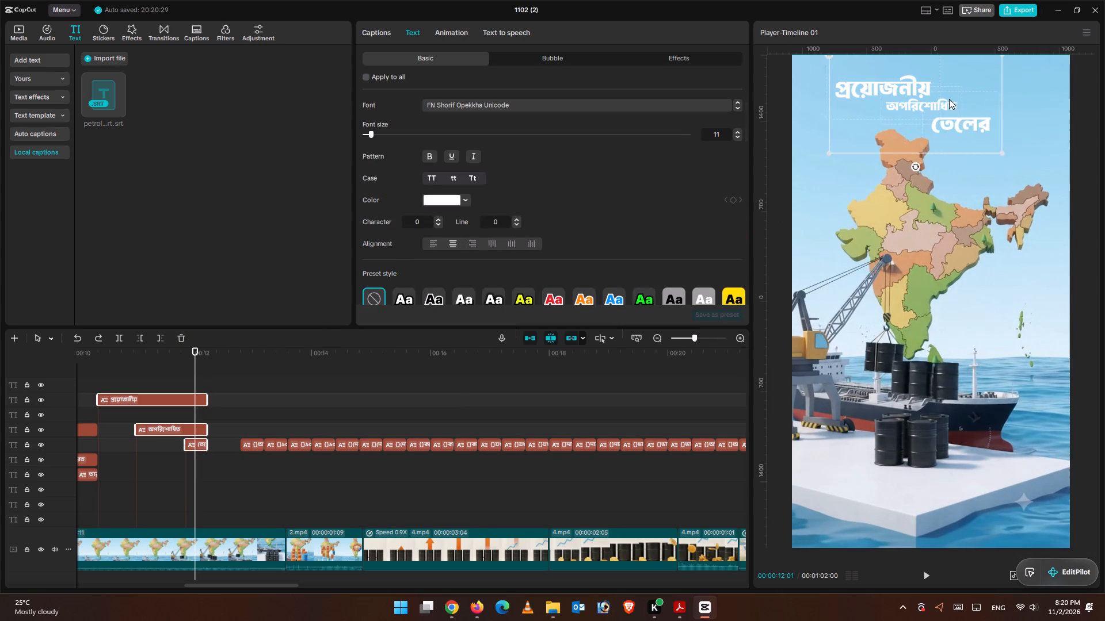
pyautogui.moveTo(949, 99); pyautogui.dragTo(957, 98)
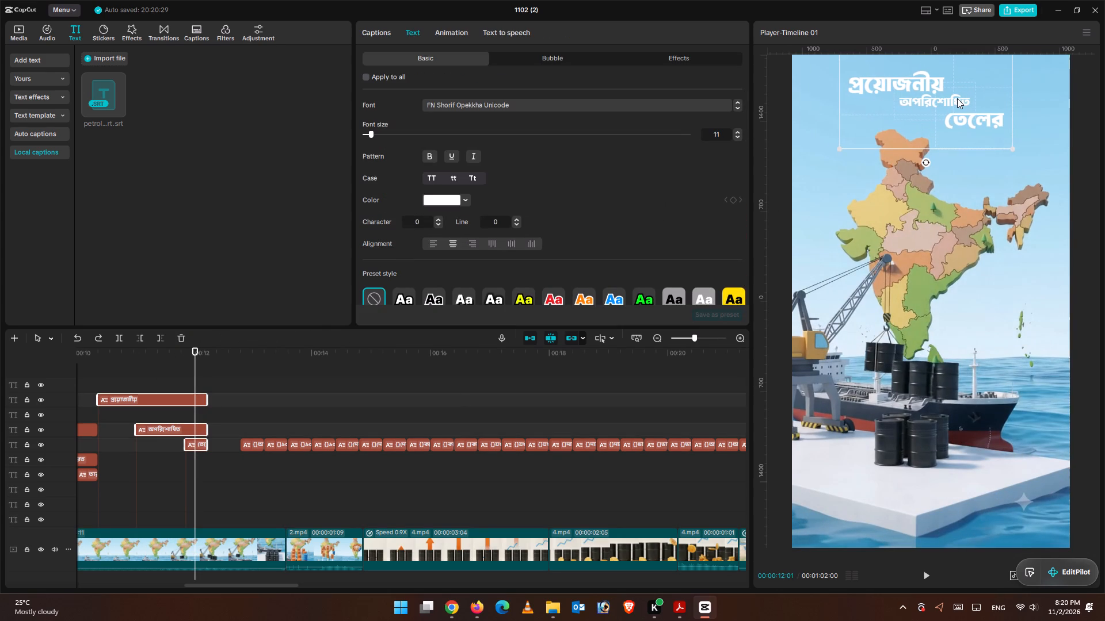
pyautogui.moveTo(957, 98); pyautogui.dragTo(962, 96)
pyautogui.click(906, 167)
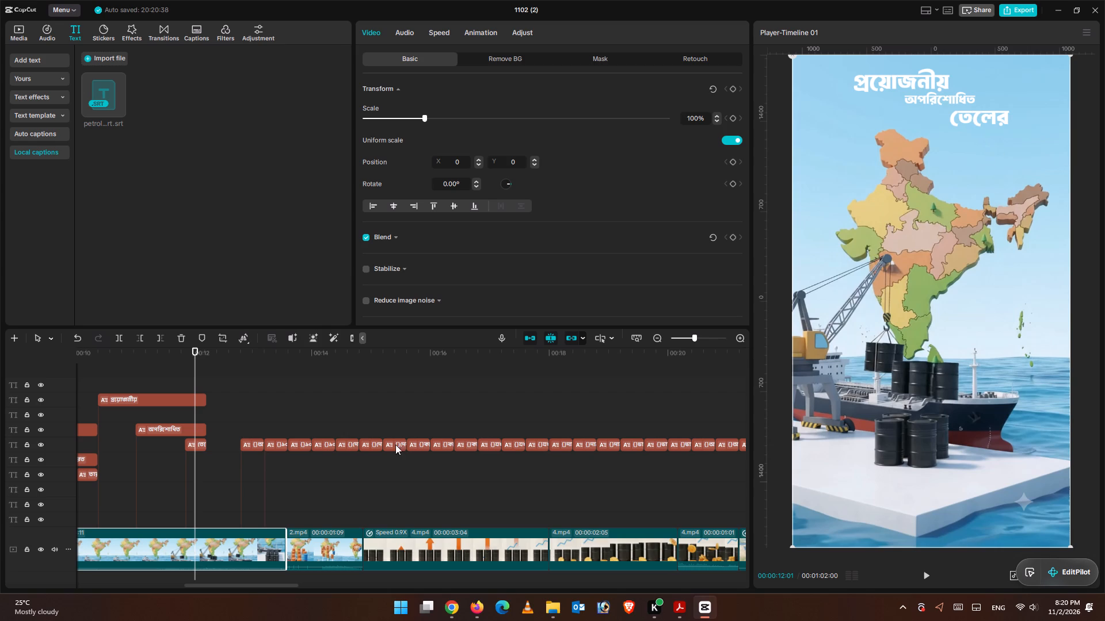
# Move the next caption, with the অপরিশোধিত, তেলের and প্রায় lines, to start at 00:00:12:07, where the তেলের caption ends.
pyautogui.click(928, 574)
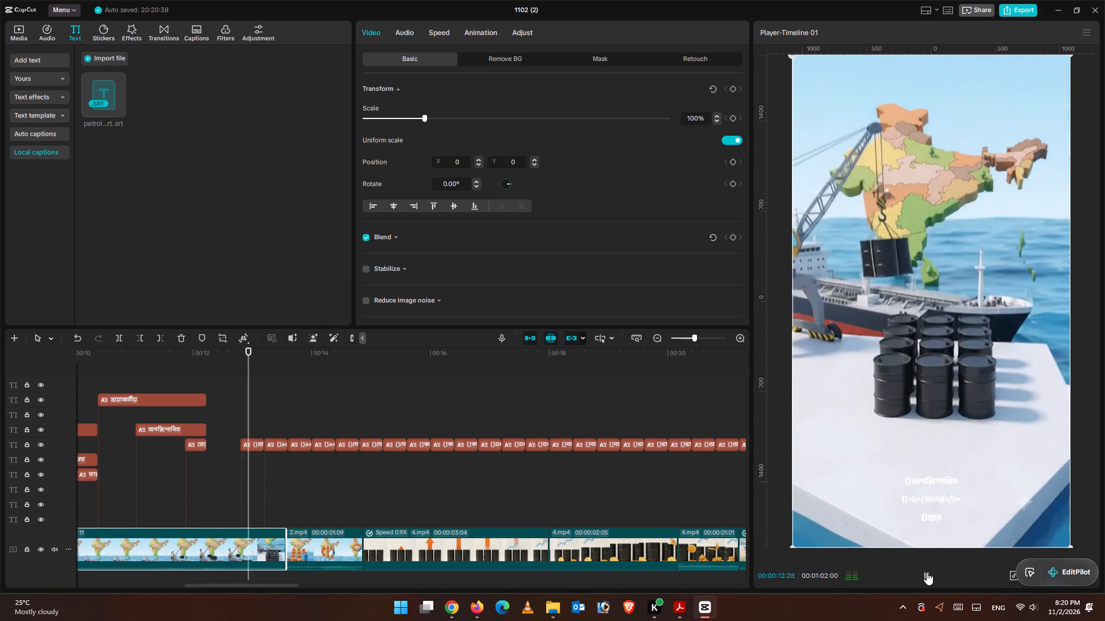
pyautogui.click(927, 572)
pyautogui.moveTo(260, 358); pyautogui.dragTo(209, 356)
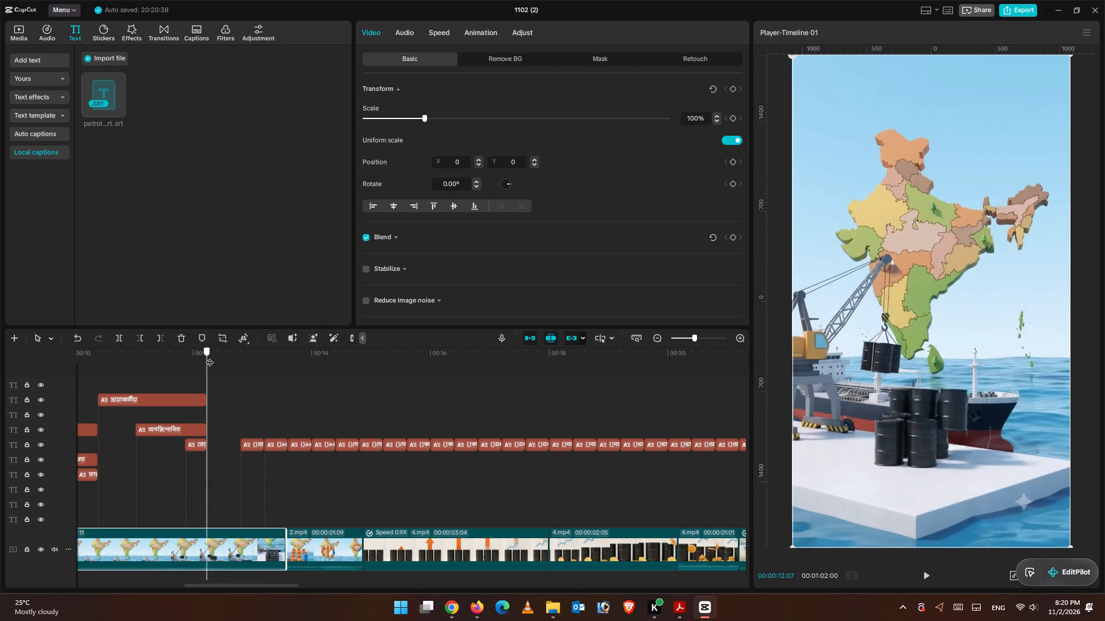
pyautogui.moveTo(209, 356); pyautogui.dragTo(209, 356)
pyautogui.hotkey('ctrl', '=')
pyautogui.hotkey('ctrl', '=')
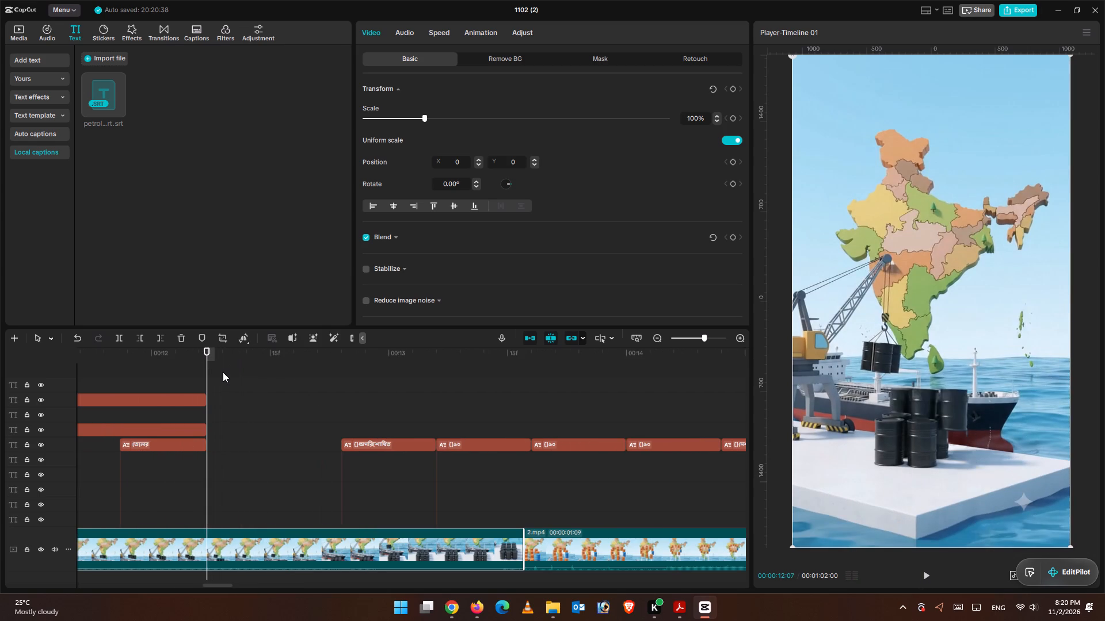
pyautogui.click(380, 444)
pyautogui.moveTo(380, 443); pyautogui.dragTo(242, 423)
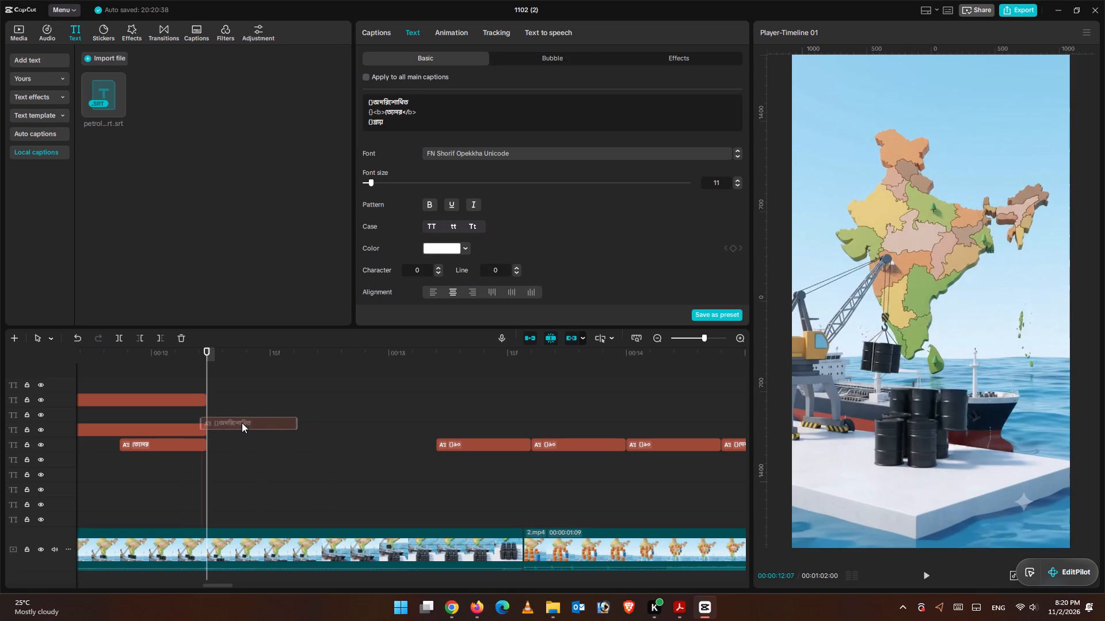
pyautogui.moveTo(242, 423); pyautogui.dragTo(246, 423)
# Delete the অপরিশোধিত and তেলের lines, bold tags and braces from the caption at 00:00:12:07, leaving only প্রায়.
pyautogui.click(372, 122)
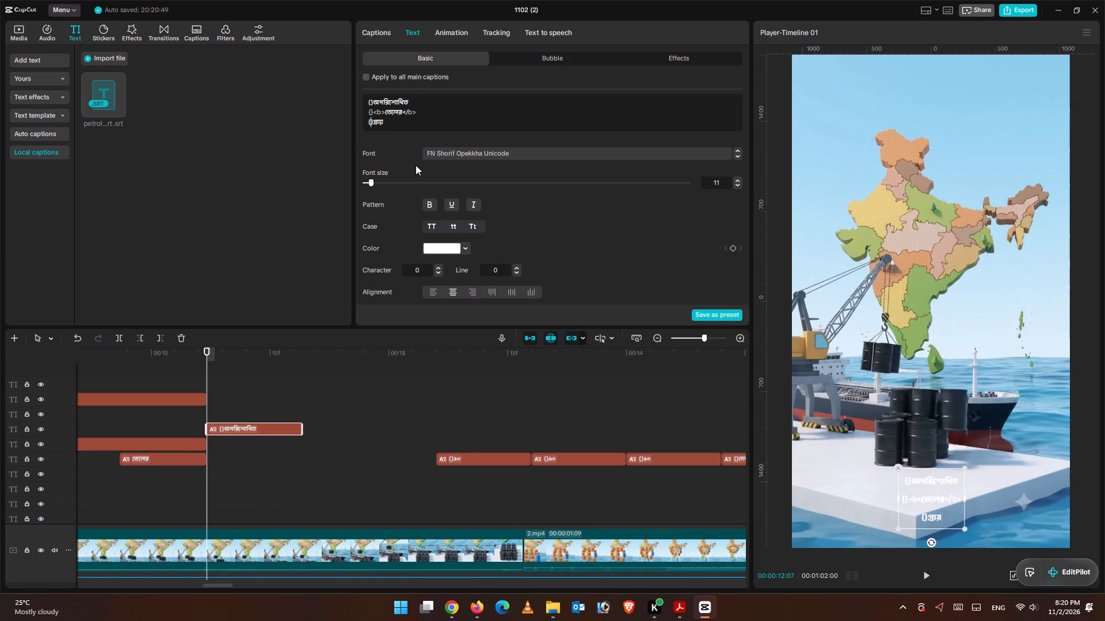
pyautogui.press('Right')
pyautogui.press('BackSpace')
pyautogui.press('BackSpace')
pyautogui.press('BackSpace')
pyautogui.press('BackSpace')
pyautogui.press('BackSpace')
pyautogui.press('BackSpace')
pyautogui.press('BackSpace')
pyautogui.press('BackSpace')
pyautogui.press('BackSpace')
pyautogui.press('BackSpace')
pyautogui.press('BackSpace')
pyautogui.press('BackSpace')
pyautogui.press('BackSpace')
pyautogui.press('BackSpace')
pyautogui.press('BackSpace')
pyautogui.press('BackSpace')
pyautogui.press('BackSpace')
pyautogui.press('BackSpace')
pyautogui.press('BackSpace')
pyautogui.press('BackSpace')
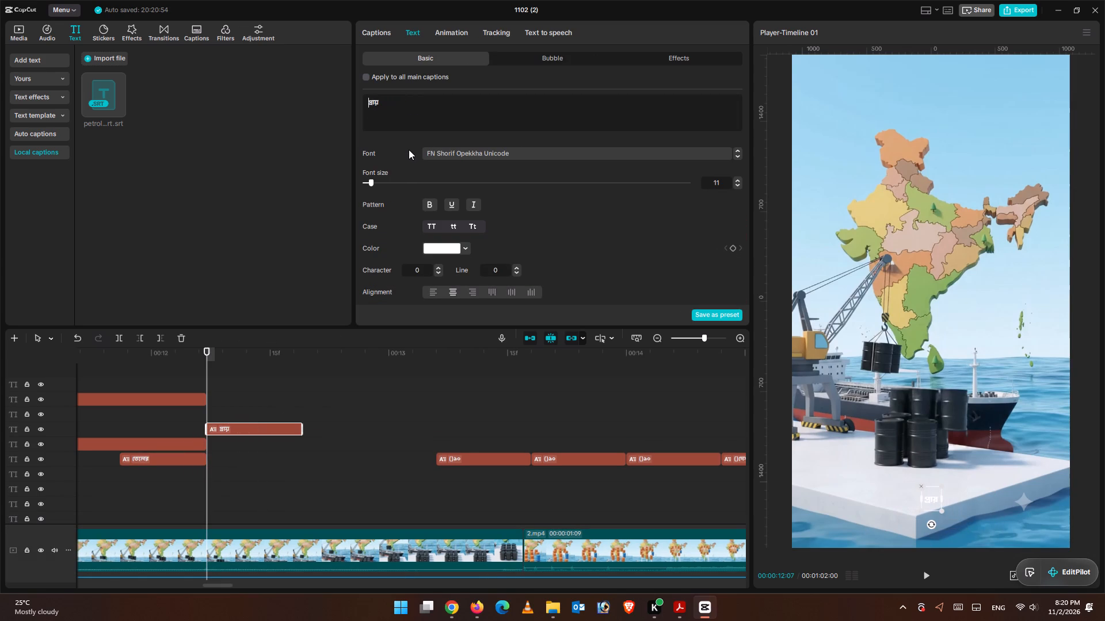
pyautogui.click(388, 103)
# Find where the spoken number begins by playback and waveform, and move the first ৯০ caption to start at 00:00:12:17.
pyautogui.click(925, 576)
pyautogui.click(923, 574)
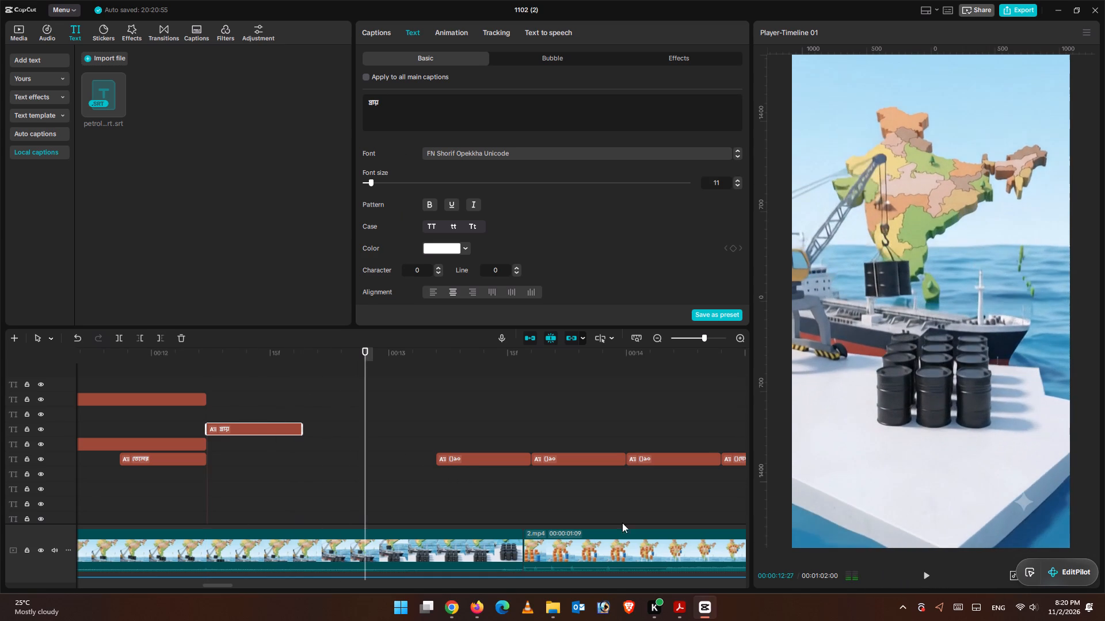
pyautogui.moveTo(365, 361); pyautogui.dragTo(275, 361)
pyautogui.scroll(-5, 339, 423)
pyautogui.scroll(1, 351, 451)
pyautogui.scroll(-4, 351, 452)
pyautogui.scroll(1, 354, 459)
pyautogui.scroll(-1, 354, 460)
pyautogui.scroll(2, 354, 460)
pyautogui.scroll(-6, 354, 460)
pyautogui.moveTo(285, 362); pyautogui.dragTo(228, 352)
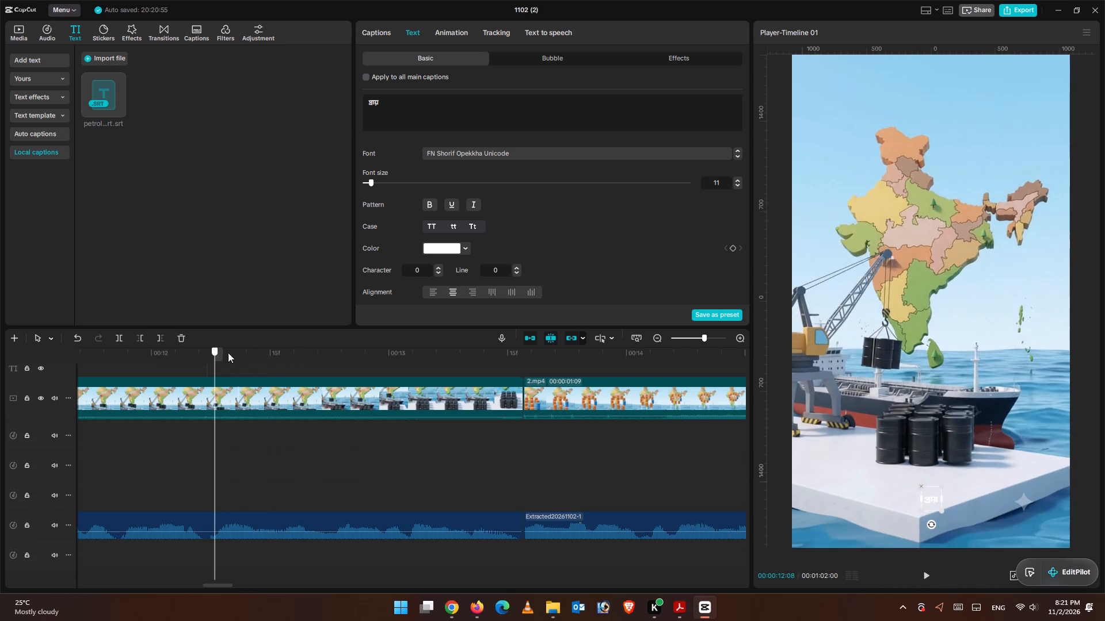
pyautogui.moveTo(228, 352); pyautogui.dragTo(216, 347)
pyautogui.click(929, 578)
pyautogui.click(924, 574)
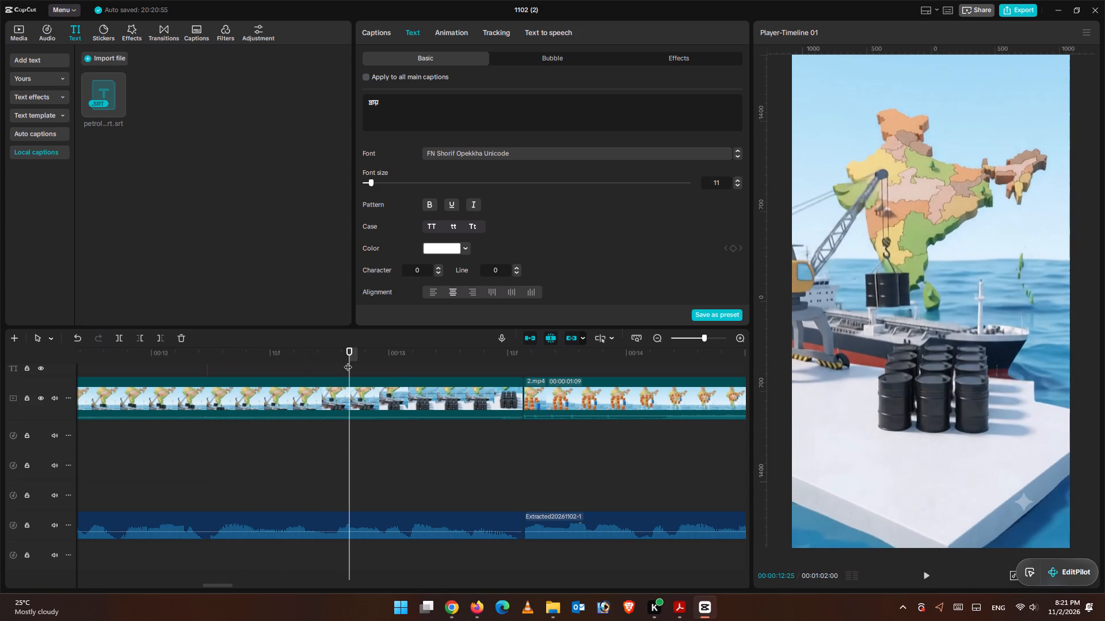
pyautogui.moveTo(343, 355); pyautogui.dragTo(287, 356)
pyautogui.scroll(5, 344, 421)
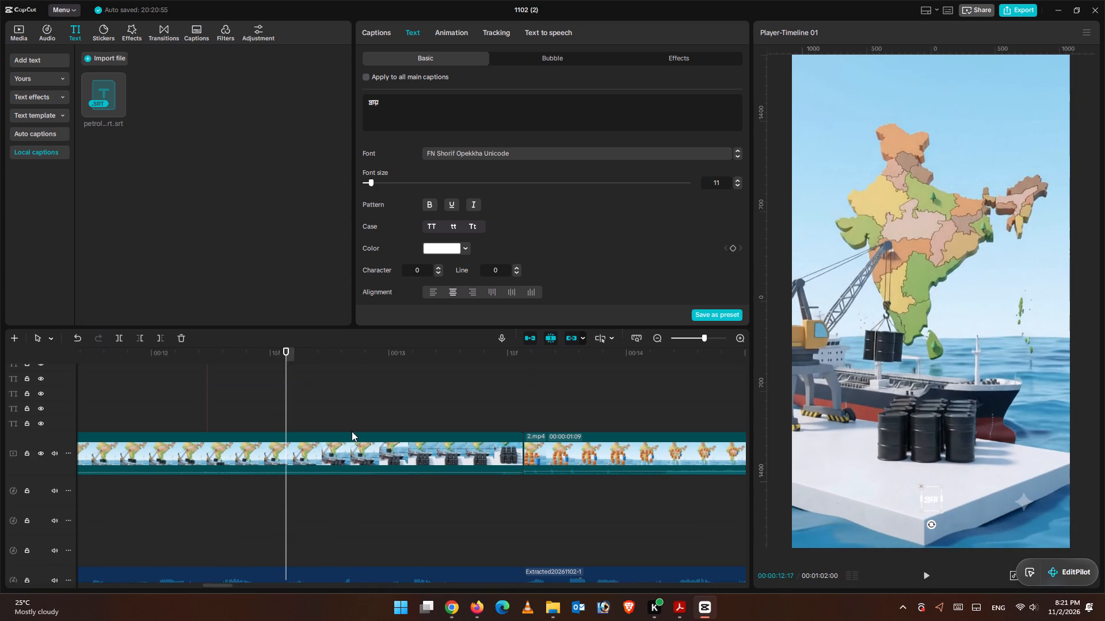
pyautogui.scroll(7, 352, 431)
pyautogui.moveTo(470, 460); pyautogui.dragTo(327, 453)
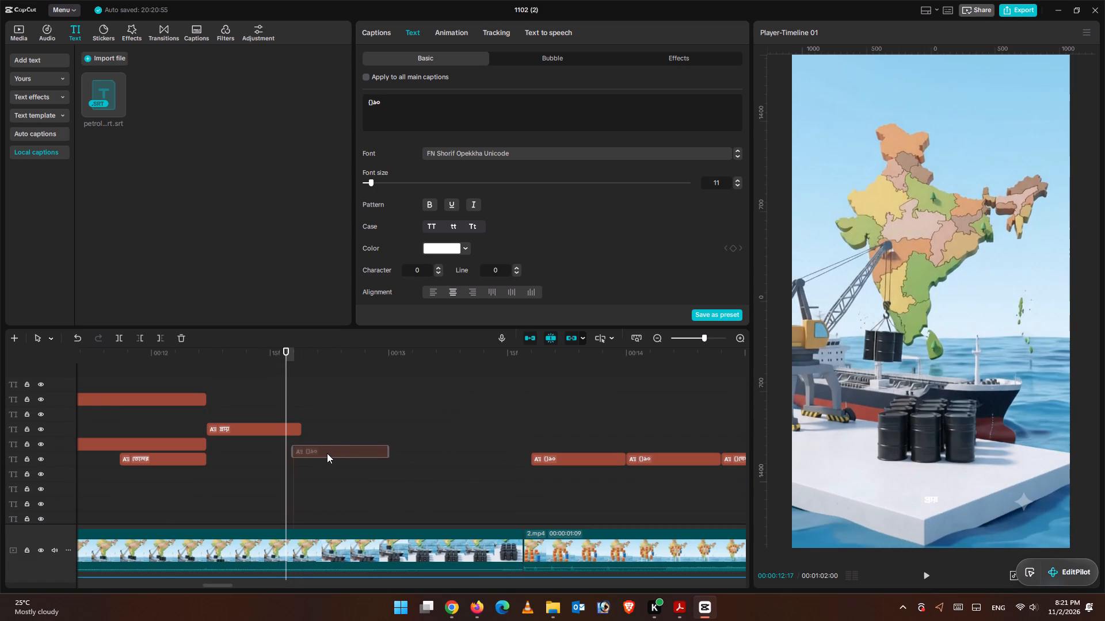
pyautogui.moveTo(327, 453); pyautogui.dragTo(319, 453)
# Remove the braces from the caption at 00:00:12:17 and add a percent sign so it reads ৯০%.
pyautogui.click(373, 98)
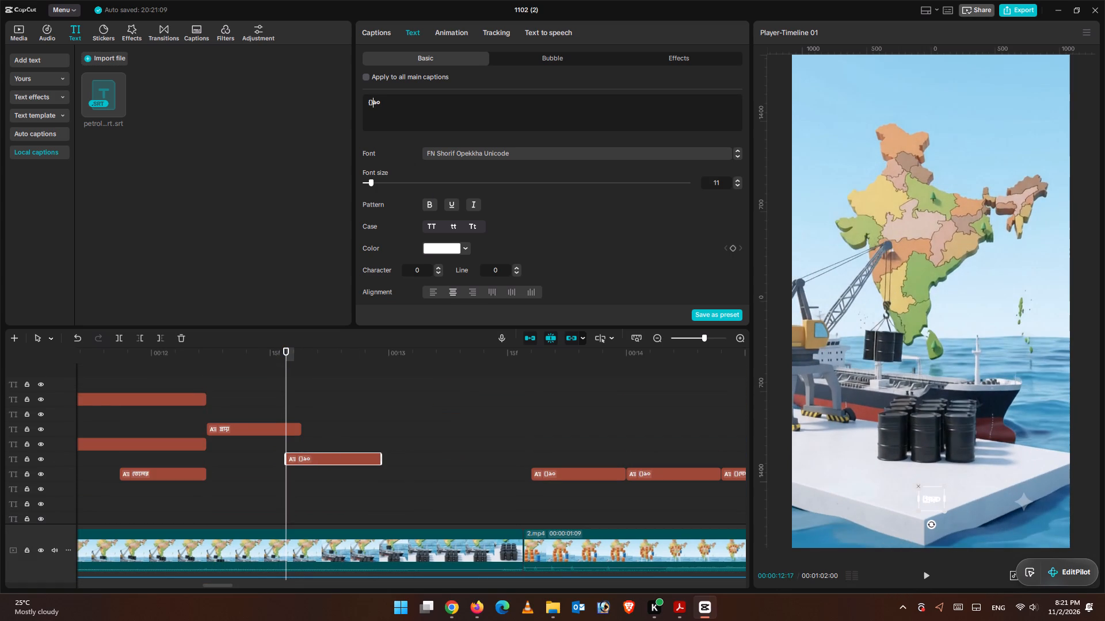
pyautogui.press('BackSpace')
pyautogui.press('BackSpace')
pyautogui.click(423, 108)
pyautogui.hotkey('shift', '%')
# Play on past the ৯০% caption and strip the next caption's ৯০ line, bold tags and braces, leaving only শতাংশ.
pyautogui.click(925, 567)
pyautogui.click(925, 573)
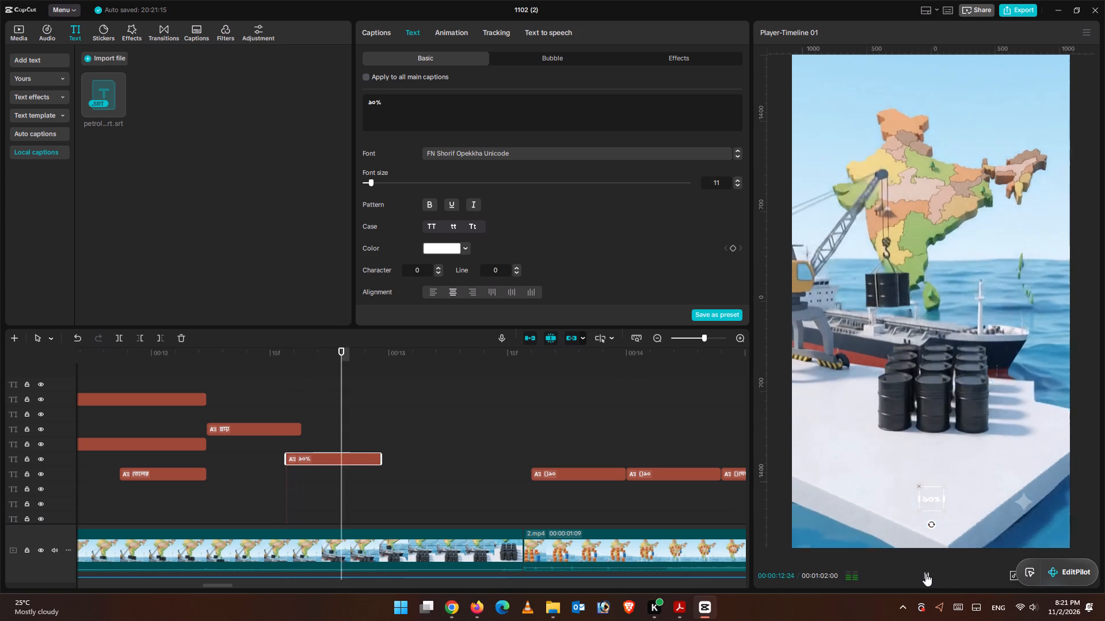
pyautogui.click(924, 572)
pyautogui.click(364, 404)
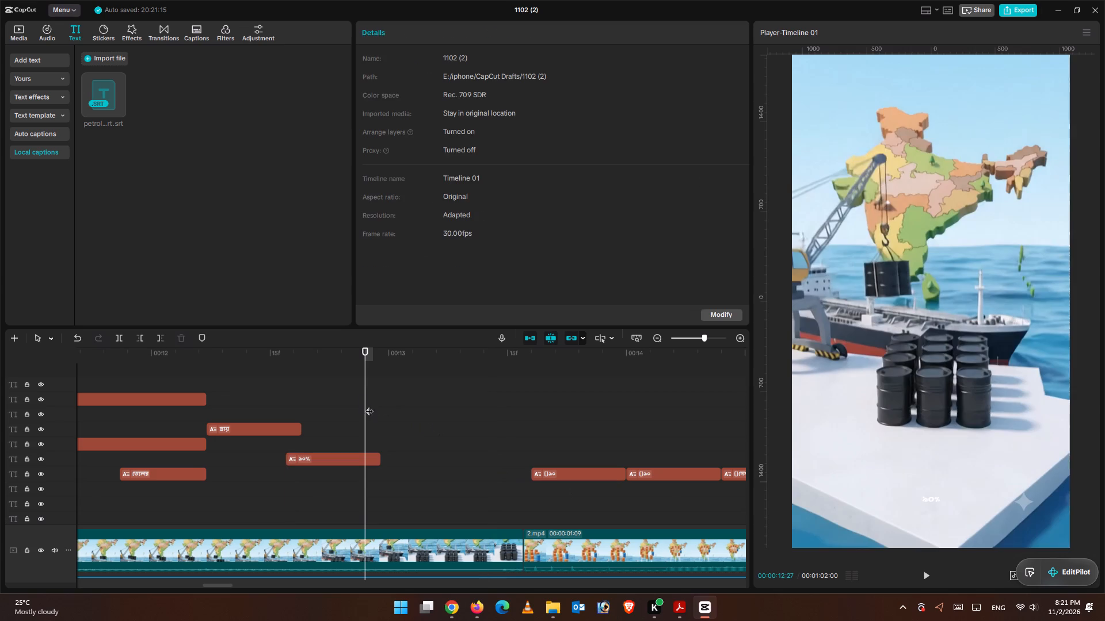
pyautogui.click(919, 572)
pyautogui.click(921, 572)
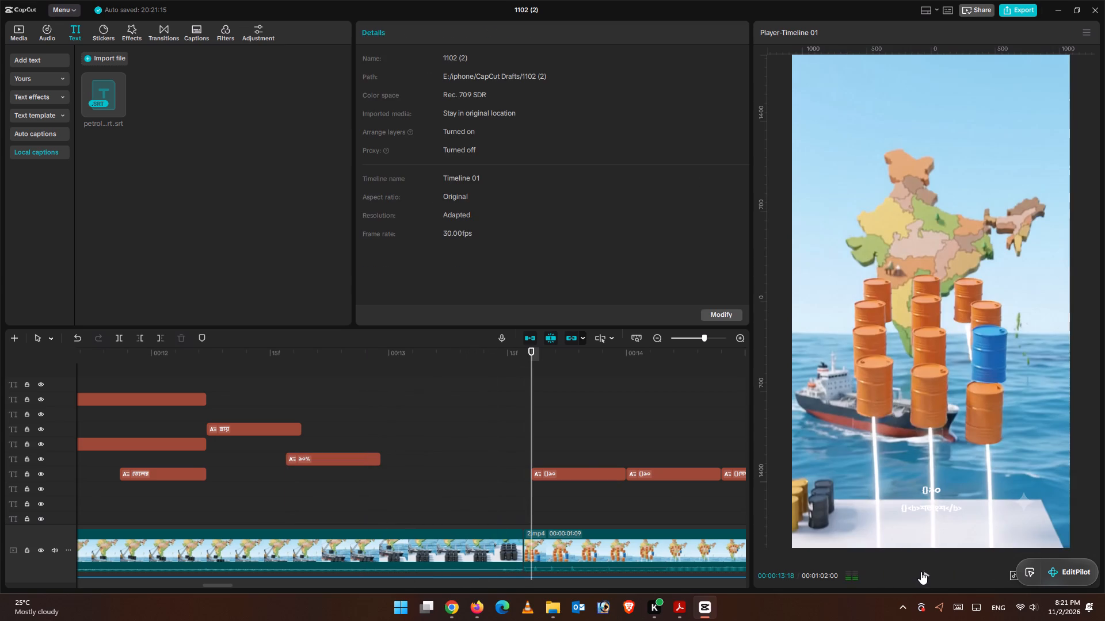
pyautogui.click(589, 467)
pyautogui.click(593, 475)
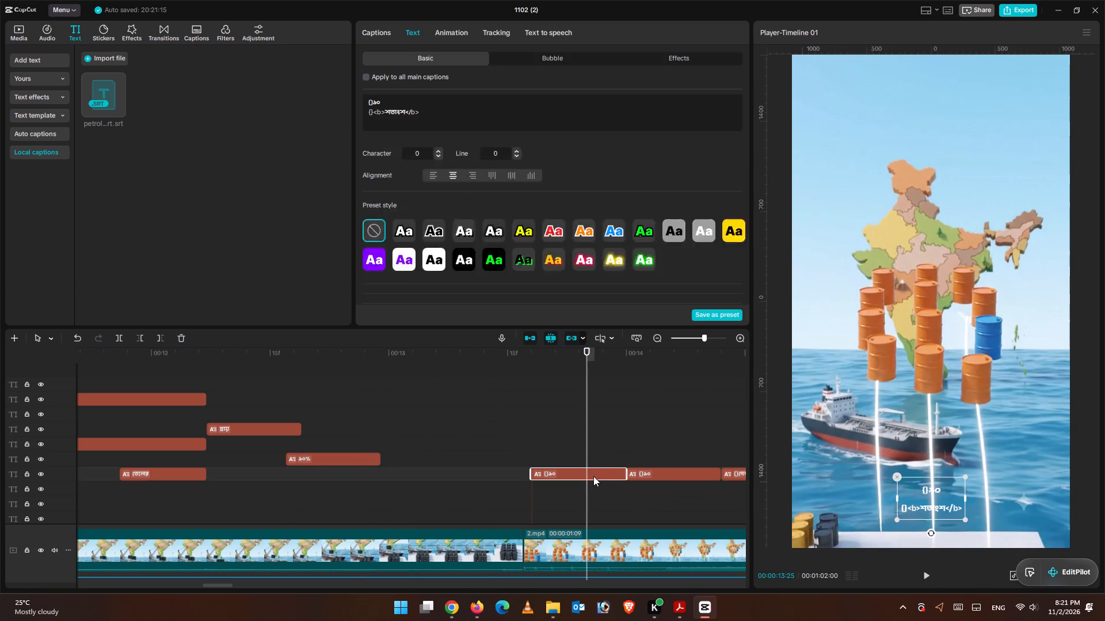
pyautogui.click(387, 114)
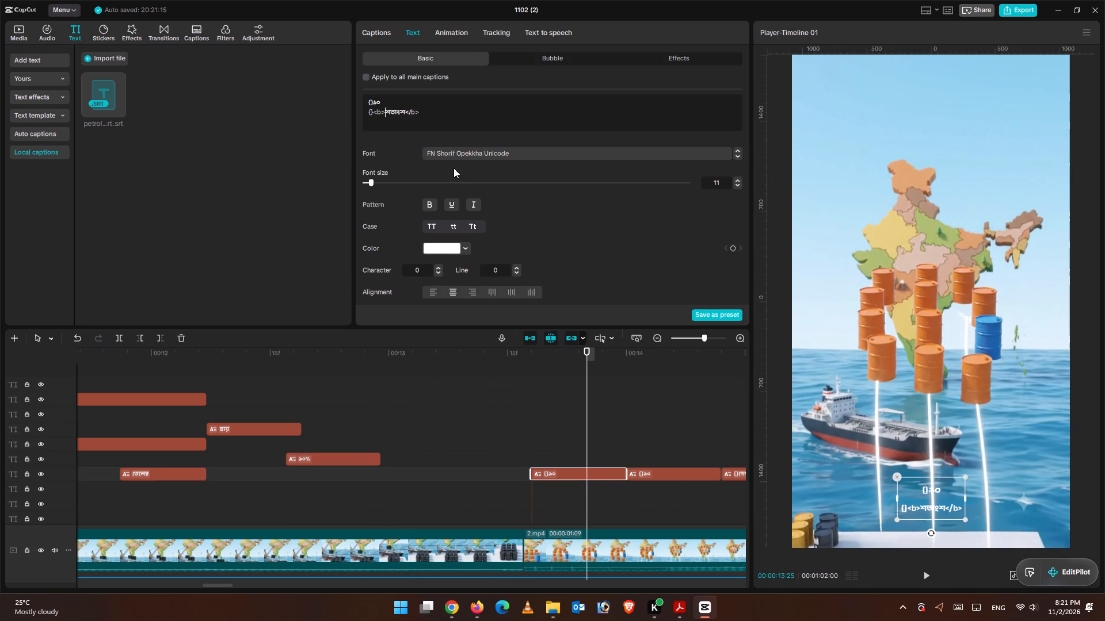
pyautogui.press('BackSpace')
pyautogui.press('BackSpace')
pyautogui.press('BackSpace')
pyautogui.press('BackSpace')
pyautogui.press('BackSpace')
pyautogui.press('BackSpace')
pyautogui.press('BackSpace')
pyautogui.press('BackSpace')
pyautogui.press('BackSpace')
pyautogui.press('BackSpace')
pyautogui.press('BackSpace')
pyautogui.press('BackSpace')
pyautogui.press('BackSpace')
pyautogui.press('BackSpace')
pyautogui.press('BackSpace')
pyautogui.press('BackSpace')
pyautogui.press('BackSpace')
pyautogui.press('BackSpace')
pyautogui.press('BackSpace')
pyautogui.press('BackSpace')
pyautogui.click(420, 100)
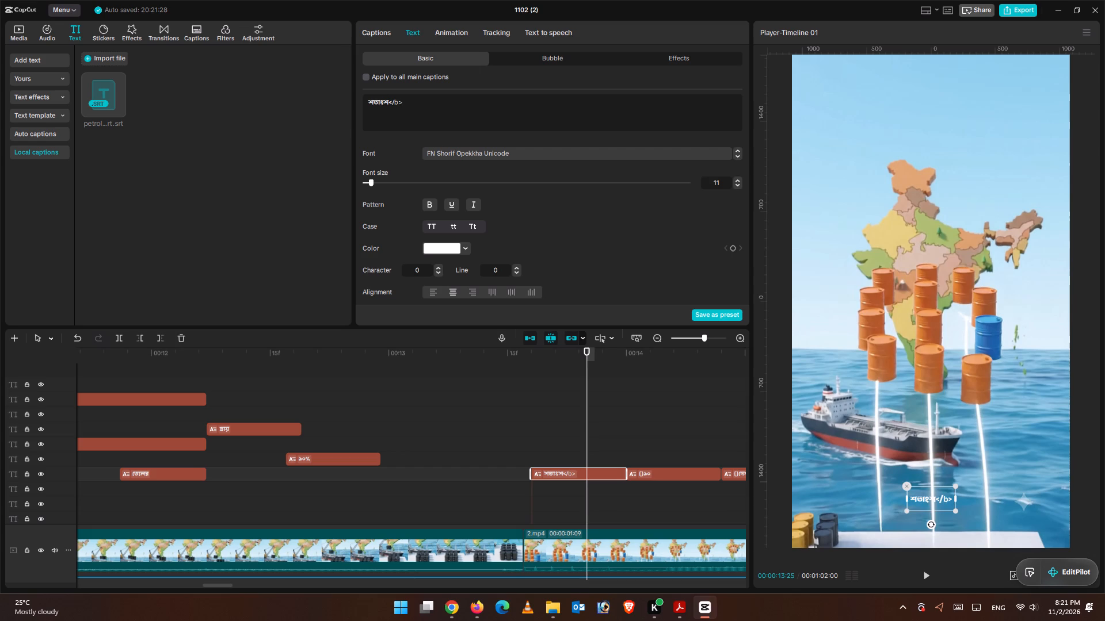
pyautogui.press('BackSpace')
pyautogui.press('BackSpace')
pyautogui.press('BackSpace')
pyautogui.press('BackSpace')
pyautogui.click(323, 395)
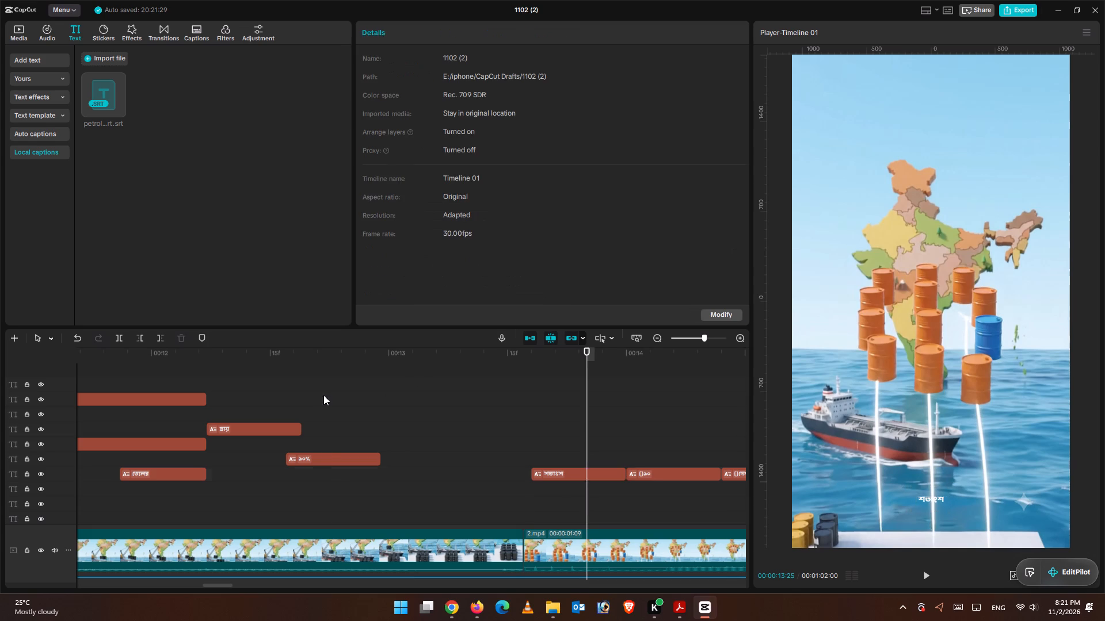
# Find where the spoken শতাংশ begins and move its caption to start at 00:00:12:29, where the ৯০% caption ends.
pyautogui.click(927, 576)
pyautogui.click(923, 576)
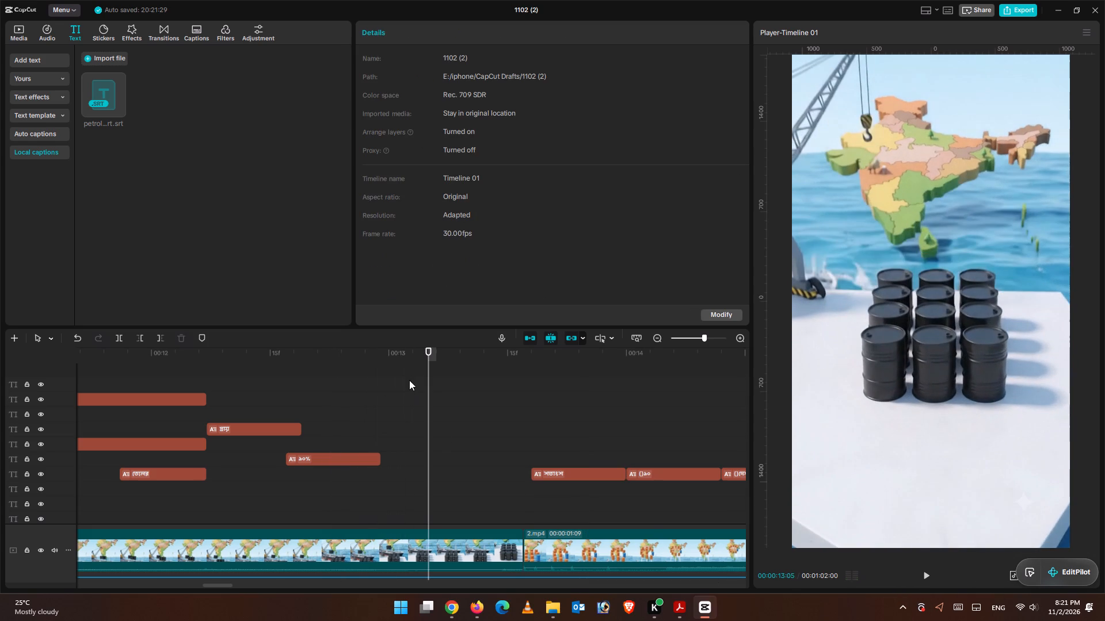
pyautogui.moveTo(429, 357); pyautogui.dragTo(383, 363)
pyautogui.scroll(-1, 403, 407)
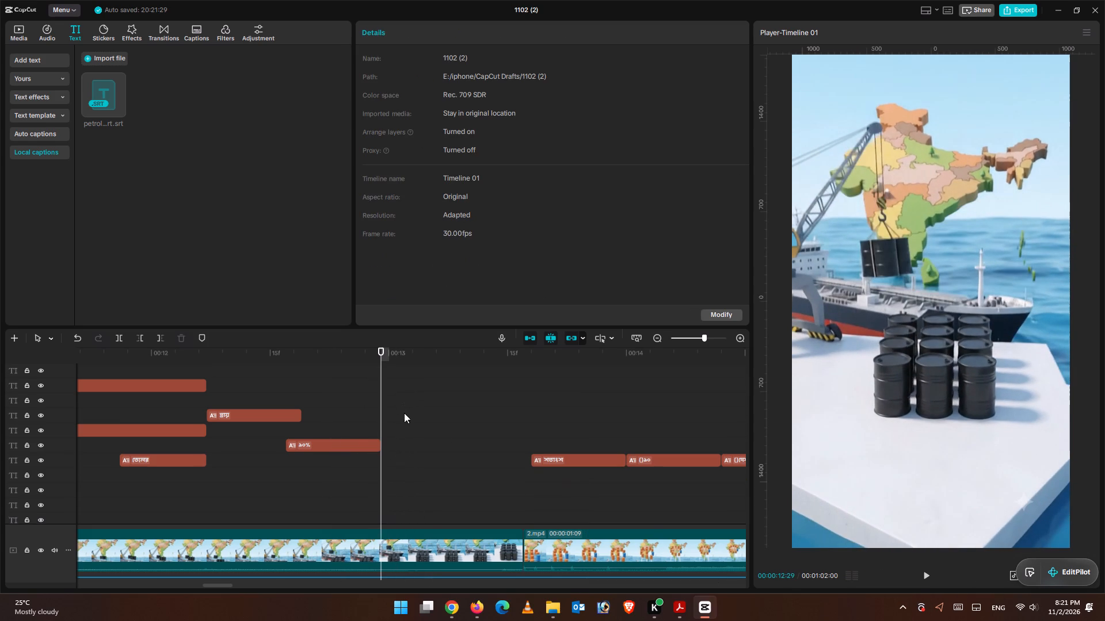
pyautogui.scroll(-3, 404, 413)
pyautogui.scroll(4, 408, 422)
pyautogui.scroll(-12, 409, 425)
pyautogui.scroll(2, 414, 430)
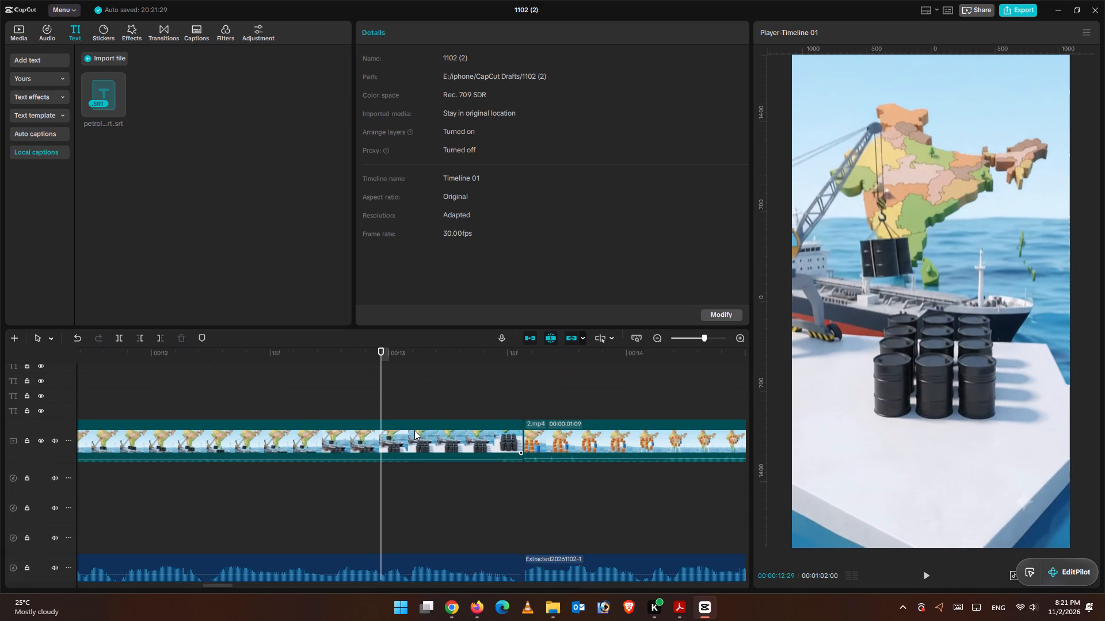
pyautogui.scroll(5, 503, 417)
pyautogui.moveTo(566, 401); pyautogui.dragTo(452, 407)
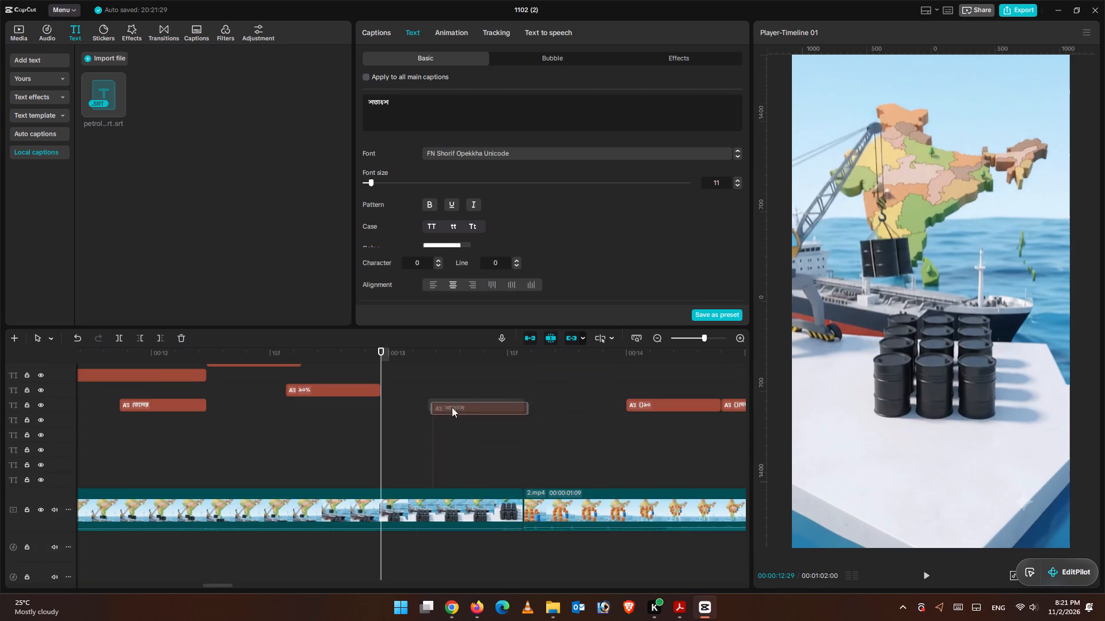
pyautogui.moveTo(452, 407); pyautogui.dragTo(420, 410)
pyautogui.moveTo(420, 401); pyautogui.dragTo(416, 401)
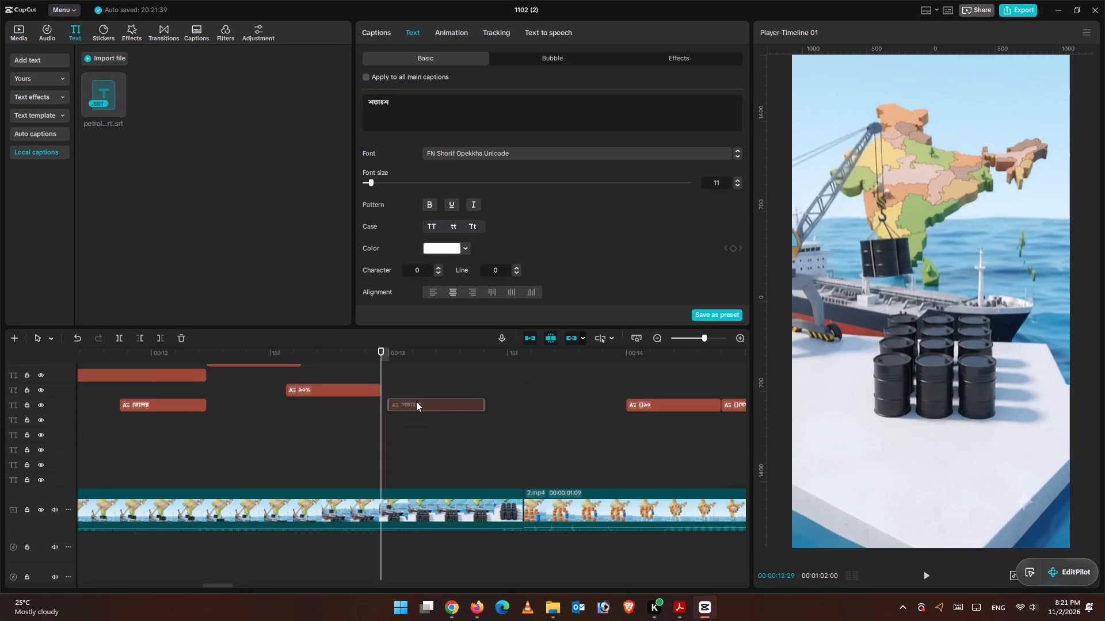
pyautogui.moveTo(416, 401); pyautogui.dragTo(412, 402)
# Lengthen the শতাংশ, ৯০% and প্রায় captions and trim all three to end at 00:00:13:17, where the 2.mp4 clip begins.
pyautogui.moveTo(383, 357); pyautogui.dragTo(527, 389)
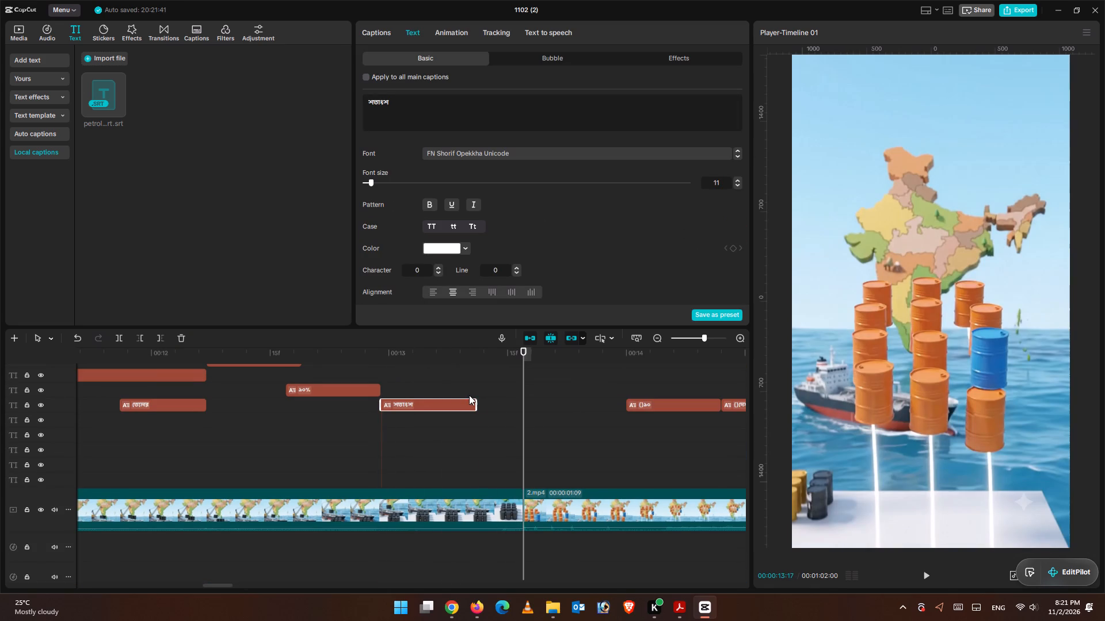
pyautogui.moveTo(476, 404); pyautogui.dragTo(525, 409)
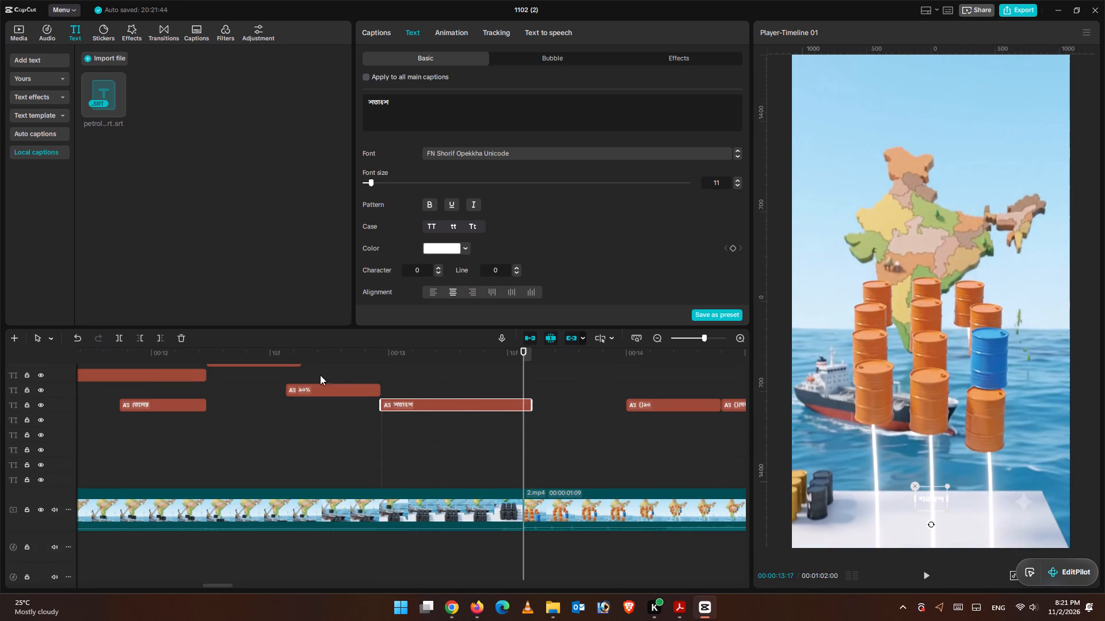
pyautogui.click(363, 390)
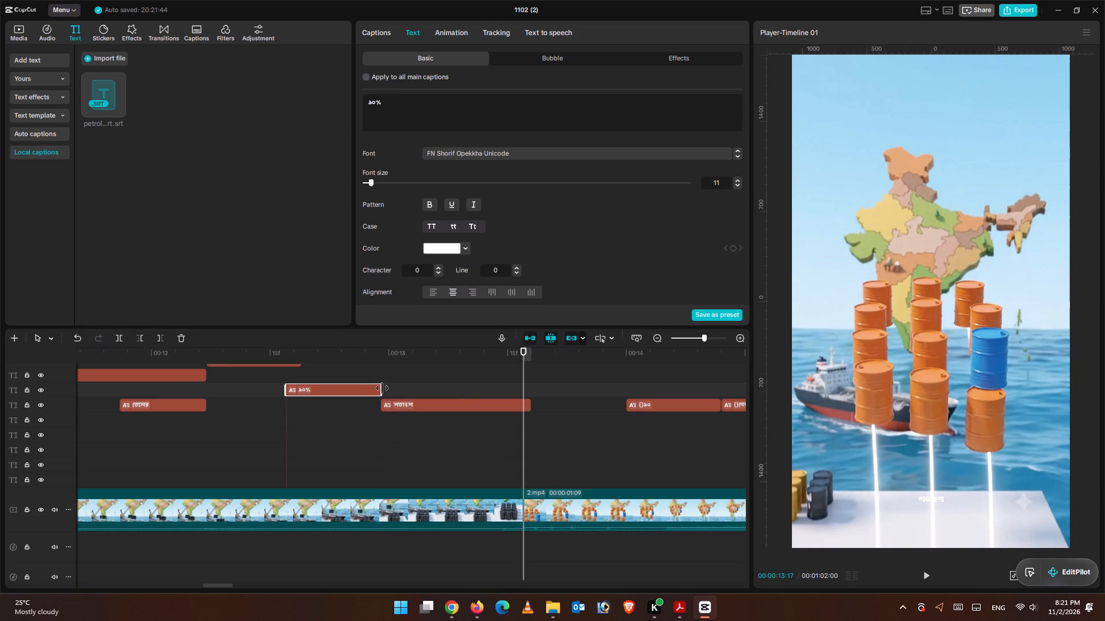
pyautogui.moveTo(382, 388); pyautogui.dragTo(552, 401)
pyautogui.scroll(2, 387, 400)
pyautogui.click(297, 387)
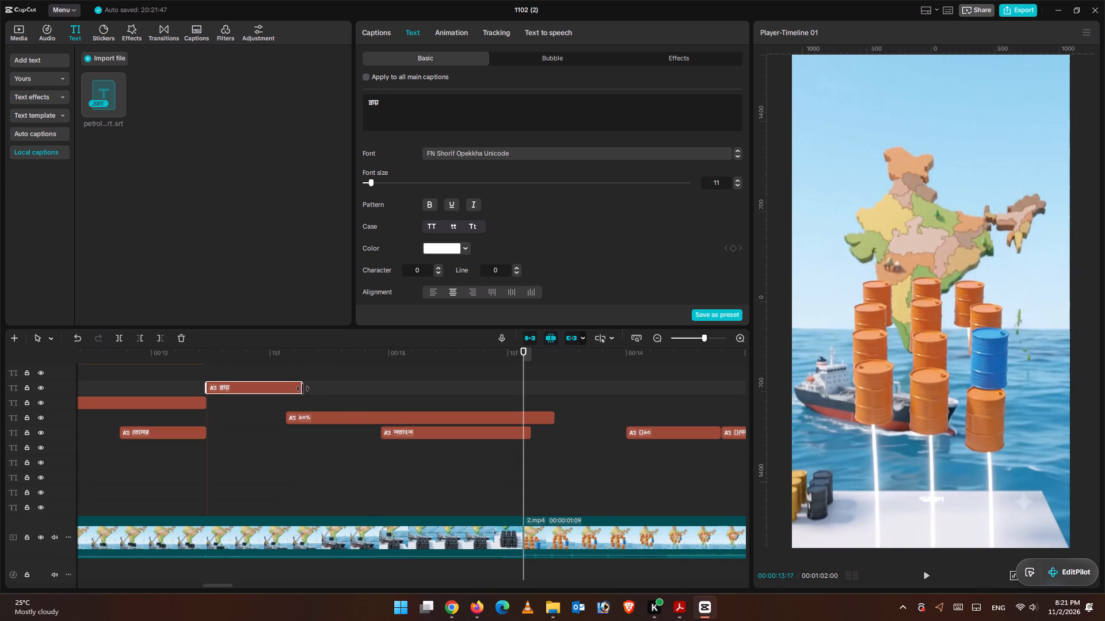
pyautogui.moveTo(303, 389); pyautogui.dragTo(581, 423)
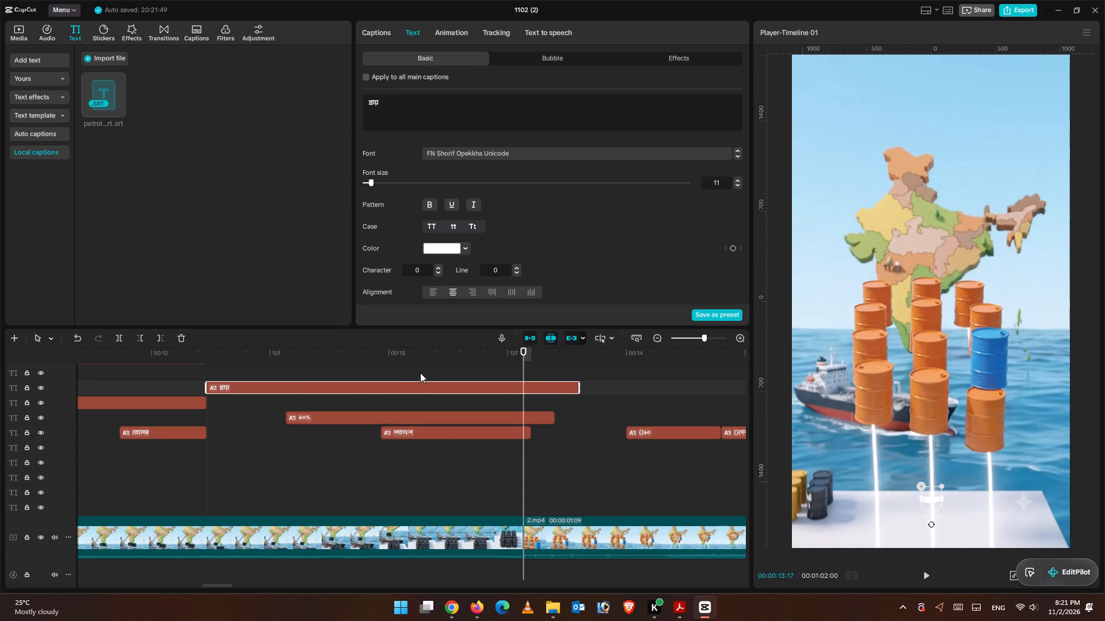
pyautogui.moveTo(420, 373); pyautogui.dragTo(427, 411)
pyautogui.moveTo(427, 411); pyautogui.dragTo(427, 431)
pyautogui.moveTo(434, 469); pyautogui.dragTo(428, 371)
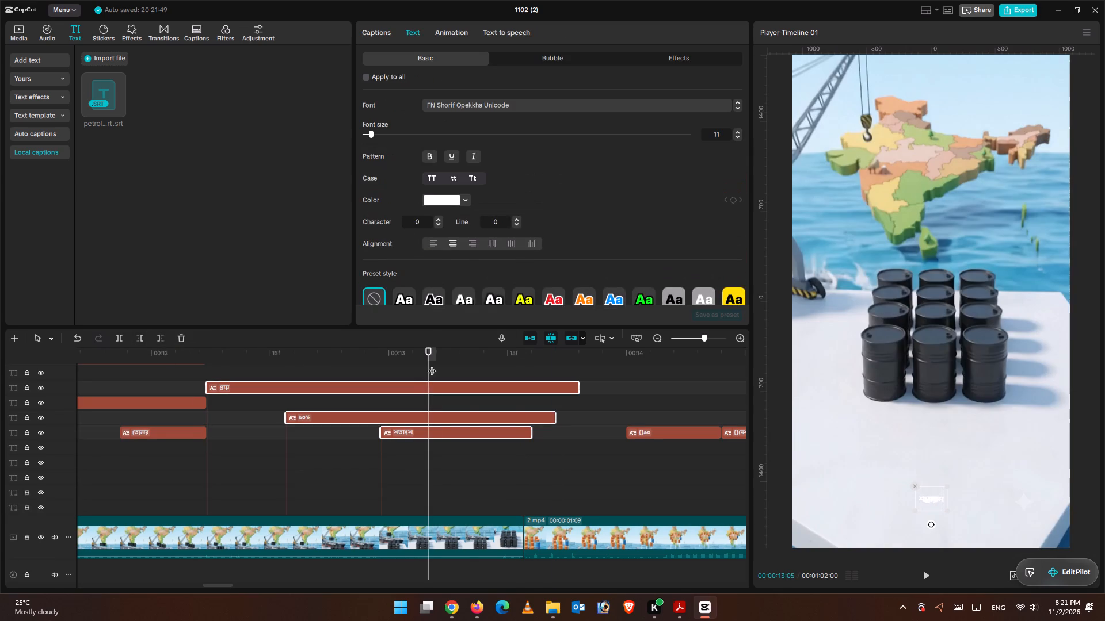
pyautogui.moveTo(432, 356); pyautogui.dragTo(525, 378)
pyautogui.click(167, 338)
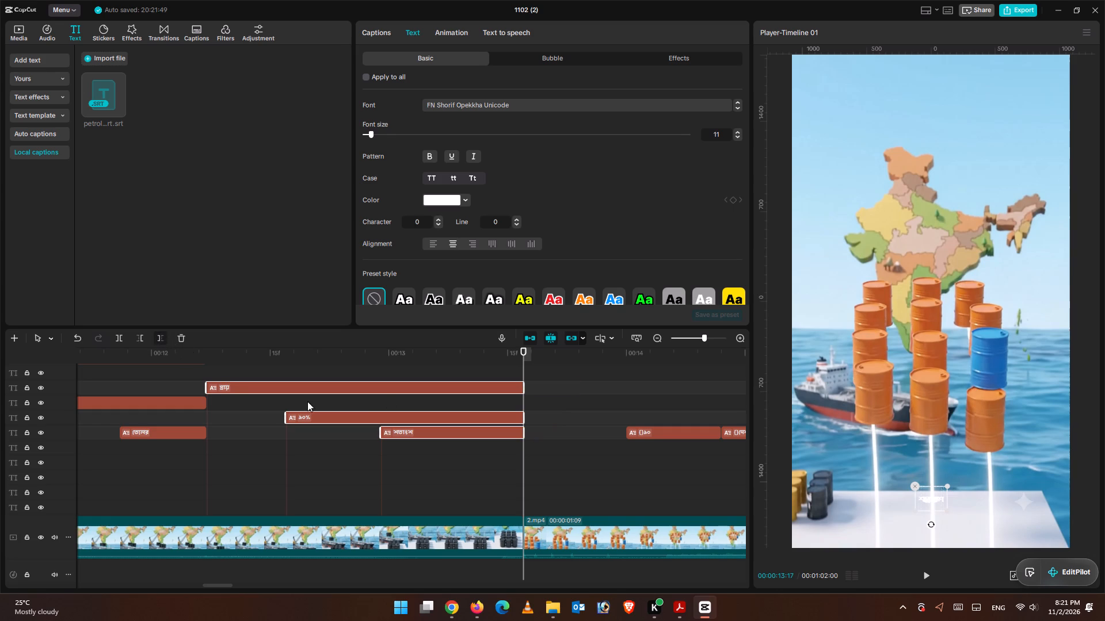
pyautogui.click(352, 461)
# Move the প্রায় caption to the top of the frame over the northern tip of the map and enlarge it.
pyautogui.moveTo(343, 362); pyautogui.dragTo(433, 380)
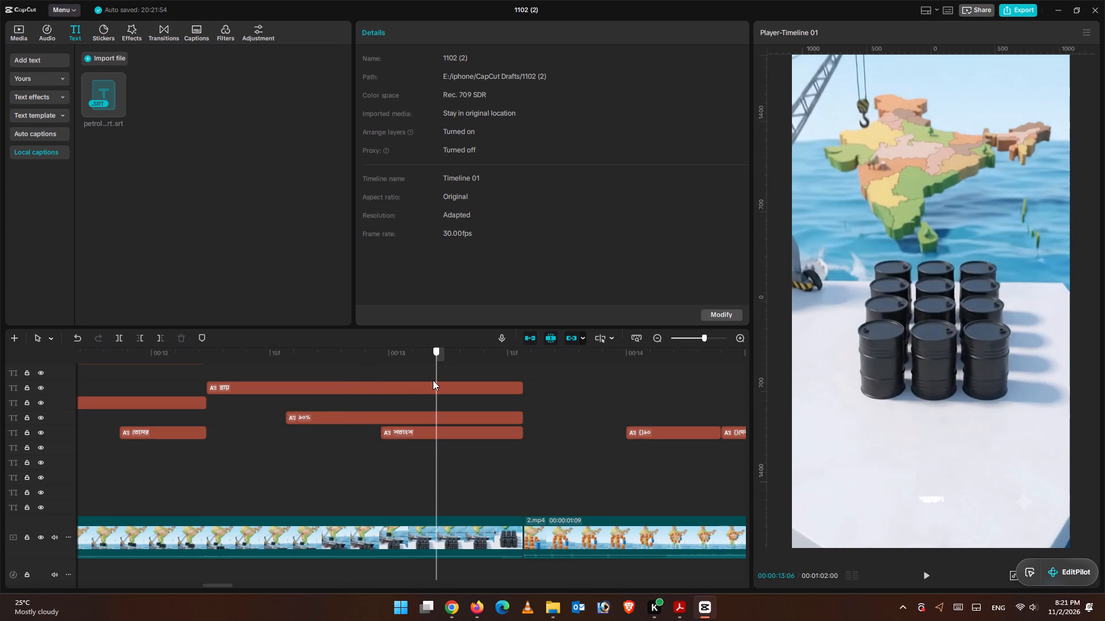
pyautogui.moveTo(433, 380); pyautogui.dragTo(439, 381)
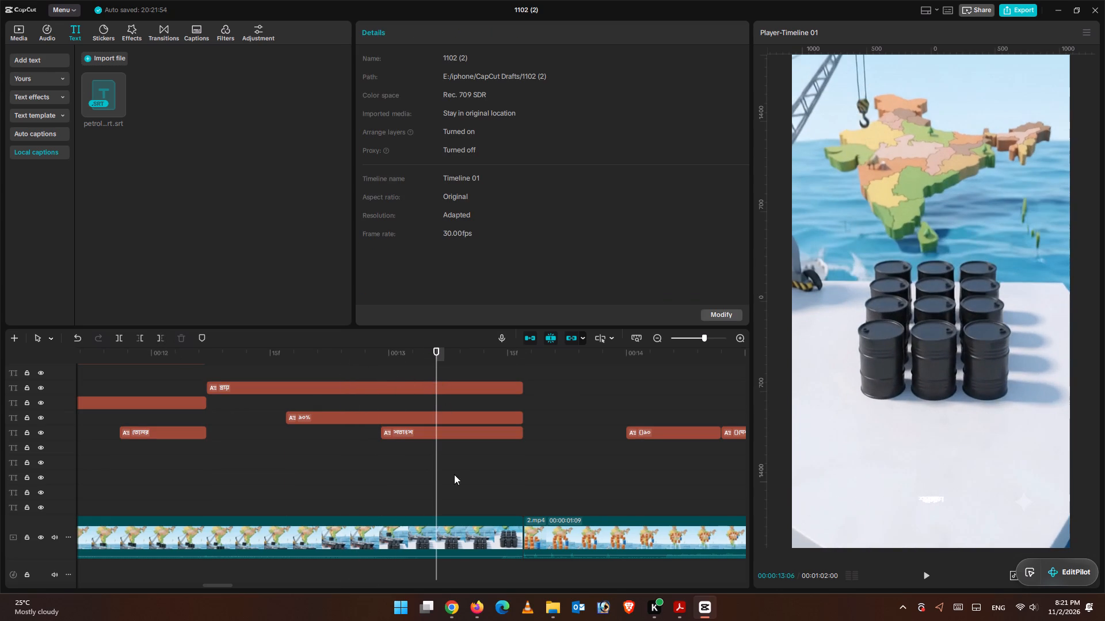
pyautogui.click(454, 474)
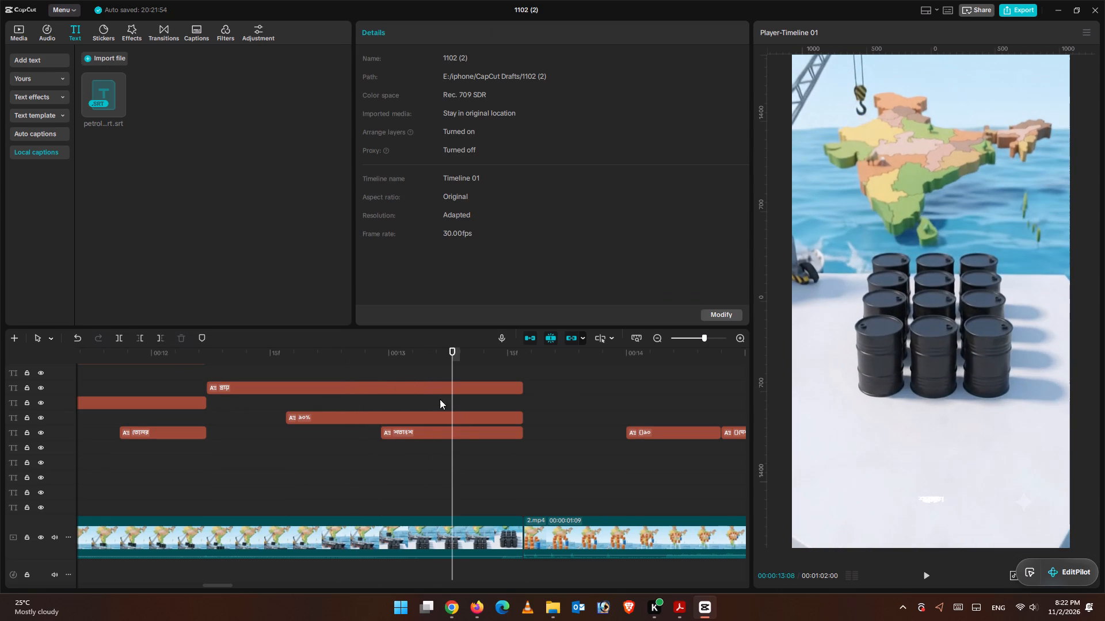
pyautogui.moveTo(455, 350); pyautogui.dragTo(386, 351)
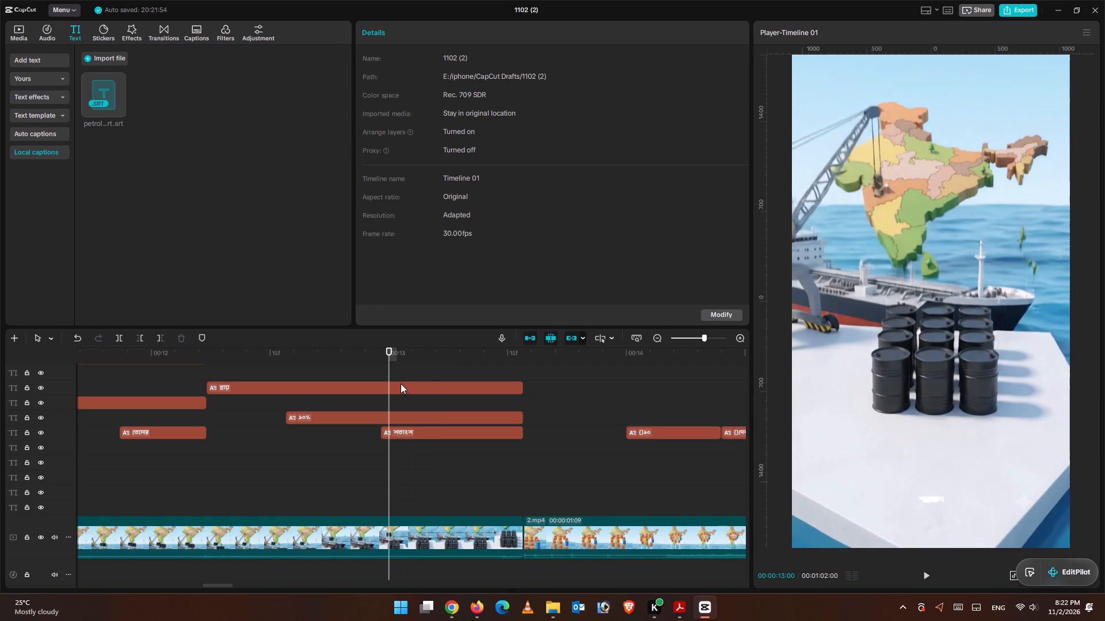
pyautogui.click(401, 385)
pyautogui.moveTo(929, 501); pyautogui.dragTo(889, 79)
pyautogui.moveTo(901, 94); pyautogui.dragTo(933, 116)
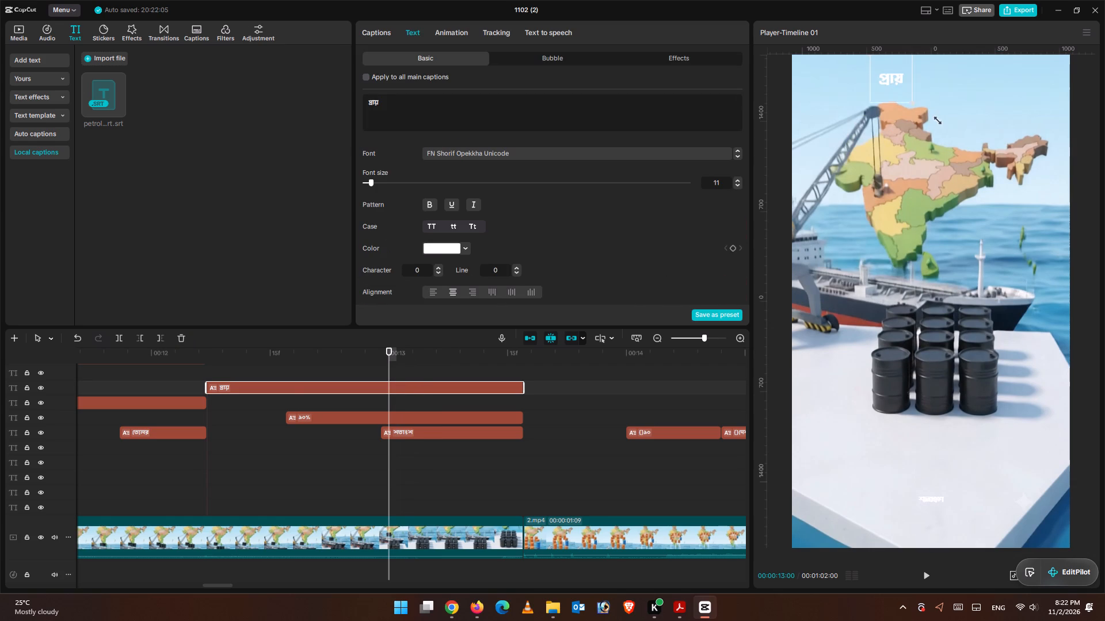
pyautogui.moveTo(933, 116); pyautogui.dragTo(958, 135)
pyautogui.moveTo(391, 348); pyautogui.dragTo(403, 351)
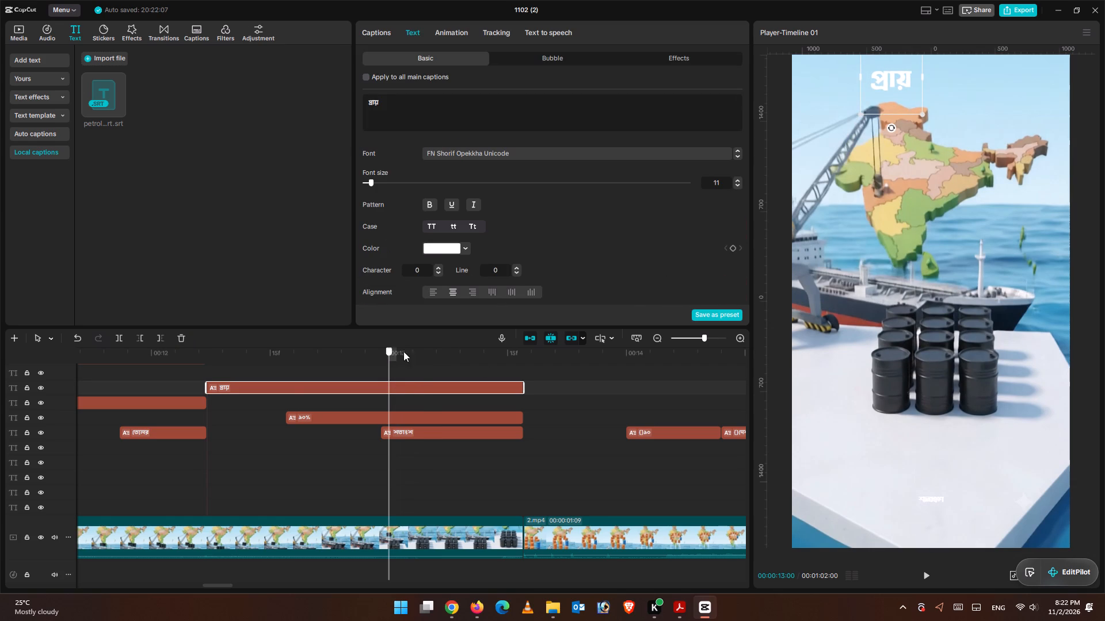
pyautogui.moveTo(403, 351); pyautogui.dragTo(465, 351)
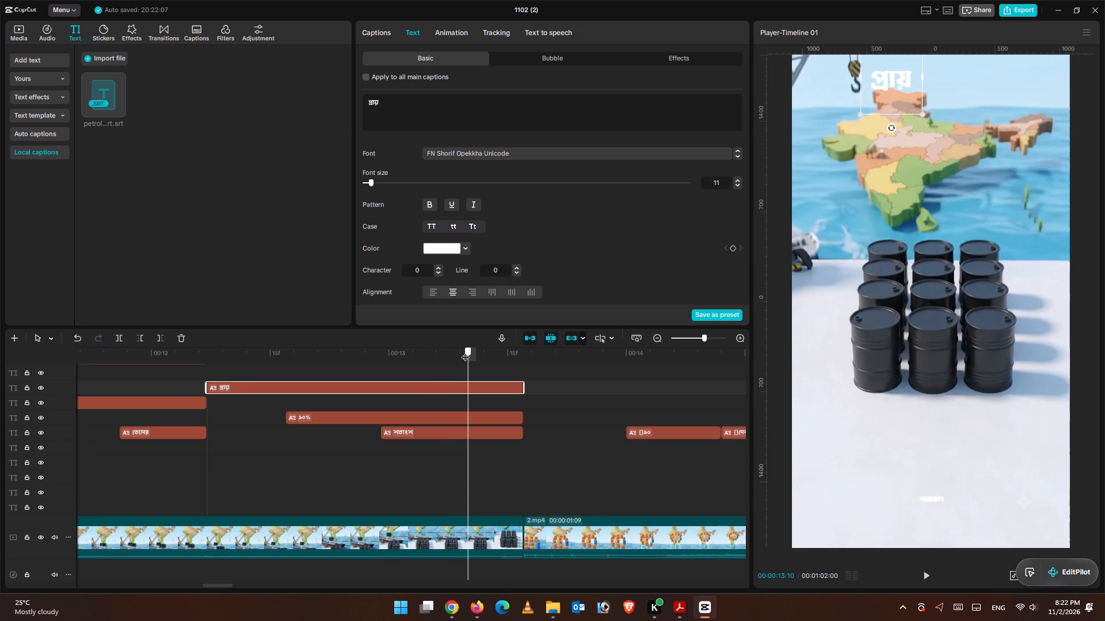
pyautogui.moveTo(465, 351); pyautogui.dragTo(387, 351)
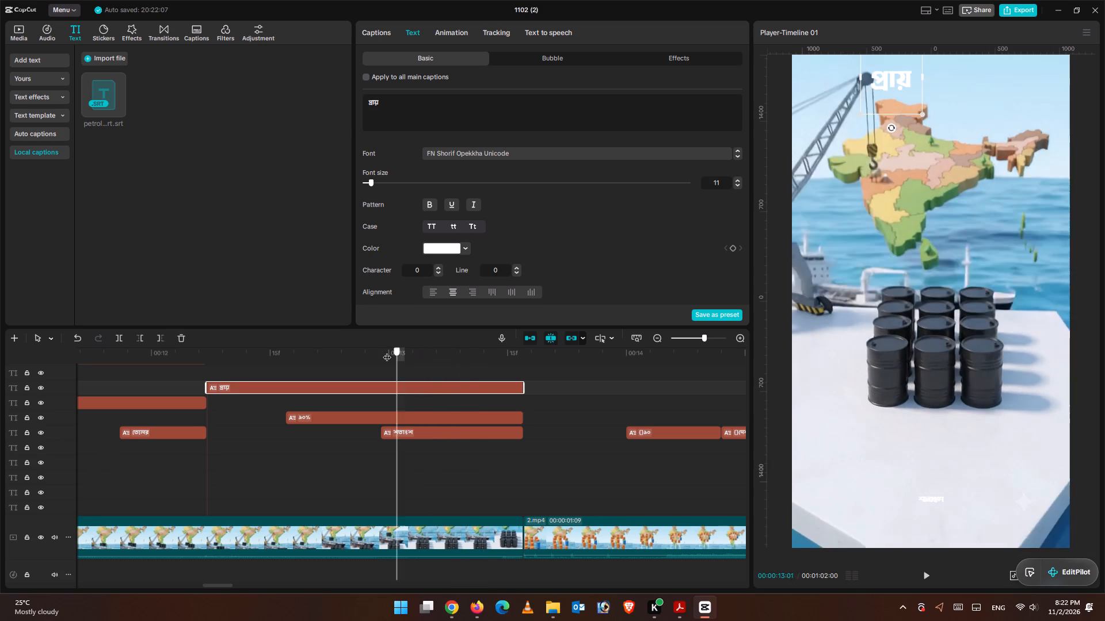
pyautogui.moveTo(387, 351); pyautogui.dragTo(442, 355)
pyautogui.moveTo(891, 87); pyautogui.dragTo(897, 101)
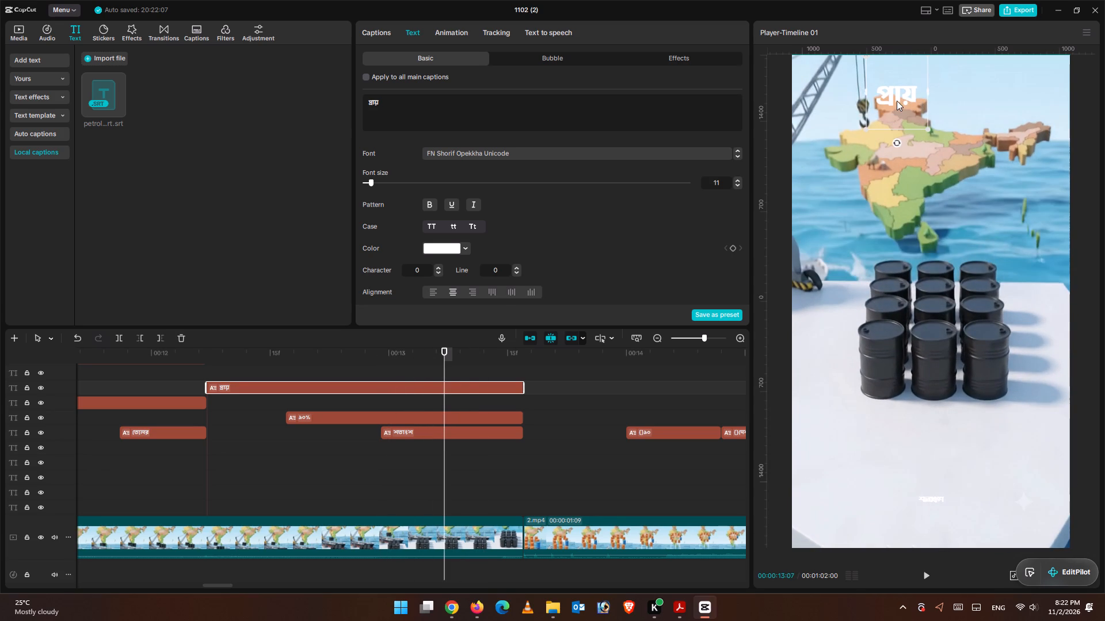
pyautogui.moveTo(897, 101); pyautogui.dragTo(905, 92)
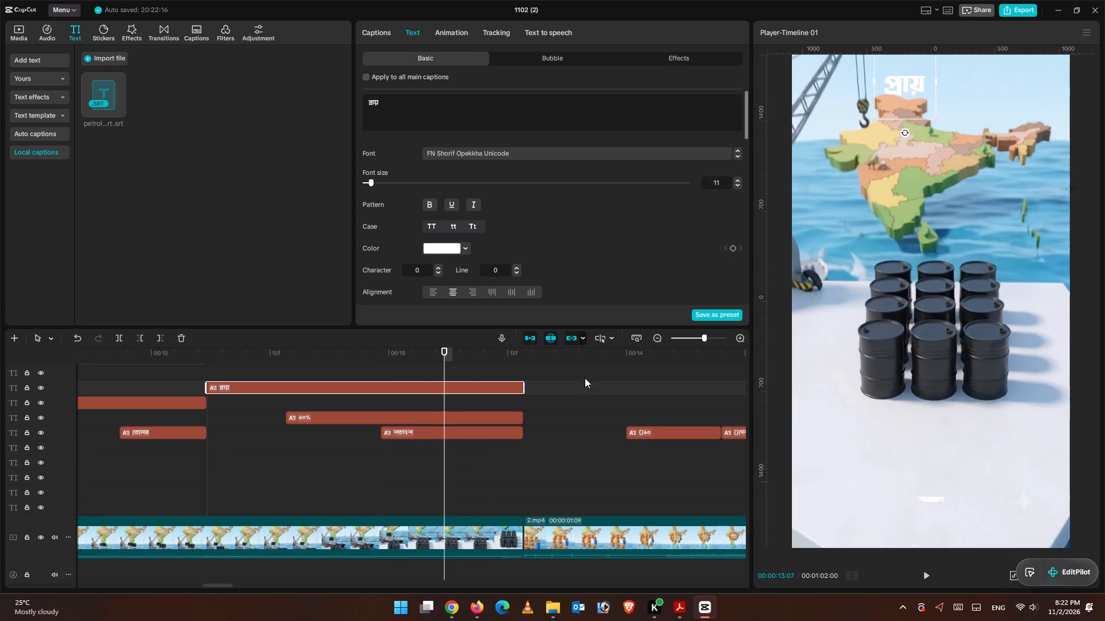
# Enlarge the ৯০% caption and place it just below and slightly right of প্রায় at the top of the frame.
pyautogui.click(459, 413)
pyautogui.moveTo(935, 501); pyautogui.dragTo(939, 488)
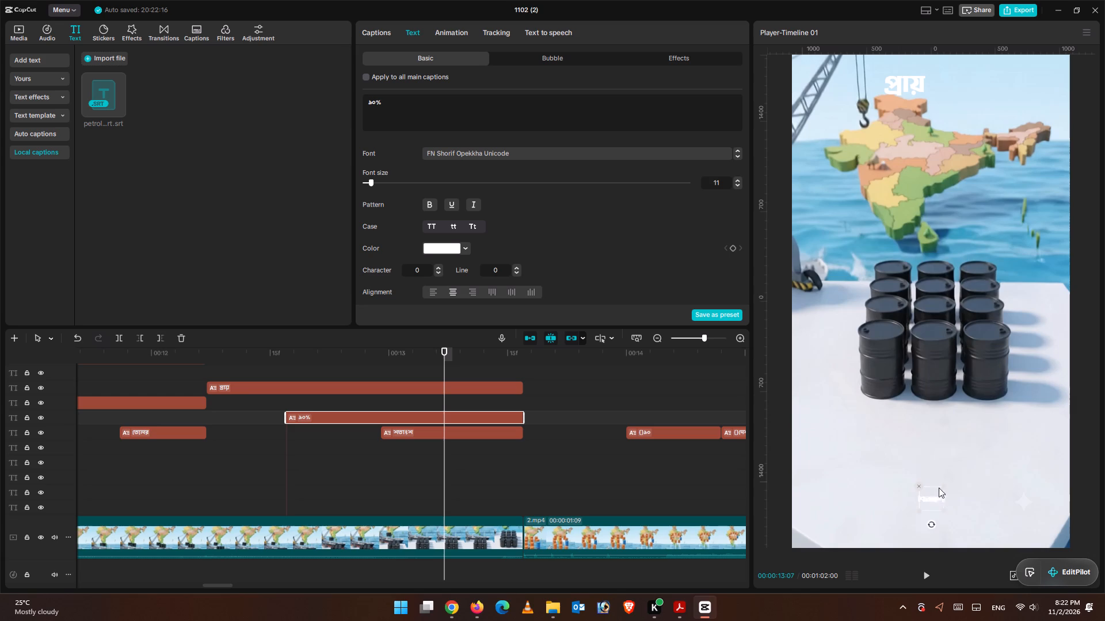
pyautogui.moveTo(939, 488); pyautogui.dragTo(936, 140)
pyautogui.moveTo(941, 151); pyautogui.dragTo(971, 173)
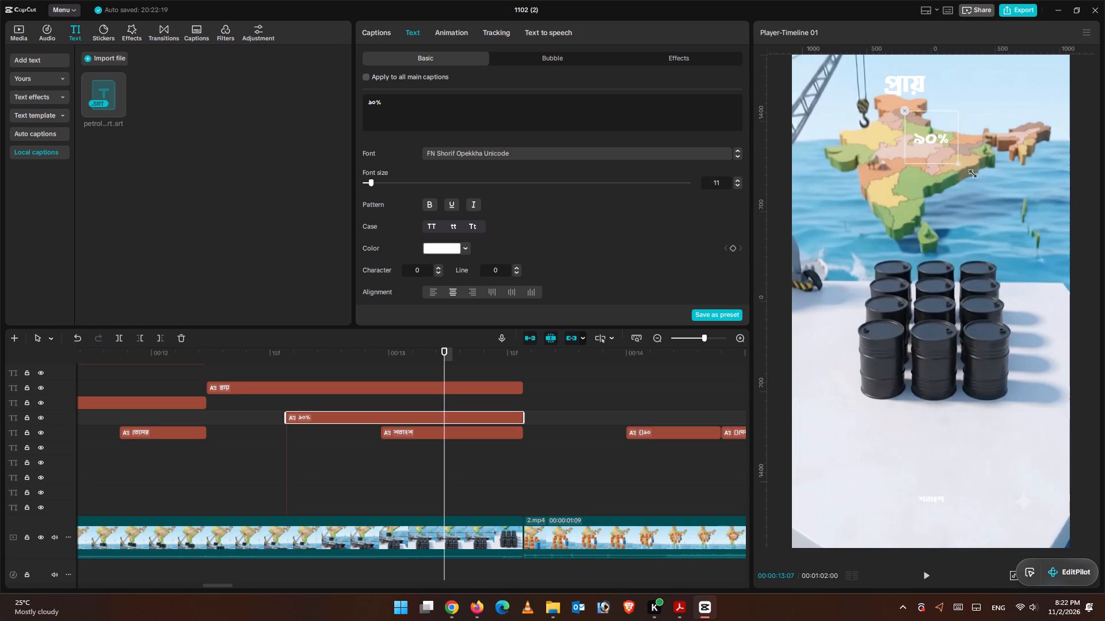
pyautogui.moveTo(971, 173); pyautogui.dragTo(980, 183)
pyautogui.moveTo(941, 143); pyautogui.dragTo(938, 108)
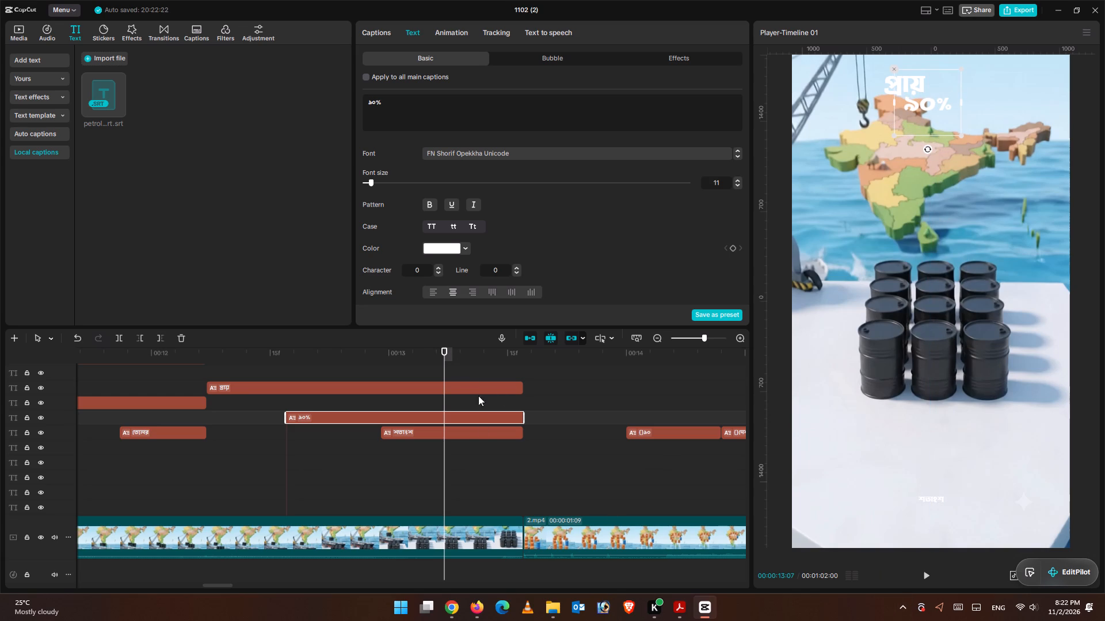
# Enlarge the শতাংশ caption and place it directly beneath ৯০% as the third line of the stacked captions.
pyautogui.click(480, 433)
pyautogui.moveTo(929, 502); pyautogui.dragTo(920, 98)
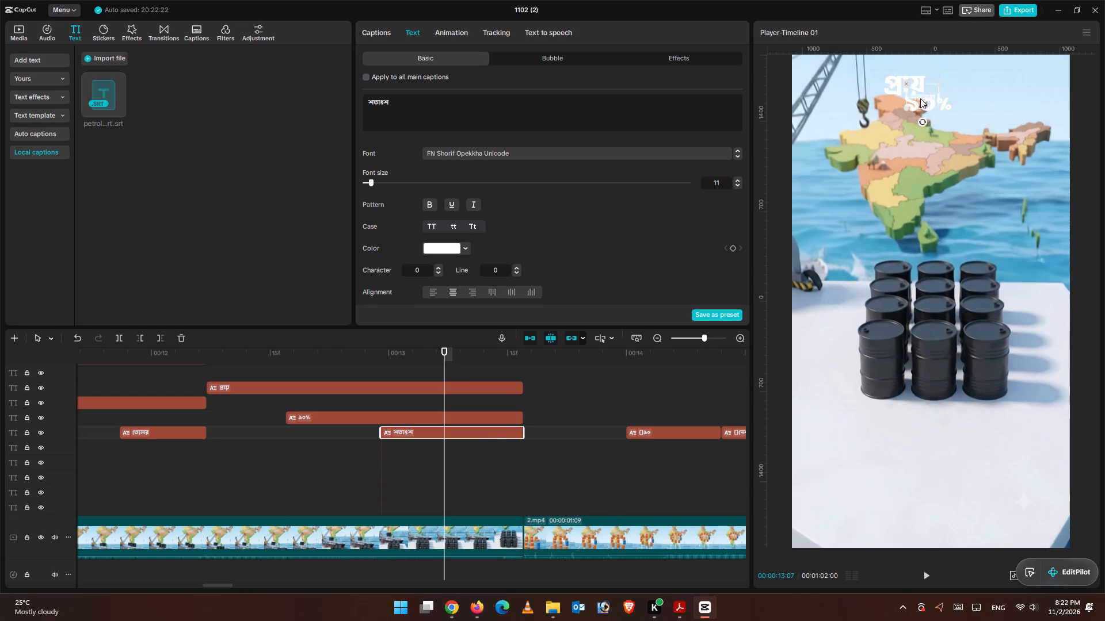
pyautogui.moveTo(920, 98); pyautogui.dragTo(934, 125)
pyautogui.moveTo(953, 131); pyautogui.dragTo(982, 158)
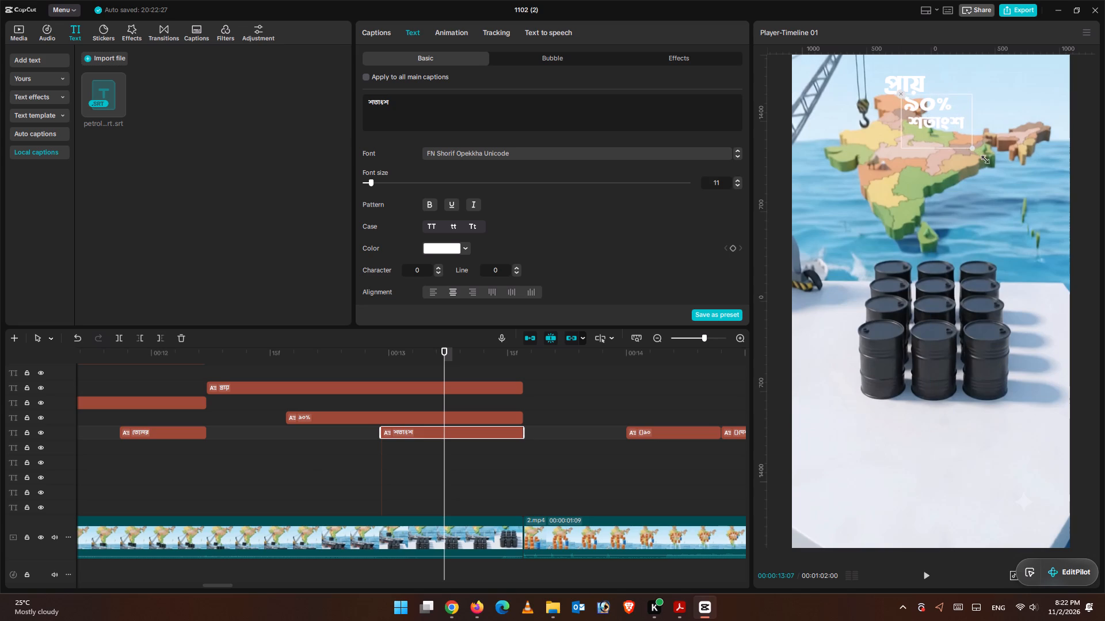
pyautogui.moveTo(982, 158); pyautogui.dragTo(982, 158)
pyautogui.moveTo(951, 137); pyautogui.dragTo(941, 140)
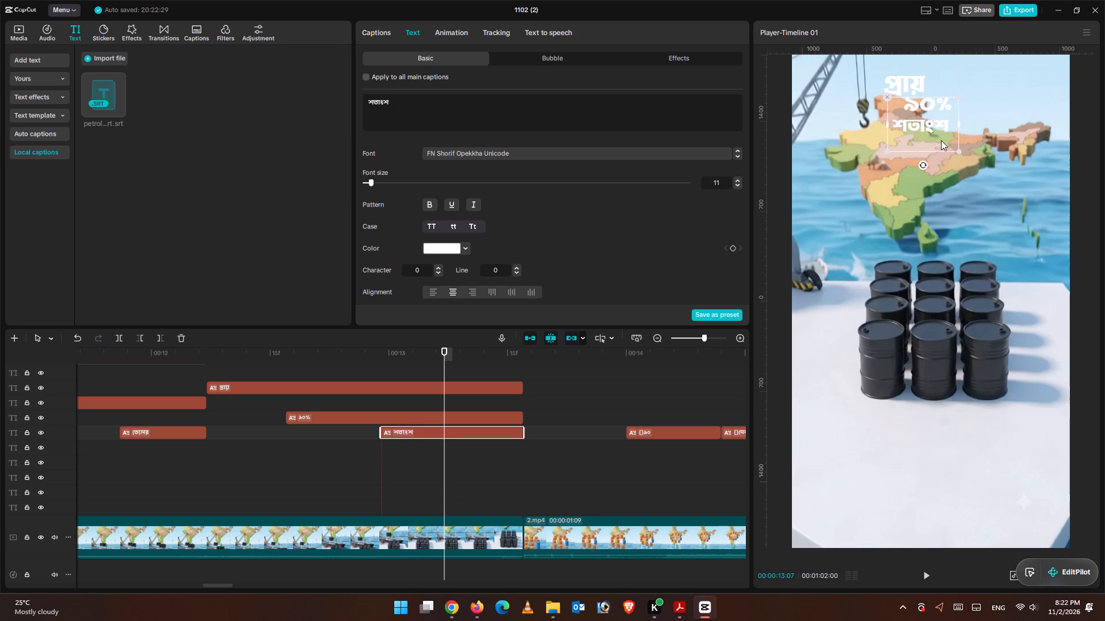
# Shift শতাংশ to the right and move ৯০% down beside it so both captions form one line over the map.
pyautogui.moveTo(941, 140); pyautogui.dragTo(959, 138)
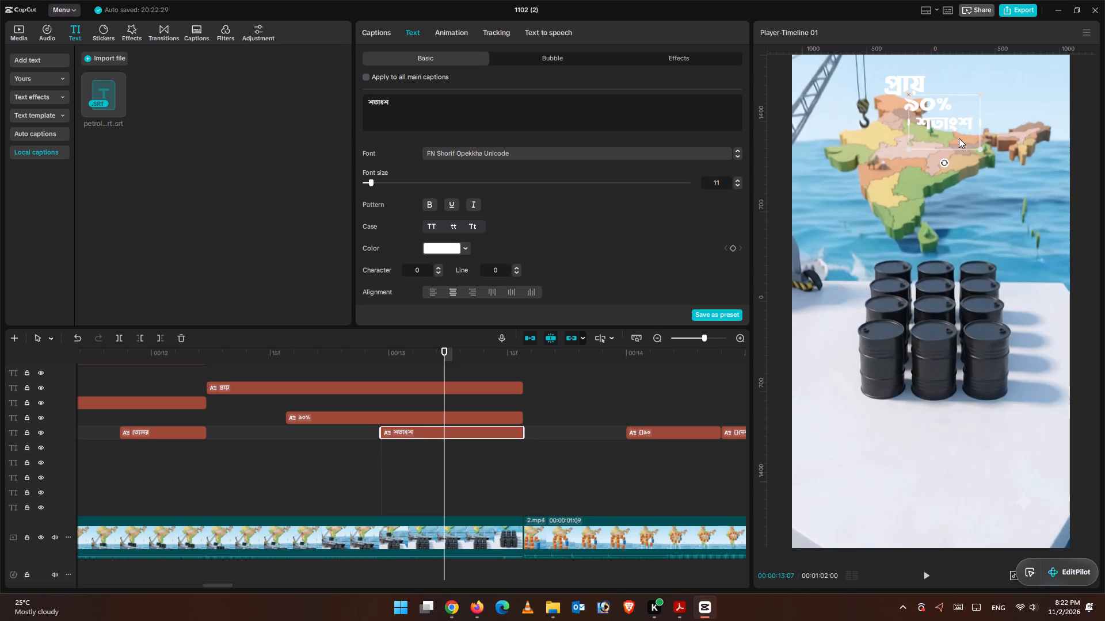
pyautogui.moveTo(959, 138); pyautogui.dragTo(957, 139)
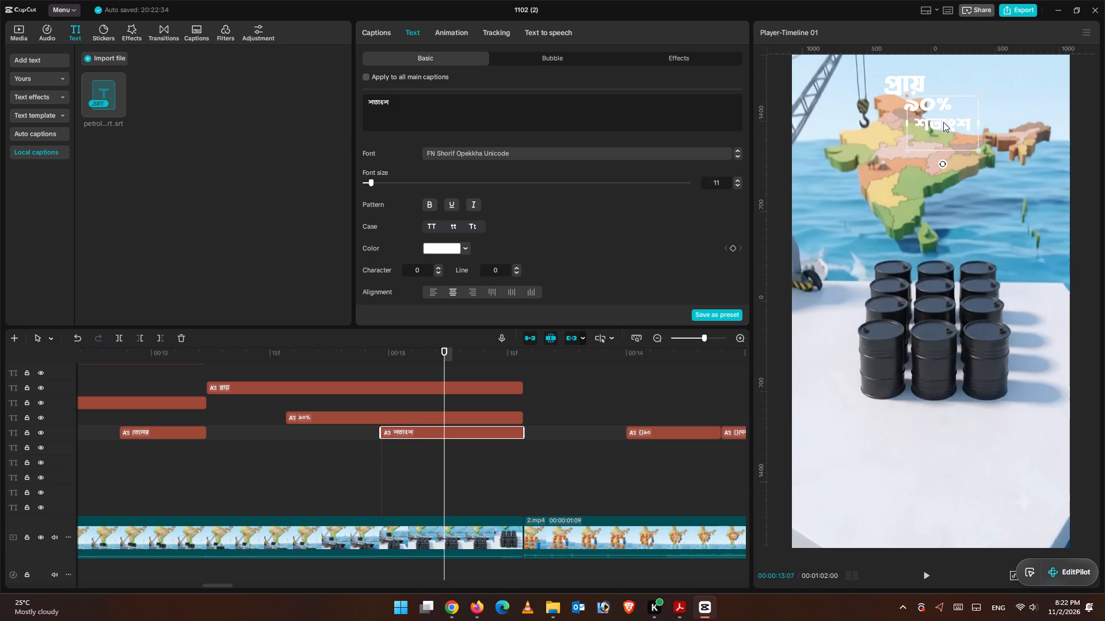
pyautogui.click(943, 122)
pyautogui.click(959, 125)
pyautogui.click(921, 106)
pyautogui.moveTo(932, 108); pyautogui.dragTo(895, 129)
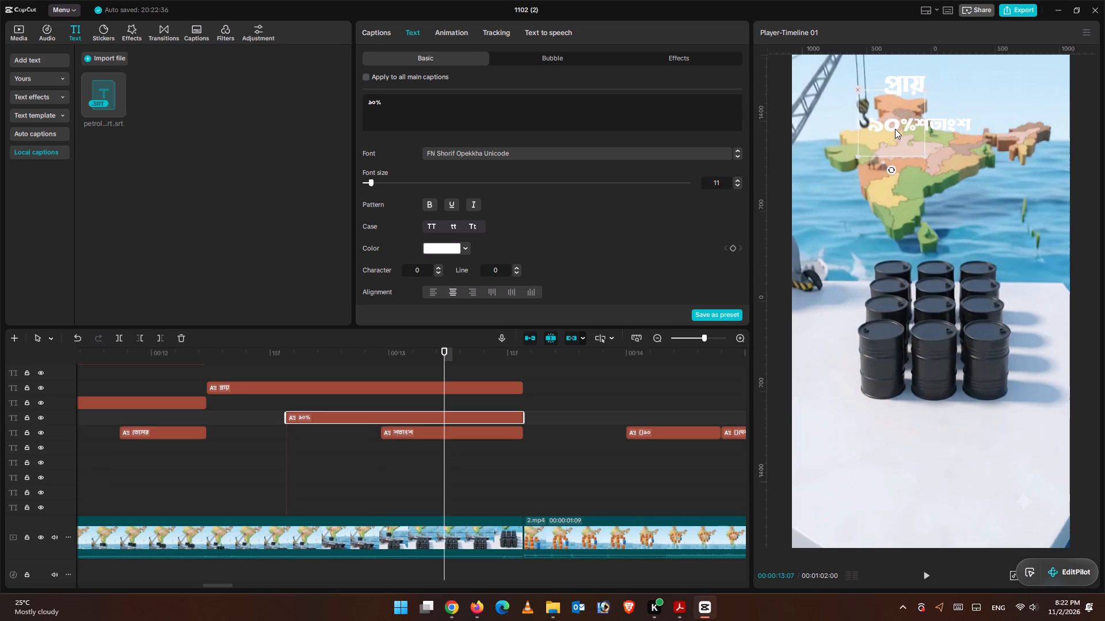
pyautogui.moveTo(895, 129); pyautogui.dragTo(894, 131)
pyautogui.moveTo(904, 139); pyautogui.dragTo(904, 137)
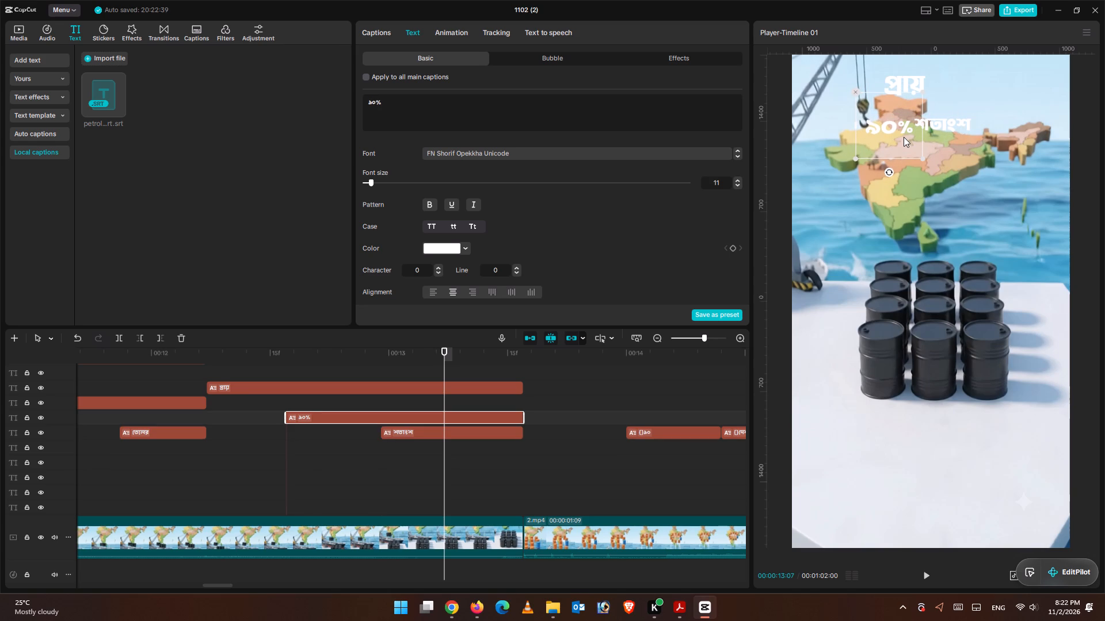
pyautogui.moveTo(904, 137); pyautogui.dragTo(904, 132)
pyautogui.moveTo(904, 133); pyautogui.dragTo(904, 127)
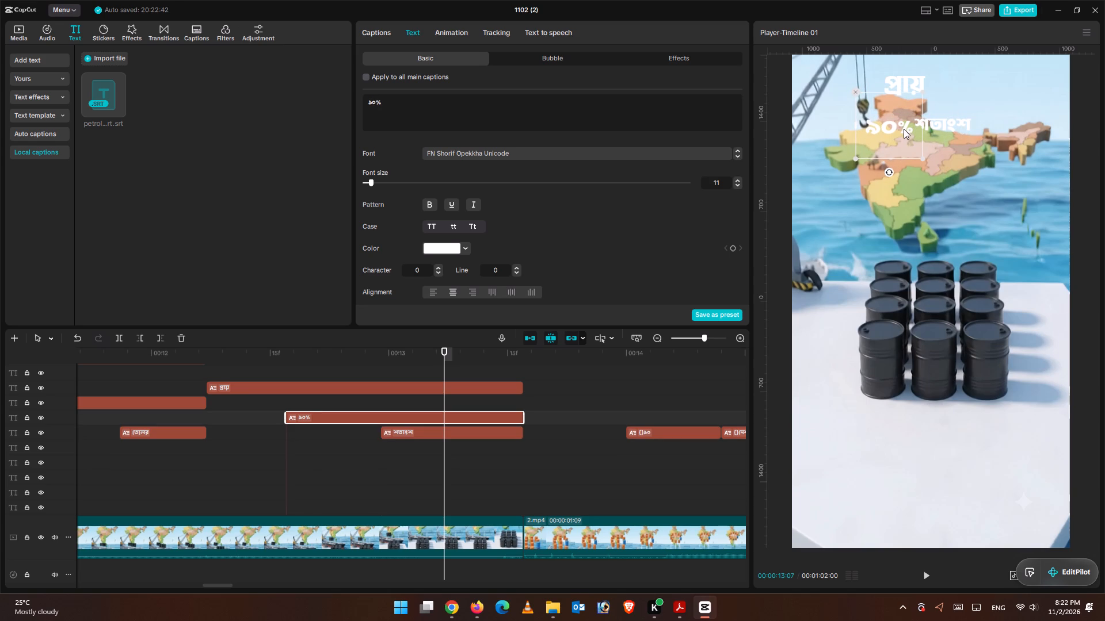
pyautogui.click(902, 125)
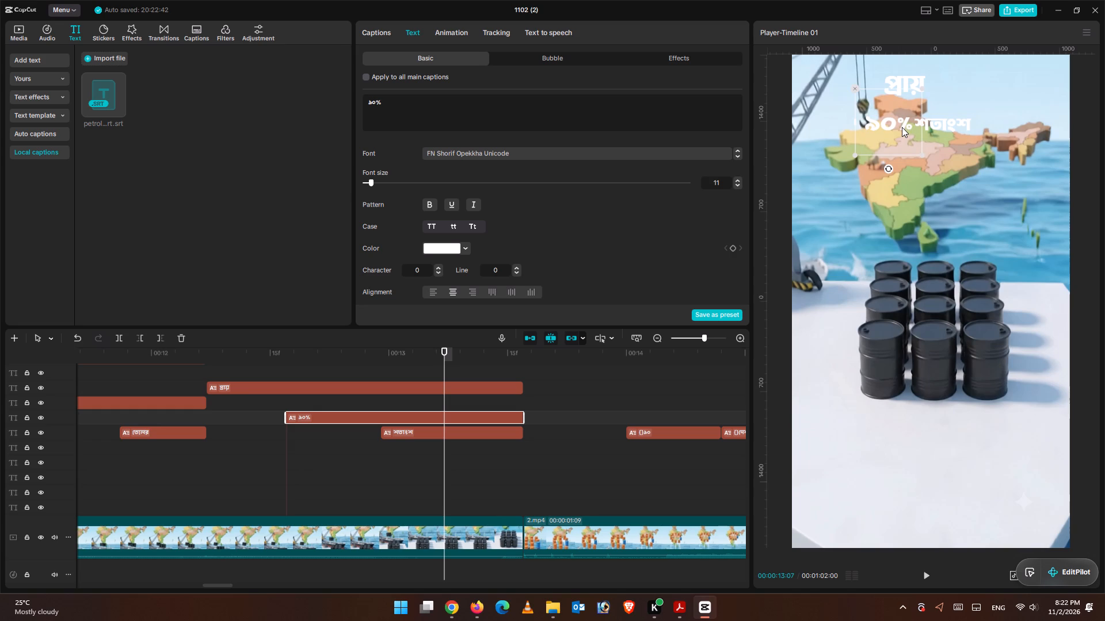
pyautogui.click(977, 140)
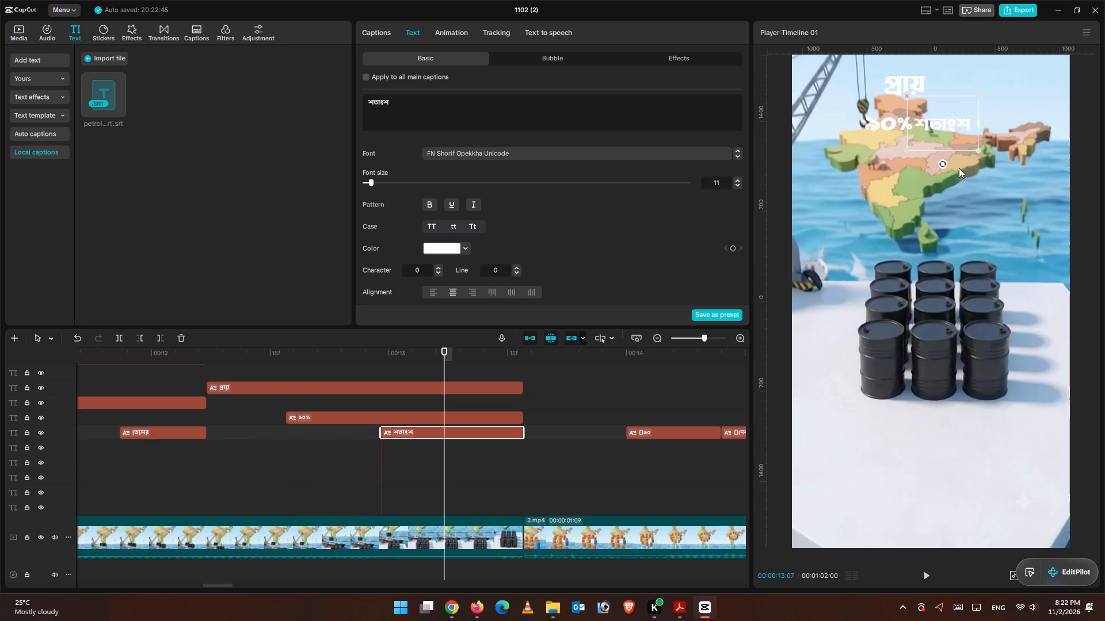
pyautogui.click(957, 171)
# Move the প্রায় caption down and right so it sits just above the ৯০% শতাংশ line.
pyautogui.click(898, 79)
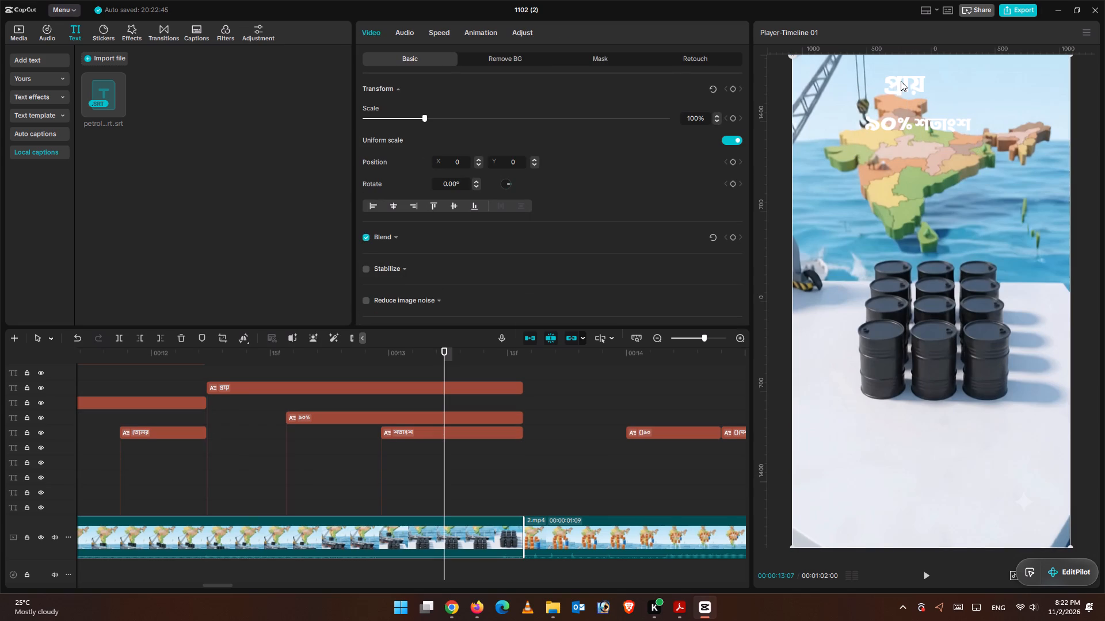
pyautogui.moveTo(911, 87); pyautogui.dragTo(928, 101)
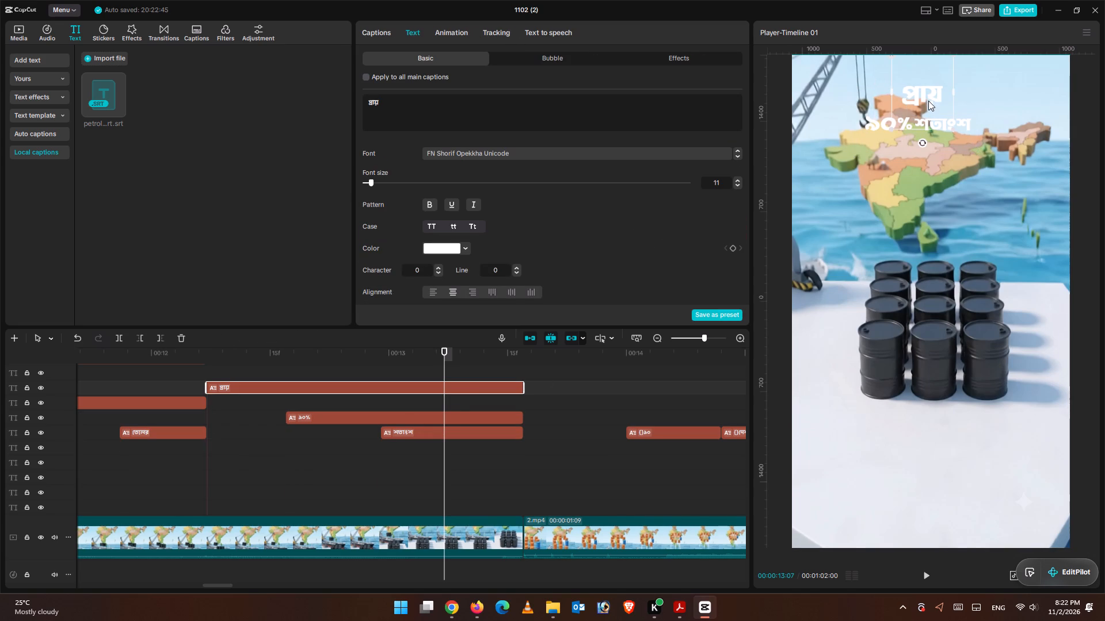
pyautogui.moveTo(928, 101); pyautogui.dragTo(943, 102)
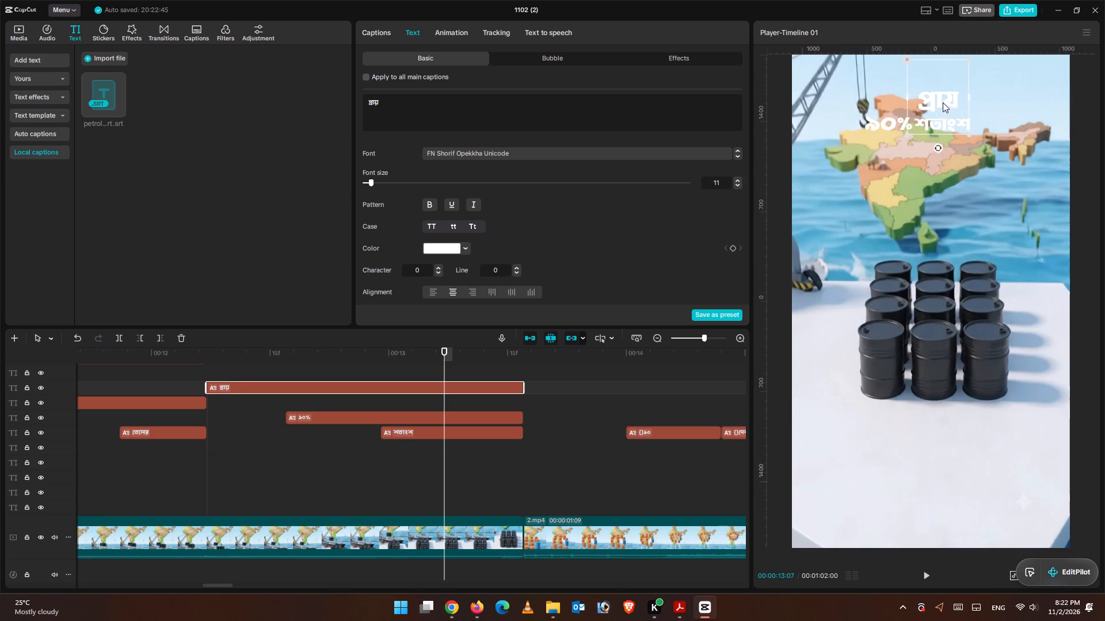
pyautogui.moveTo(943, 102); pyautogui.dragTo(936, 102)
pyautogui.click(923, 124)
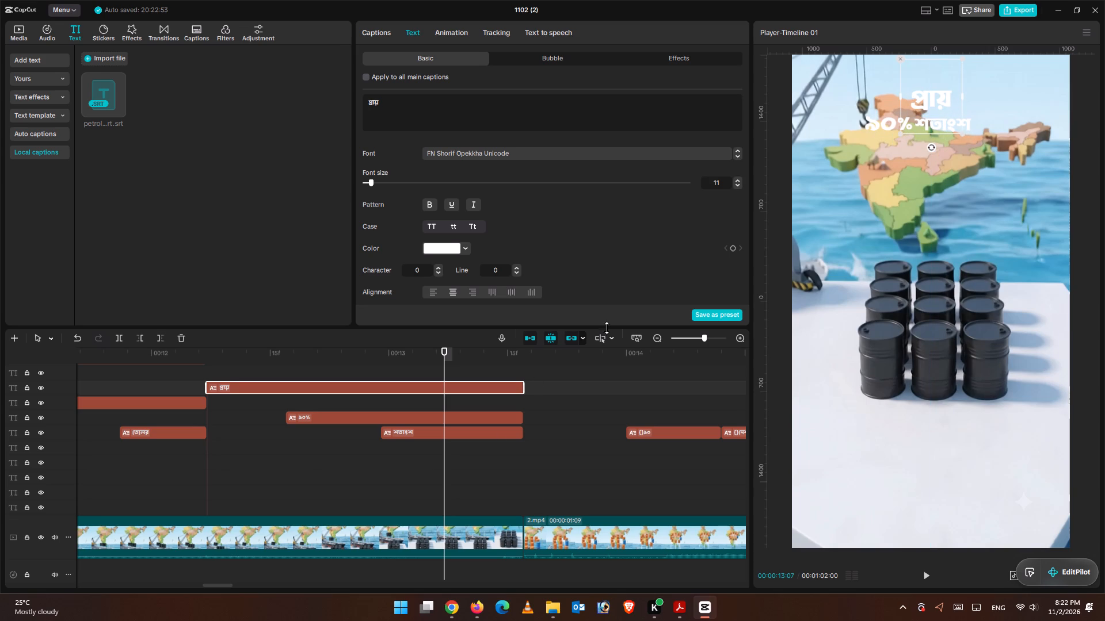
# Shift ৯০% and শতাংশ slightly right and up as one evenly spaced line, with প্রায় raised clear above it.
pyautogui.click(424, 419)
pyautogui.moveTo(900, 132); pyautogui.dragTo(908, 132)
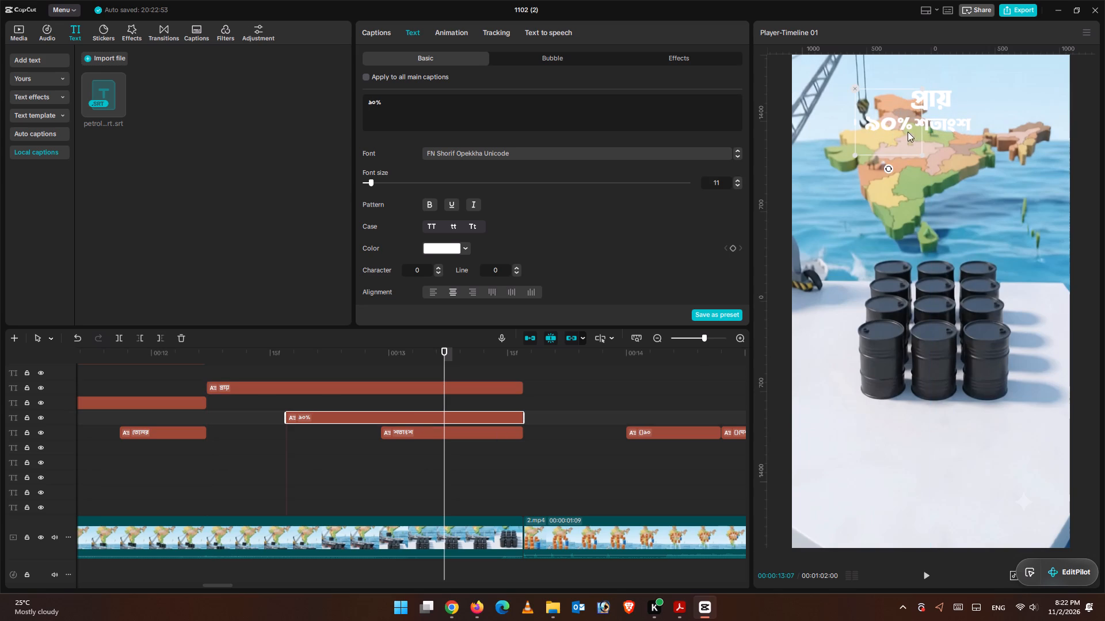
pyautogui.moveTo(908, 132); pyautogui.dragTo(917, 128)
pyautogui.click(917, 128)
pyautogui.moveTo(917, 122); pyautogui.dragTo(917, 121)
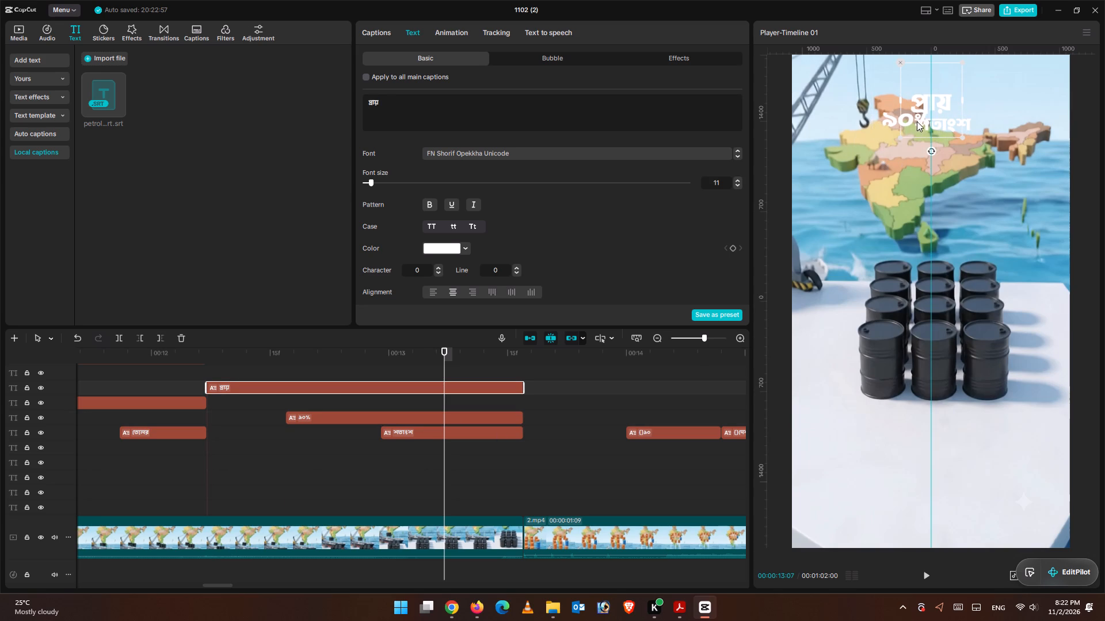
pyautogui.moveTo(917, 121); pyautogui.dragTo(917, 102)
pyautogui.moveTo(935, 106); pyautogui.dragTo(933, 94)
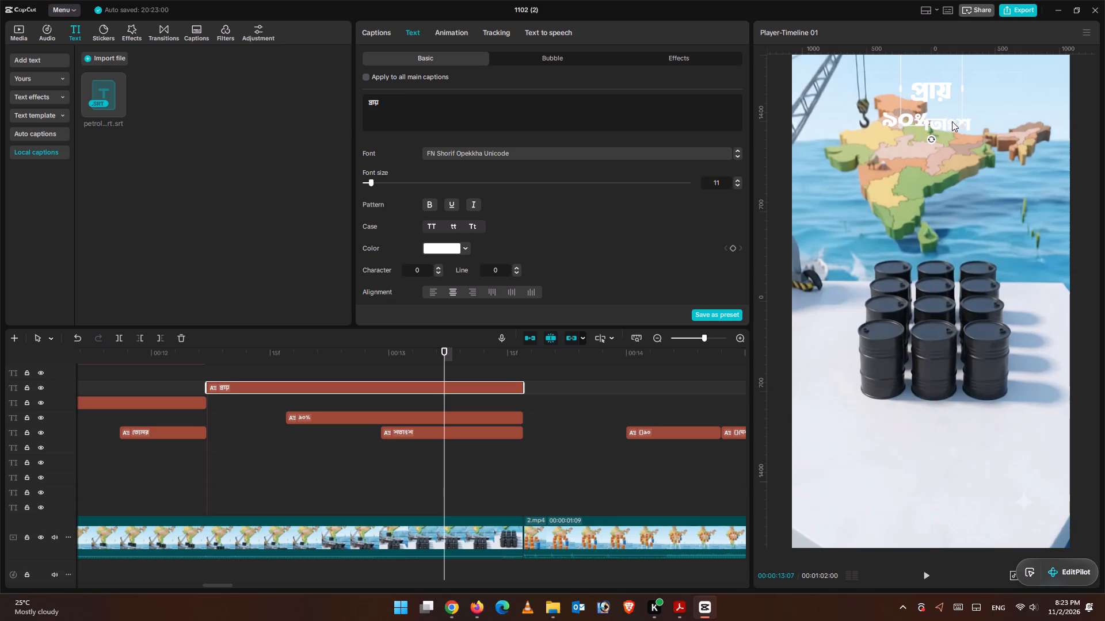
pyautogui.click(951, 122)
pyautogui.click(448, 434)
pyautogui.moveTo(952, 127); pyautogui.dragTo(962, 124)
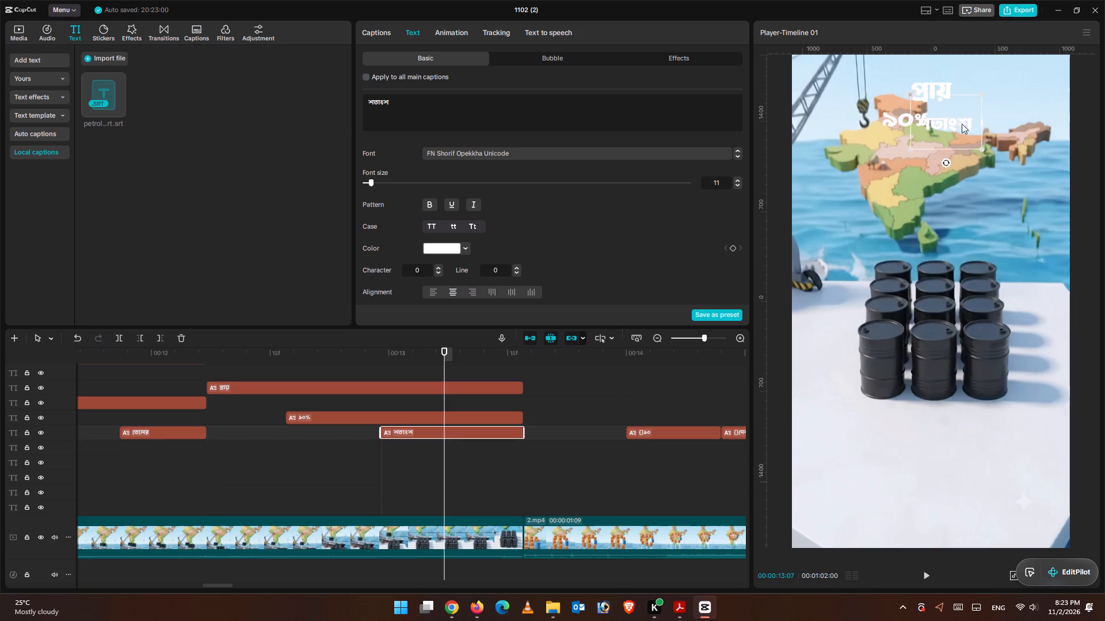
pyautogui.moveTo(962, 124); pyautogui.dragTo(971, 122)
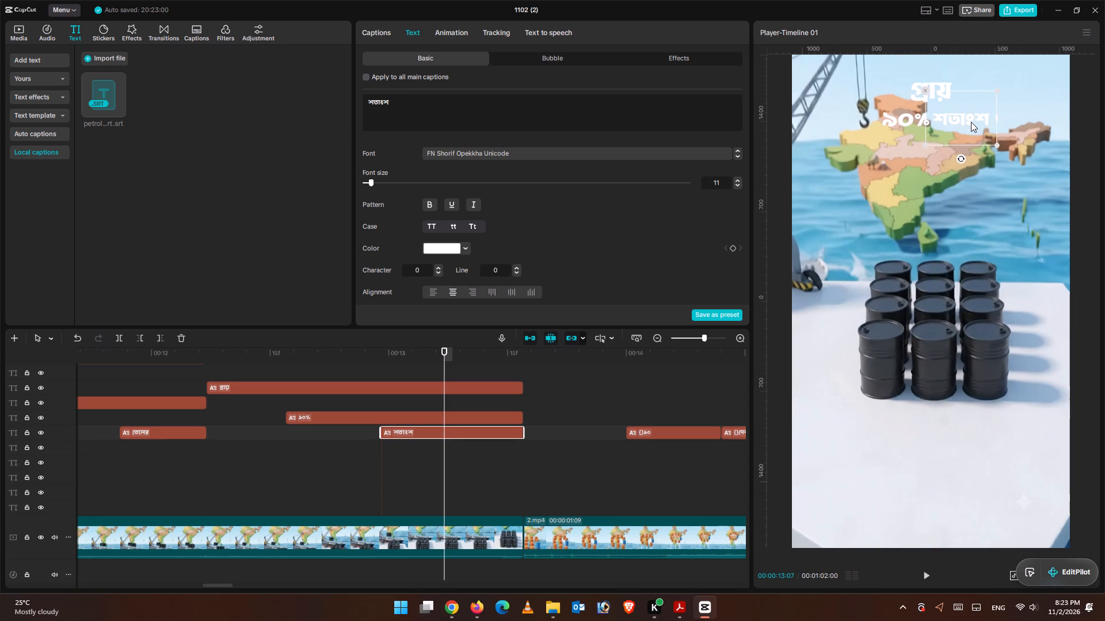
pyautogui.moveTo(971, 122); pyautogui.dragTo(970, 122)
# Nudge প্রায় slightly down and right so it is centred closely above the ৯০% শতাংশ line.
pyautogui.click(949, 169)
pyautogui.click(940, 97)
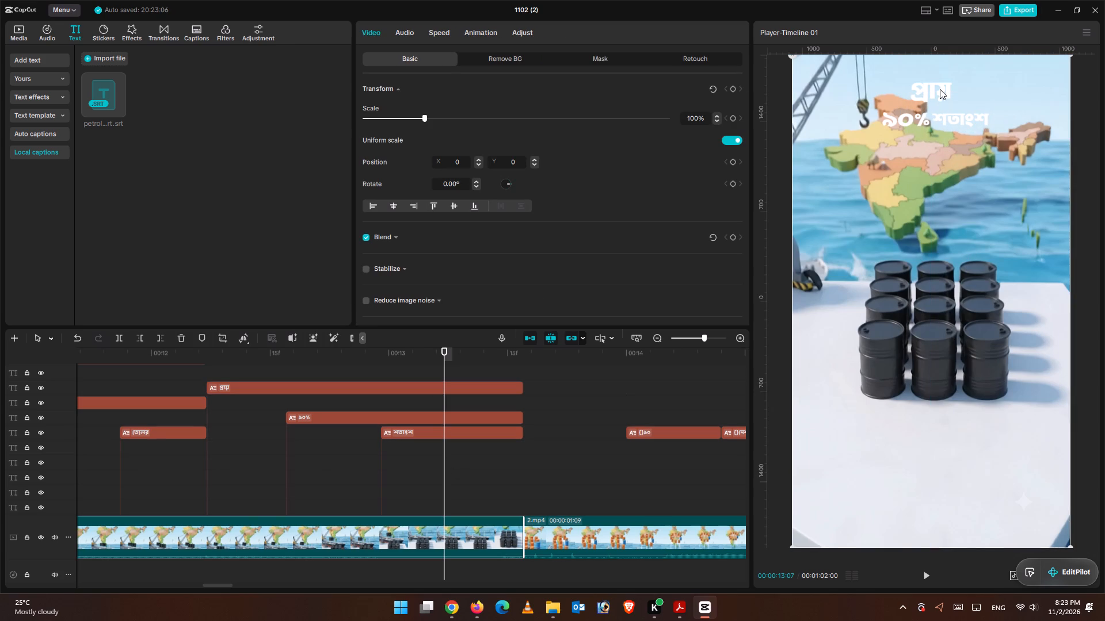
pyautogui.click(940, 89)
pyautogui.moveTo(952, 86); pyautogui.dragTo(952, 87)
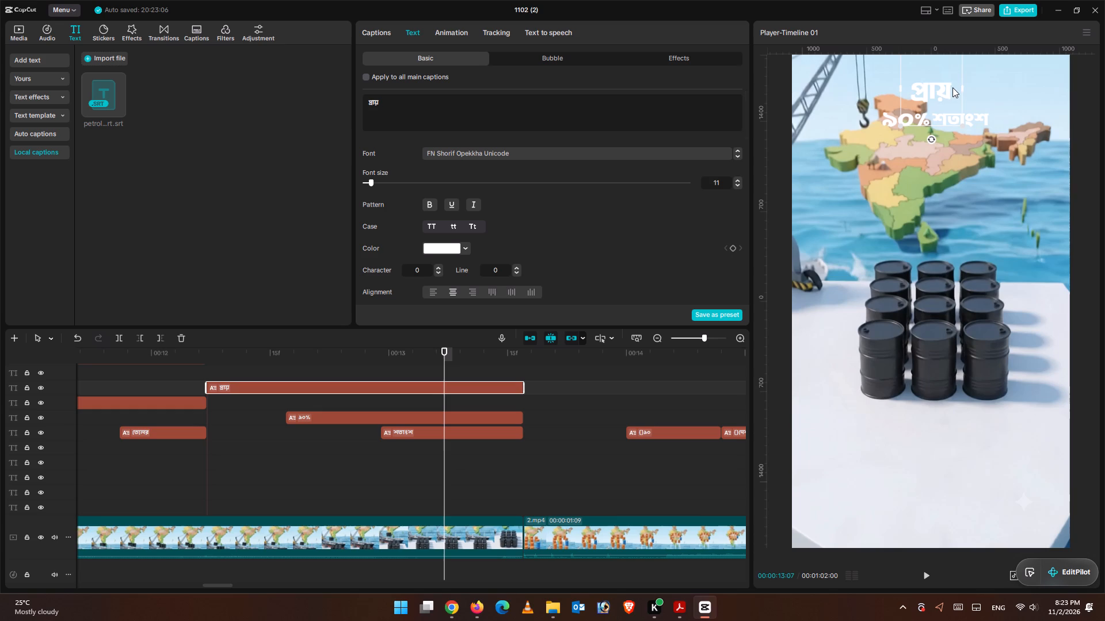
pyautogui.moveTo(952, 87); pyautogui.dragTo(952, 92)
pyautogui.click(937, 94)
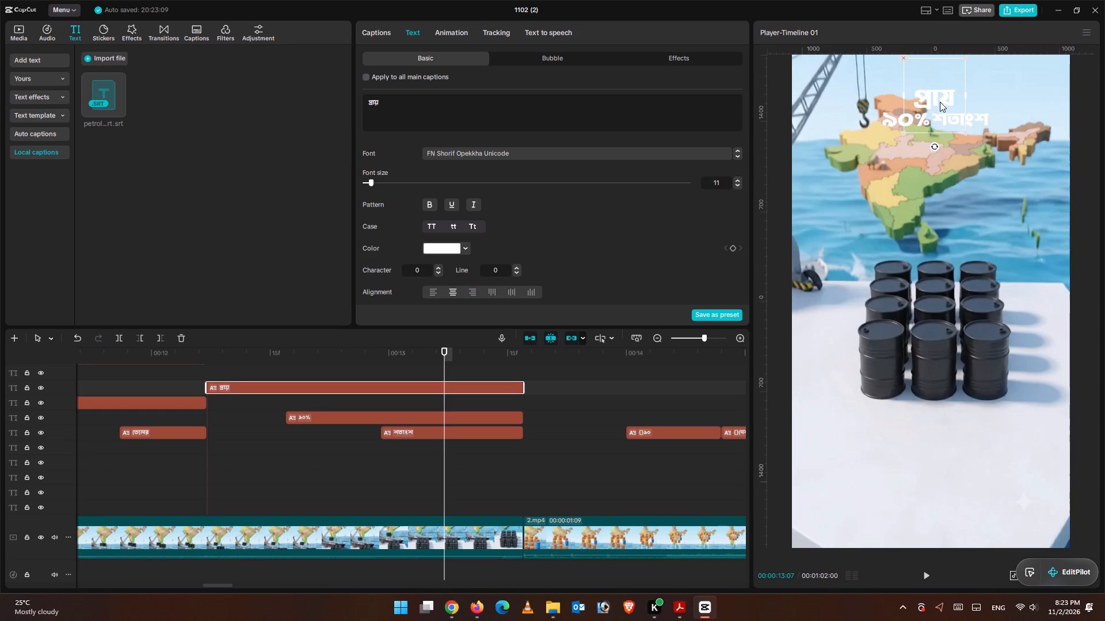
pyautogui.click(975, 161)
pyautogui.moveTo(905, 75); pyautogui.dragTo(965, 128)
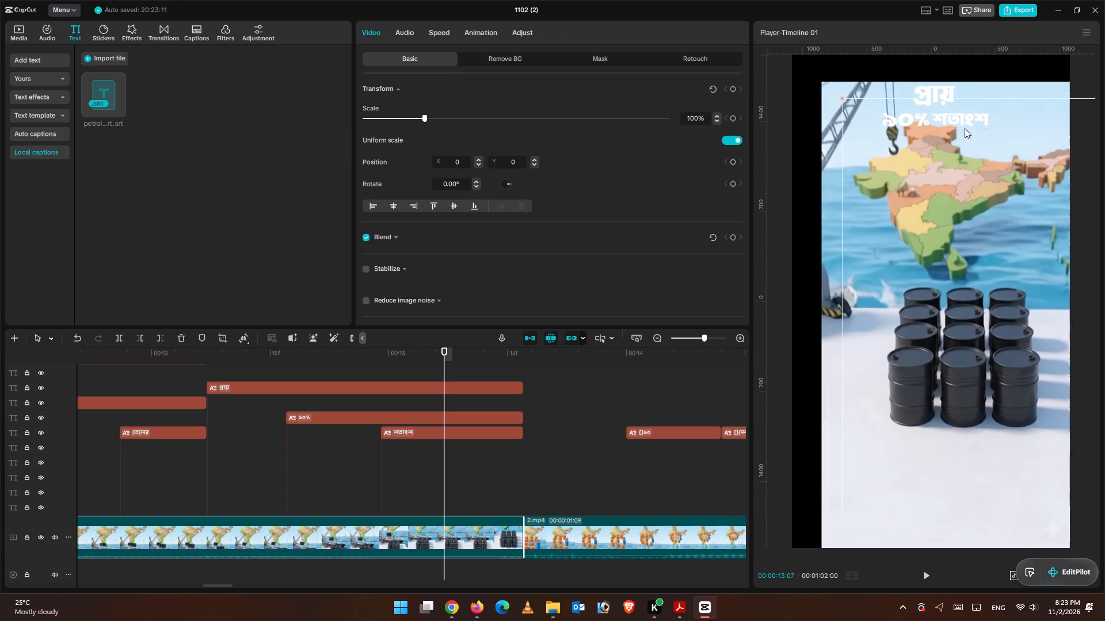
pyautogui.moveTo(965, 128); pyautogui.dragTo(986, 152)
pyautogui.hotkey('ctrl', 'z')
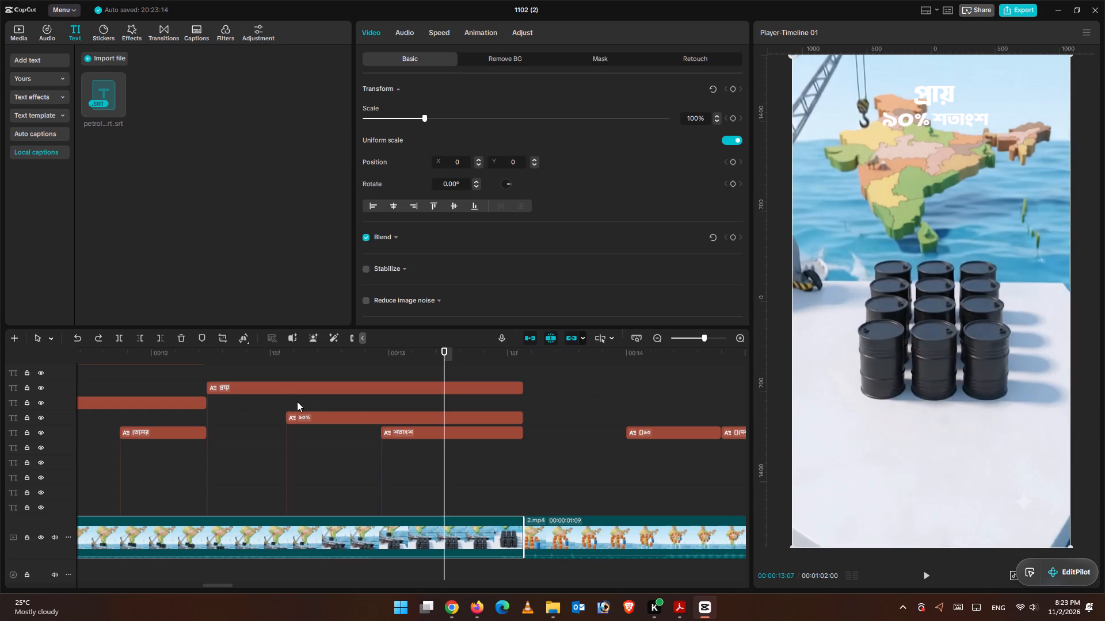
# Select the প্রায়, ৯০% and শতাংশ captions together and shift the group slightly left toward the frame's horizontal centre.
pyautogui.moveTo(304, 368); pyautogui.dragTo(471, 473)
pyautogui.moveTo(958, 122); pyautogui.dragTo(935, 122)
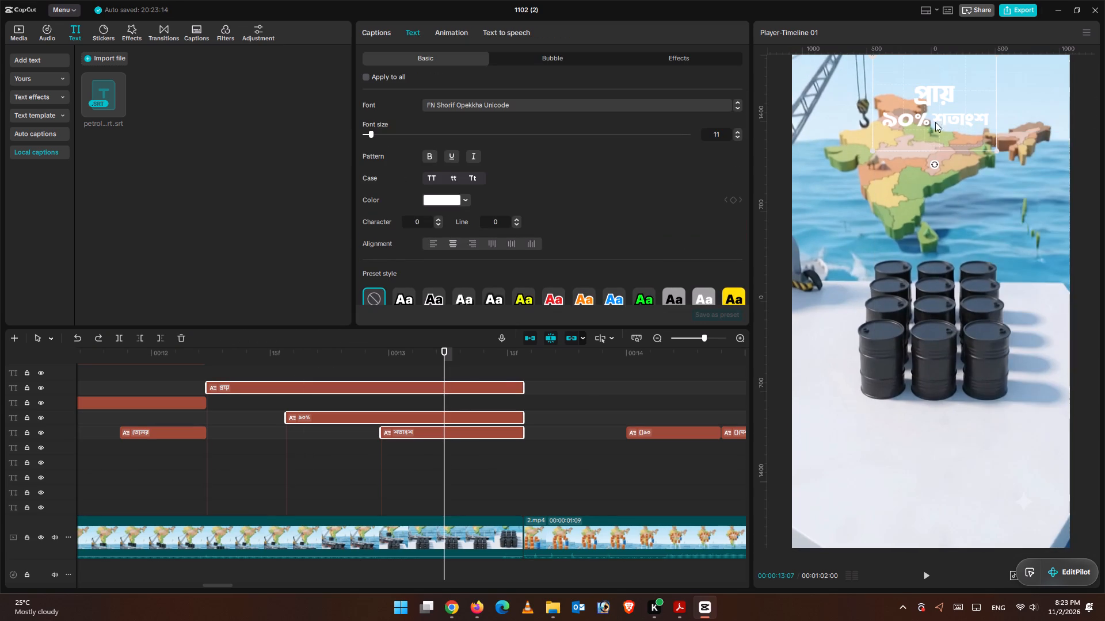
pyautogui.moveTo(935, 122); pyautogui.dragTo(927, 122)
pyautogui.click(956, 117)
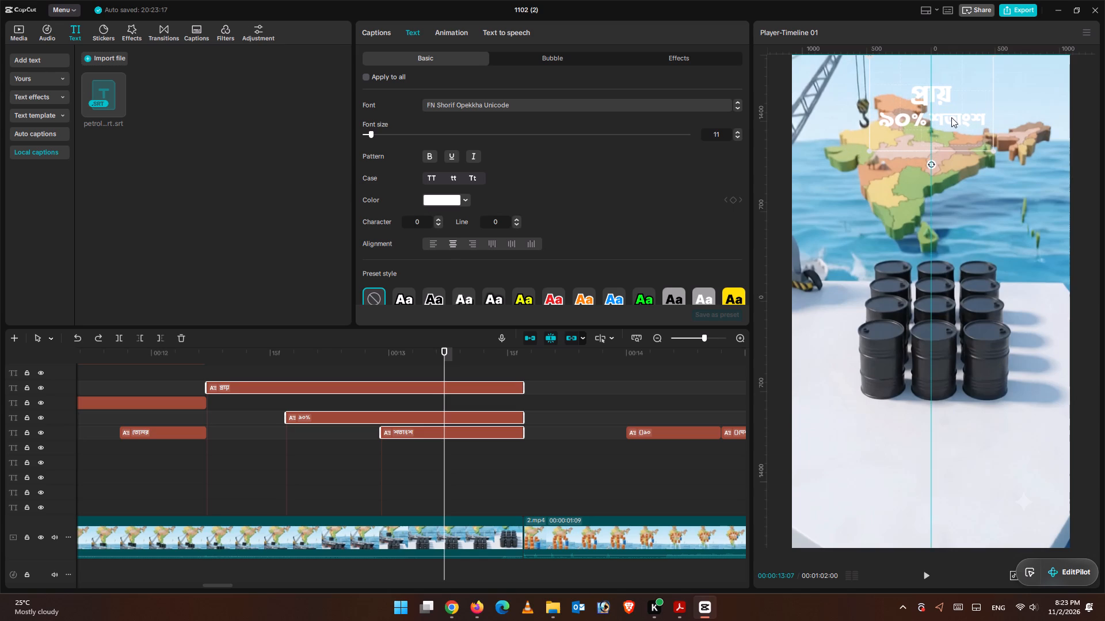
pyautogui.click(961, 201)
# Play the video from the start, then replay the second ship clip to review its captions' timing and placement.
pyautogui.moveTo(447, 356); pyautogui.dragTo(78, 353)
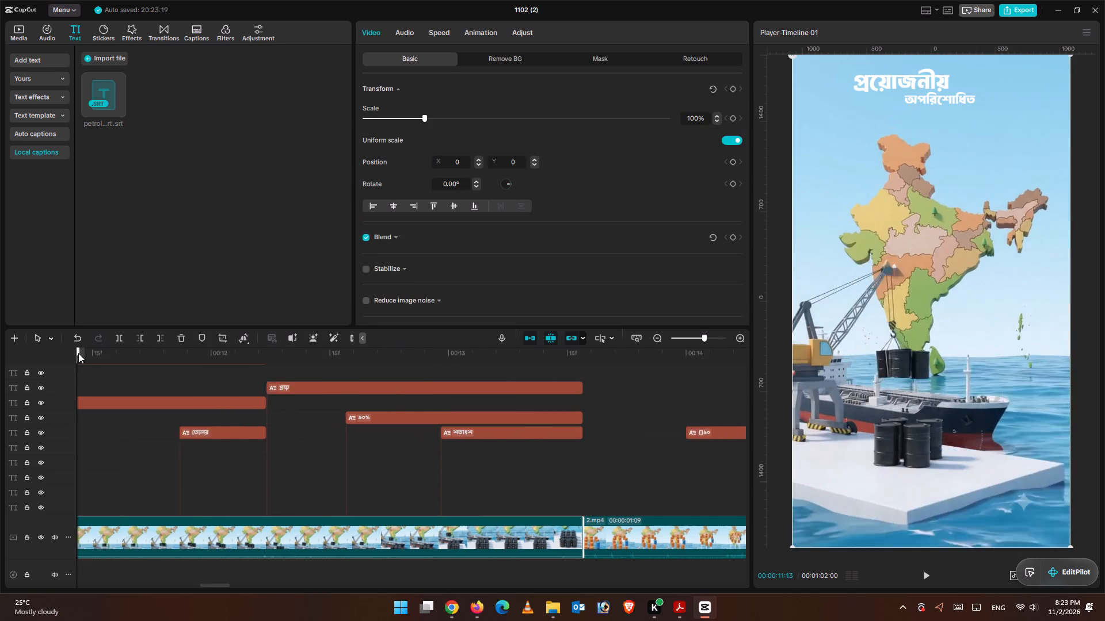
pyautogui.moveTo(78, 353); pyautogui.dragTo(232, 361)
pyautogui.hotkey('ctrl', '-')
pyautogui.hotkey('ctrl', '-')
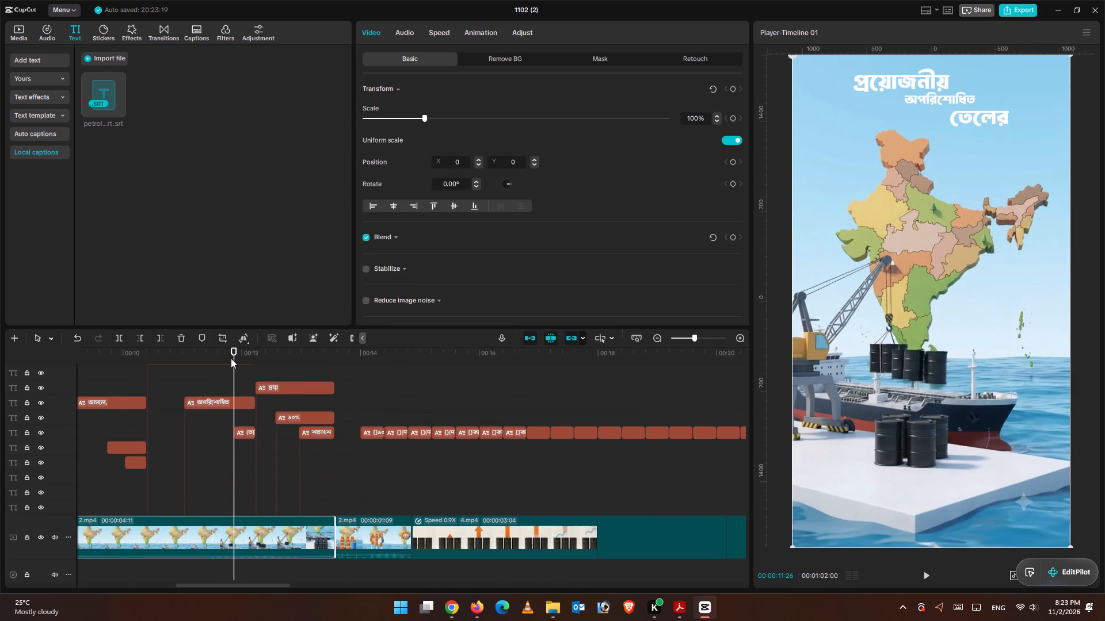
pyautogui.moveTo(229, 358); pyautogui.dragTo(0, 339)
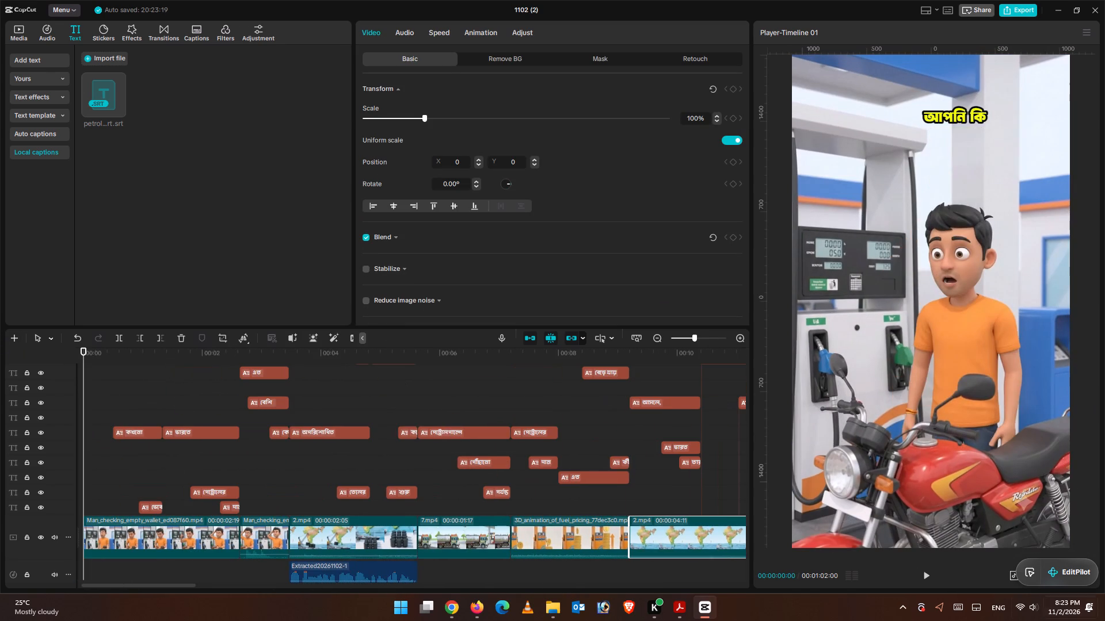
pyautogui.click(940, 573)
pyautogui.click(925, 576)
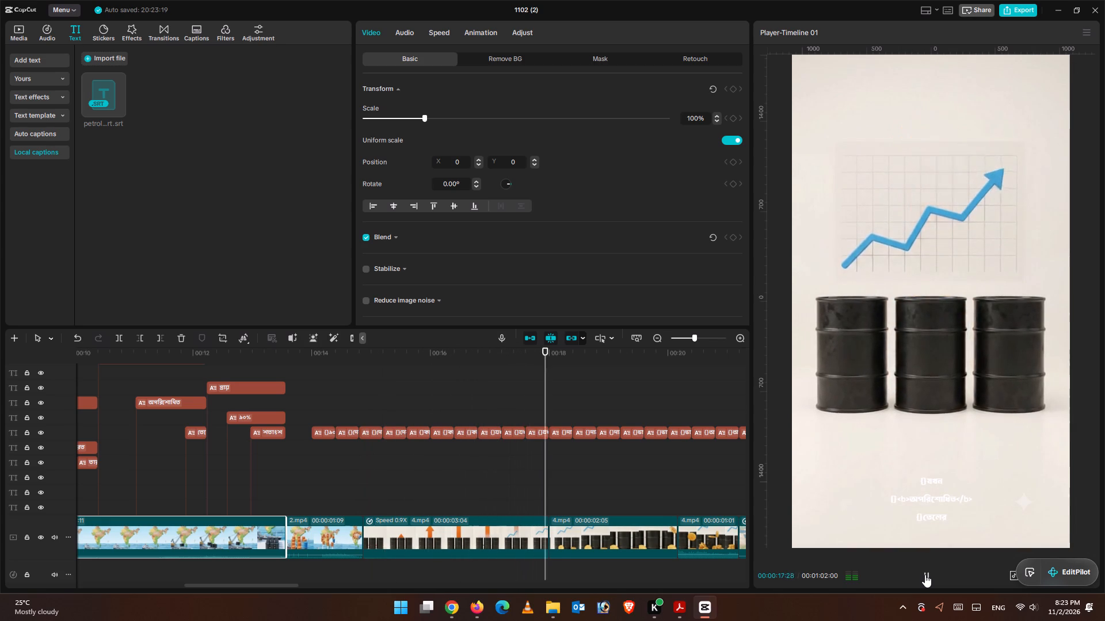
pyautogui.moveTo(618, 362); pyautogui.dragTo(170, 359)
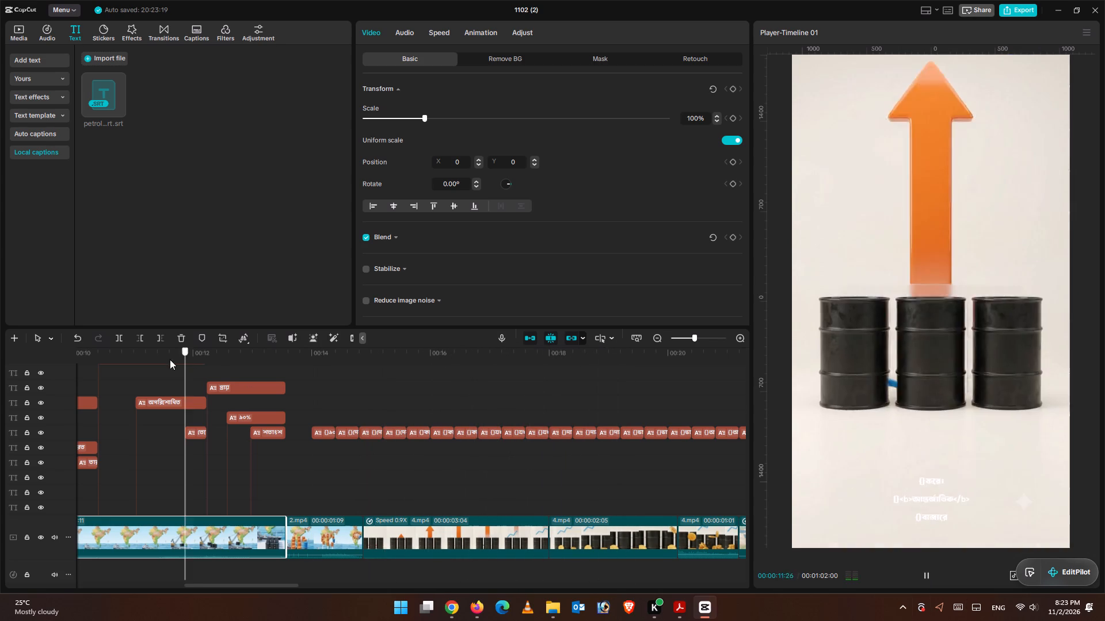
pyautogui.moveTo(170, 359); pyautogui.dragTo(115, 350)
pyautogui.click(924, 581)
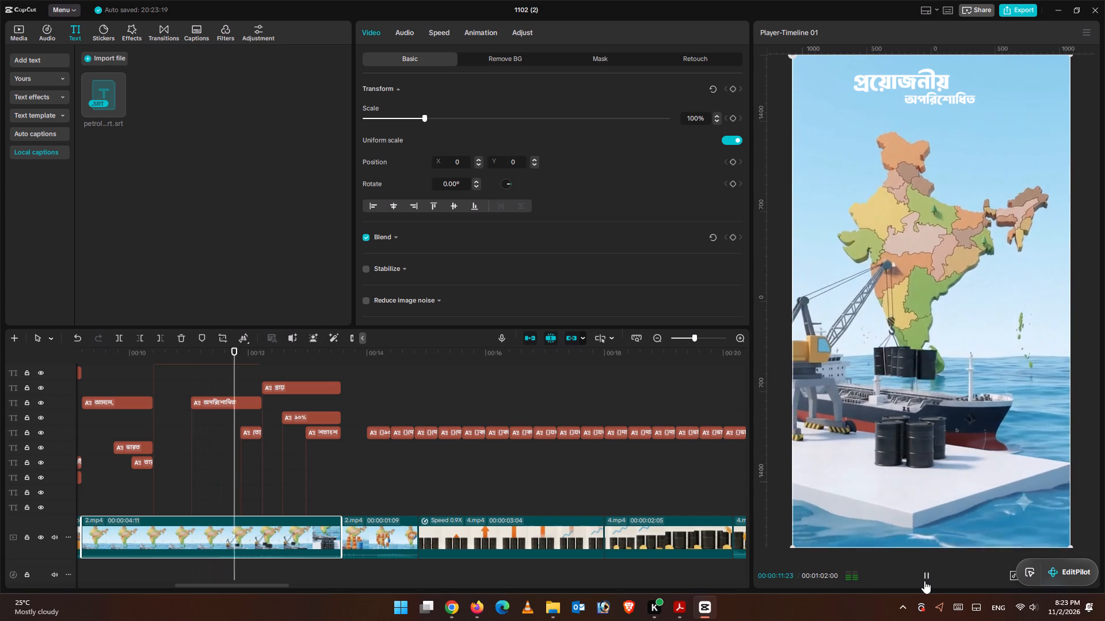
pyautogui.click(924, 581)
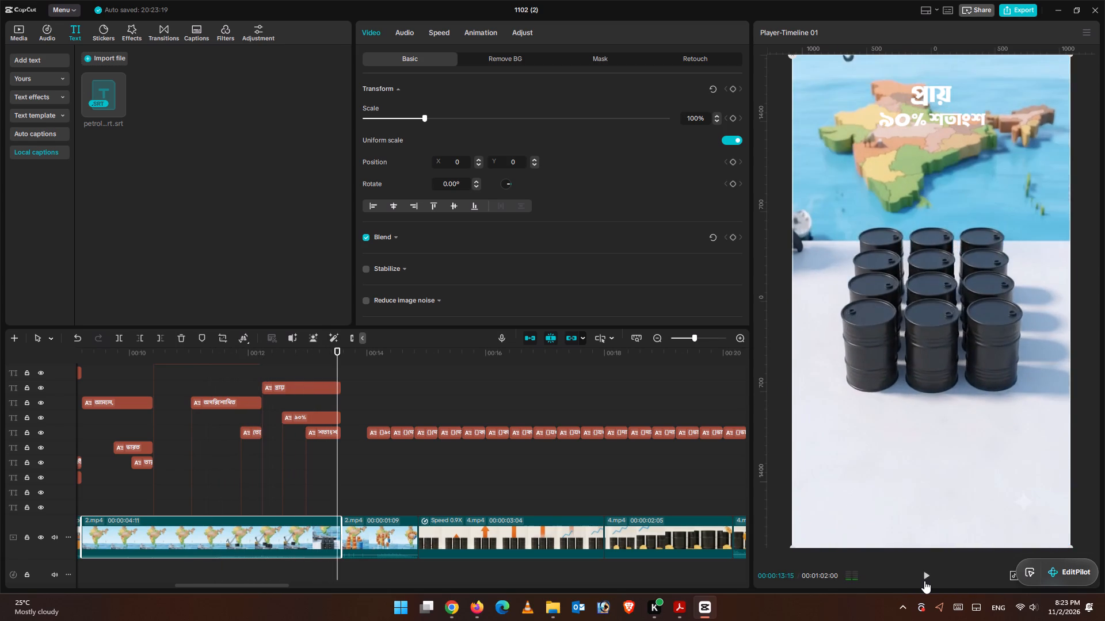
pyautogui.click(924, 581)
pyautogui.click(924, 581)
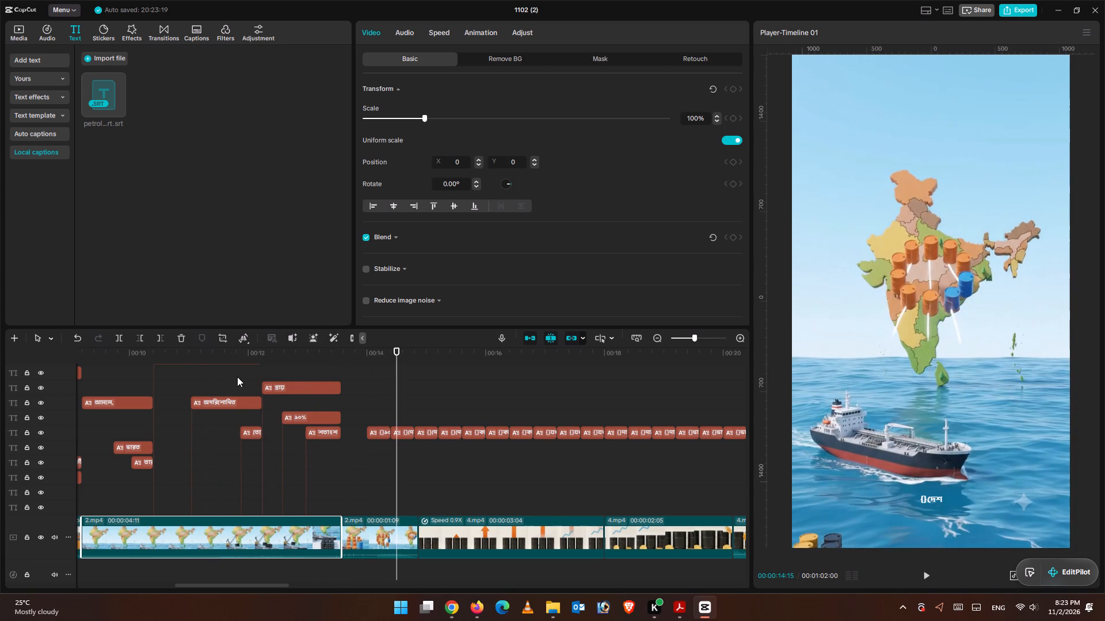
# Scrub through the earlier clips, return to the start and play the video to review the styled captions.
pyautogui.click(237, 376)
pyautogui.moveTo(236, 371); pyautogui.dragTo(398, 327)
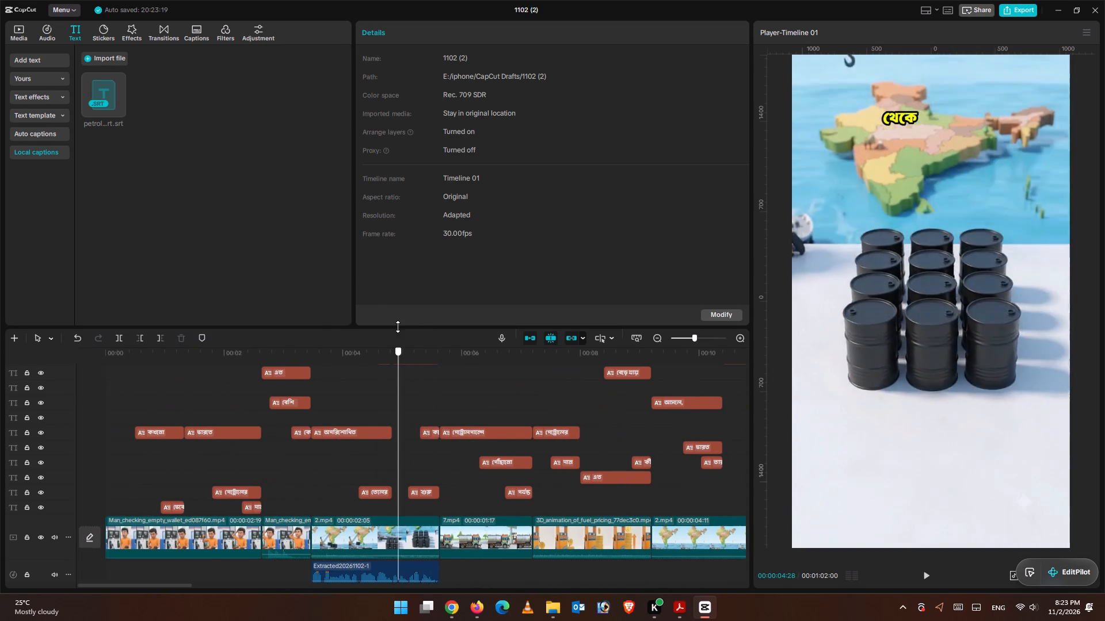
pyautogui.moveTo(398, 327); pyautogui.dragTo(417, 332)
pyautogui.hotkey('ctrl', '=')
pyautogui.hotkey('ctrl', '=')
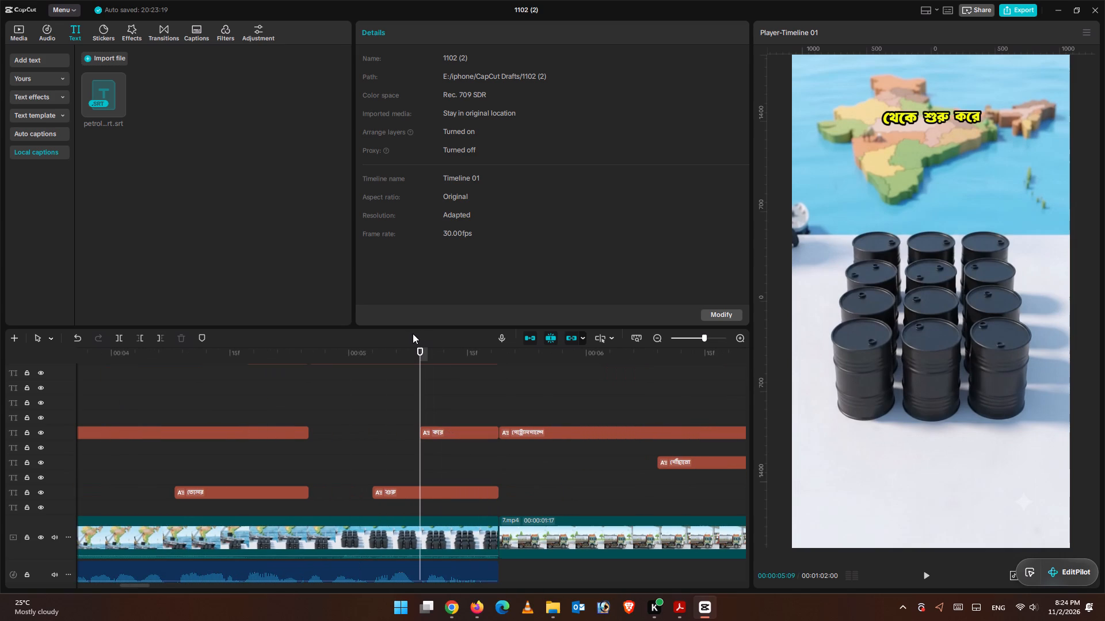
pyautogui.moveTo(422, 352); pyautogui.dragTo(454, 344)
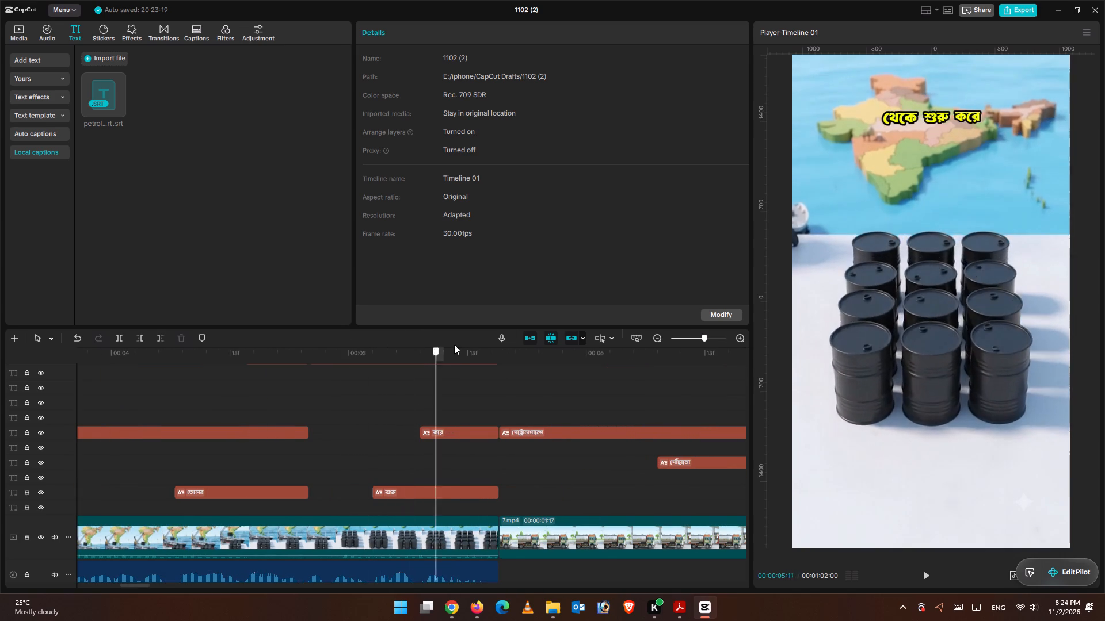
pyautogui.moveTo(454, 344); pyautogui.dragTo(0, 86)
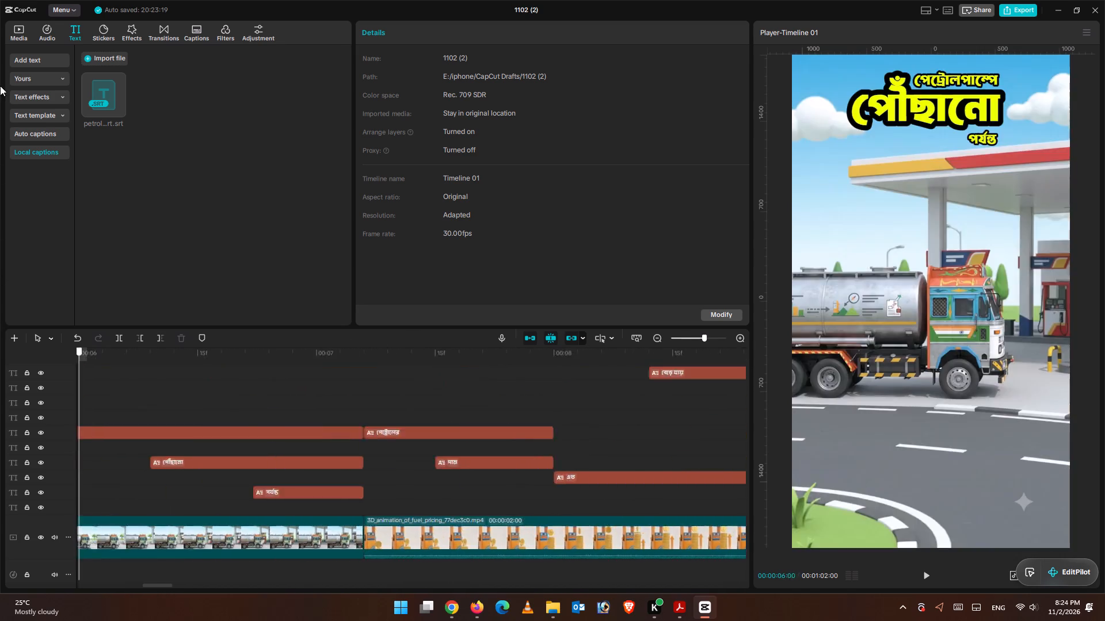
pyautogui.moveTo(0, 86); pyautogui.dragTo(6, 57)
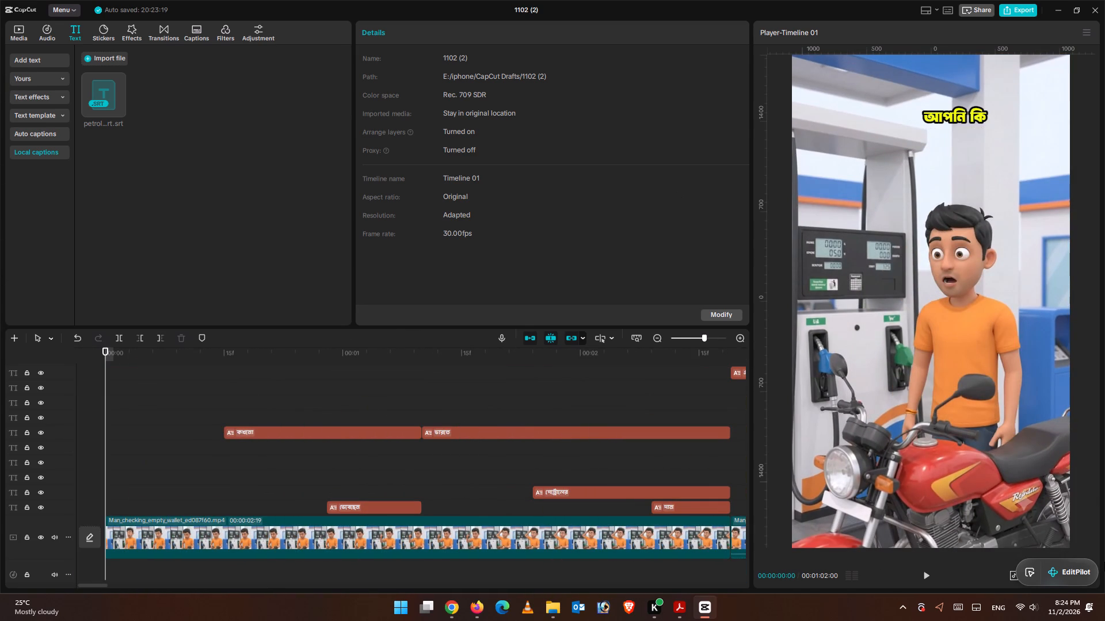
pyautogui.hotkey('ctrl', '-')
pyautogui.hotkey('ctrl', '-')
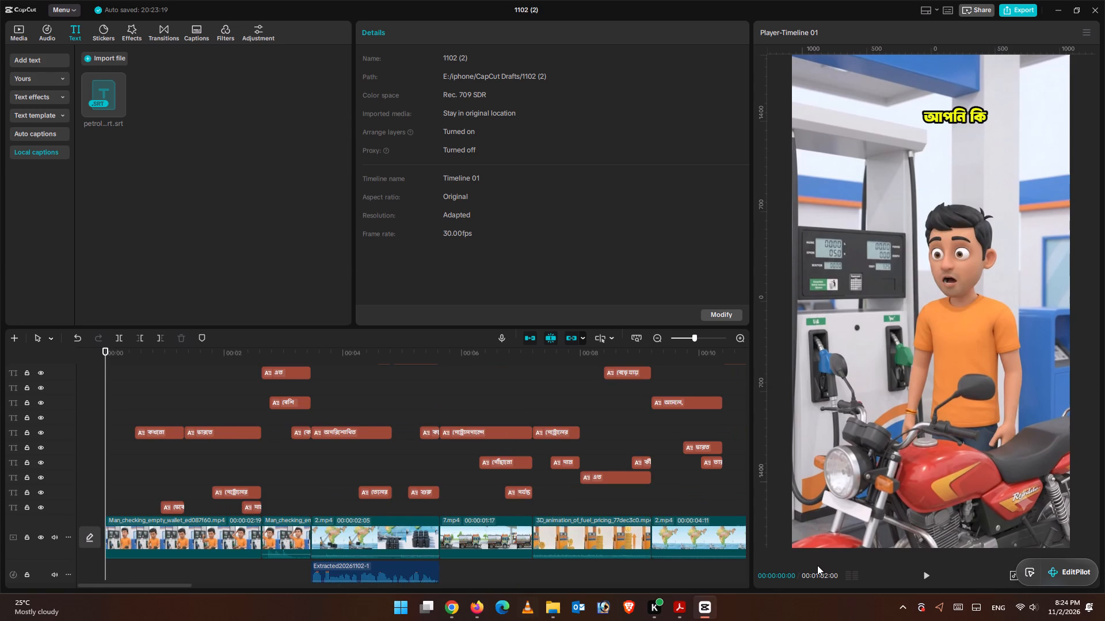
pyautogui.click(931, 578)
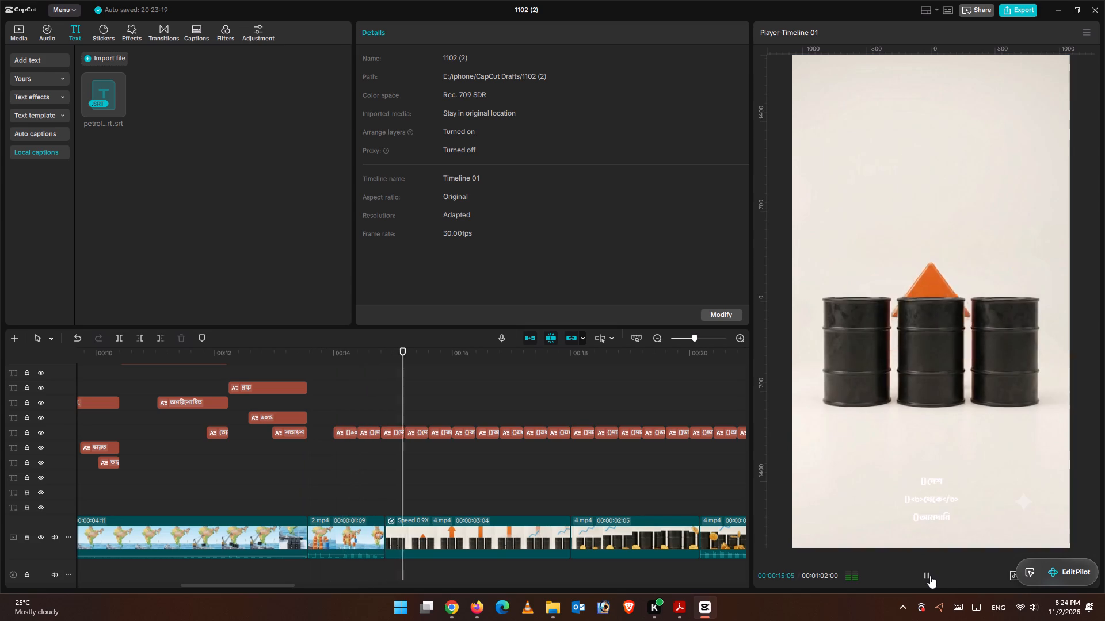
# Replay the second ship clip in short stretches against its audio to find where the next caption words are spoken.
pyautogui.click(333, 367)
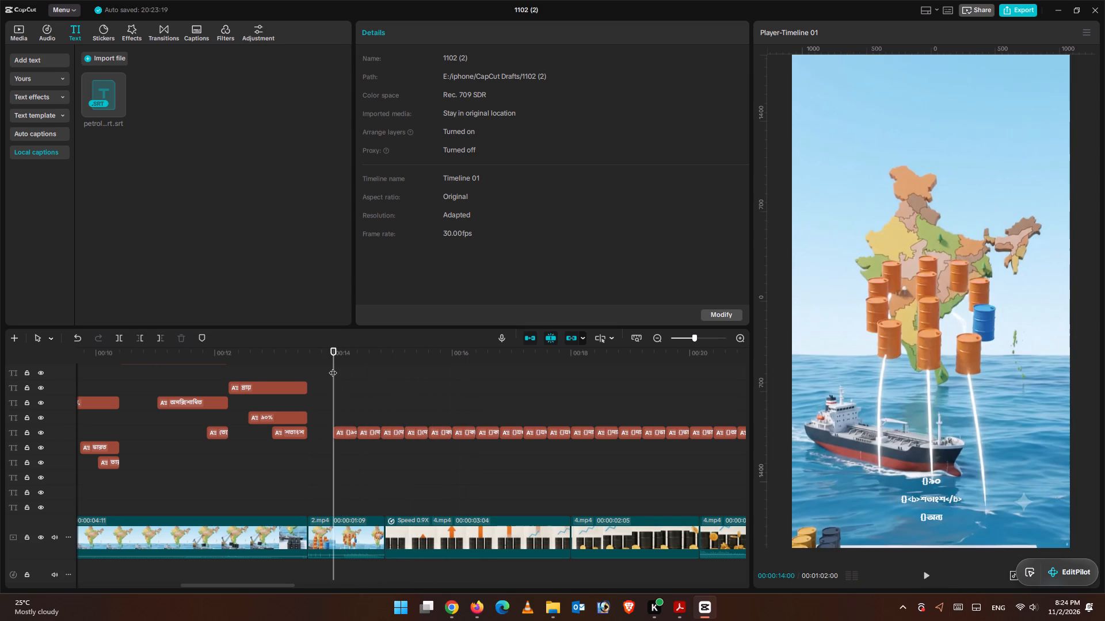
pyautogui.hotkey('ctrl', '=')
pyautogui.hotkey('ctrl', '=')
pyautogui.moveTo(337, 356); pyautogui.dragTo(247, 360)
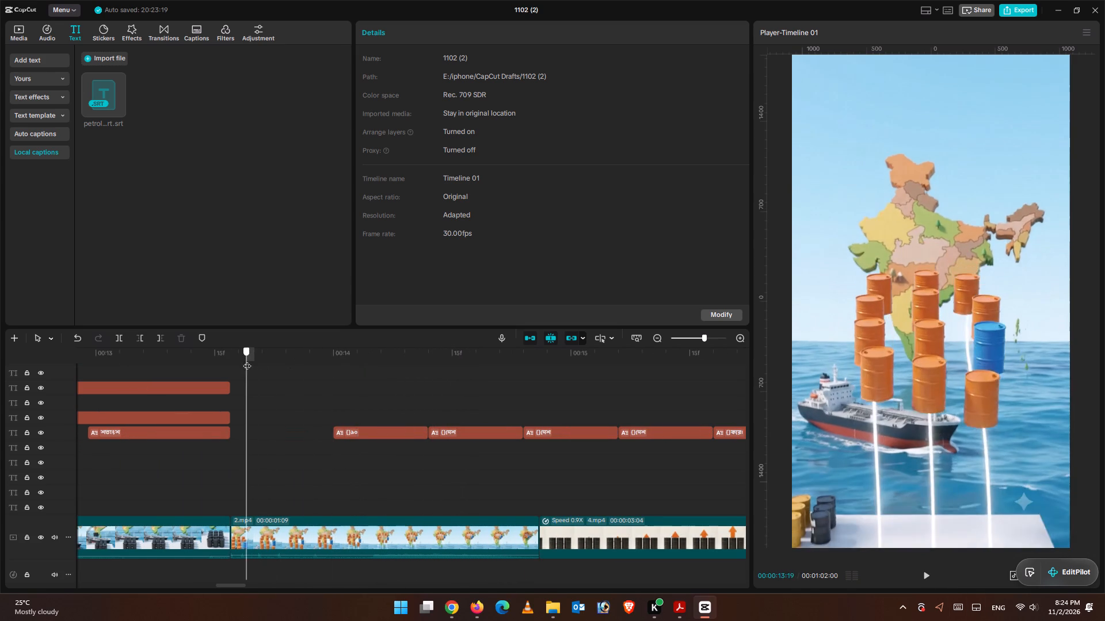
pyautogui.moveTo(247, 360); pyautogui.dragTo(231, 356)
pyautogui.scroll(-6, 268, 404)
pyautogui.scroll(3, 294, 450)
pyautogui.scroll(-4, 295, 454)
pyautogui.scroll(1, 295, 455)
pyautogui.scroll(-1, 295, 455)
pyautogui.scroll(1, 295, 455)
pyautogui.scroll(-4, 308, 471)
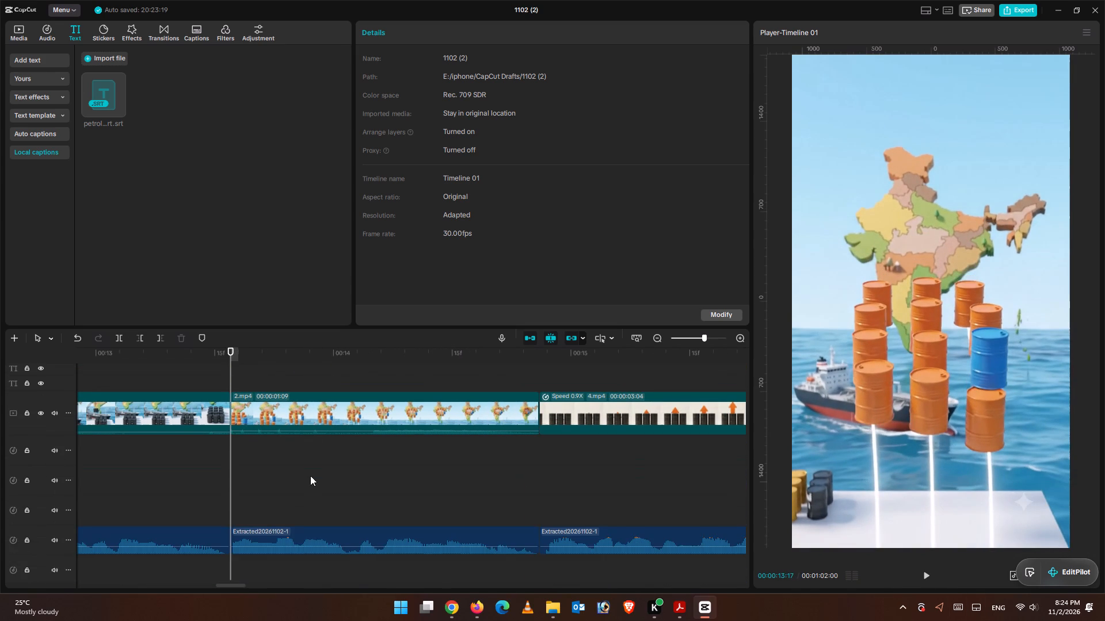
pyautogui.click(929, 578)
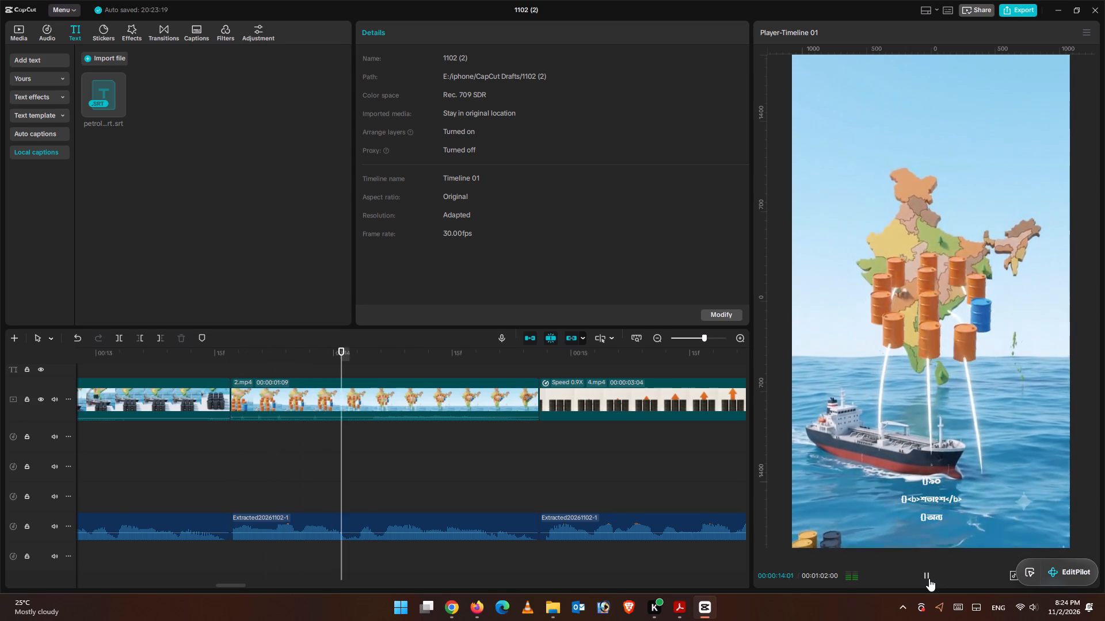
pyautogui.click(928, 578)
pyautogui.moveTo(409, 357); pyautogui.dragTo(349, 371)
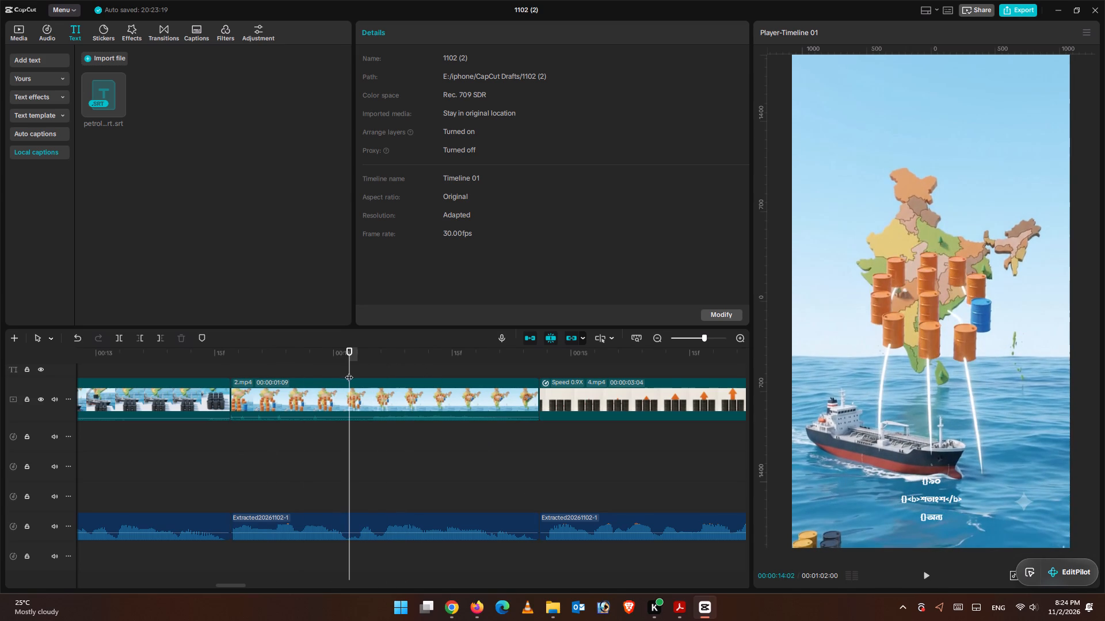
pyautogui.click(922, 576)
pyautogui.click(922, 576)
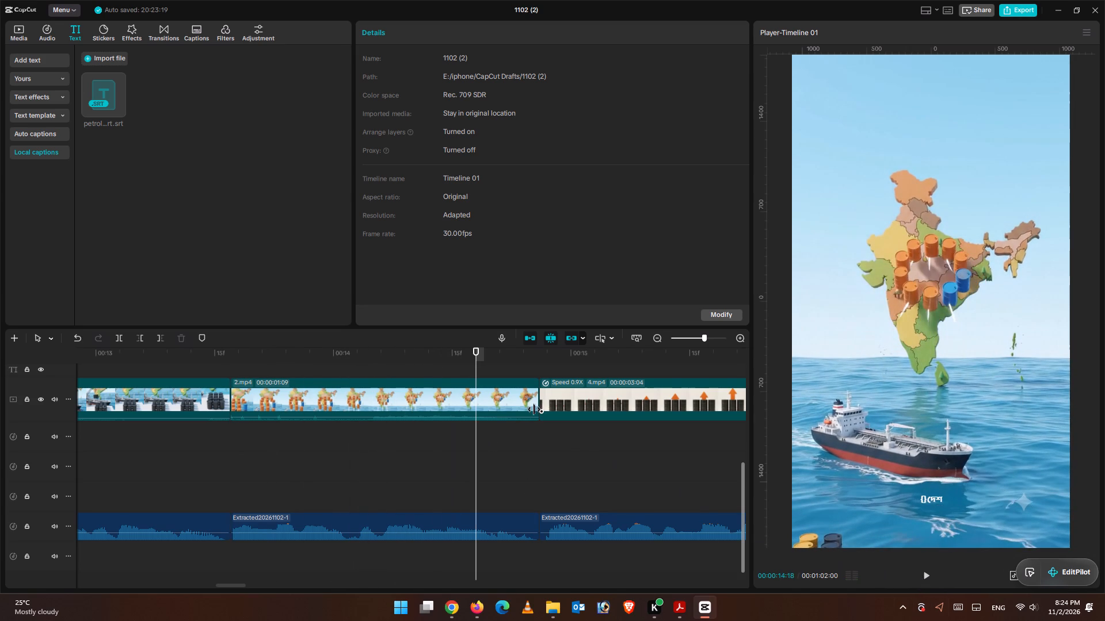
pyautogui.moveTo(473, 355); pyautogui.dragTo(442, 362)
pyautogui.scroll(5, 477, 469)
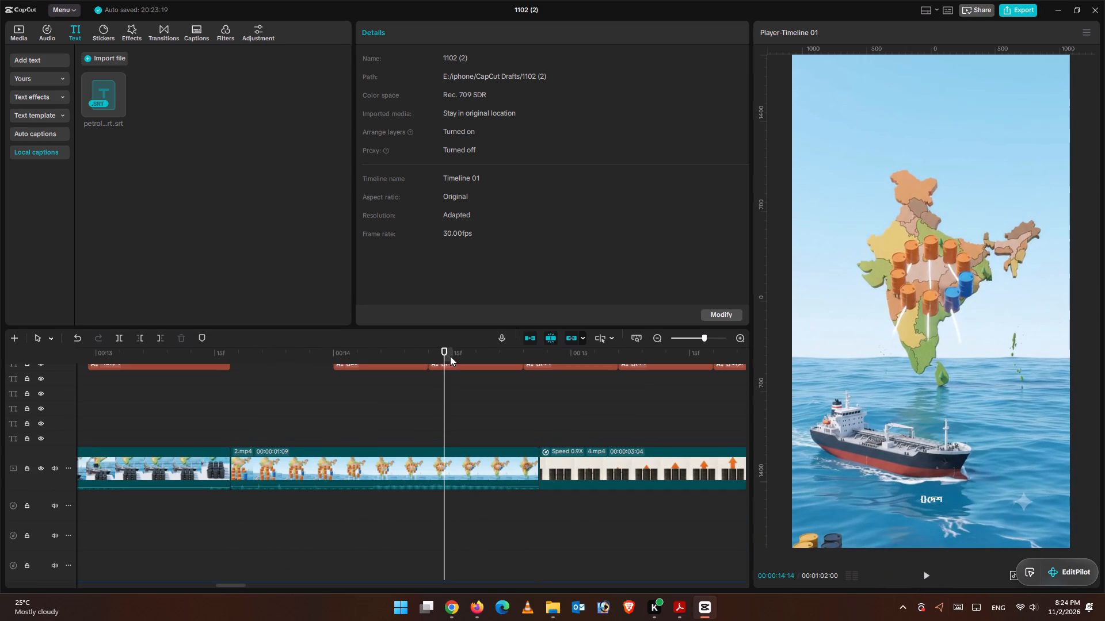
# Move the unstyled ৯০/শতাংশ/অন্য caption earlier so it starts at the second ship clip's beginning, at 00:00:13:17.
pyautogui.moveTo(442, 355); pyautogui.dragTo(228, 365)
pyautogui.scroll(2, 463, 485)
pyautogui.moveTo(386, 390); pyautogui.dragTo(386, 389)
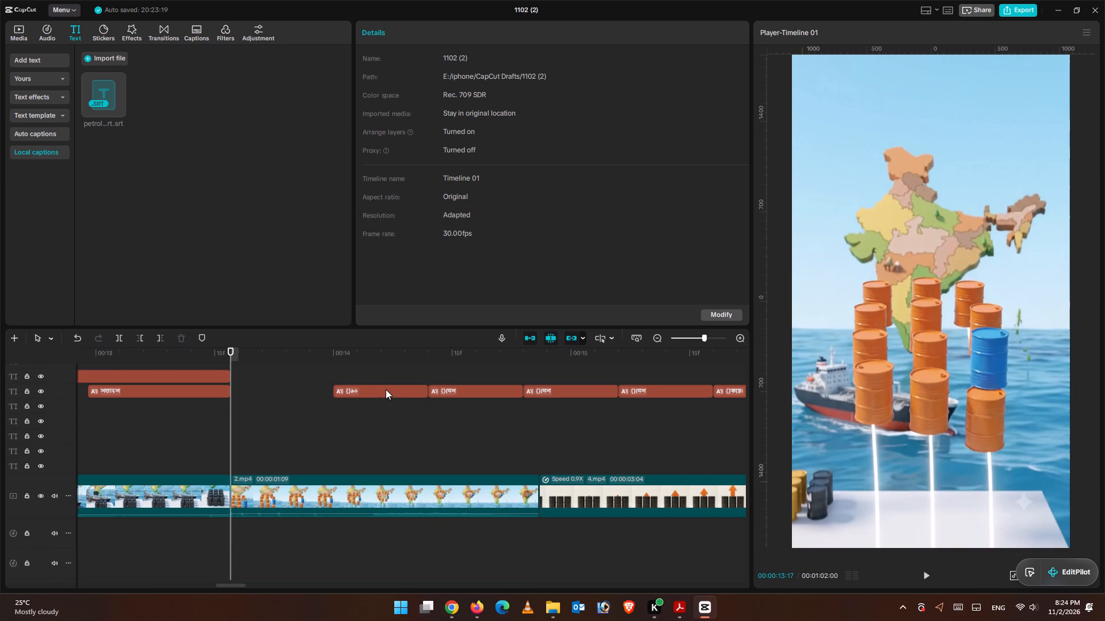
pyautogui.moveTo(386, 389); pyautogui.dragTo(280, 388)
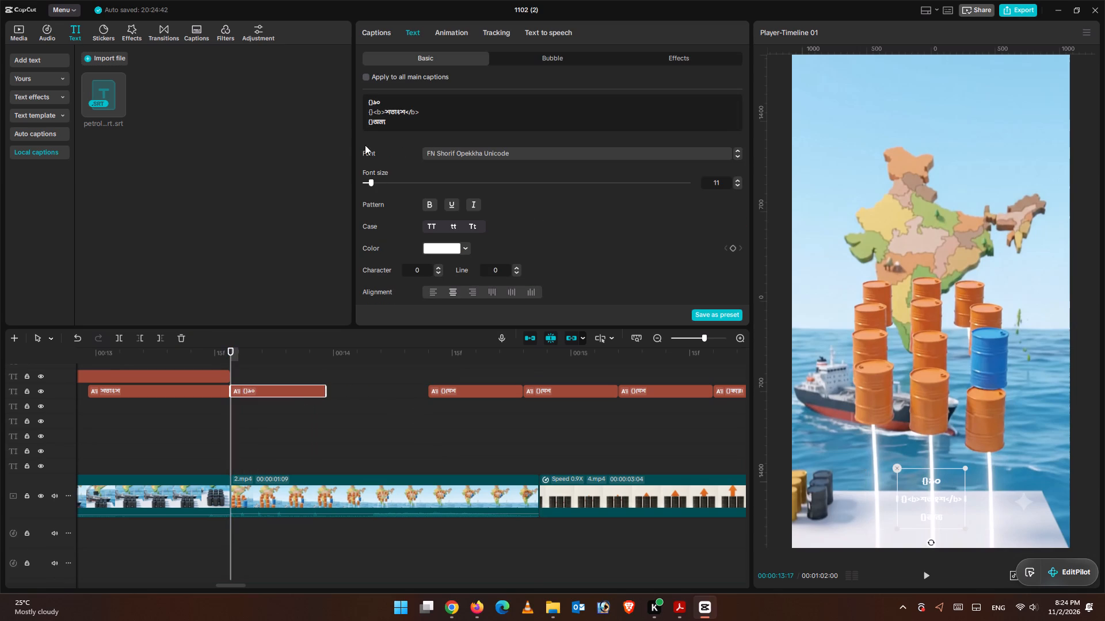
# Remove the ৯০ and শতাংশ lines and leftover markup from the moved caption, leaving only অন্য.
pyautogui.click(371, 122)
pyautogui.click(375, 126)
pyautogui.click(376, 123)
pyautogui.press('BackSpace')
pyautogui.press('BackSpace')
pyautogui.press('BackSpace')
pyautogui.press('BackSpace')
pyautogui.press('BackSpace')
pyautogui.press('BackSpace')
pyautogui.press('BackSpace')
pyautogui.press('BackSpace')
pyautogui.press('BackSpace')
pyautogui.press('BackSpace')
pyautogui.press('BackSpace')
pyautogui.press('BackSpace')
pyautogui.press('BackSpace')
pyautogui.press('BackSpace')
pyautogui.press('BackSpace')
pyautogui.press('BackSpace')
pyautogui.press('BackSpace')
pyautogui.press('BackSpace')
pyautogui.press('BackSpace')
pyautogui.press('BackSpace')
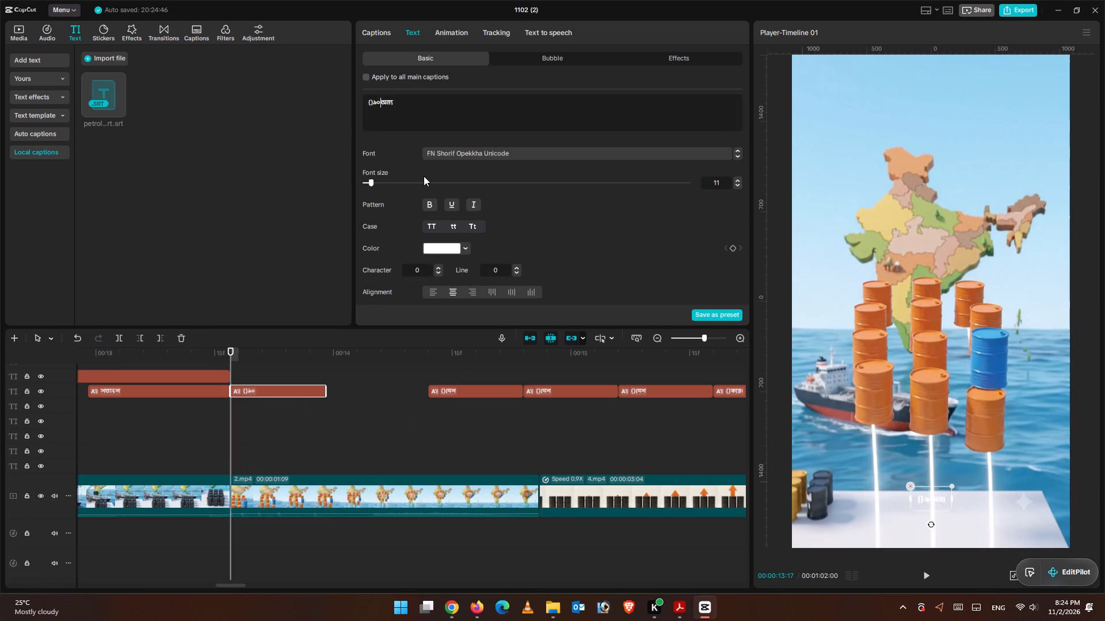
# Copy the word দেশ from the following caption and append it after a space, making the caption অন্য দেশ.
pyautogui.click(460, 396)
pyautogui.moveTo(405, 113); pyautogui.dragTo(404, 113)
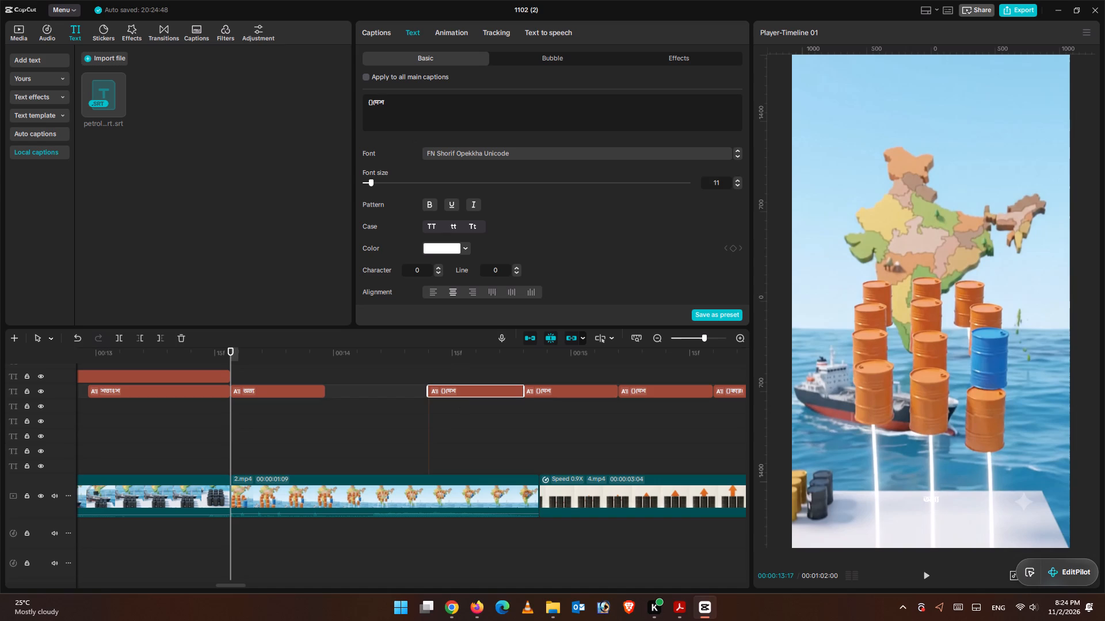
pyautogui.moveTo(404, 113); pyautogui.dragTo(375, 104)
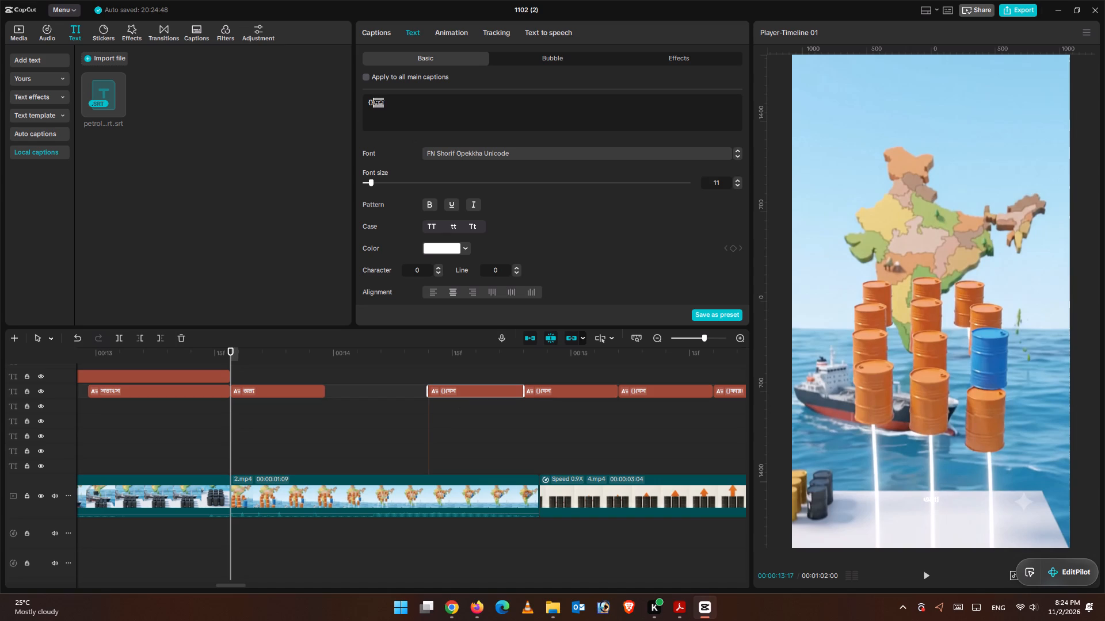
pyautogui.rightClick(374, 106)
pyautogui.click(394, 145)
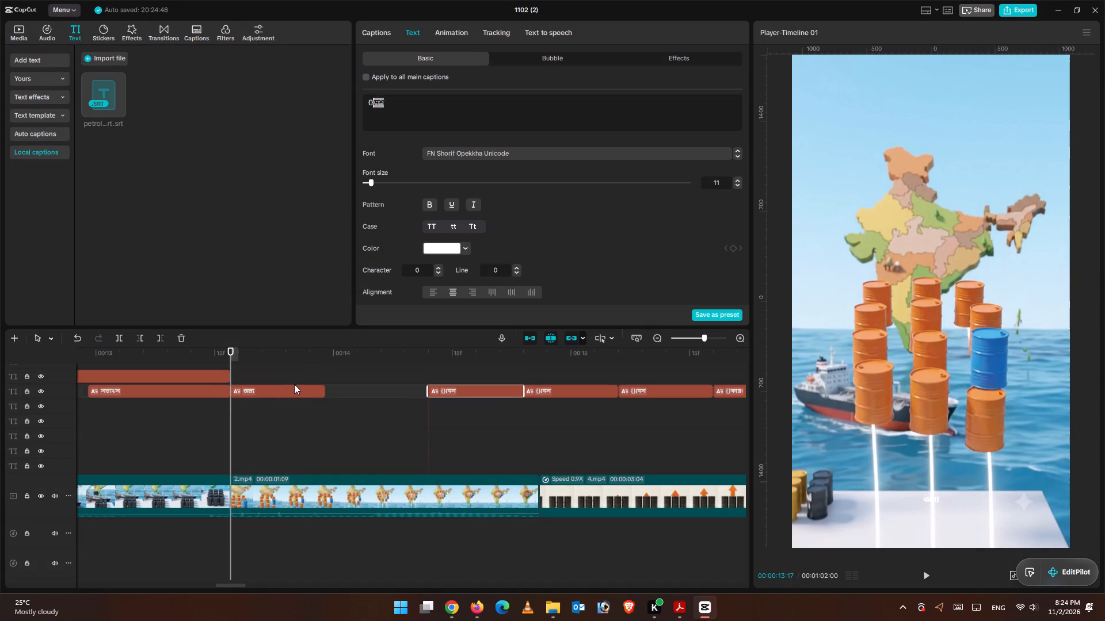
pyautogui.click(294, 384)
pyautogui.click(294, 389)
pyautogui.click(415, 108)
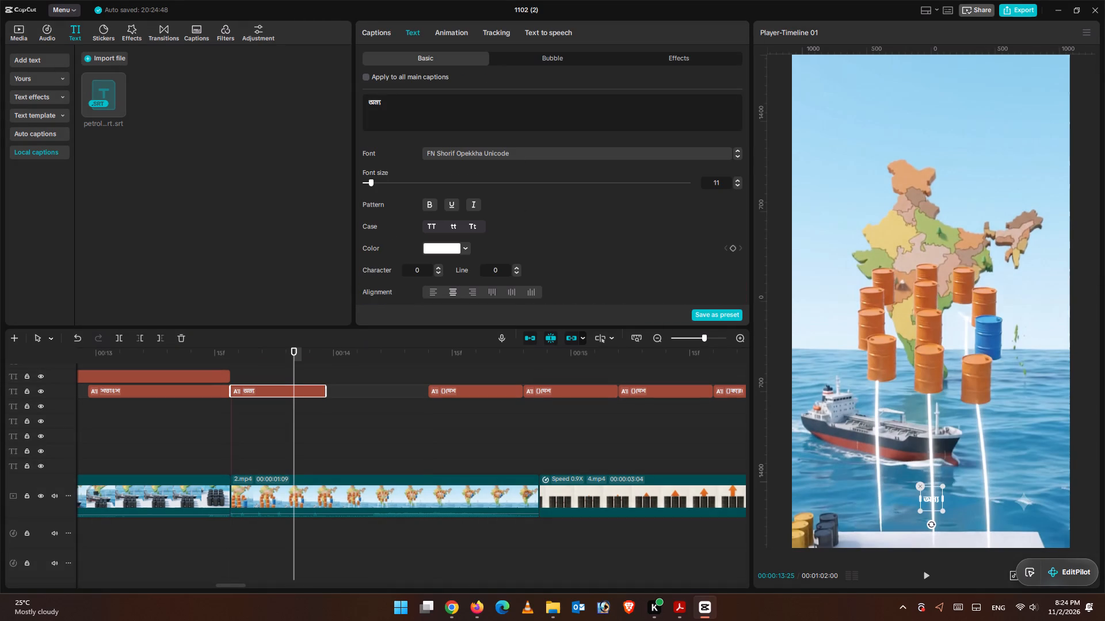
pyautogui.press('space')
pyautogui.hotkey('ctrl', 'v')
pyautogui.click(463, 138)
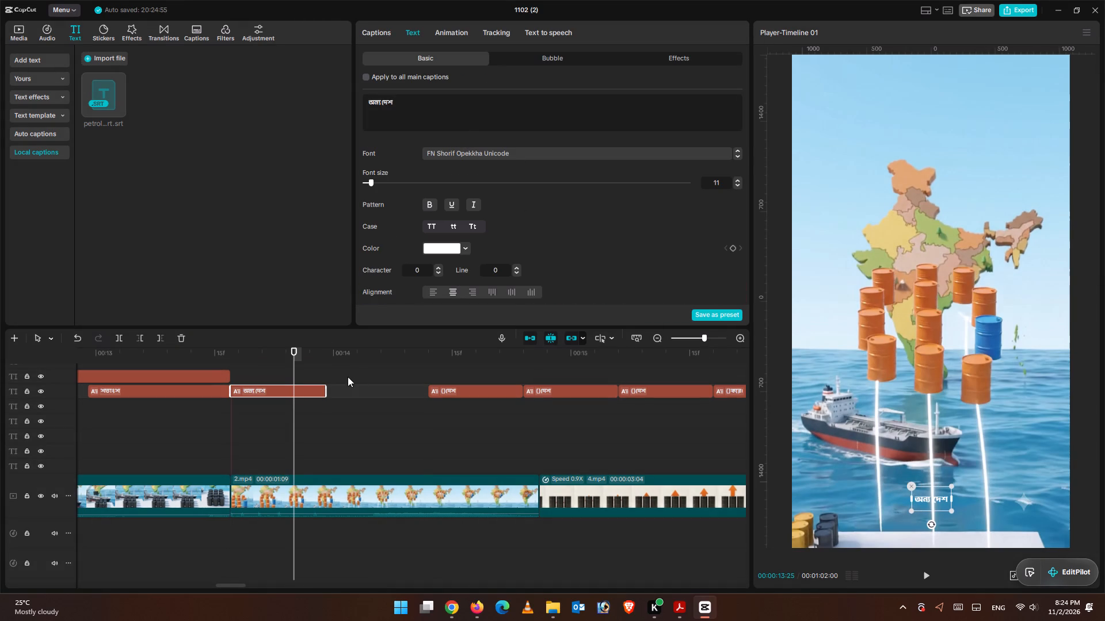
# Play the audio after the অন্য দেশ caption and set the playhead at 00:00:14:02 for the next word.
pyautogui.scroll(-4, 884, 566)
pyautogui.scroll(1, 361, 507)
pyautogui.scroll(-4, 363, 507)
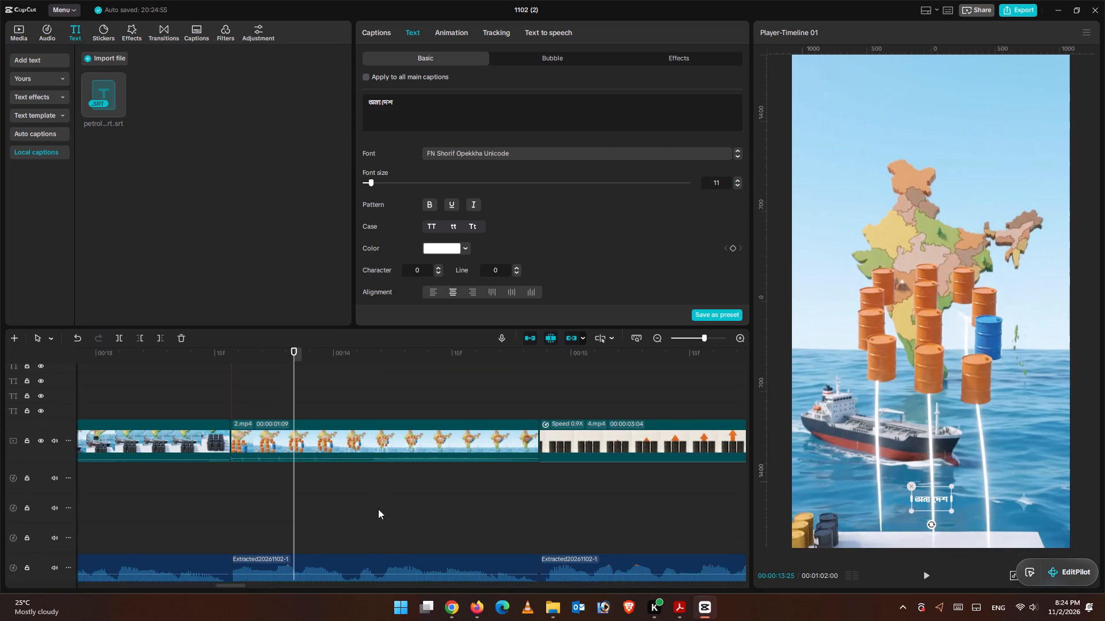
pyautogui.scroll(-1, 378, 509)
pyautogui.click(924, 574)
pyautogui.click(920, 573)
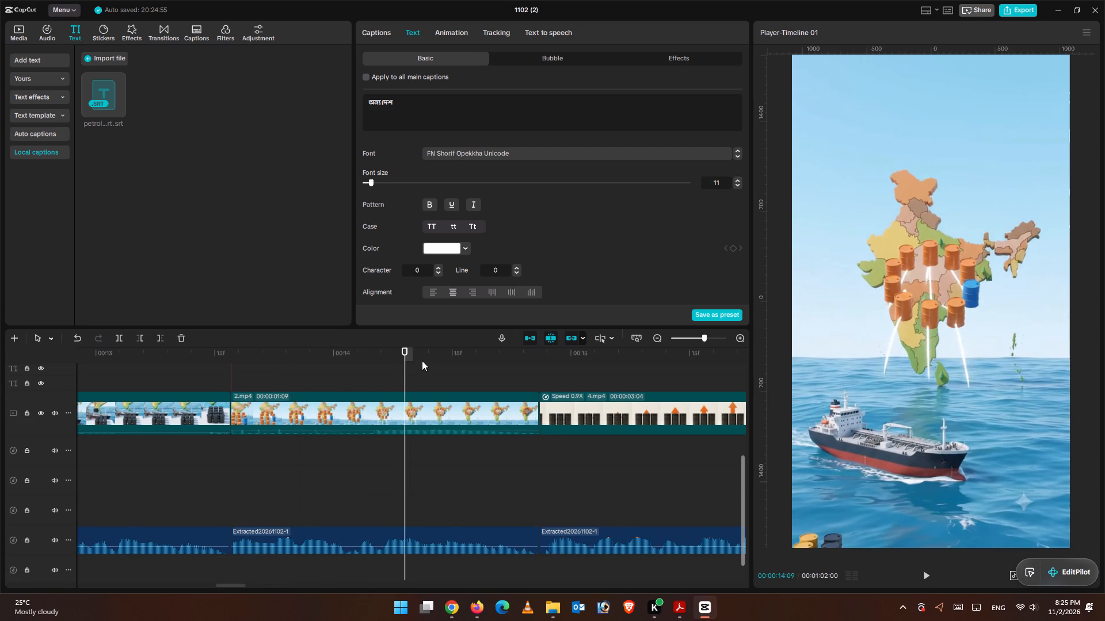
pyautogui.moveTo(411, 356); pyautogui.dragTo(350, 364)
pyautogui.scroll(11, 433, 444)
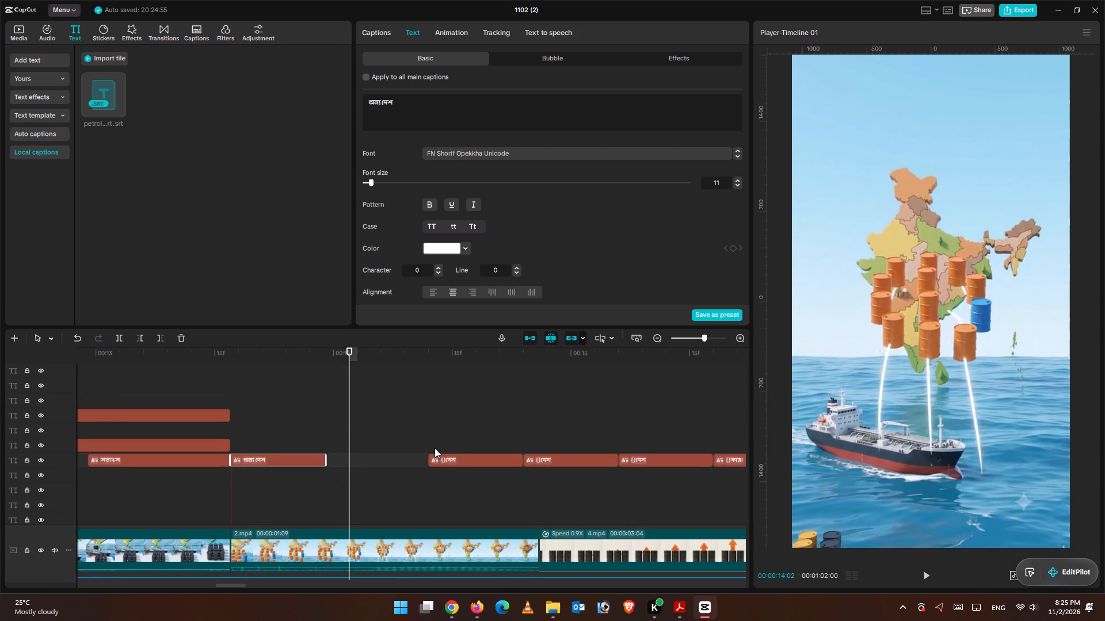
# Delete the redundant {}দেশ caption that follows অন্য দেশ.
pyautogui.moveTo(450, 457); pyautogui.dragTo(369, 454)
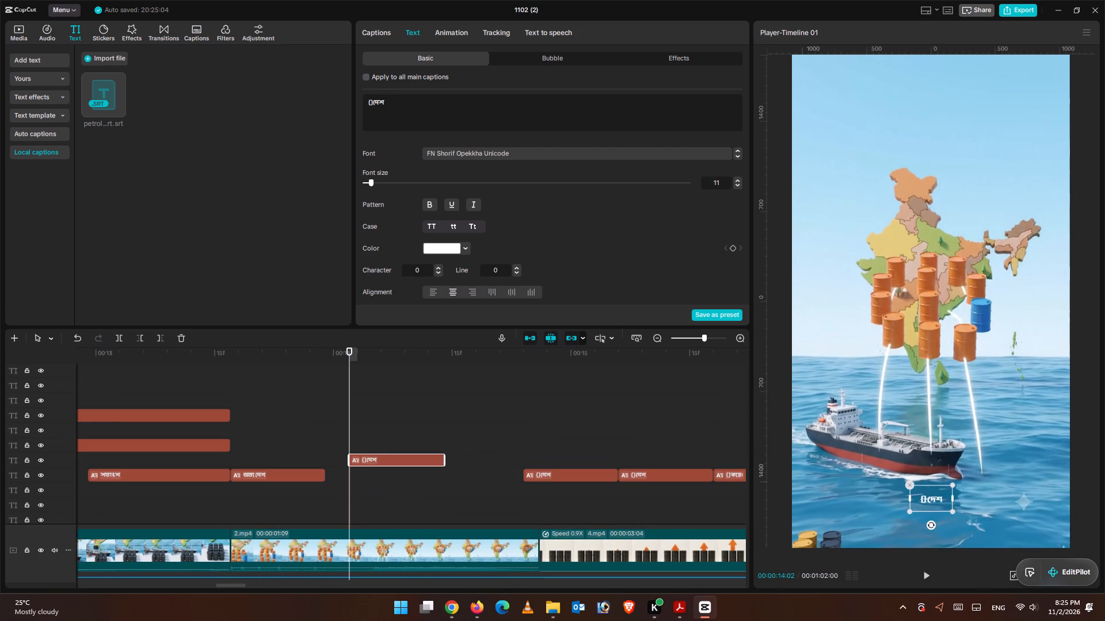
pyautogui.click(413, 106)
pyautogui.moveTo(406, 109); pyautogui.dragTo(344, 106)
pyautogui.press('BackSpace')
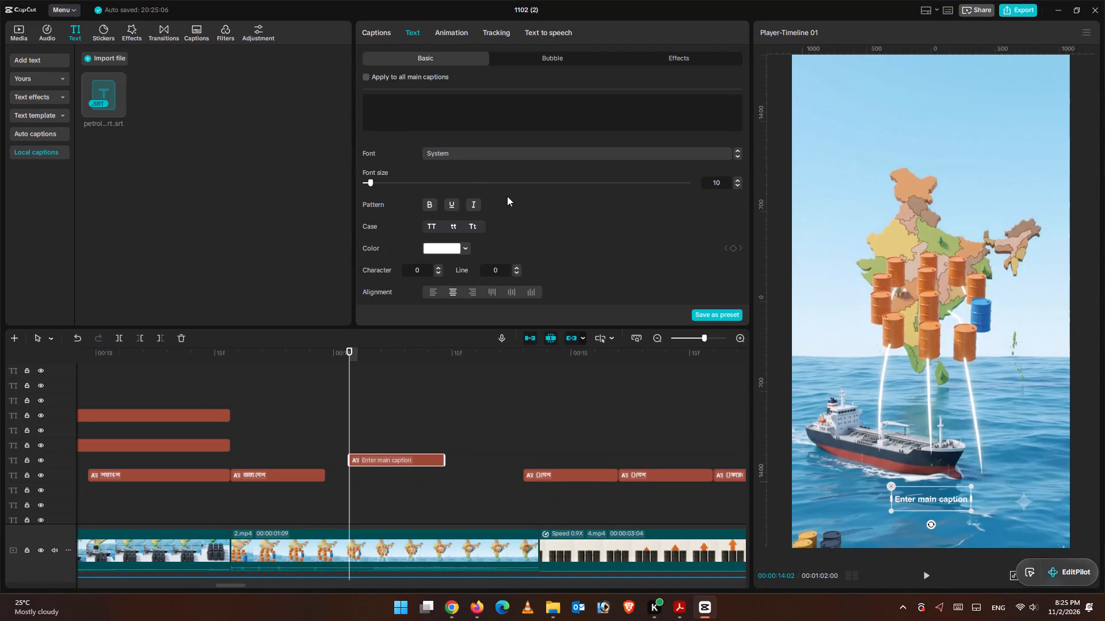
pyautogui.click(183, 340)
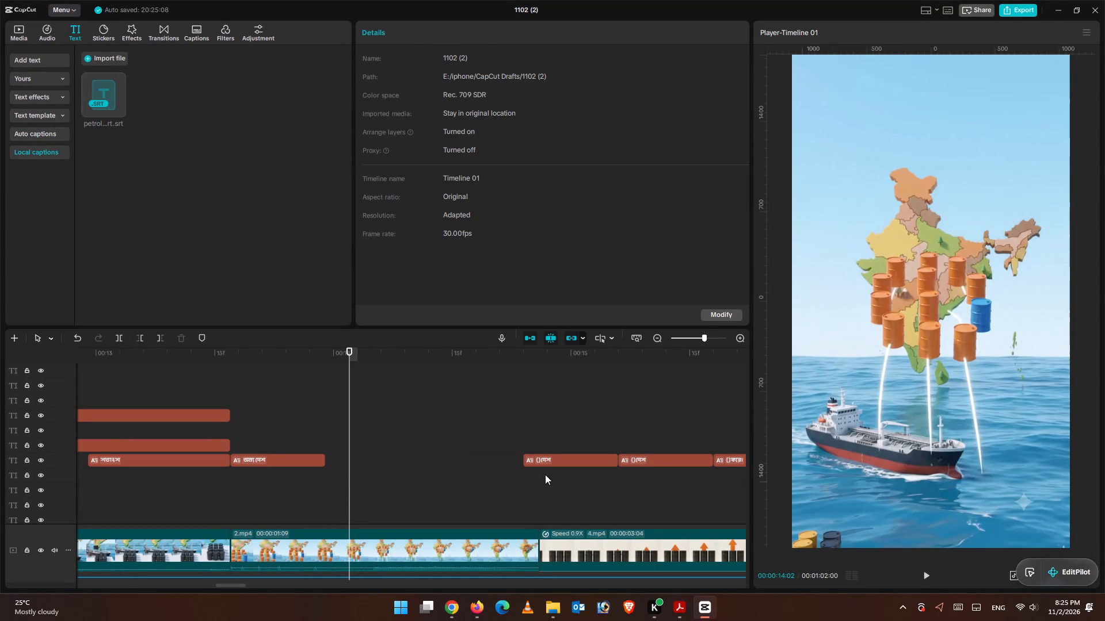
# Move the next দেশ/থেকে caption to start at 00:00:14:02 and strip its text down to থেকে.
pyautogui.moveTo(551, 460); pyautogui.dragTo(379, 455)
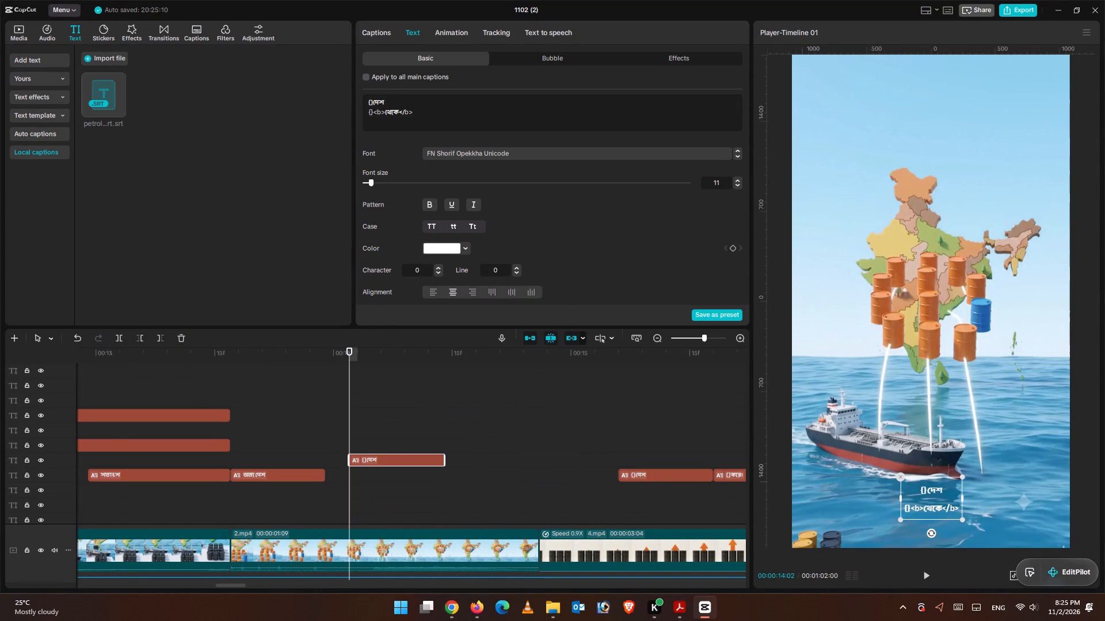
pyautogui.click(386, 118)
pyautogui.click(386, 114)
pyautogui.press('BackSpace')
pyautogui.press('BackSpace')
pyautogui.press('BackSpace')
pyautogui.press('BackSpace')
pyautogui.press('BackSpace')
pyautogui.press('BackSpace')
pyautogui.press('BackSpace')
pyautogui.press('BackSpace')
pyautogui.press('BackSpace')
pyautogui.press('BackSpace')
pyautogui.press('BackSpace')
pyautogui.press('BackSpace')
pyautogui.press('BackSpace')
pyautogui.press('BackSpace')
pyautogui.press('BackSpace')
pyautogui.press('BackSpace')
pyautogui.press('BackSpace')
pyautogui.press('BackSpace')
pyautogui.press('BackSpace')
pyautogui.press('BackSpace')
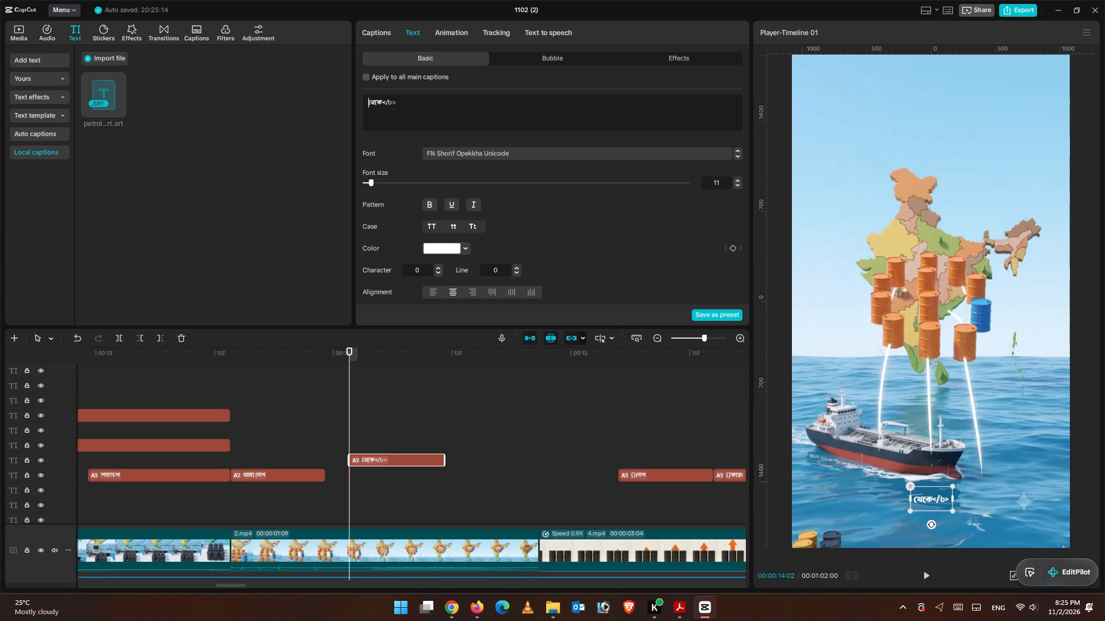
pyautogui.click(417, 103)
pyautogui.press('BackSpace')
pyautogui.press('BackSpace')
pyautogui.press('BackSpace')
pyautogui.press('BackSpace')
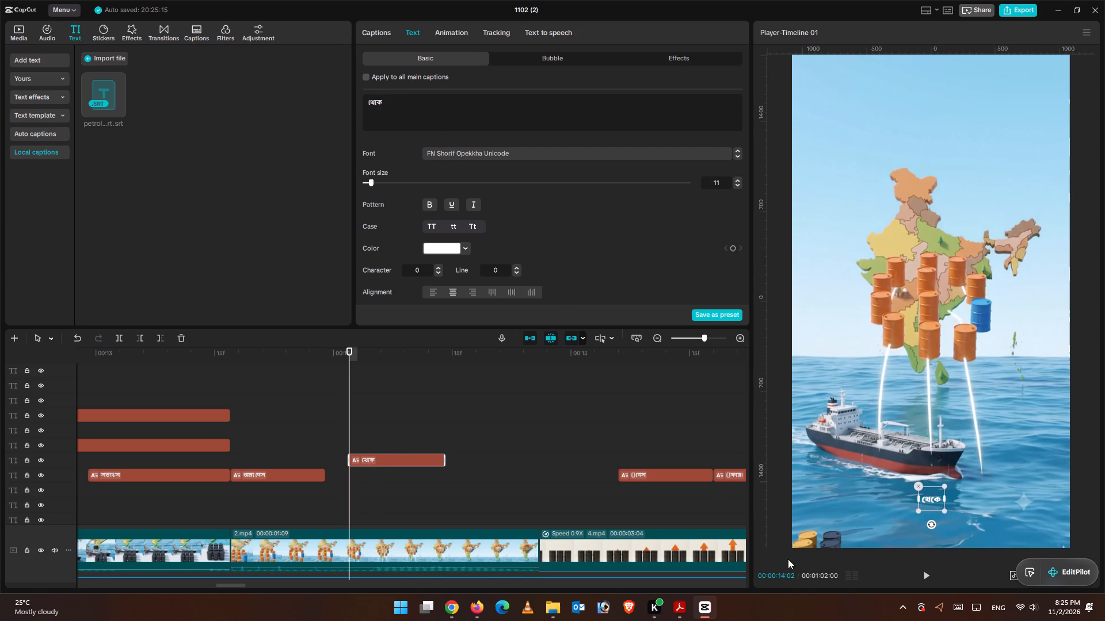
# Play the audio after the থেকে caption, checking the waveform, and set the playhead at 00:00:14:14 for the next word.
pyautogui.click(925, 575)
pyautogui.click(919, 573)
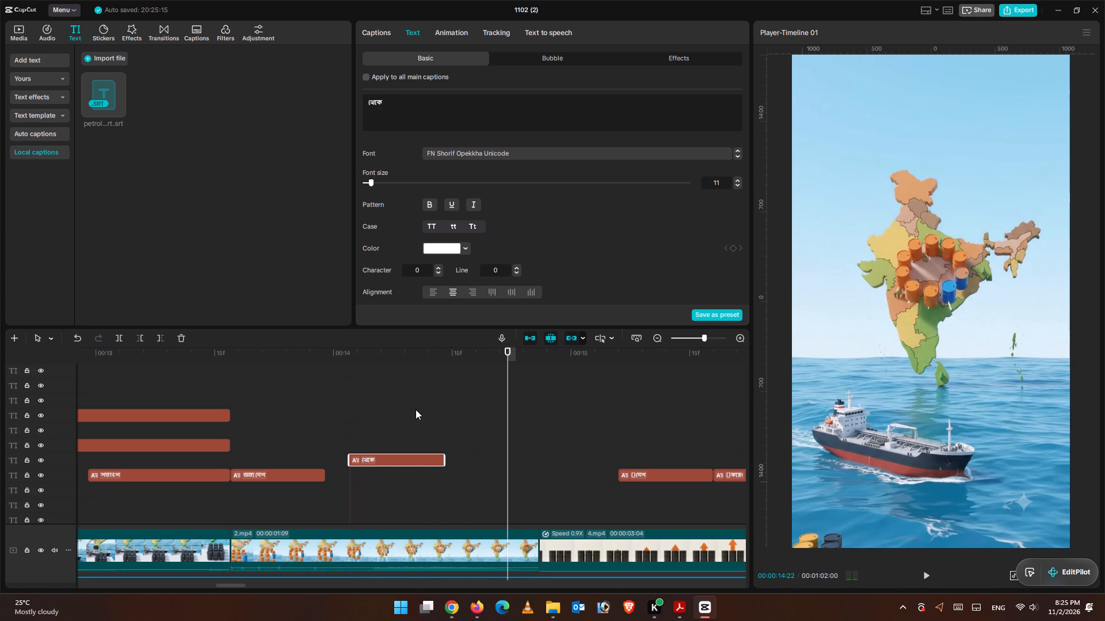
pyautogui.click(416, 409)
pyautogui.click(404, 408)
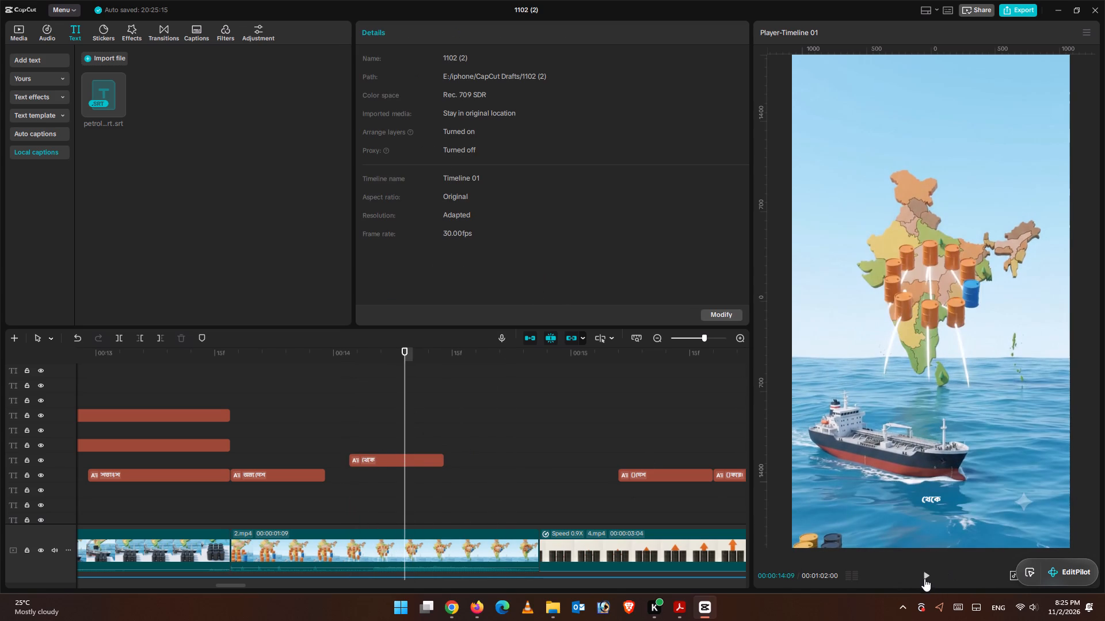
pyautogui.click(924, 578)
pyautogui.click(920, 573)
pyautogui.click(402, 404)
pyautogui.scroll(-12, 436, 415)
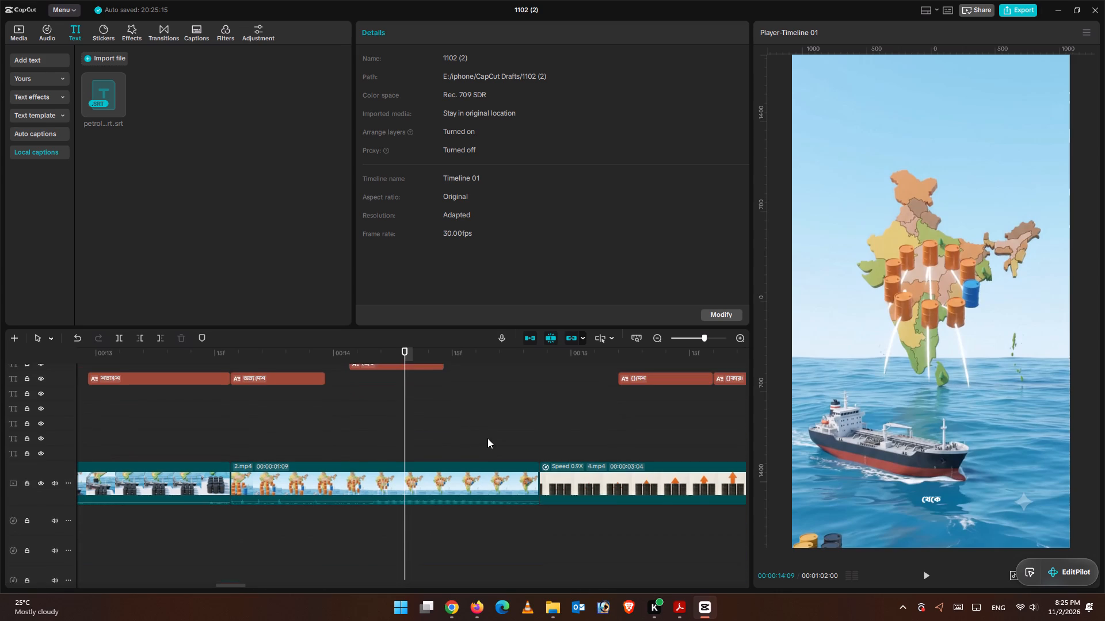
pyautogui.scroll(-5, 487, 438)
pyautogui.click(460, 496)
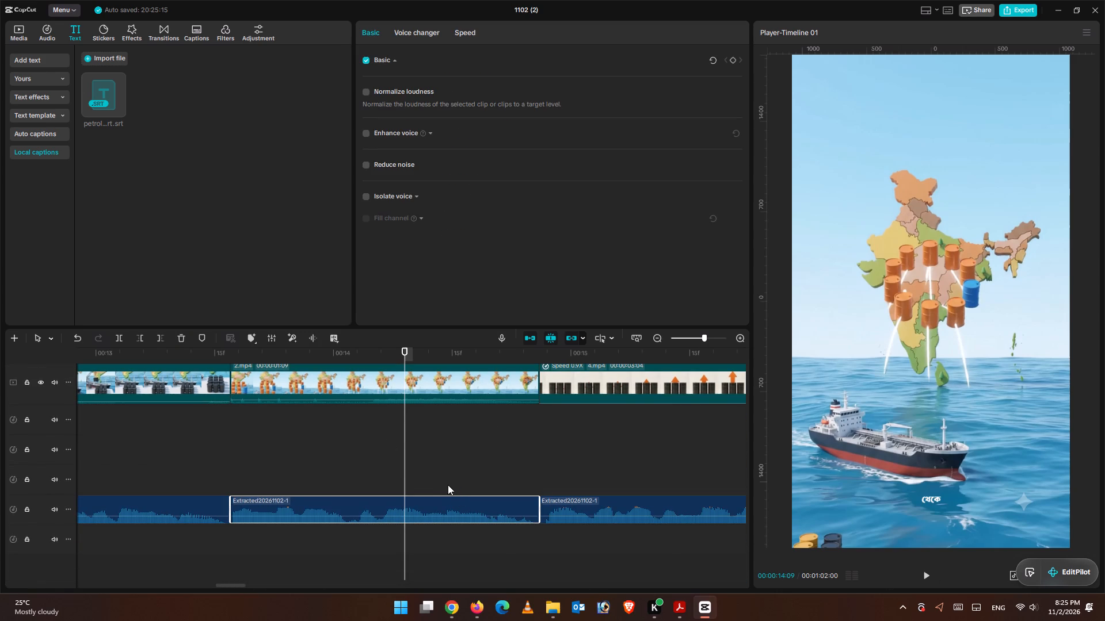
pyautogui.moveTo(402, 356); pyautogui.dragTo(439, 377)
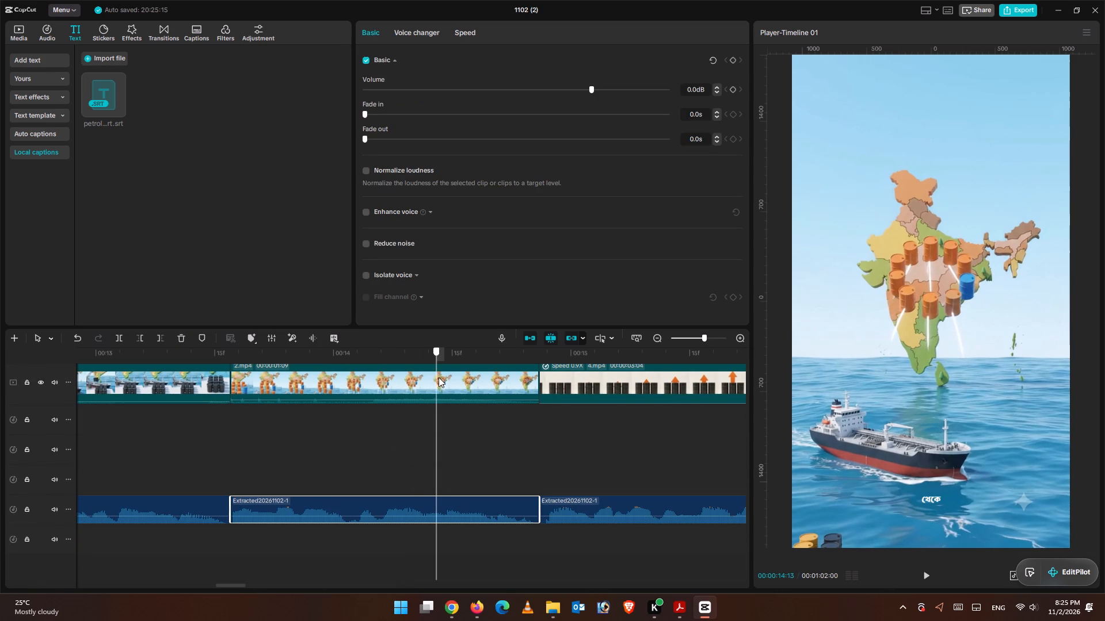
pyautogui.moveTo(439, 377); pyautogui.dragTo(442, 381)
# Move the next দেশ/থেকে/আমদানি caption to start at 00:00:14:14 and strip its text down to আমদানি.
pyautogui.scroll(12, 482, 431)
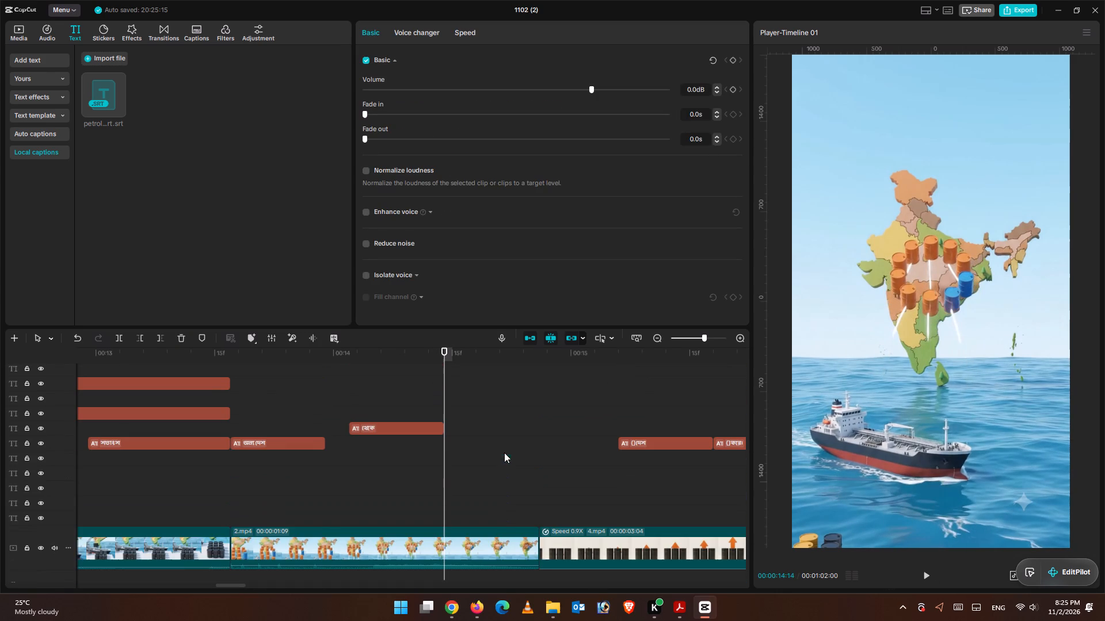
pyautogui.moveTo(658, 443); pyautogui.dragTo(482, 448)
pyautogui.click(370, 125)
pyautogui.click(371, 124)
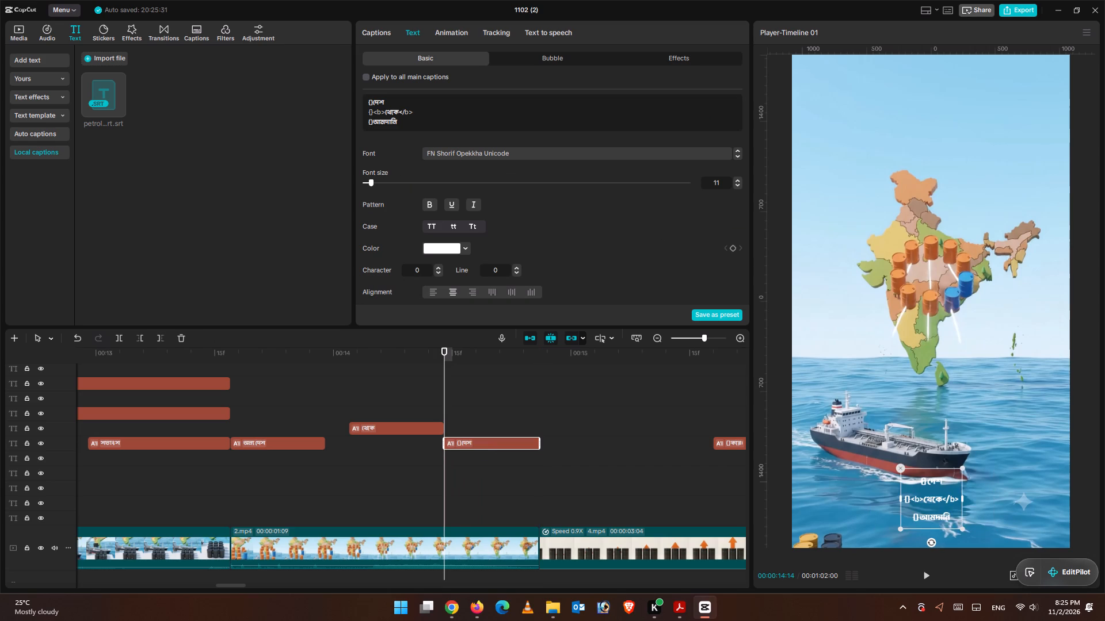
pyautogui.press('Right')
pyautogui.press('BackSpace')
pyautogui.press('BackSpace')
pyautogui.press('BackSpace')
pyautogui.press('BackSpace')
pyautogui.press('BackSpace')
pyautogui.press('BackSpace')
pyautogui.press('BackSpace')
pyautogui.press('BackSpace')
pyautogui.press('BackSpace')
pyautogui.press('BackSpace')
pyautogui.press('BackSpace')
pyautogui.press('BackSpace')
pyautogui.press('BackSpace')
pyautogui.press('BackSpace')
pyautogui.press('BackSpace')
pyautogui.press('BackSpace')
pyautogui.press('BackSpace')
pyautogui.press('BackSpace')
pyautogui.press('BackSpace')
pyautogui.press('BackSpace')
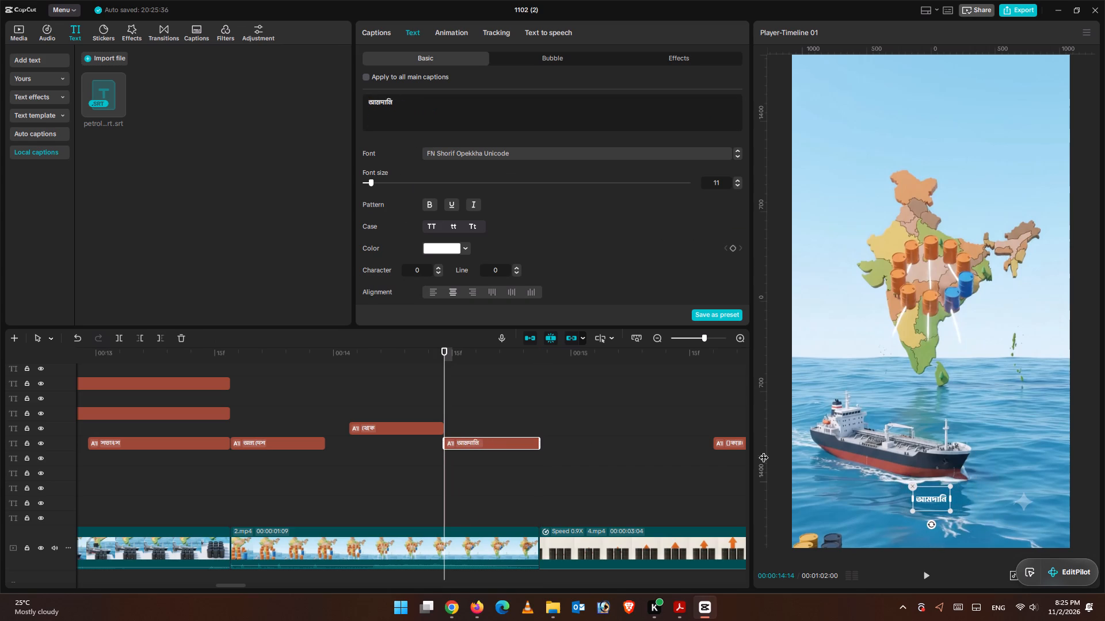
# Remove the {} tag from the following caption so its text reads only করে।.
pyautogui.click(737, 447)
pyautogui.click(385, 107)
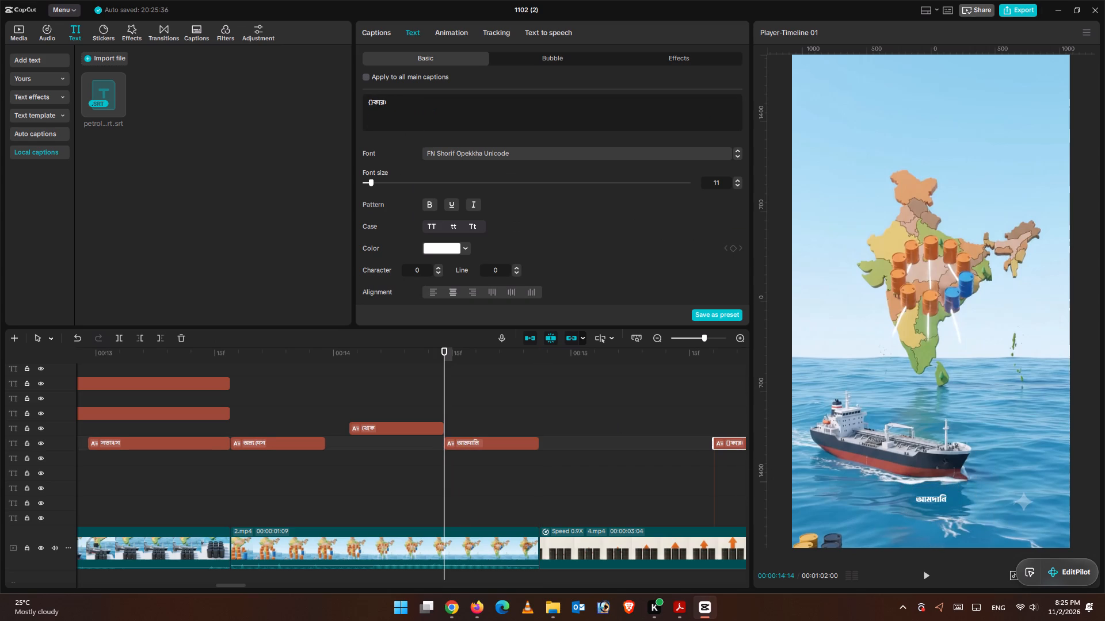
pyautogui.click(371, 102)
pyautogui.press('BackSpace')
pyautogui.press('BackSpace')
pyautogui.press('BackSpace')
# Copy the word করে। from that caption and append it after a space to the আমদানি caption, making আমদানি করে।.
pyautogui.moveTo(408, 101); pyautogui.dragTo(350, 110)
pyautogui.moveTo(388, 102); pyautogui.dragTo(368, 102)
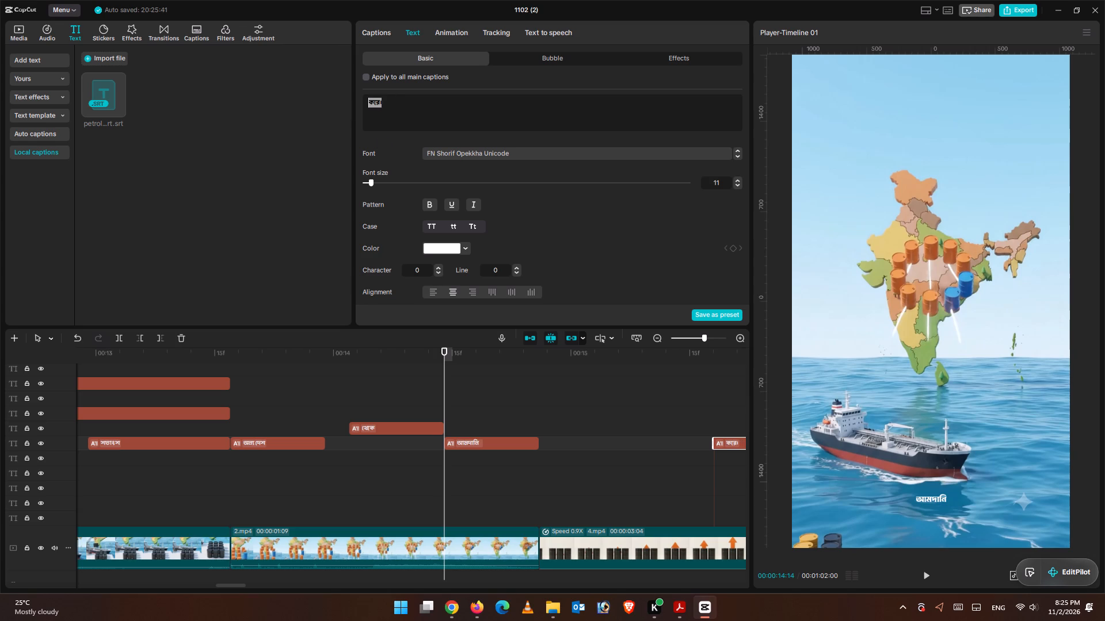
pyautogui.moveTo(368, 102); pyautogui.dragTo(367, 102)
pyautogui.rightClick(373, 102)
pyautogui.click(399, 142)
pyautogui.click(489, 436)
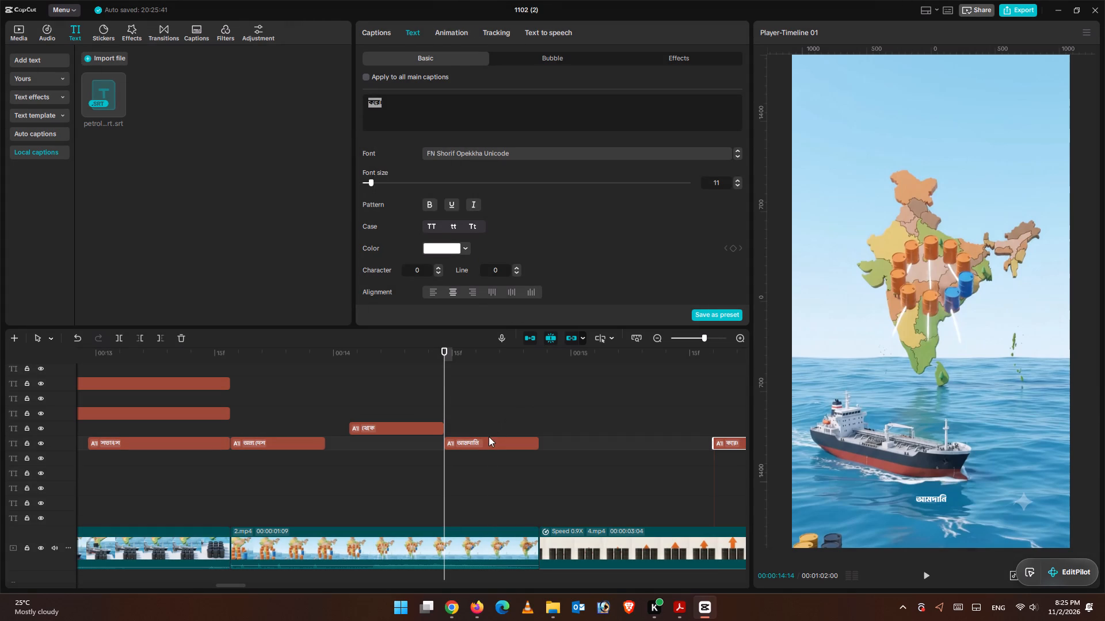
pyautogui.click(486, 444)
pyautogui.click(432, 109)
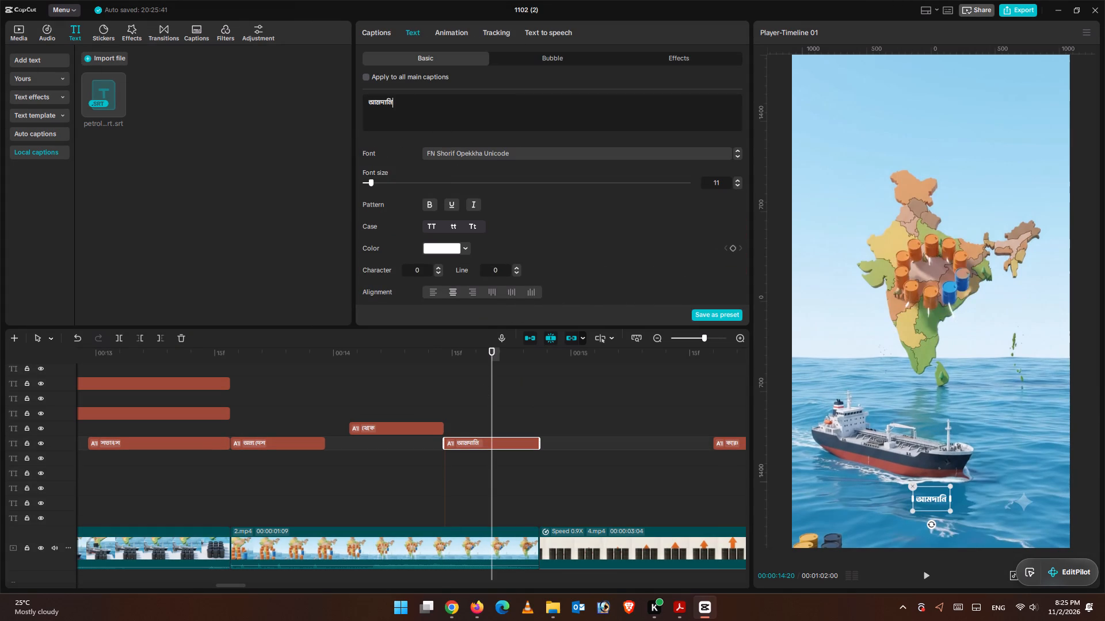
pyautogui.press('space')
pyautogui.hotkey('ctrl', 'v')
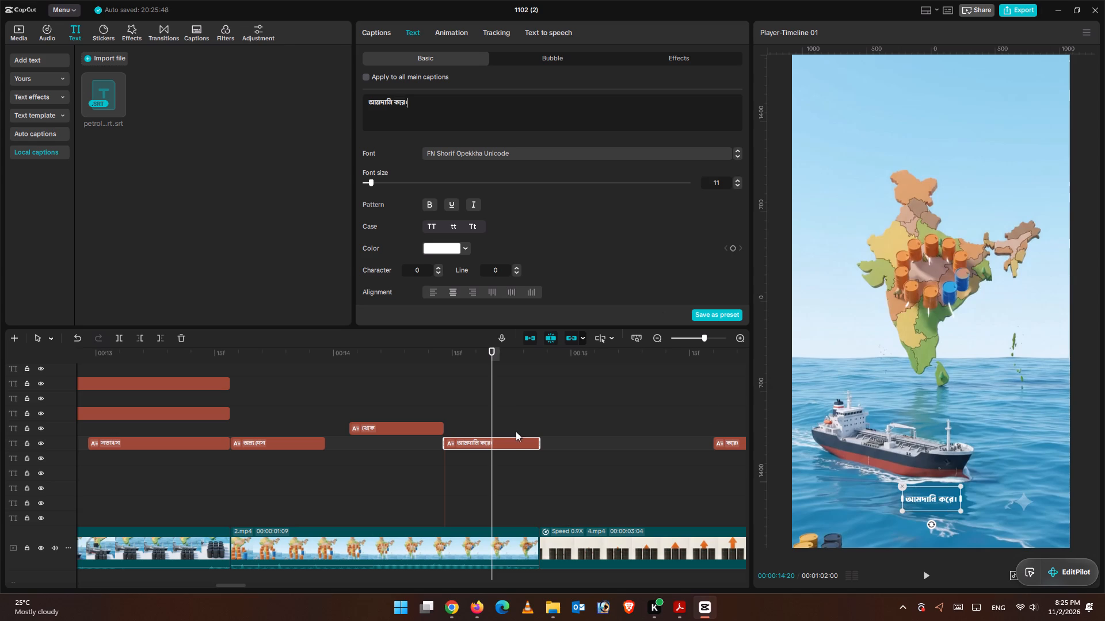
# Move আমদানি করে। to a lower free track and extend অন্য দেশ and থেকে to end with the ship clip at 00:00:14:26.
pyautogui.moveTo(489, 359); pyautogui.dragTo(540, 389)
pyautogui.moveTo(308, 400); pyautogui.dragTo(361, 479)
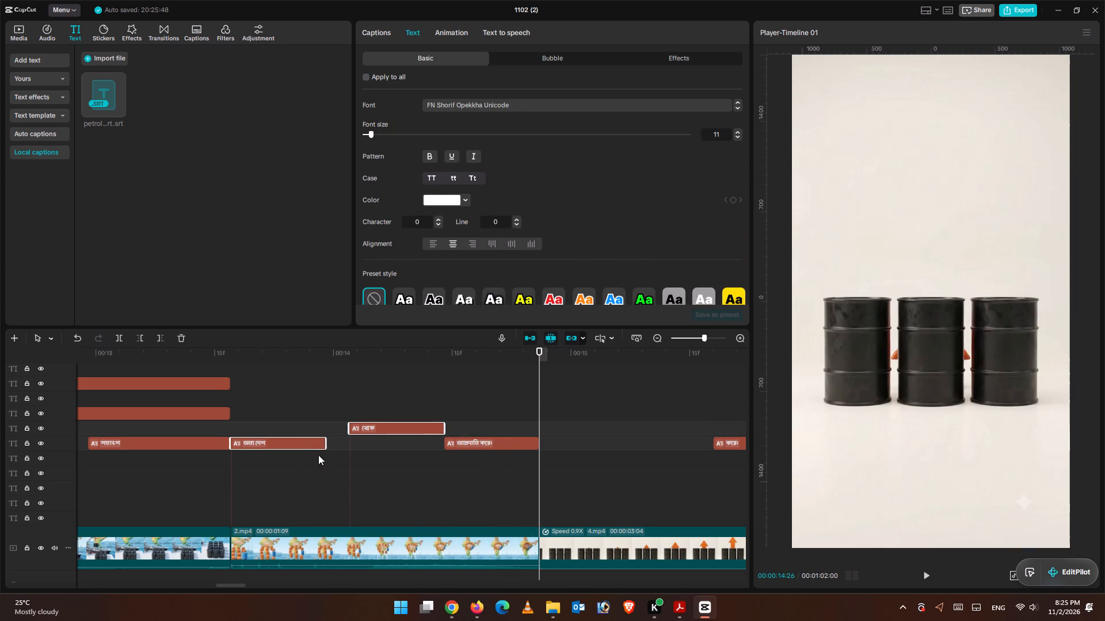
pyautogui.moveTo(323, 445); pyautogui.dragTo(500, 470)
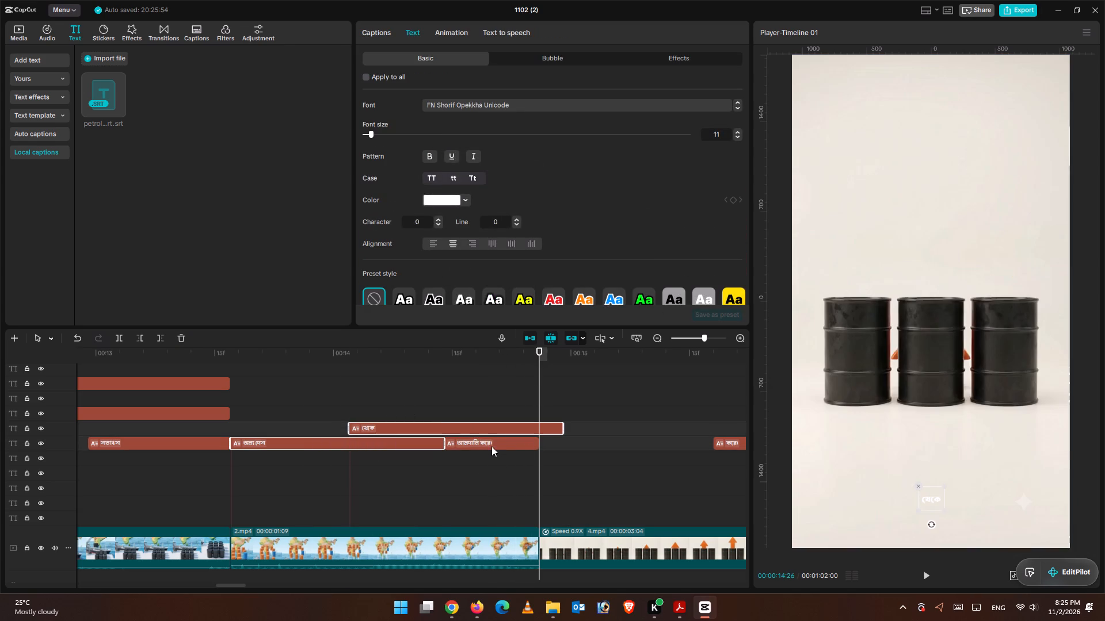
pyautogui.moveTo(491, 444); pyautogui.dragTo(492, 465)
pyautogui.click(436, 440)
pyautogui.moveTo(443, 442); pyautogui.dragTo(444, 442)
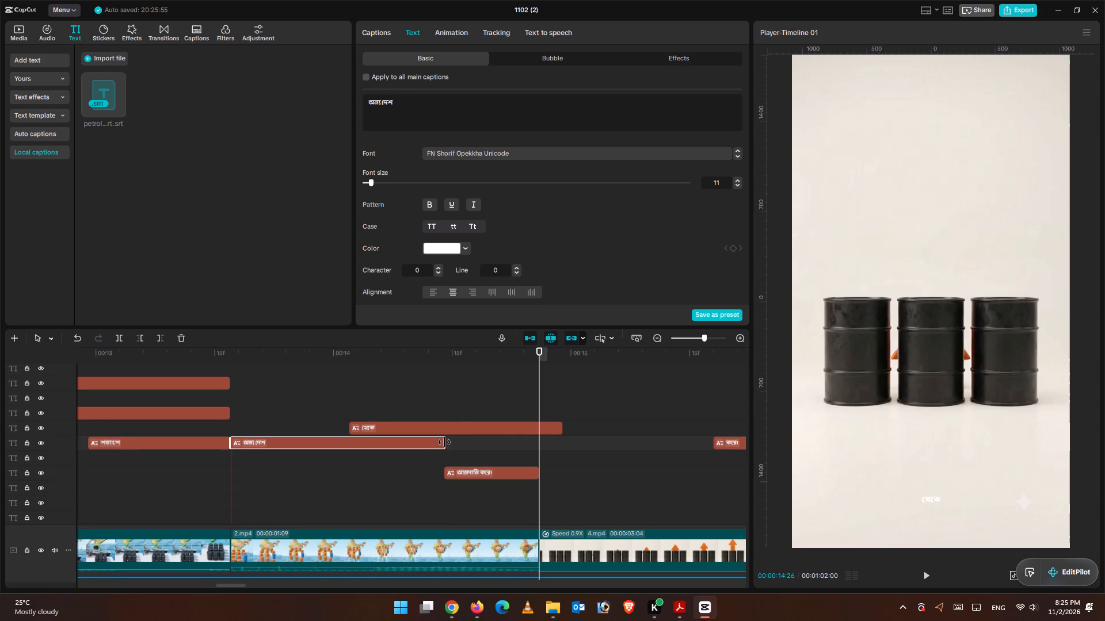
pyautogui.moveTo(444, 442); pyautogui.dragTo(546, 457)
pyautogui.click(162, 342)
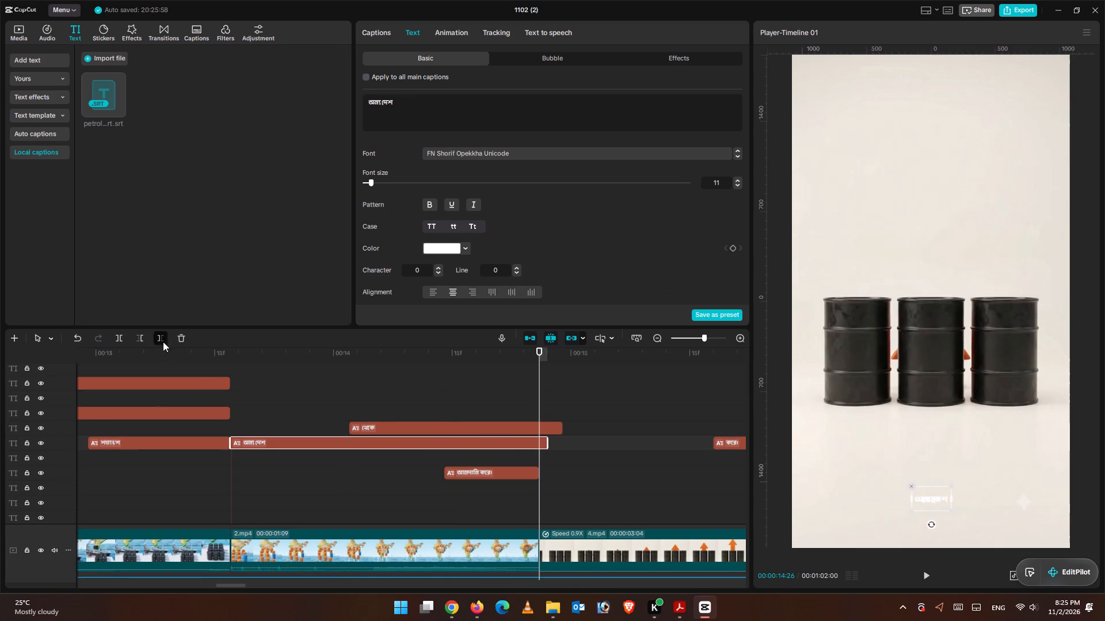
pyautogui.click(524, 433)
pyautogui.click(163, 336)
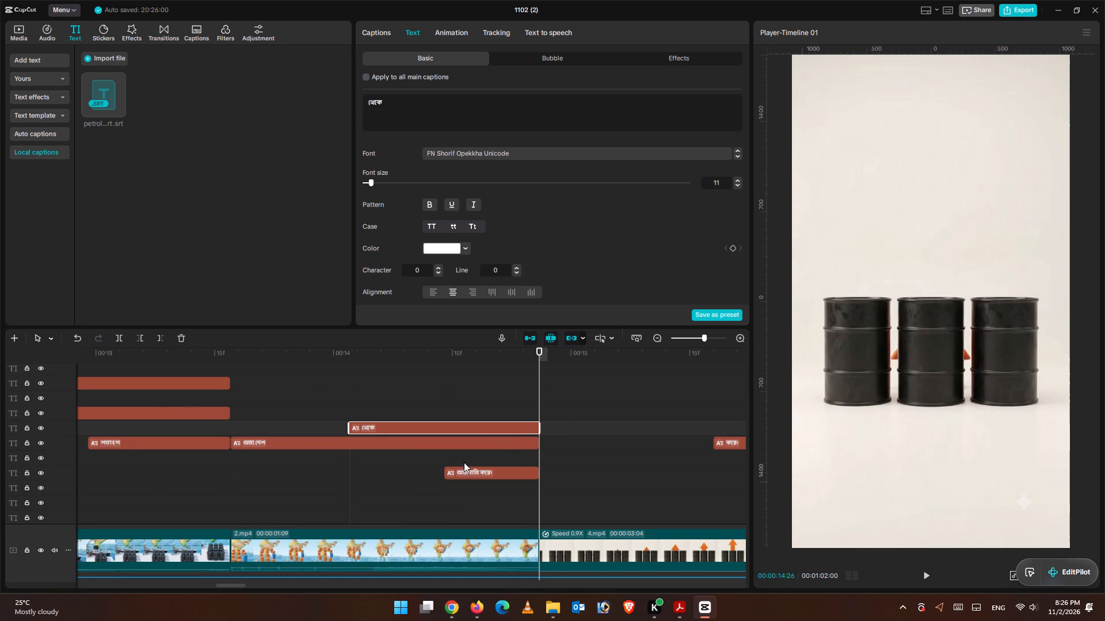
# Replay the ship clip from several points to check the timing of the অন্য দেশ, থেকে and আমদানি করে। captions against the audio.
pyautogui.click(298, 383)
pyautogui.moveTo(296, 383); pyautogui.dragTo(156, 354)
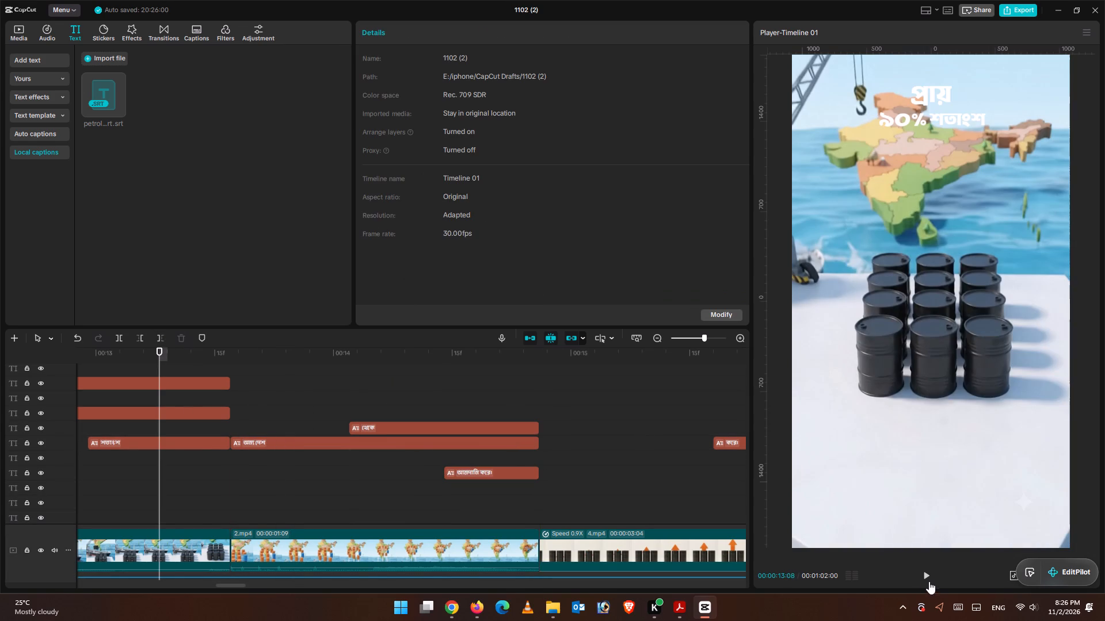
pyautogui.click(924, 579)
pyautogui.click(922, 577)
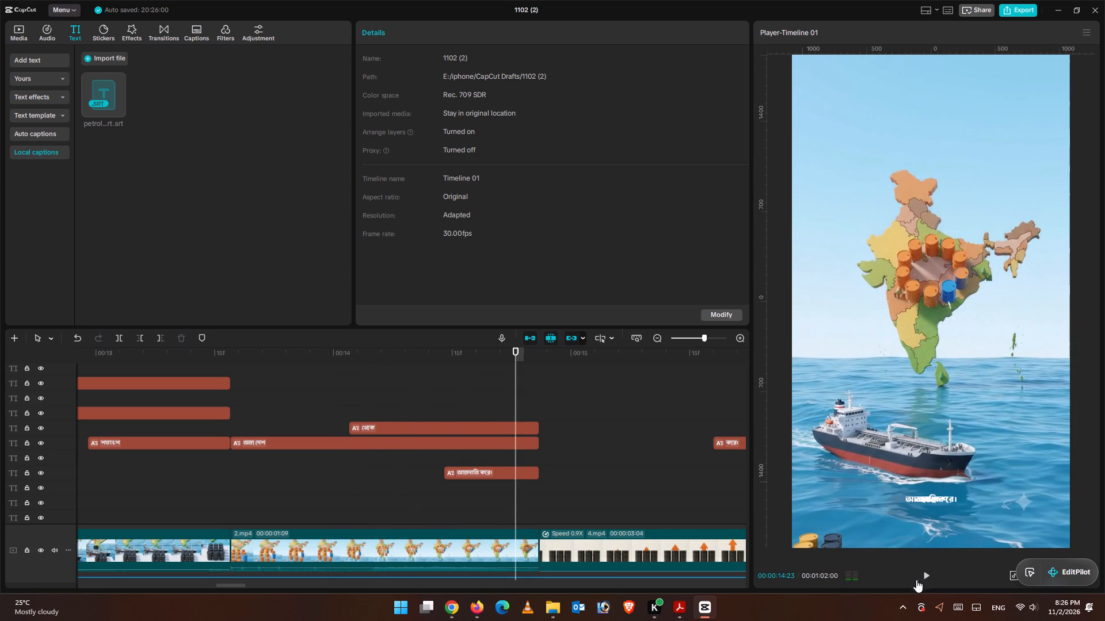
pyautogui.click(284, 403)
pyautogui.moveTo(287, 401); pyautogui.dragTo(229, 385)
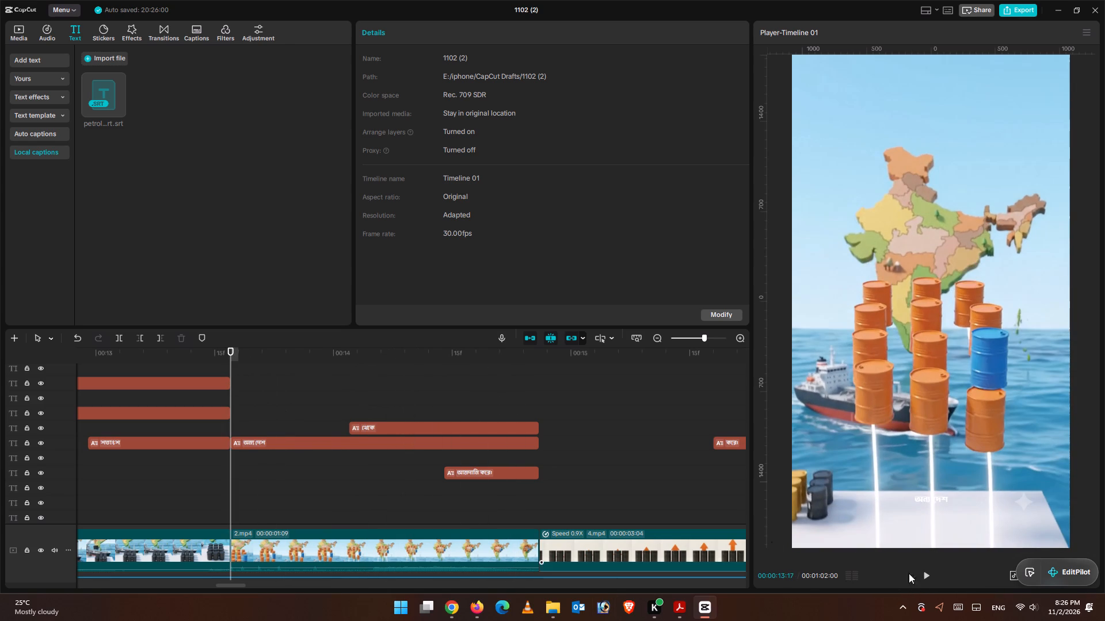
pyautogui.click(921, 578)
pyautogui.click(921, 578)
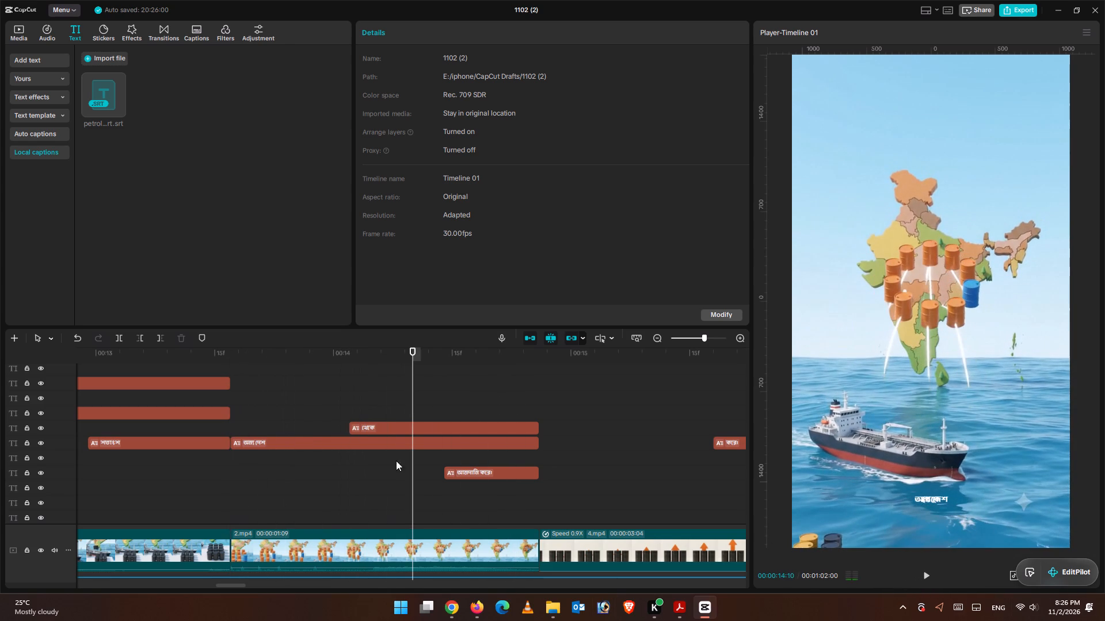
pyautogui.click(355, 411)
pyautogui.click(353, 411)
pyautogui.click(291, 404)
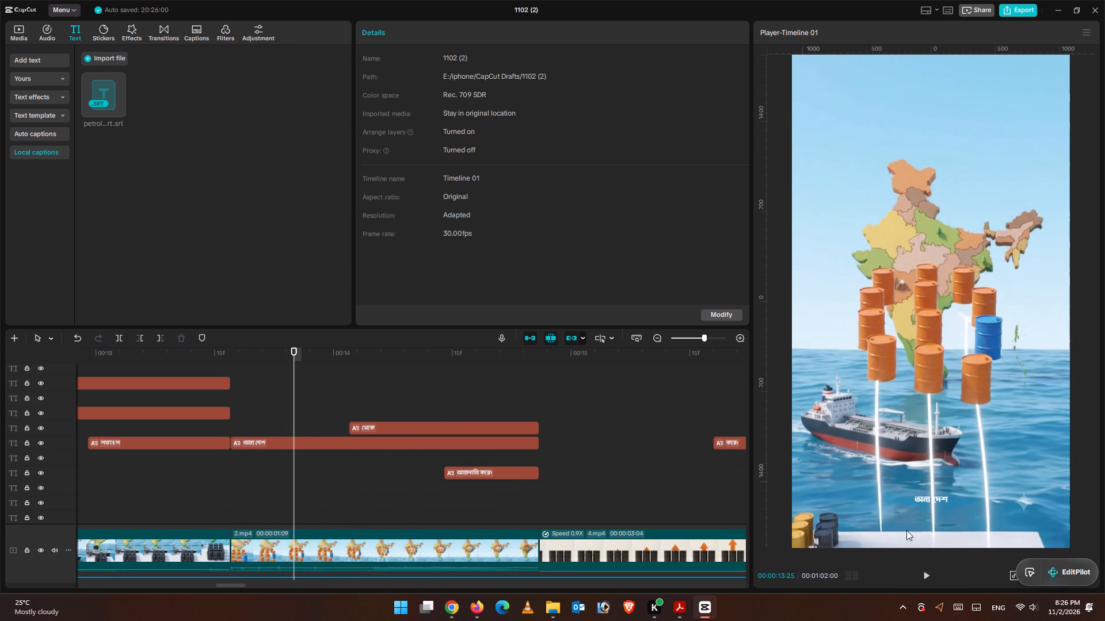
pyautogui.click(924, 579)
pyautogui.click(921, 578)
pyautogui.scroll(-1, 330, 422)
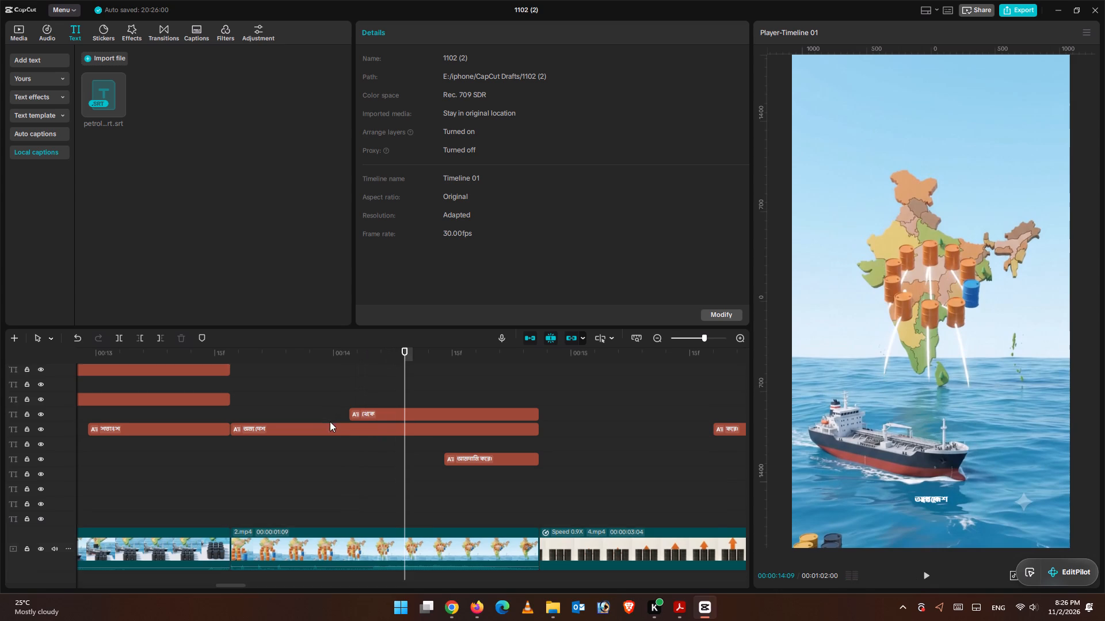
pyautogui.scroll(-8, 330, 421)
pyautogui.click(325, 419)
pyautogui.click(315, 388)
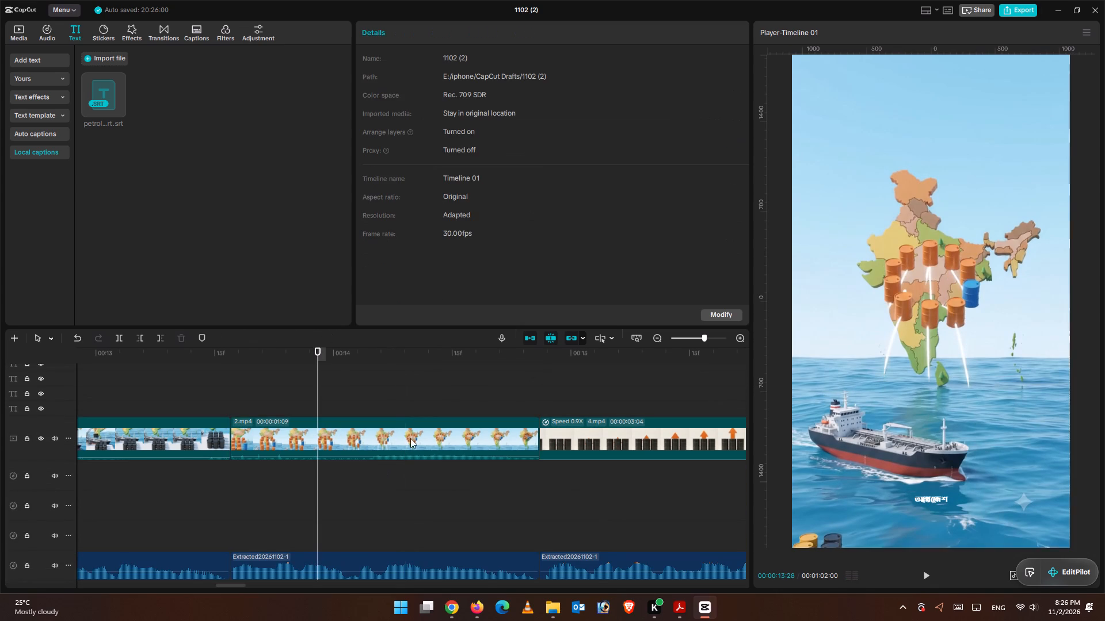
pyautogui.click(925, 578)
pyautogui.click(925, 577)
# Move the অন্য দেশ caption into the sky above the map, left of centre, and enlarge it to about two and a half times its size.
pyautogui.scroll(14, 456, 416)
pyautogui.click(270, 443)
pyautogui.moveTo(270, 442); pyautogui.dragTo(329, 461)
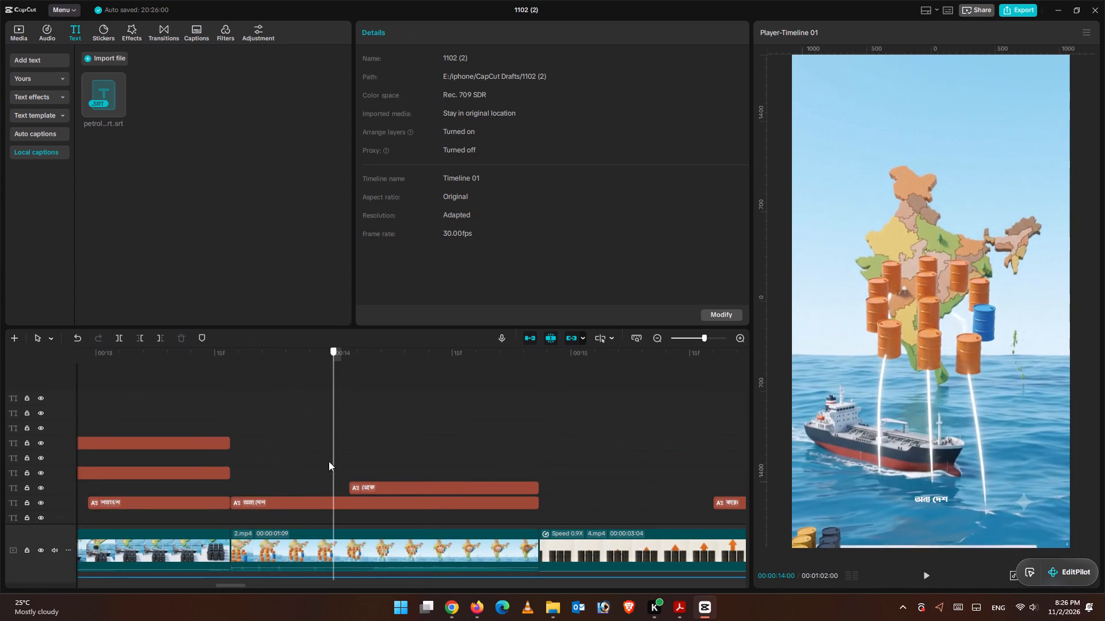
pyautogui.moveTo(329, 461); pyautogui.dragTo(320, 459)
pyautogui.click(312, 496)
pyautogui.click(337, 502)
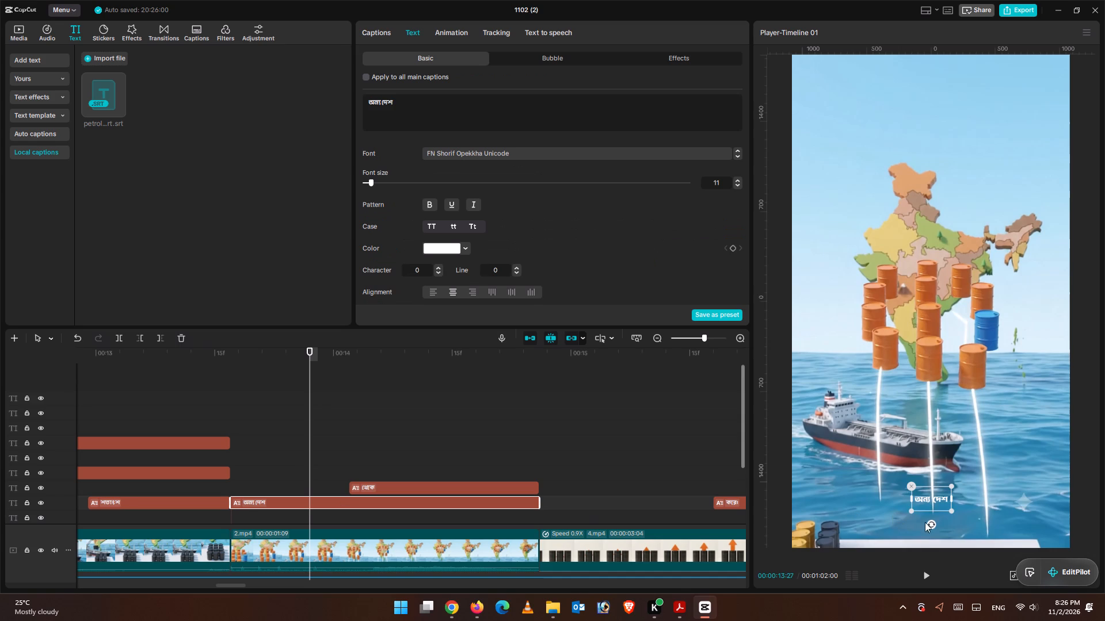
pyautogui.moveTo(942, 500); pyautogui.dragTo(877, 98)
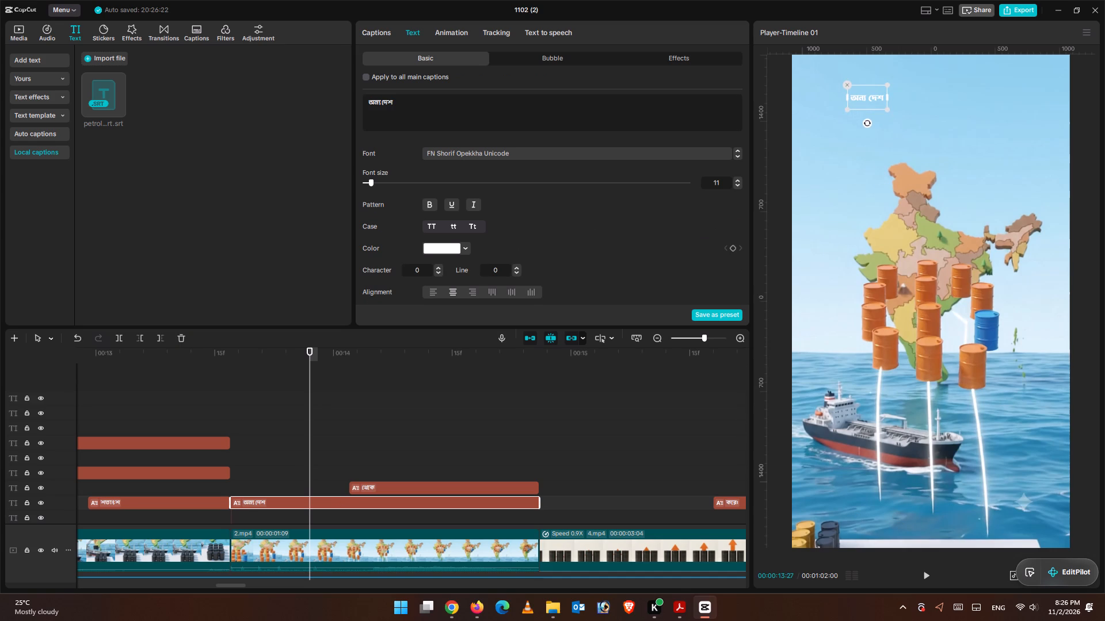
pyautogui.moveTo(886, 112); pyautogui.dragTo(931, 156)
pyautogui.moveTo(868, 110); pyautogui.dragTo(897, 105)
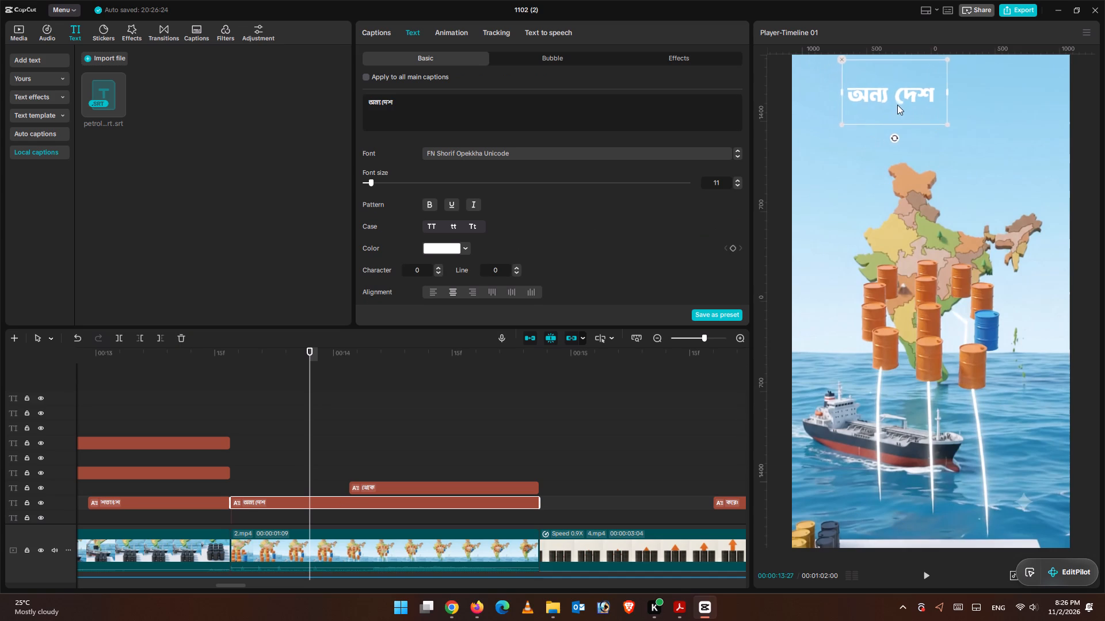
pyautogui.moveTo(897, 105); pyautogui.dragTo(873, 96)
# Move the থেকে caption up to sit directly beneath the word দেশ and enlarge it to match the অন্য দেশ lettering.
pyautogui.moveTo(307, 365); pyautogui.dragTo(333, 365)
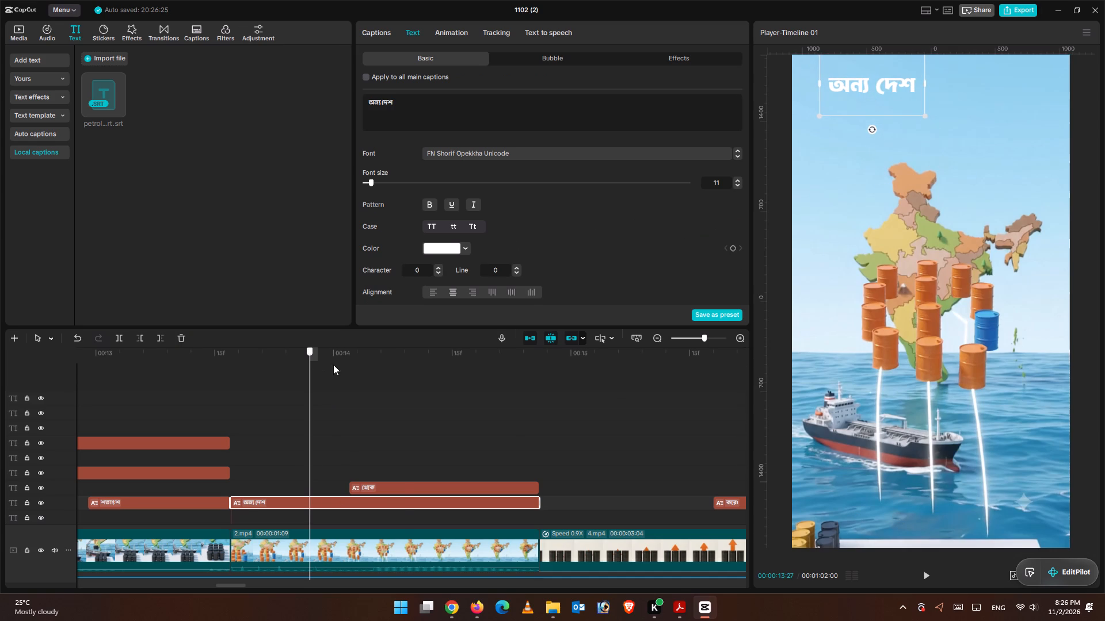
pyautogui.moveTo(333, 365); pyautogui.dragTo(405, 374)
pyautogui.click(434, 494)
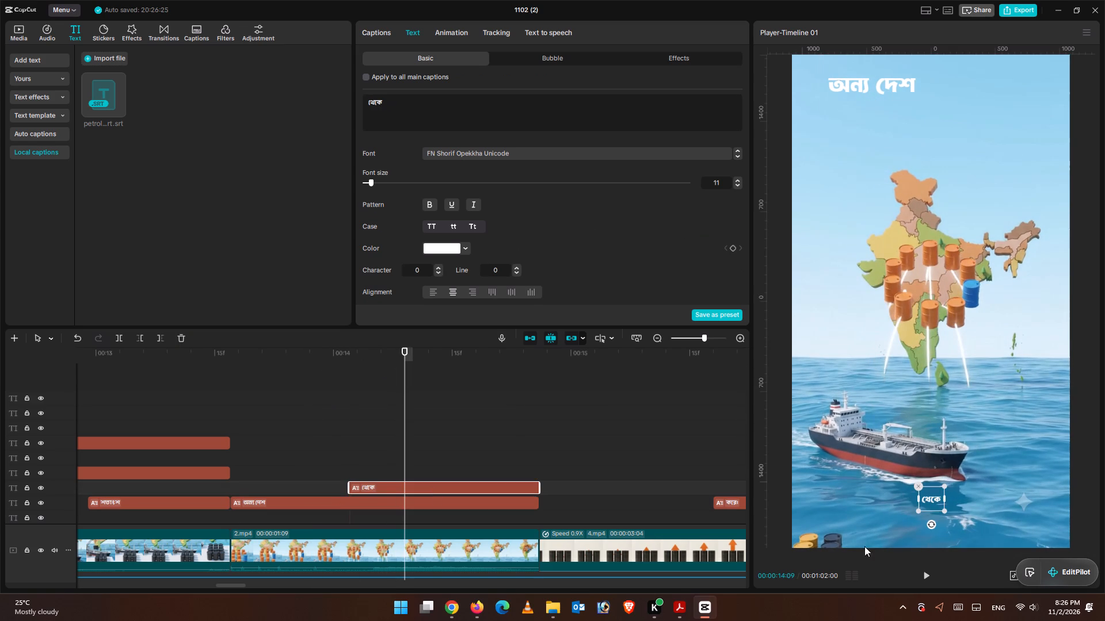
pyautogui.moveTo(936, 500); pyautogui.dragTo(906, 112)
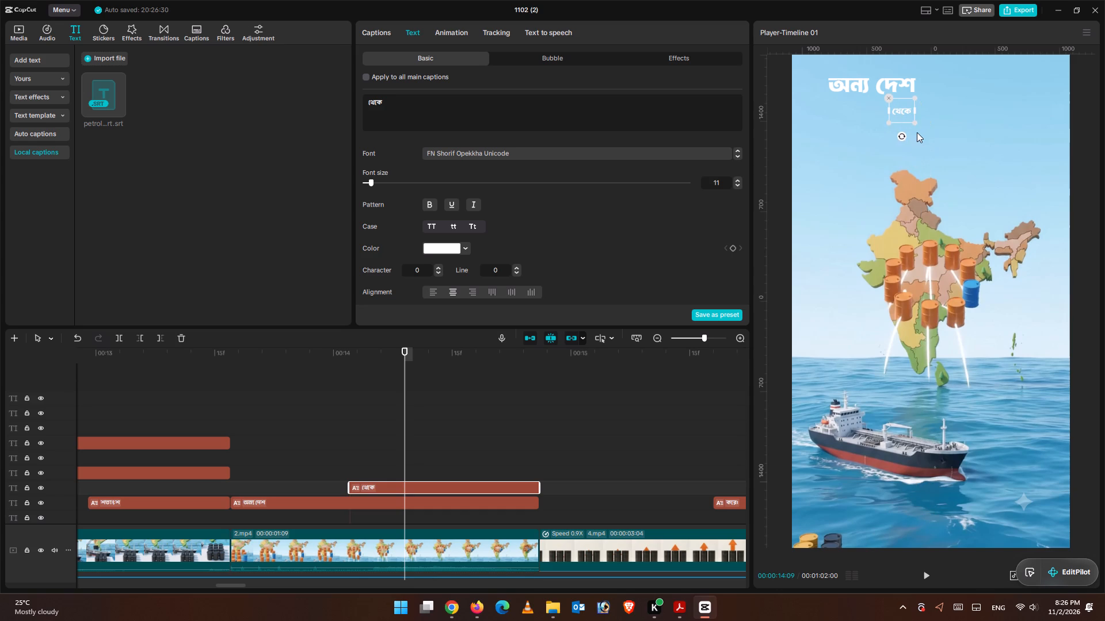
pyautogui.moveTo(916, 123); pyautogui.dragTo(954, 148)
pyautogui.moveTo(905, 121); pyautogui.dragTo(904, 114)
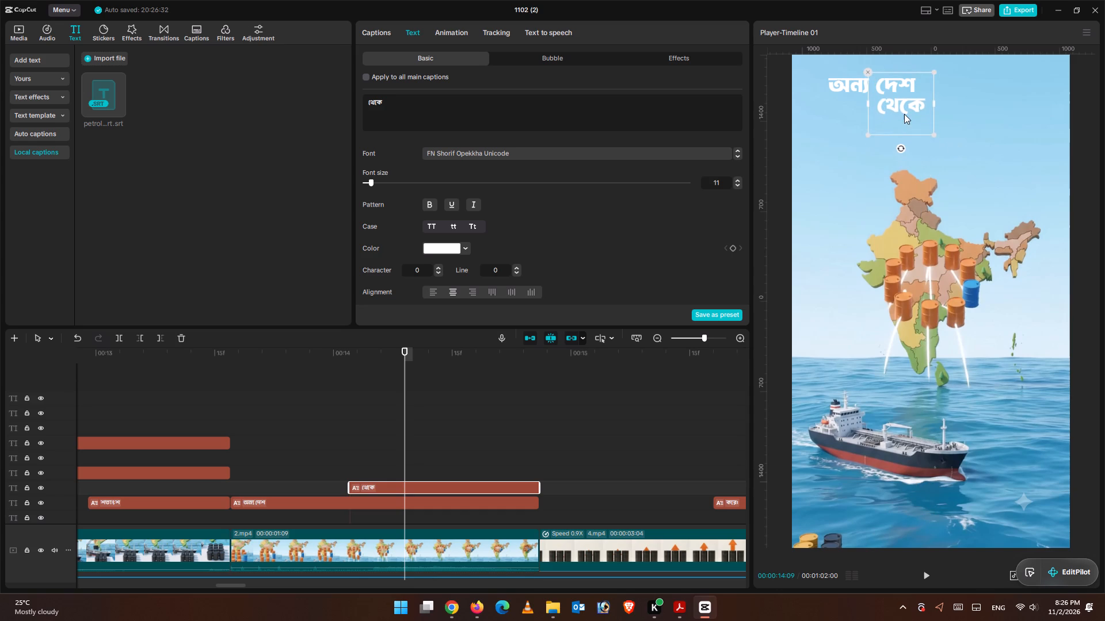
pyautogui.moveTo(904, 114); pyautogui.dragTo(900, 117)
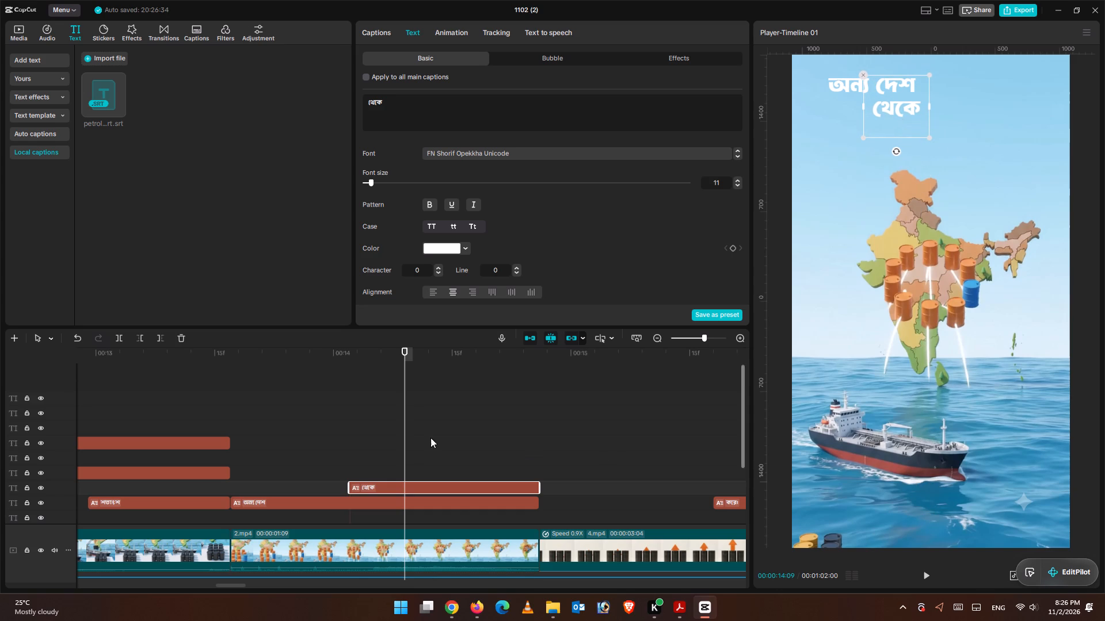
# Move the আমদানি করে। caption up into the sky beneath থেকে and enlarge it to roughly match the lettering above.
pyautogui.moveTo(411, 359); pyautogui.dragTo(454, 393)
pyautogui.hotkey('ctrl', '-')
pyautogui.hotkey('ctrl', '-')
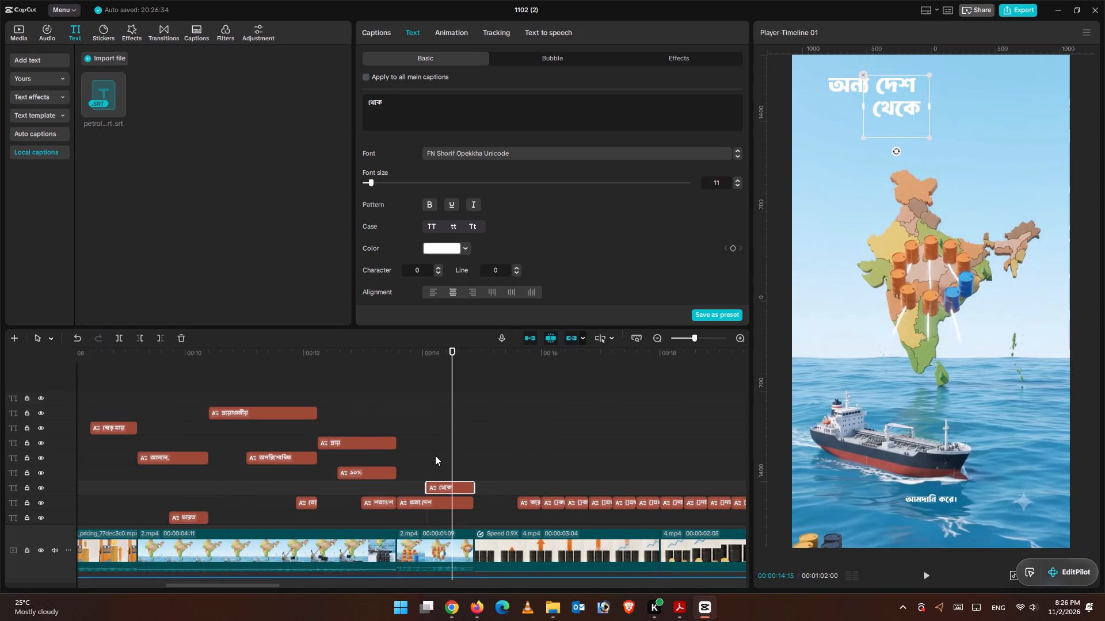
pyautogui.scroll(-4, 474, 462)
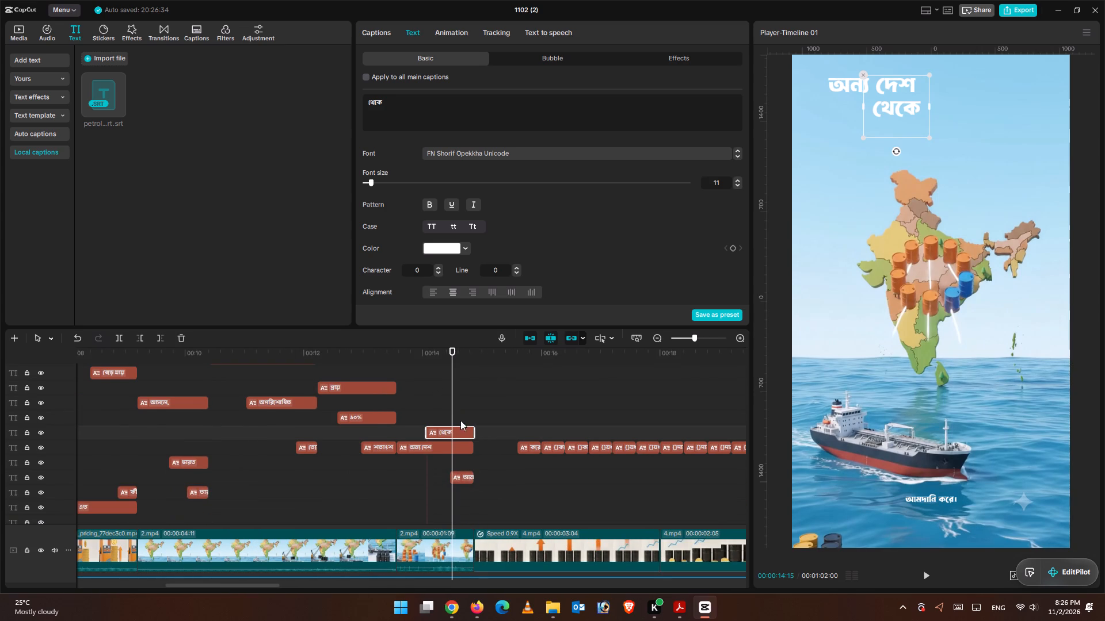
pyautogui.moveTo(453, 361); pyautogui.dragTo(459, 365)
pyautogui.click(460, 474)
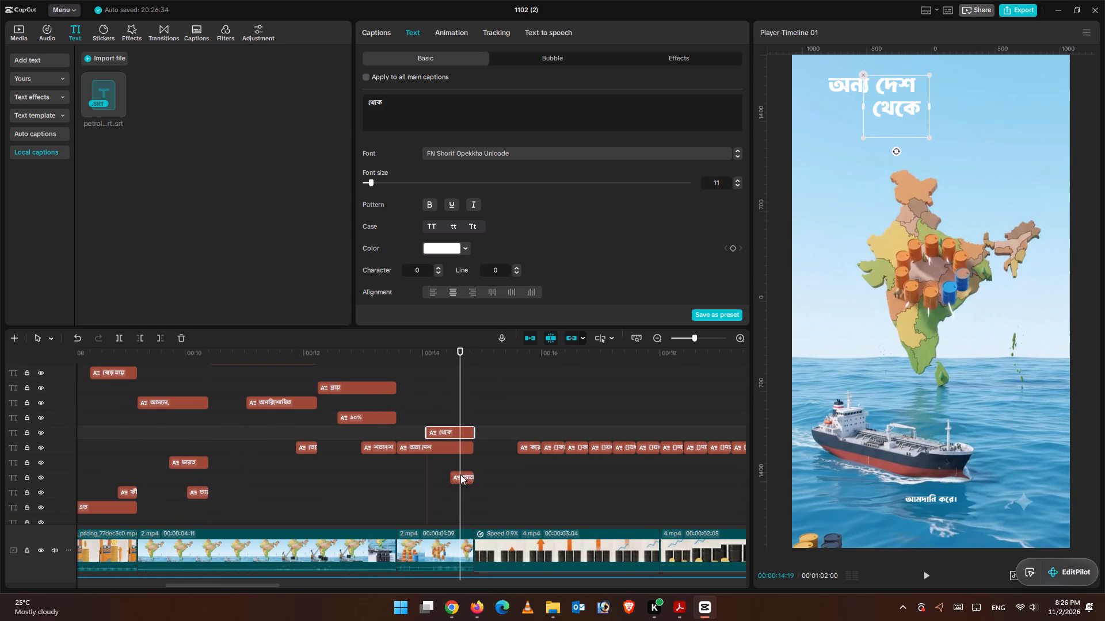
pyautogui.moveTo(940, 500); pyautogui.dragTo(918, 137)
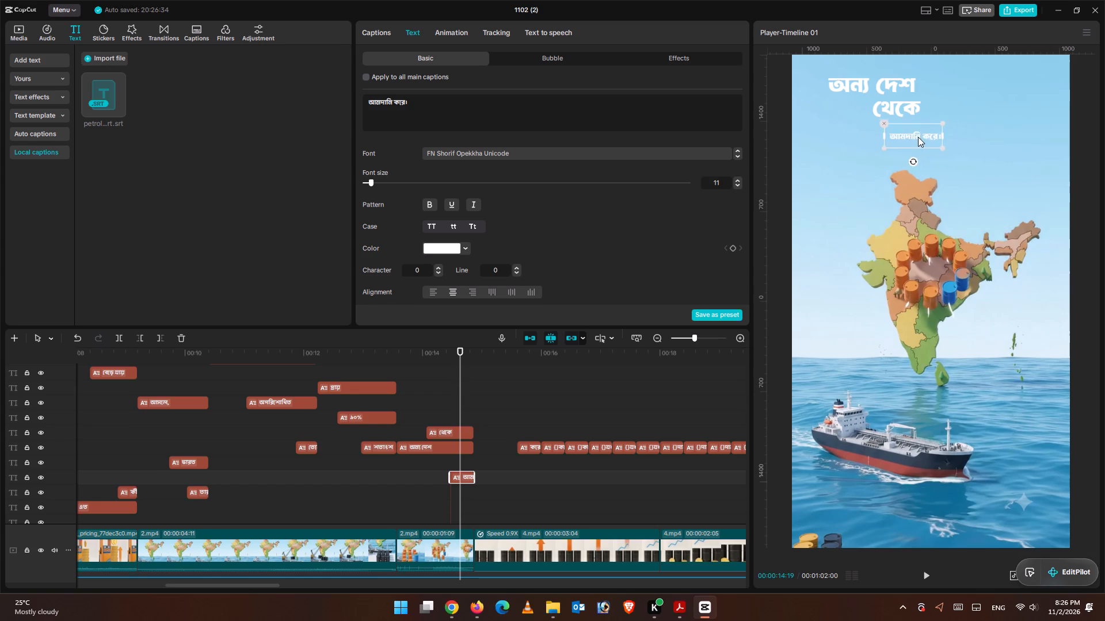
pyautogui.moveTo(918, 137); pyautogui.dragTo(911, 136)
pyautogui.moveTo(931, 147); pyautogui.dragTo(982, 172)
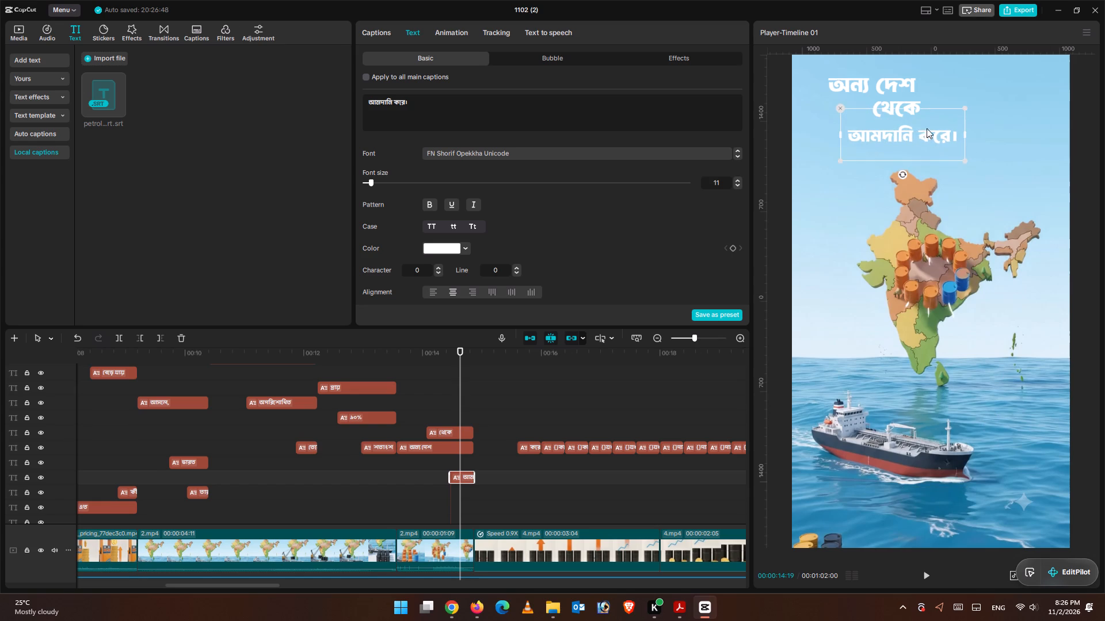
# Tighten the gap between the থেকে and আমদানি করে। lines and offset আমদানি করে। to the right of থেকে.
pyautogui.click(901, 100)
pyautogui.moveTo(902, 108); pyautogui.dragTo(885, 106)
pyautogui.click(908, 137)
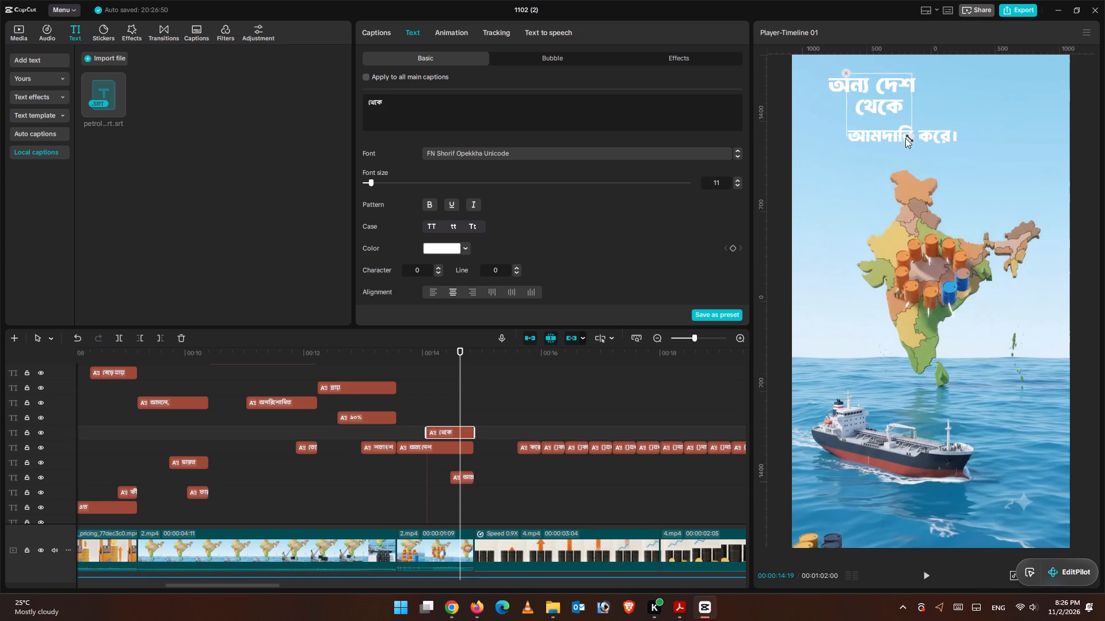
pyautogui.moveTo(916, 141); pyautogui.dragTo(928, 140)
pyautogui.moveTo(927, 140); pyautogui.dragTo(923, 129)
pyautogui.click(899, 106)
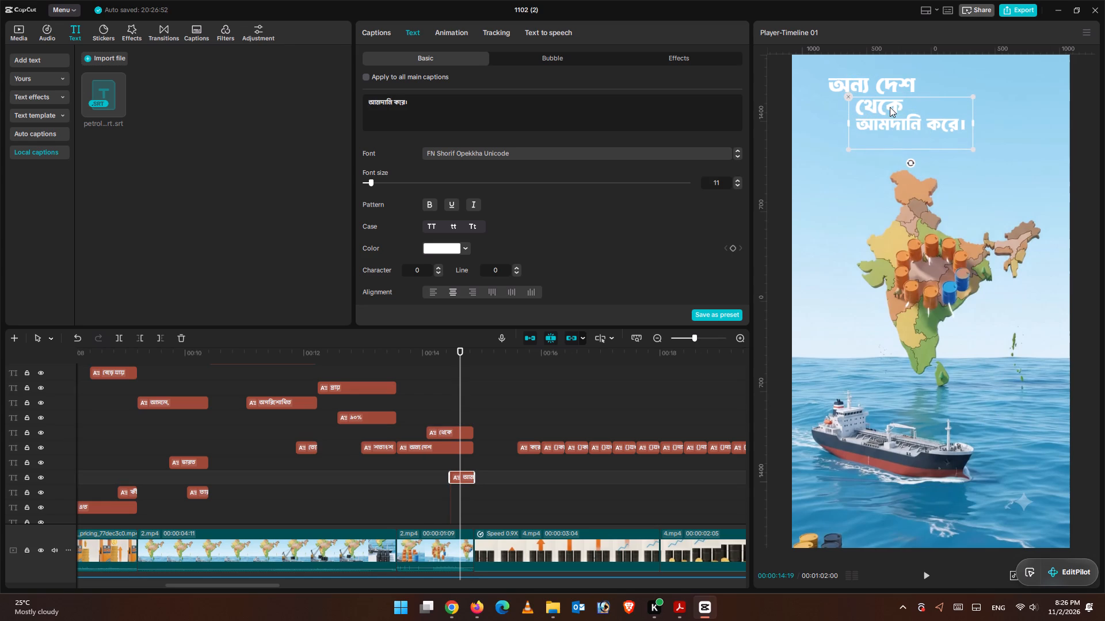
pyautogui.moveTo(890, 107); pyautogui.dragTo(896, 107)
pyautogui.moveTo(893, 108); pyautogui.dragTo(916, 104)
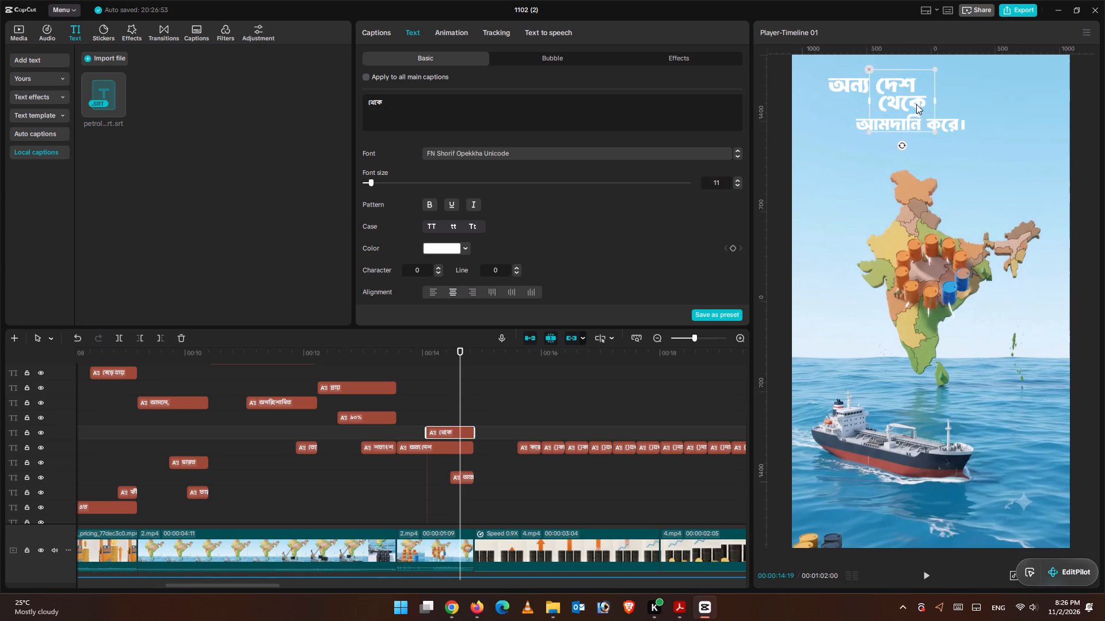
pyautogui.moveTo(916, 104); pyautogui.dragTo(908, 106)
pyautogui.click(912, 125)
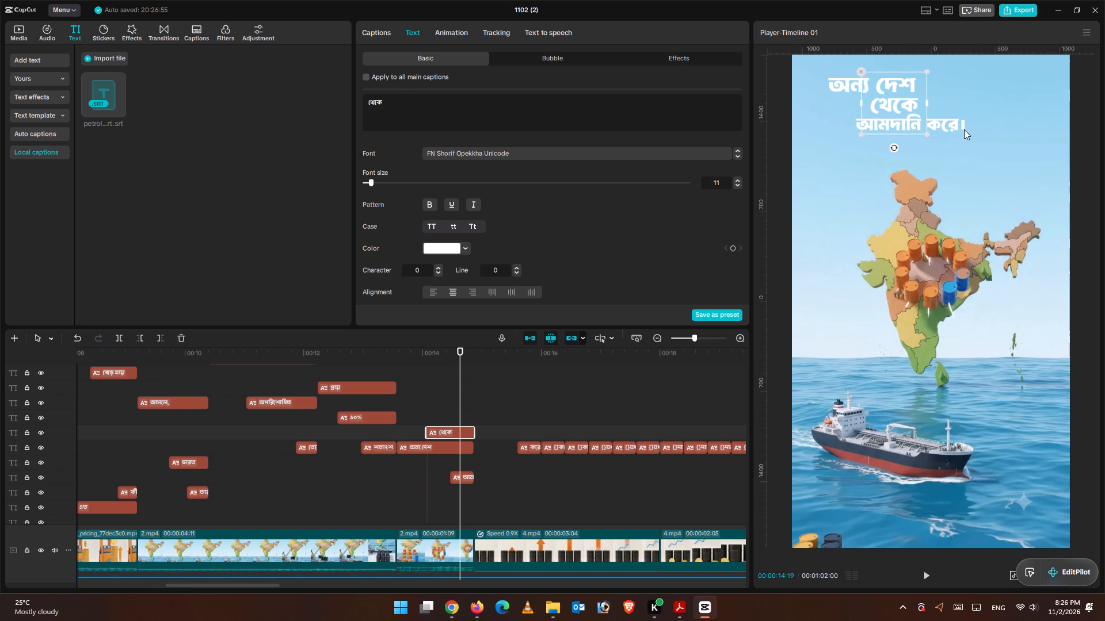
pyautogui.click(964, 129)
pyautogui.moveTo(933, 128); pyautogui.dragTo(958, 129)
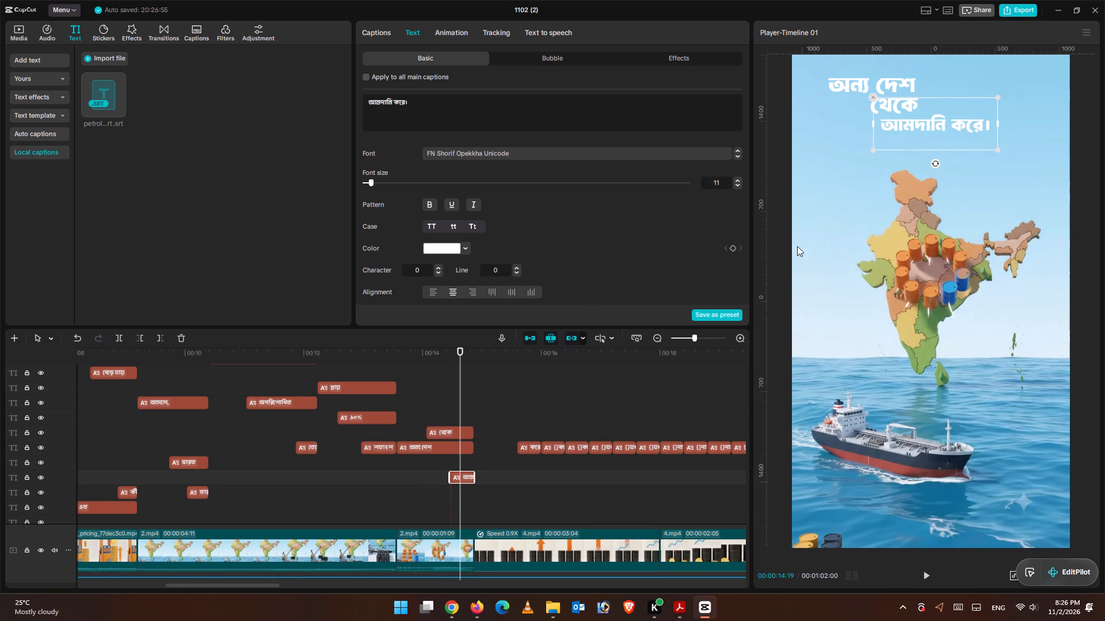
# Compare with the earlier staggered captions, then shift থেকে slightly right beneath the word দেশ.
pyautogui.click(334, 362)
pyautogui.moveTo(334, 362); pyautogui.dragTo(258, 373)
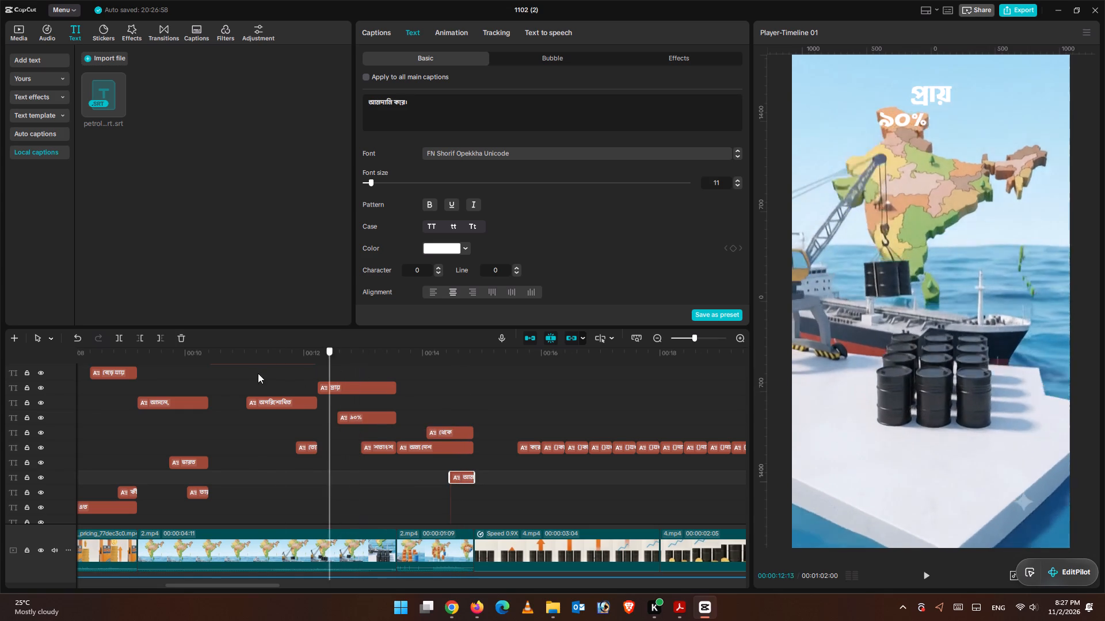
pyautogui.moveTo(258, 373); pyautogui.dragTo(303, 375)
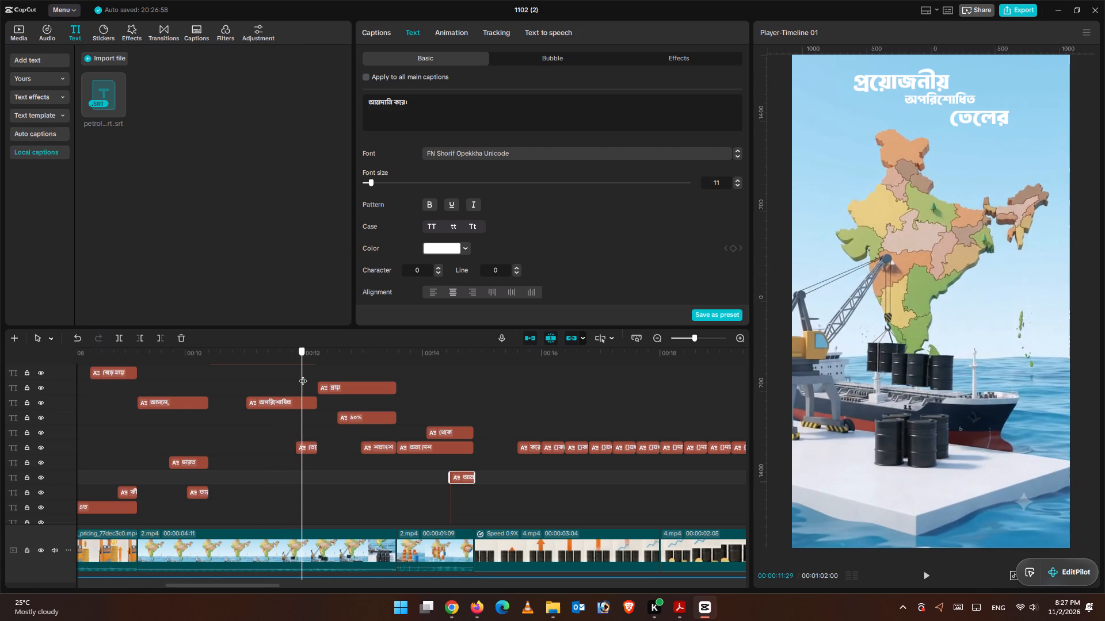
pyautogui.moveTo(303, 375); pyautogui.dragTo(432, 378)
pyautogui.click(901, 102)
pyautogui.moveTo(908, 113); pyautogui.dragTo(922, 113)
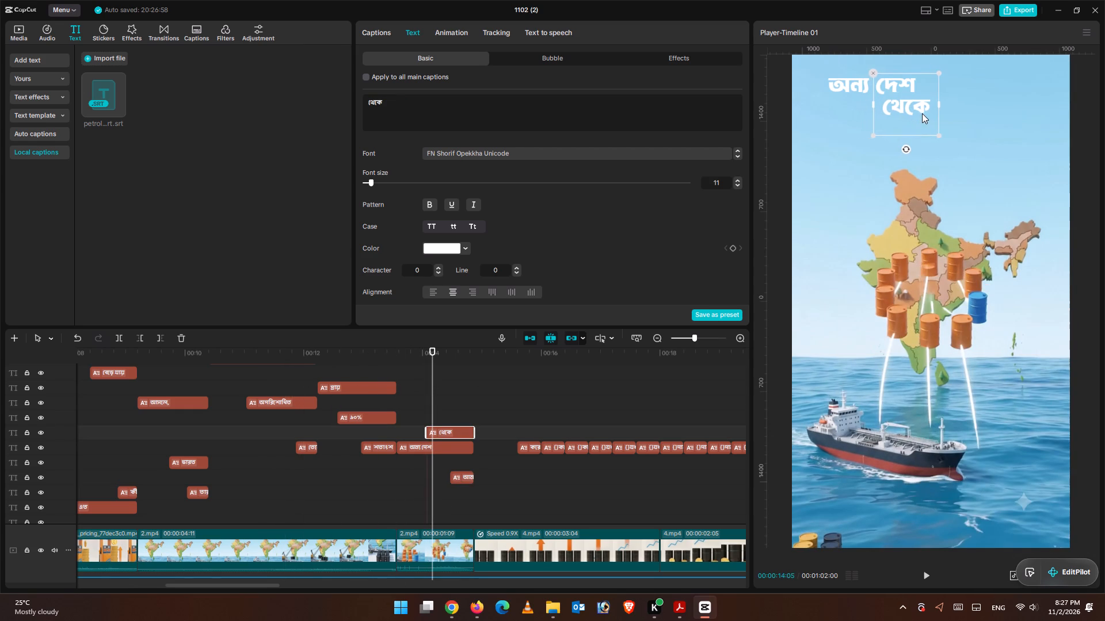
pyautogui.moveTo(922, 113); pyautogui.dragTo(923, 113)
# Shift আমদানি করে। further right so it steps out diagonally below থেকে.
pyautogui.moveTo(440, 356); pyautogui.dragTo(455, 360)
pyautogui.click(954, 127)
pyautogui.moveTo(951, 126); pyautogui.dragTo(959, 128)
pyautogui.click(938, 182)
pyautogui.click(939, 127)
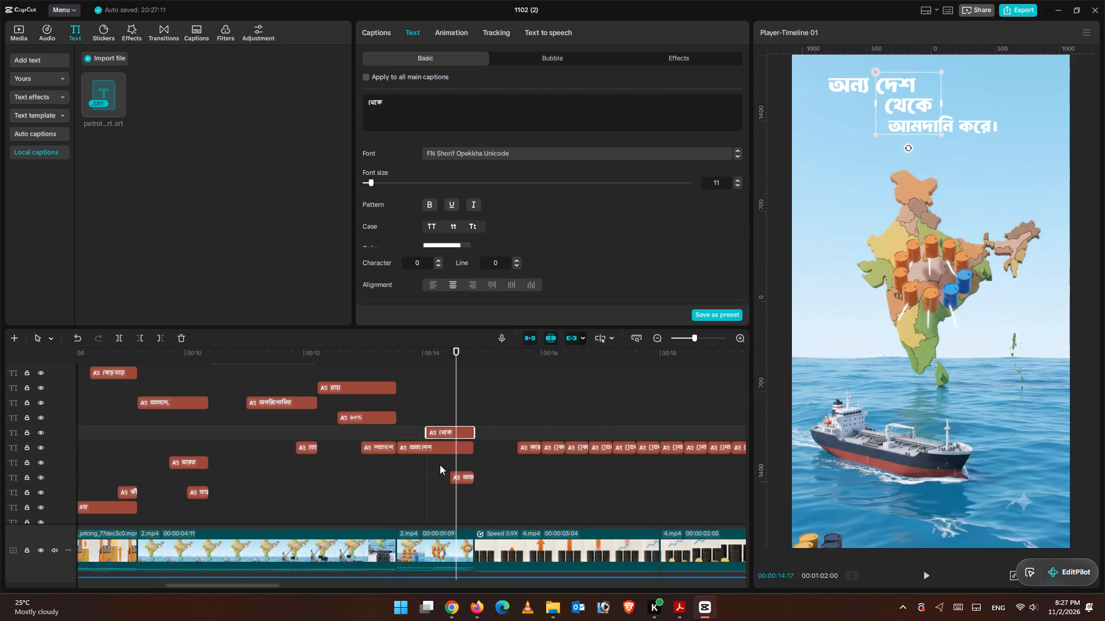
pyautogui.click(466, 480)
pyautogui.moveTo(925, 147); pyautogui.dragTo(928, 147)
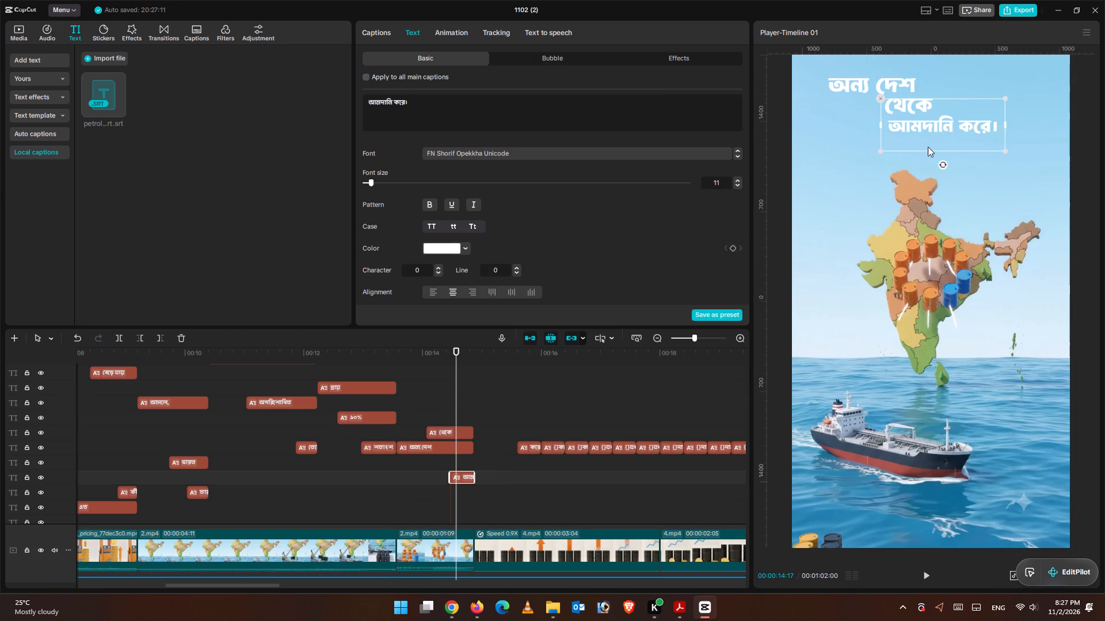
pyautogui.moveTo(928, 147); pyautogui.dragTo(939, 146)
pyautogui.moveTo(930, 136); pyautogui.dragTo(935, 136)
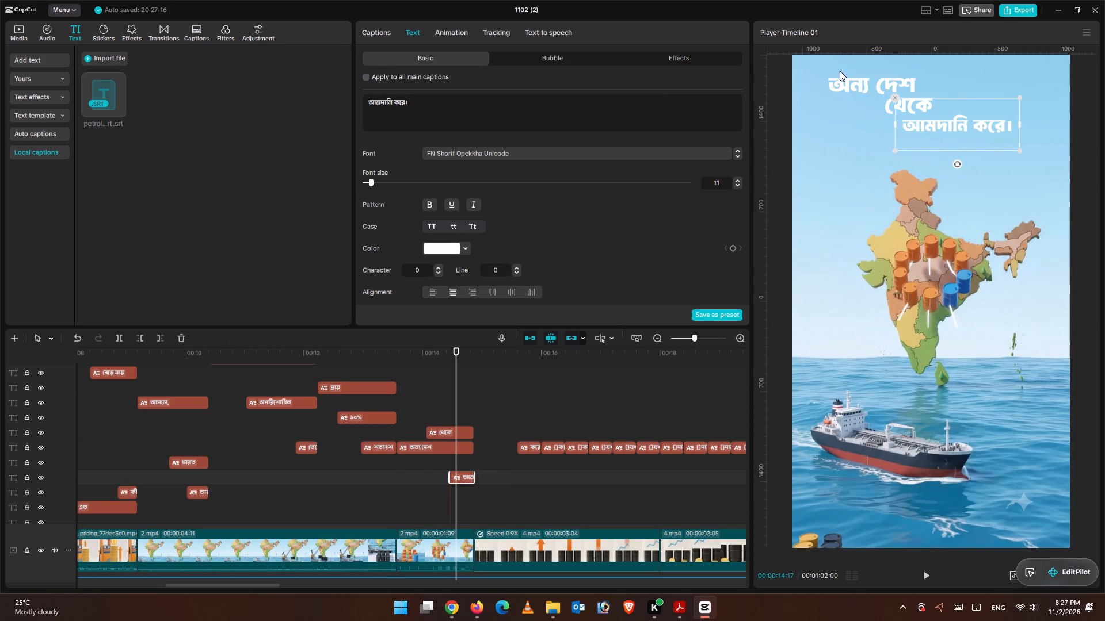
# Select the অন্য দেশ, থেকে and আমদানি করে। captions together and shift them right to centre the block horizontally in the frame.
pyautogui.click(840, 68)
pyautogui.moveTo(424, 370); pyautogui.dragTo(478, 490)
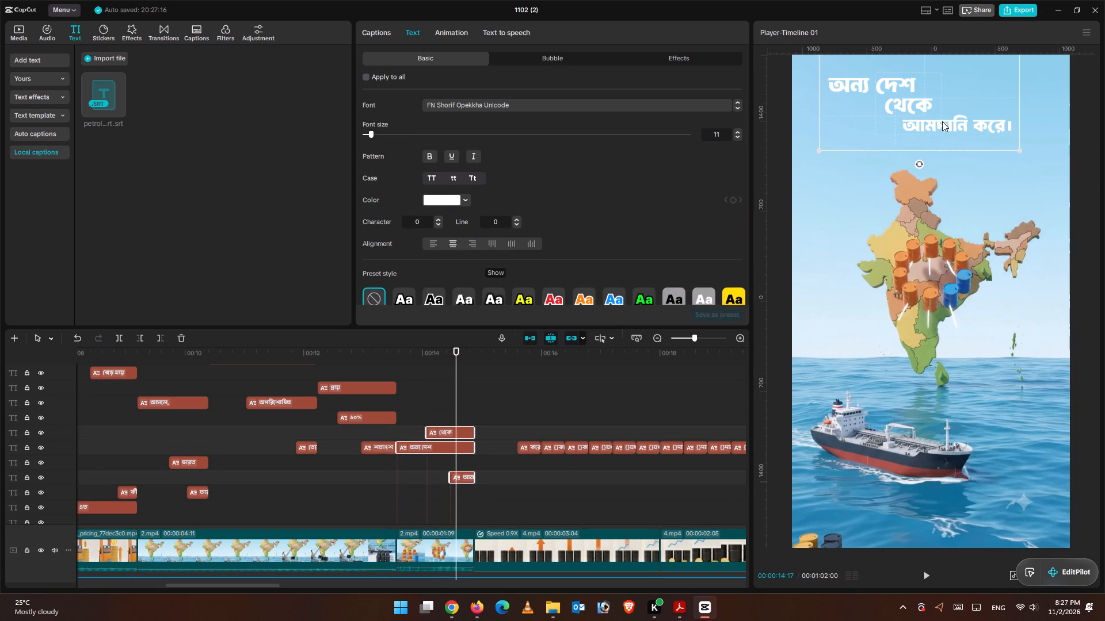
pyautogui.moveTo(923, 117); pyautogui.dragTo(963, 113)
pyautogui.moveTo(963, 113); pyautogui.dragTo(932, 116)
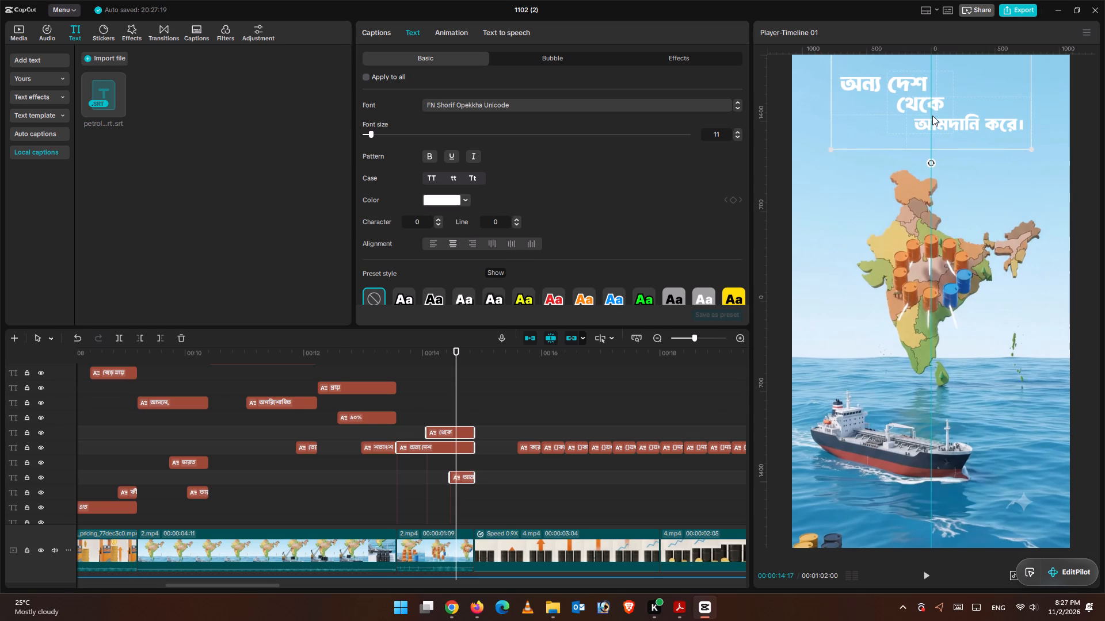
pyautogui.moveTo(932, 116); pyautogui.dragTo(934, 116)
pyautogui.click(961, 181)
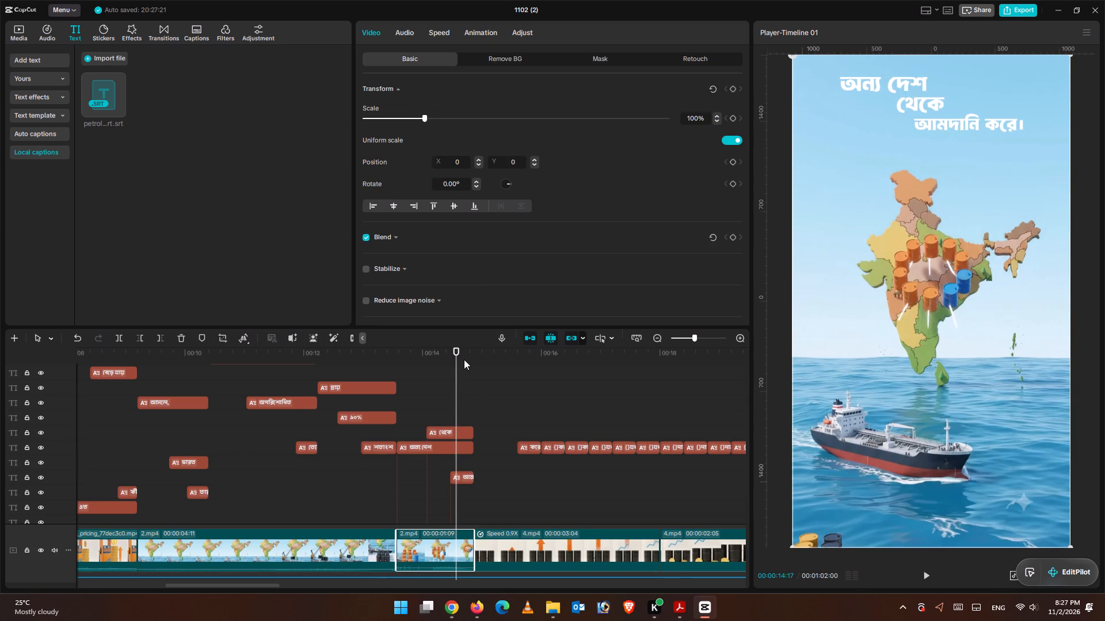
# Play back the second ship clip to check how the three staggered captions appear.
pyautogui.moveTo(461, 354); pyautogui.dragTo(276, 317)
pyautogui.click(927, 573)
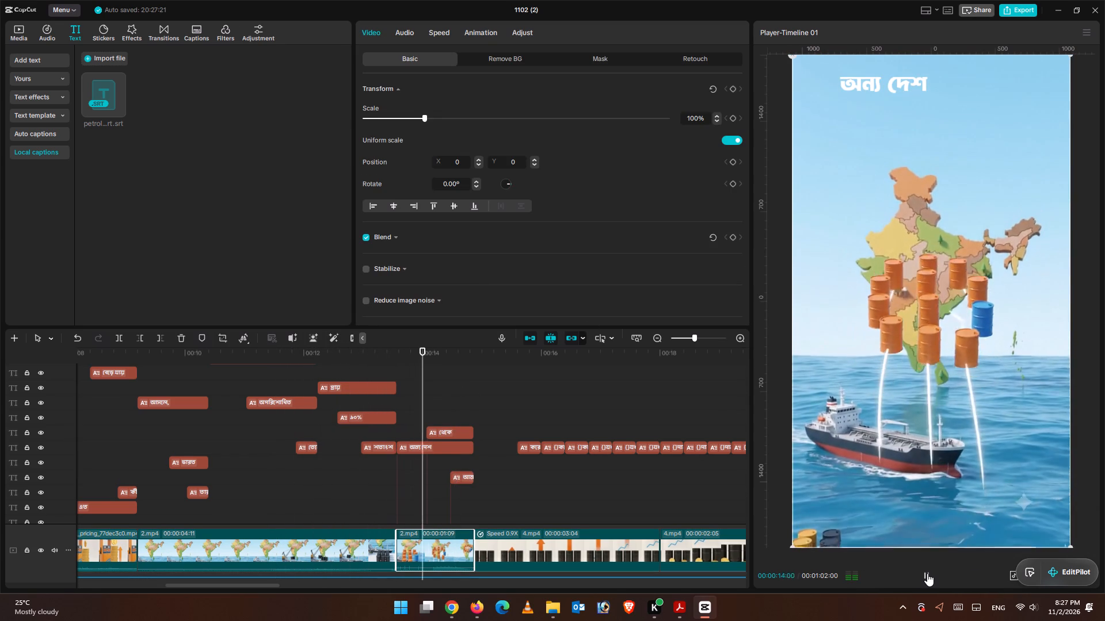
pyautogui.click(927, 573)
pyautogui.click(402, 382)
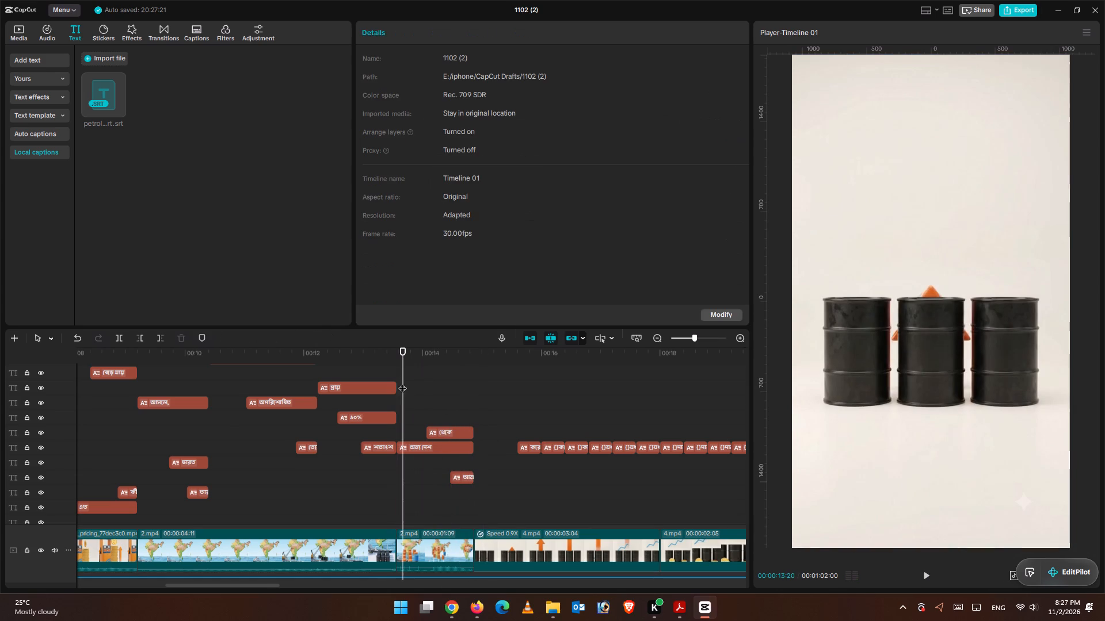
pyautogui.click(930, 575)
pyautogui.click(930, 575)
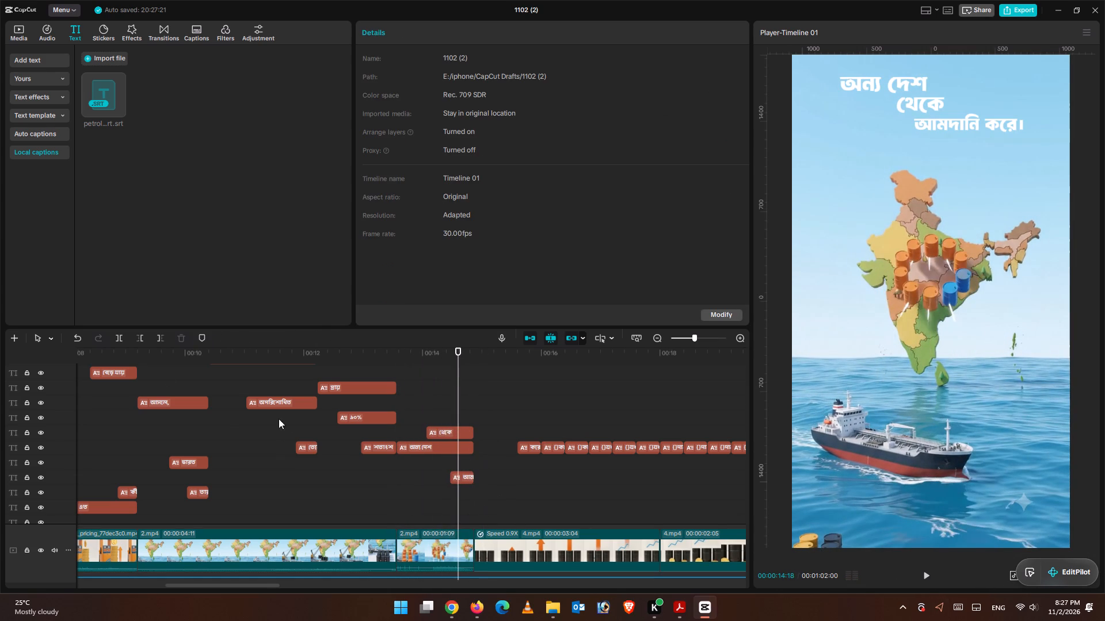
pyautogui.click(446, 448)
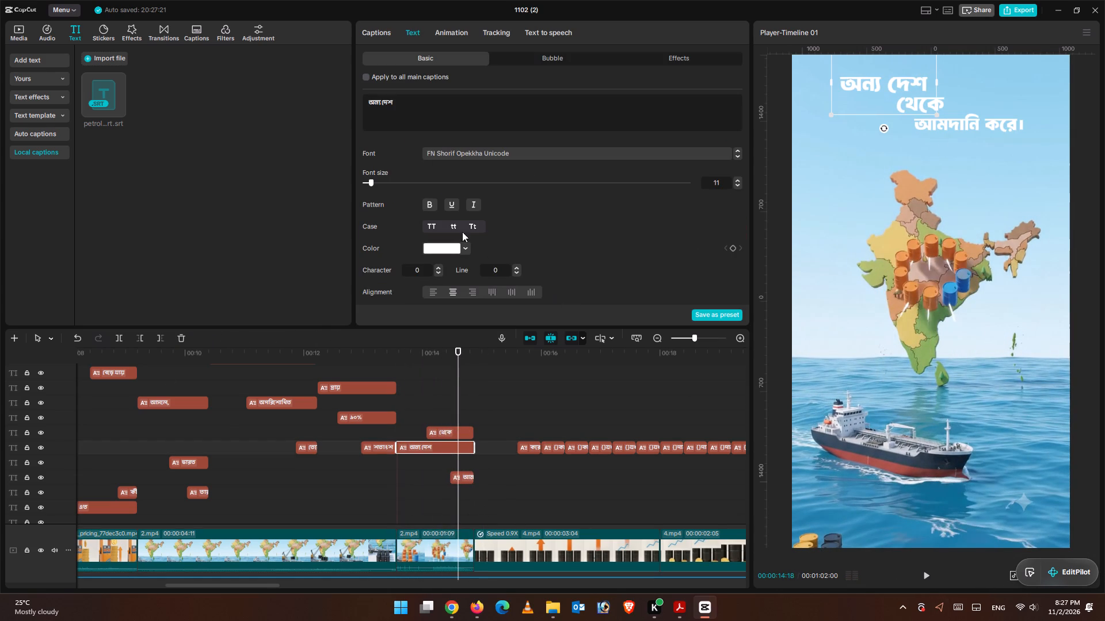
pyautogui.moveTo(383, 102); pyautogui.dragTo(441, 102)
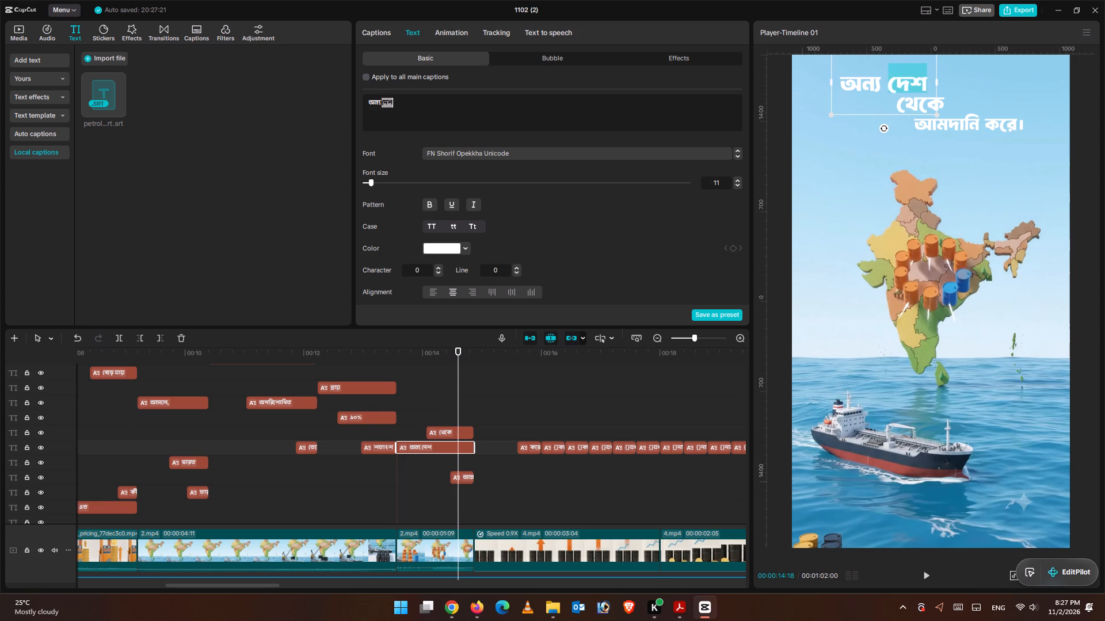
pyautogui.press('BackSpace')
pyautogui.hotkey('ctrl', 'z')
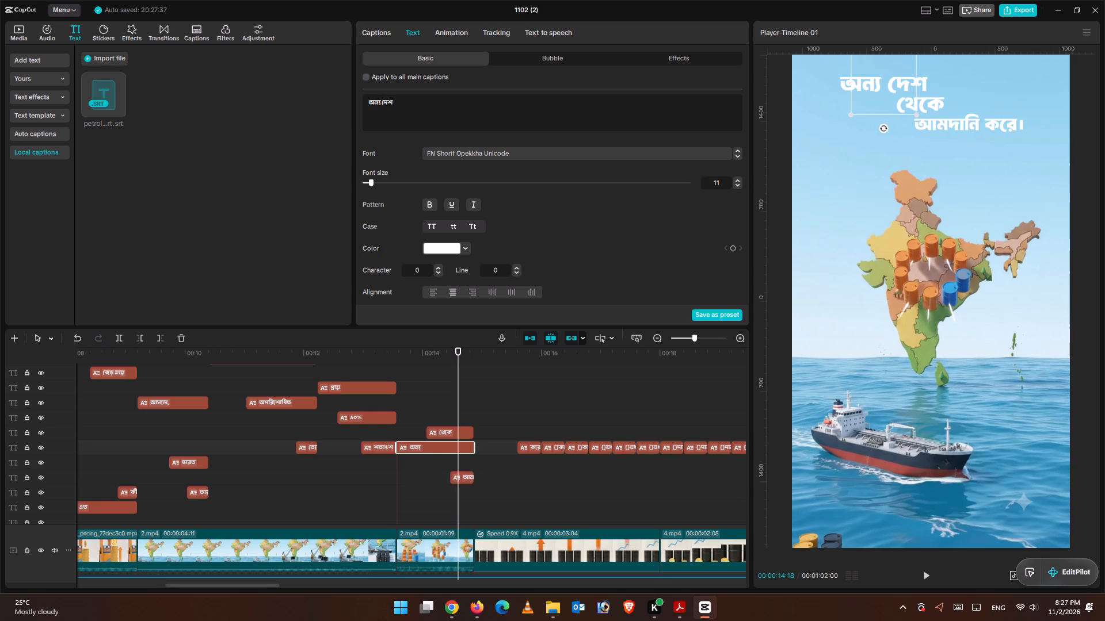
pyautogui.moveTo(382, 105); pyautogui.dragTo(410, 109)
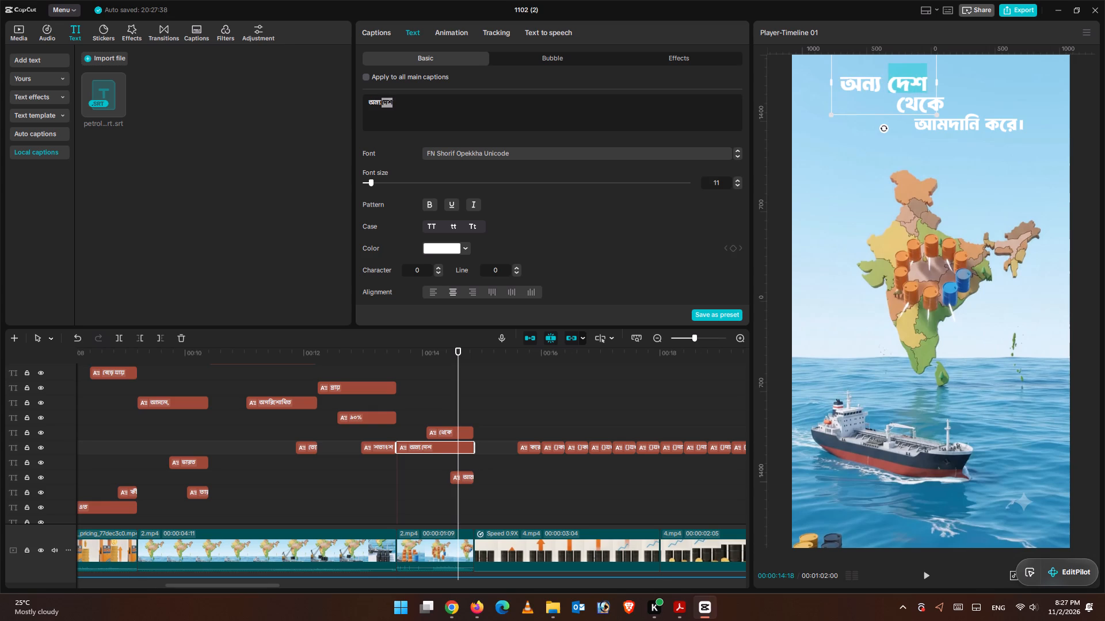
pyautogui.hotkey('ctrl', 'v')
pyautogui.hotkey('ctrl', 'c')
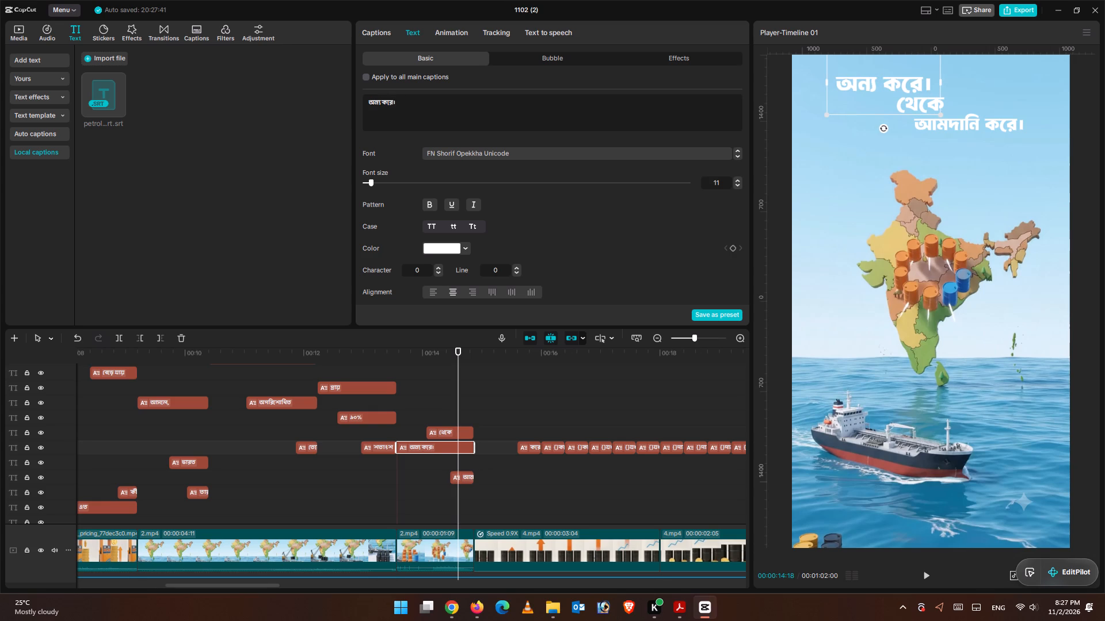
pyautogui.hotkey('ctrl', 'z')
# Copy the word দেশ from the অন্য দেশ caption and delete it there, leaving only অন্য.
pyautogui.moveTo(403, 103); pyautogui.dragTo(381, 106)
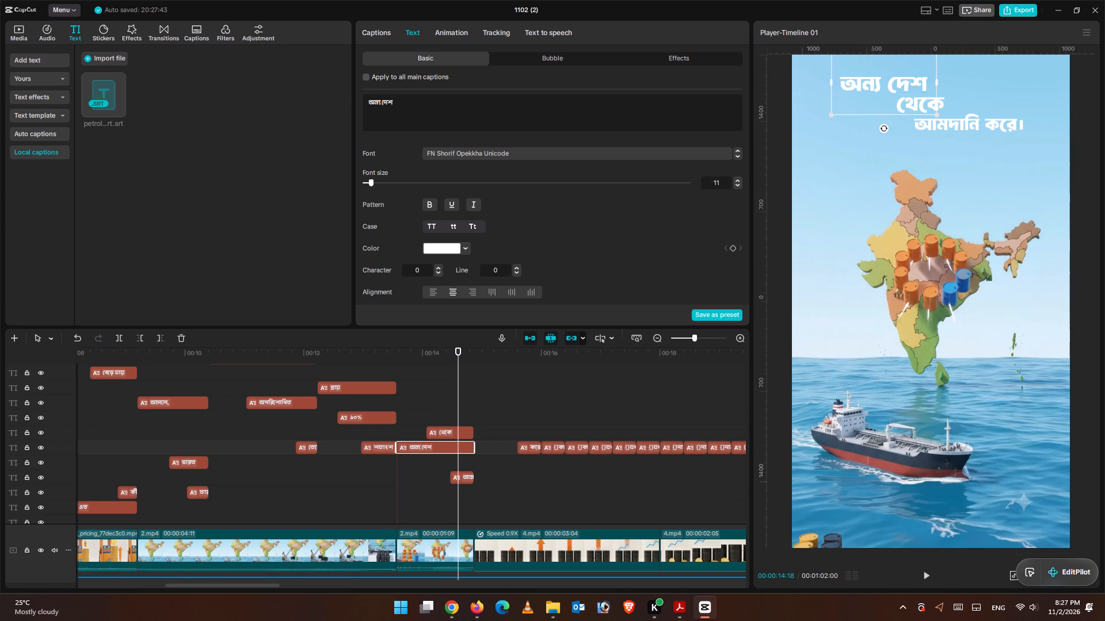
pyautogui.moveTo(381, 106); pyautogui.dragTo(382, 103)
pyautogui.hotkey('ctrl', 'c')
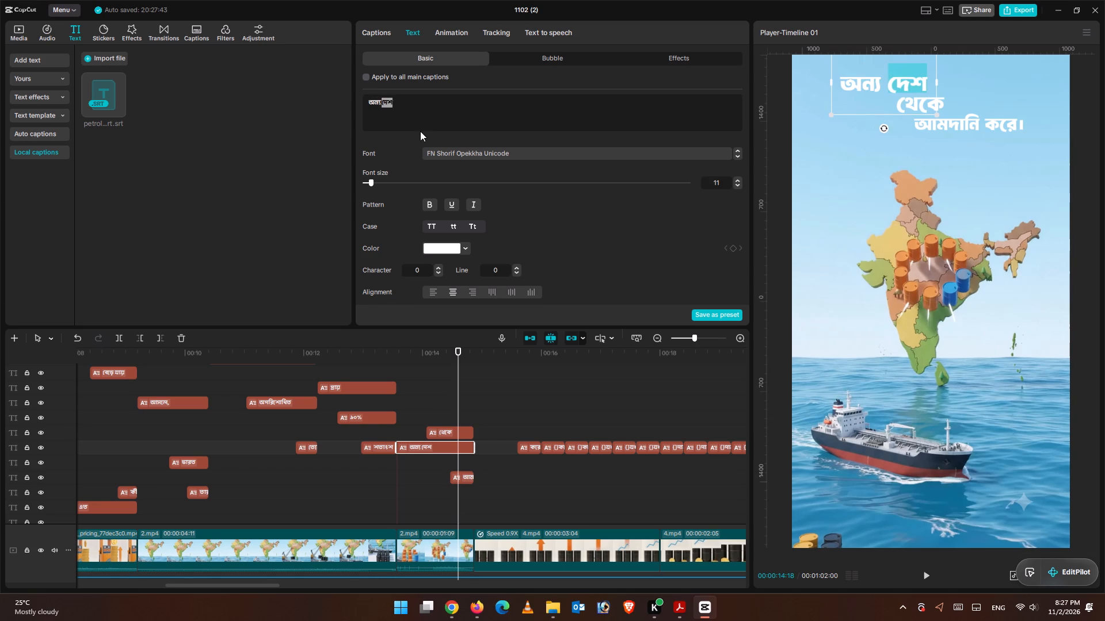
pyautogui.press('BackSpace')
pyautogui.press('BackSpace')
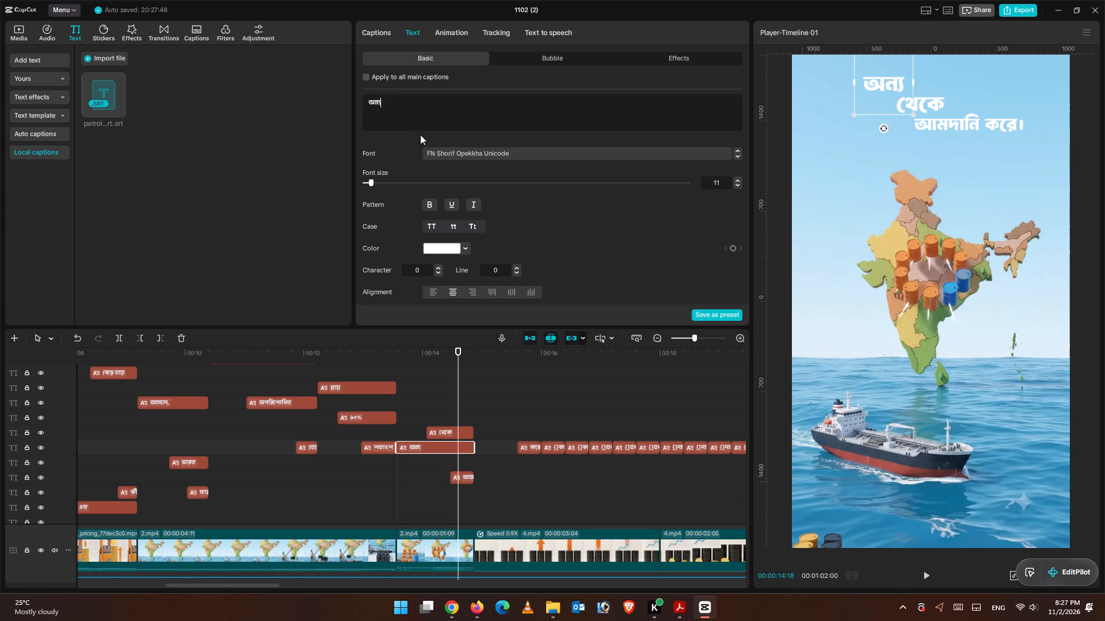
pyautogui.click(437, 447)
# Insert the copied দেশ and a space before থেকে so that caption reads দেশ থেকে.
pyautogui.click(459, 428)
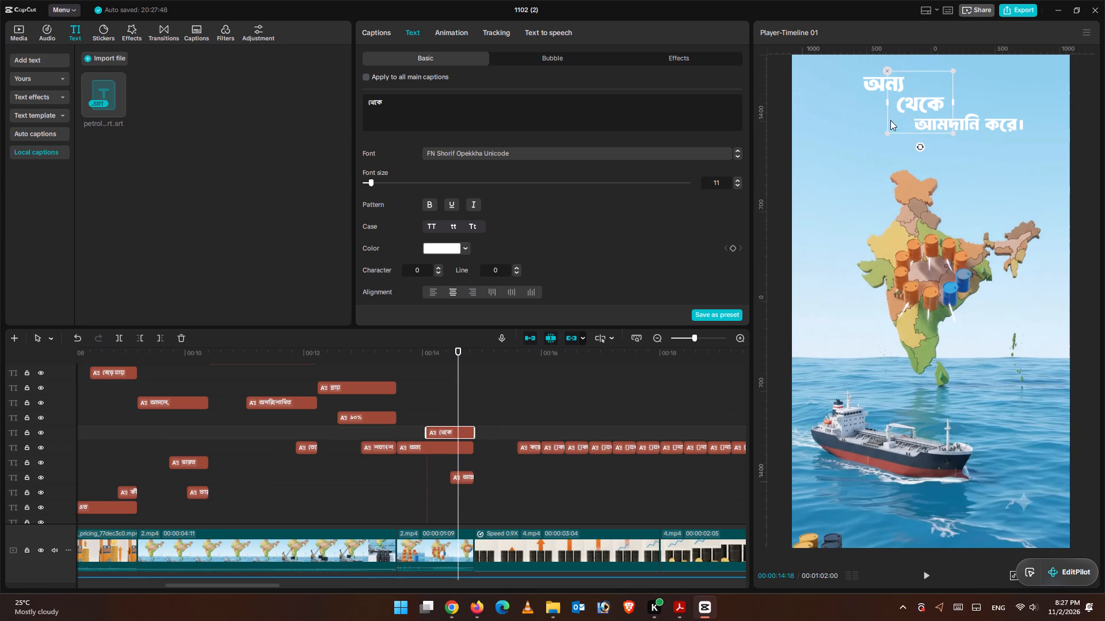
pyautogui.click(372, 96)
pyautogui.hotkey('ctrl', 'v')
pyautogui.press('space')
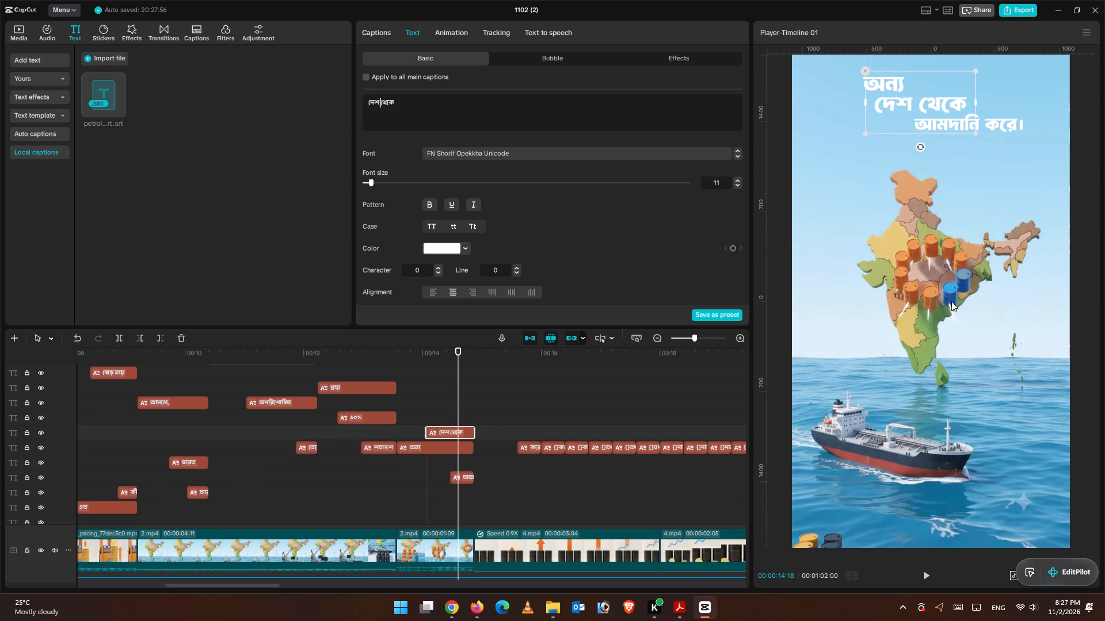
pyautogui.click(455, 375)
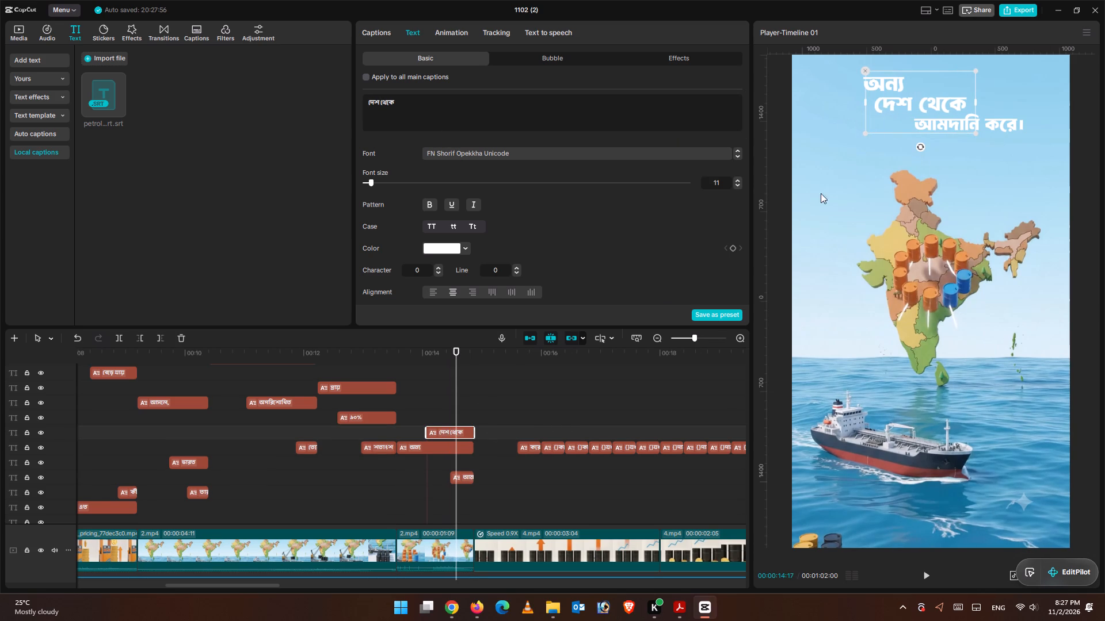
# Move the দেশ থেকে caption slightly right and up so it sits closer beneath অন্য.
pyautogui.click(890, 87)
pyautogui.moveTo(458, 366); pyautogui.dragTo(463, 366)
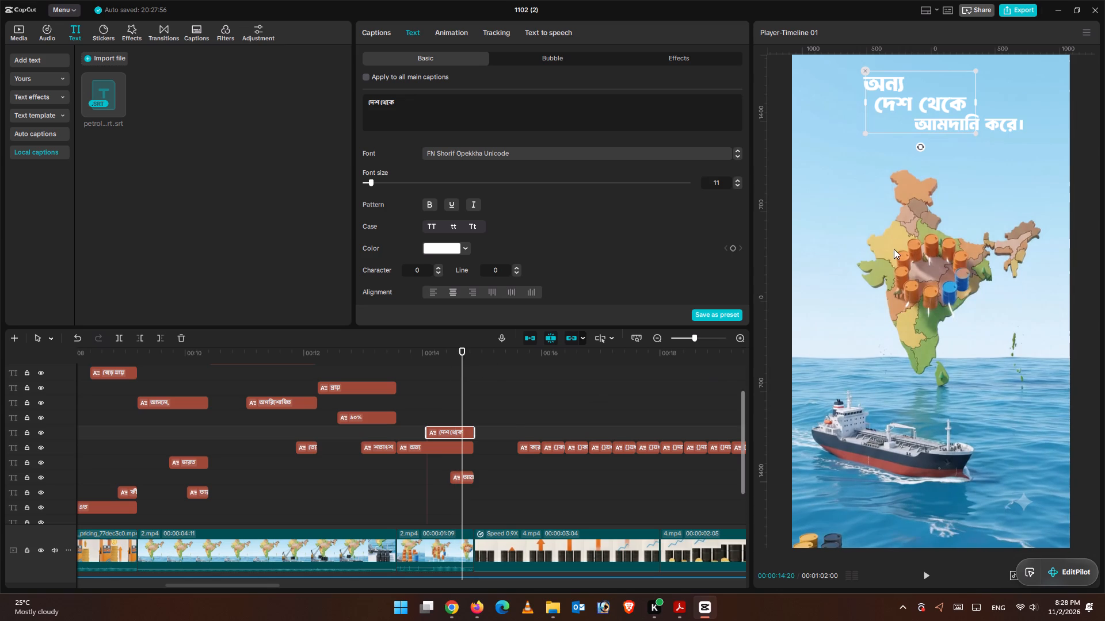
pyautogui.click(463, 473)
pyautogui.click(441, 451)
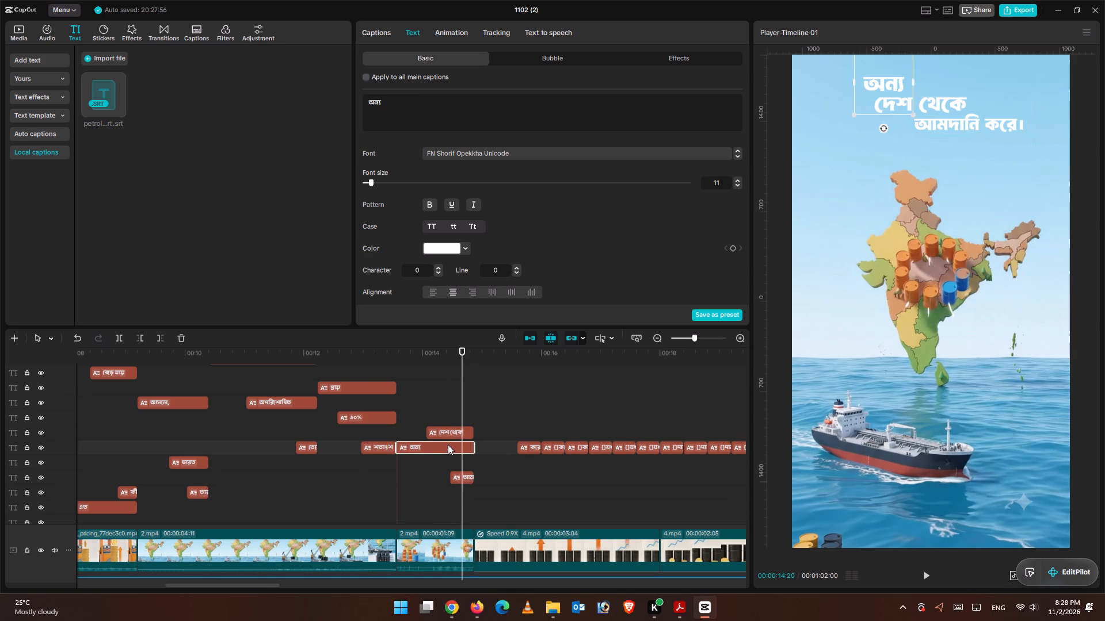
pyautogui.click(451, 435)
pyautogui.moveTo(937, 111); pyautogui.dragTo(954, 107)
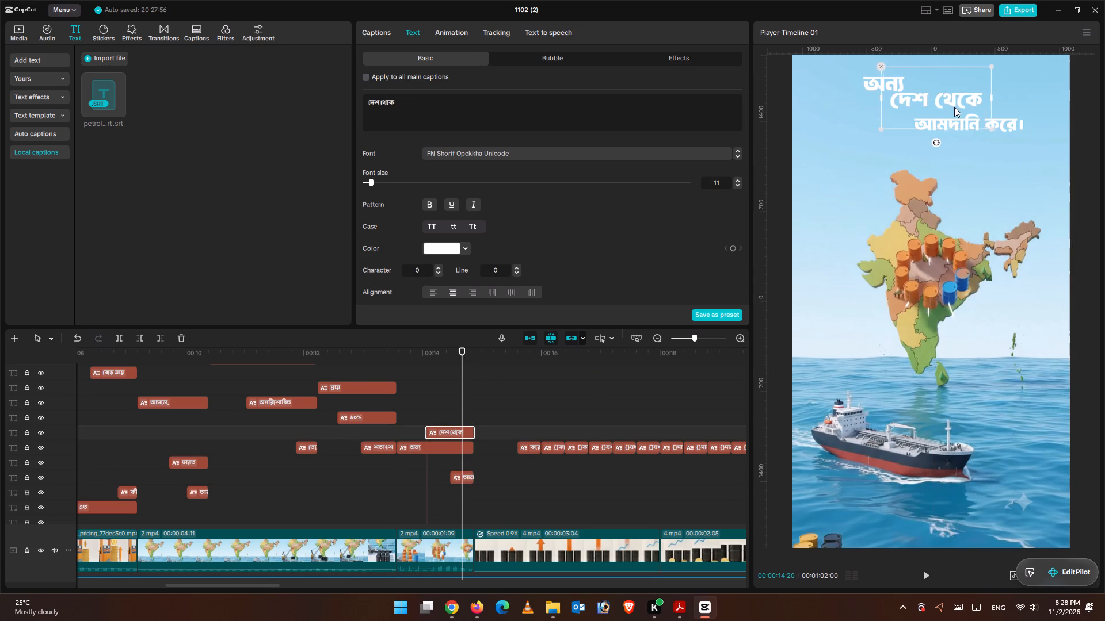
pyautogui.moveTo(954, 107); pyautogui.dragTo(946, 109)
pyautogui.click(969, 130)
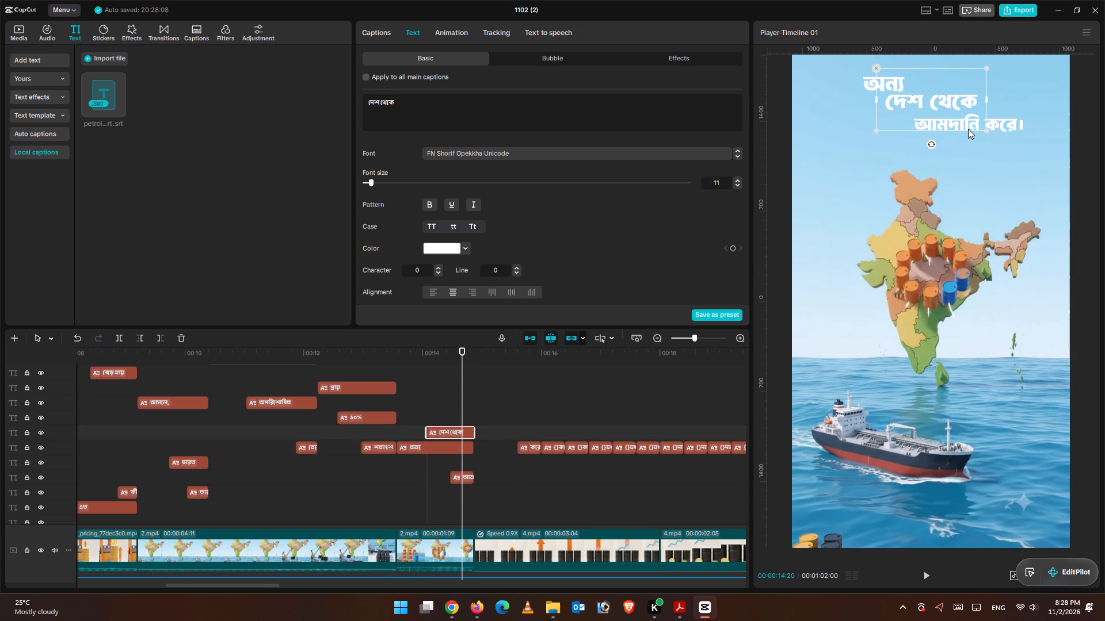
# Nudge the আমদানি করে। caption slightly right and up, closer beneath দেশ থেকে.
pyautogui.click(463, 375)
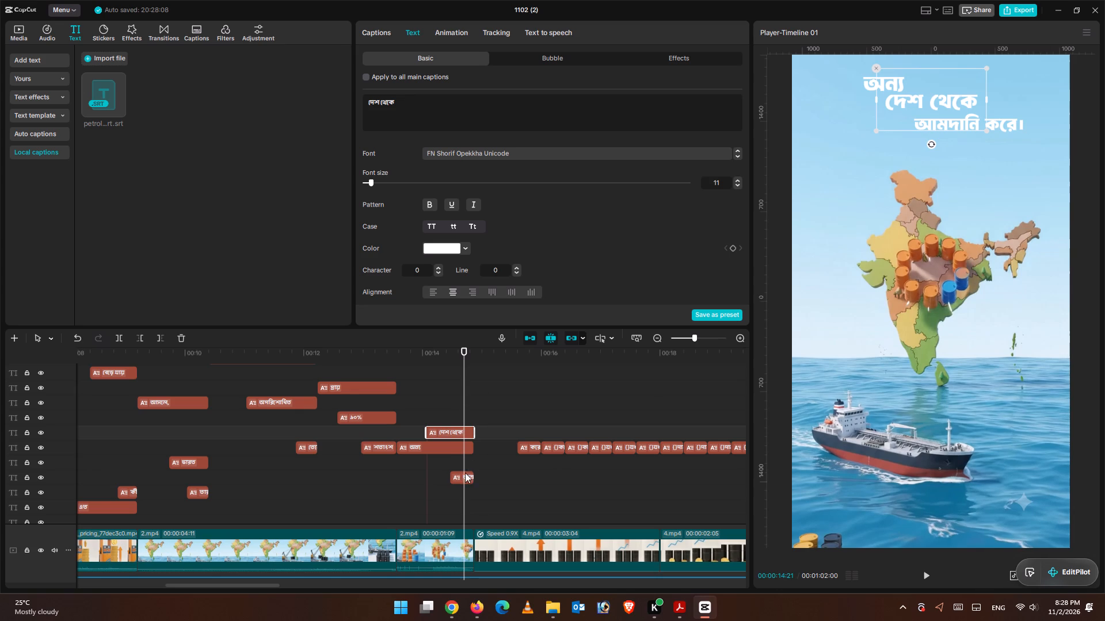
pyautogui.click(462, 477)
pyautogui.moveTo(958, 133); pyautogui.dragTo(965, 131)
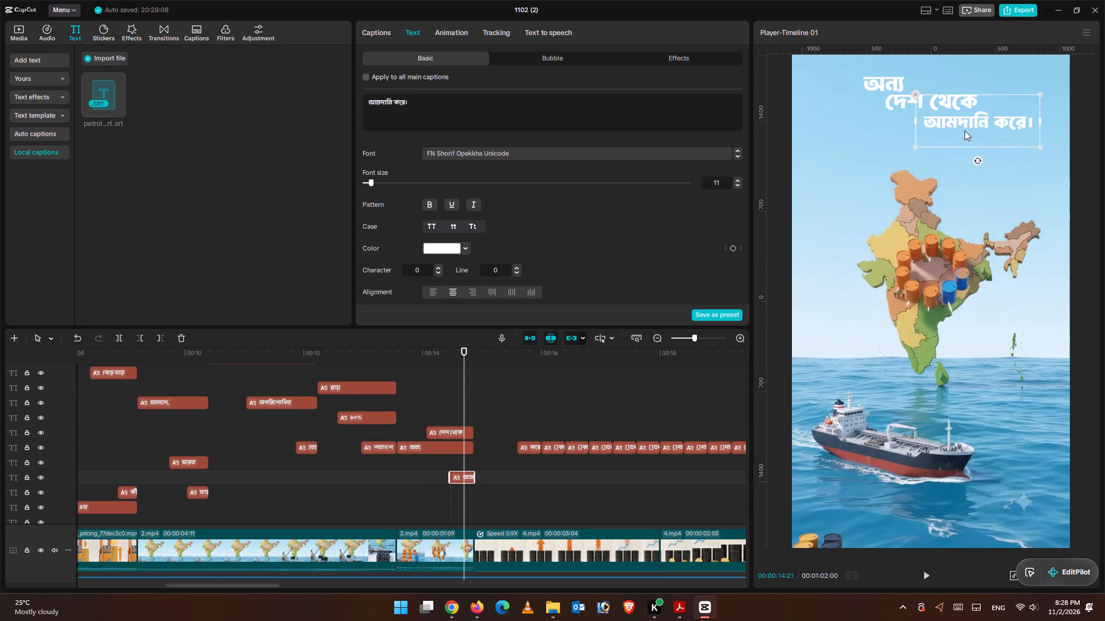
pyautogui.moveTo(965, 131); pyautogui.dragTo(964, 128)
# Shift the অন্য caption slightly right to tighten its stagger above দেশ থেকে.
pyautogui.click(430, 401)
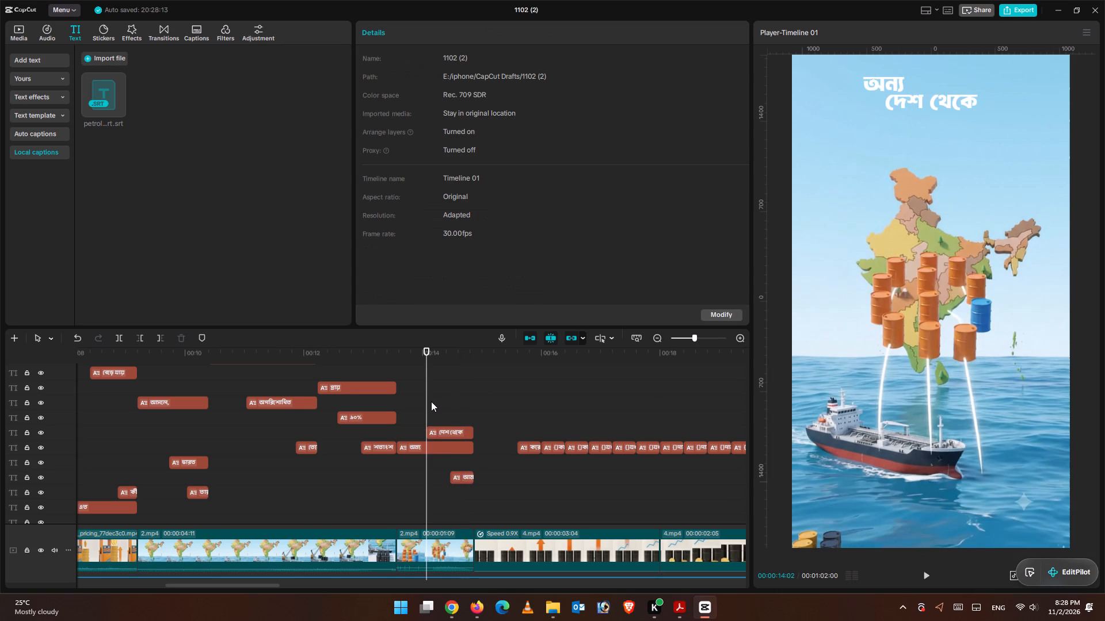
pyautogui.click(419, 447)
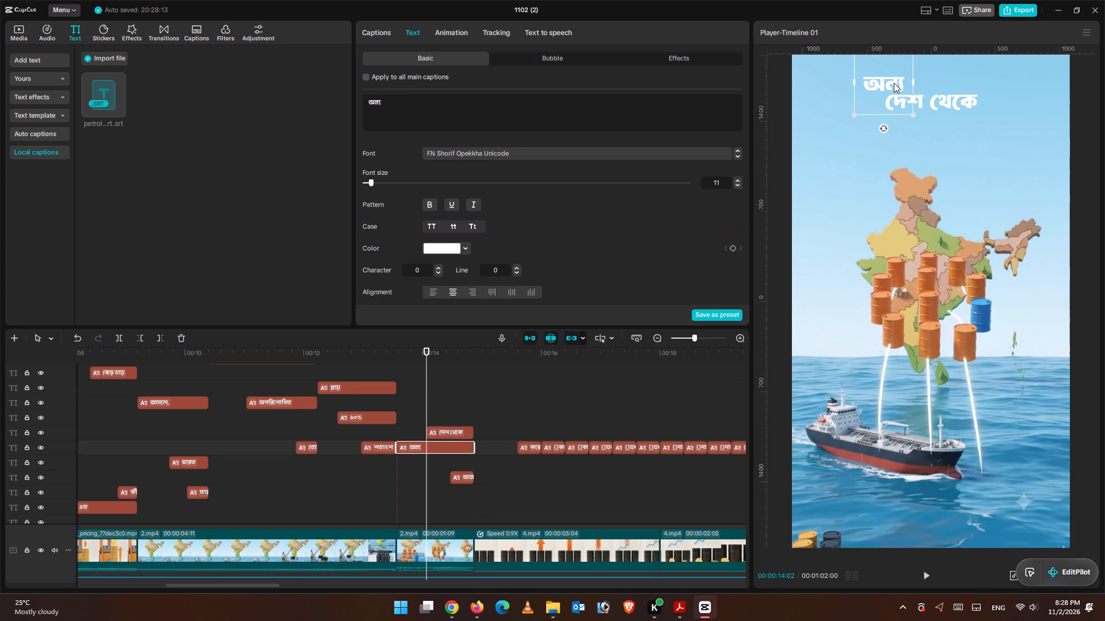
pyautogui.moveTo(894, 83); pyautogui.dragTo(909, 80)
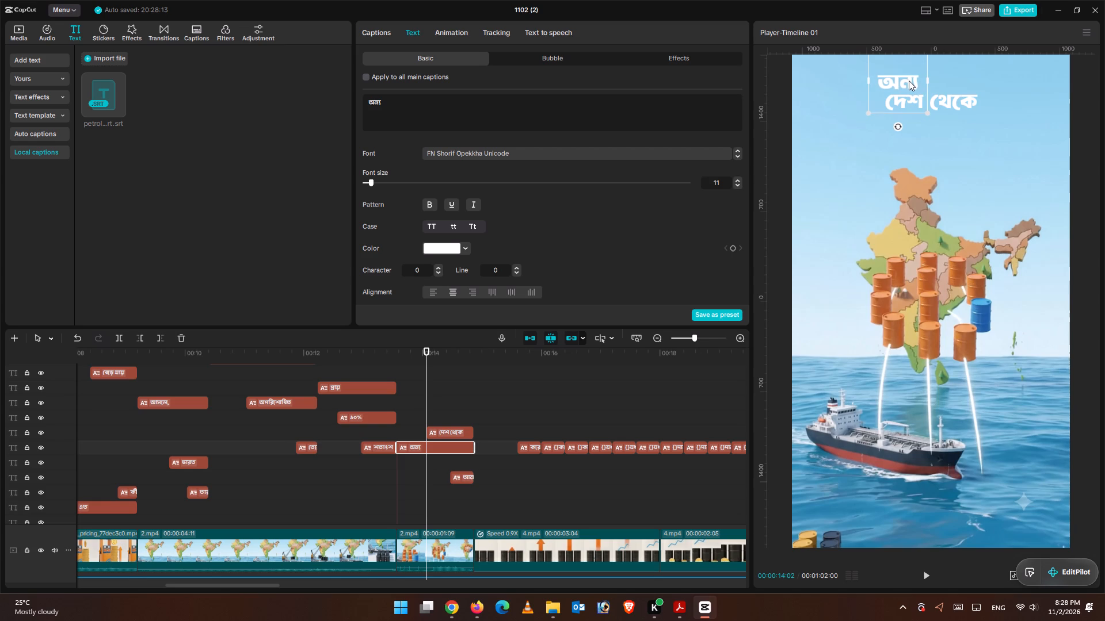
pyautogui.moveTo(909, 80); pyautogui.dragTo(900, 83)
# Enlarge the দেশ থেকে caption so it stands out as the main line of the block.
pyautogui.moveTo(421, 355); pyautogui.dragTo(432, 357)
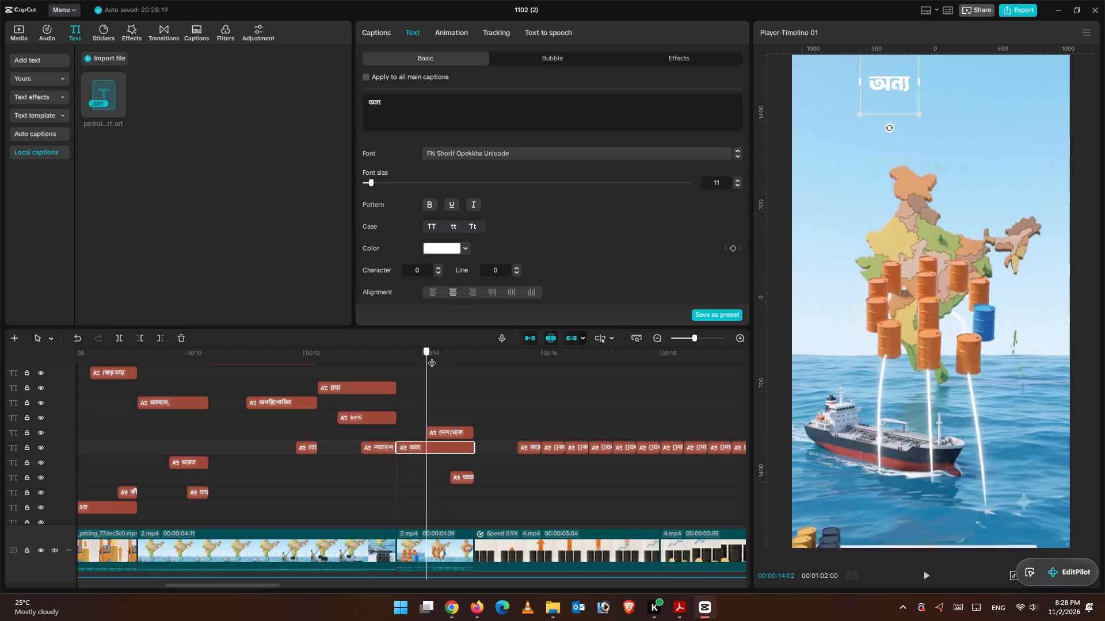
pyautogui.moveTo(432, 357); pyautogui.dragTo(456, 360)
pyautogui.click(921, 93)
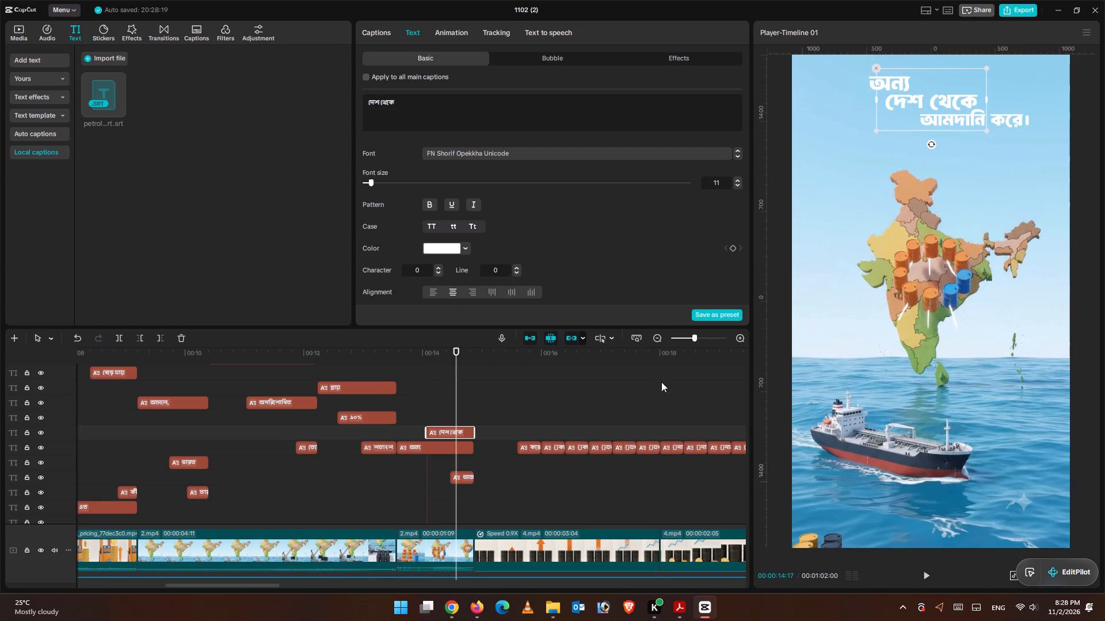
pyautogui.moveTo(986, 132); pyautogui.dragTo(1003, 140)
# Shrink the অন্য caption a little so it is smaller than the enlarged দেশ থেকে.
pyautogui.click(891, 88)
pyautogui.click(424, 446)
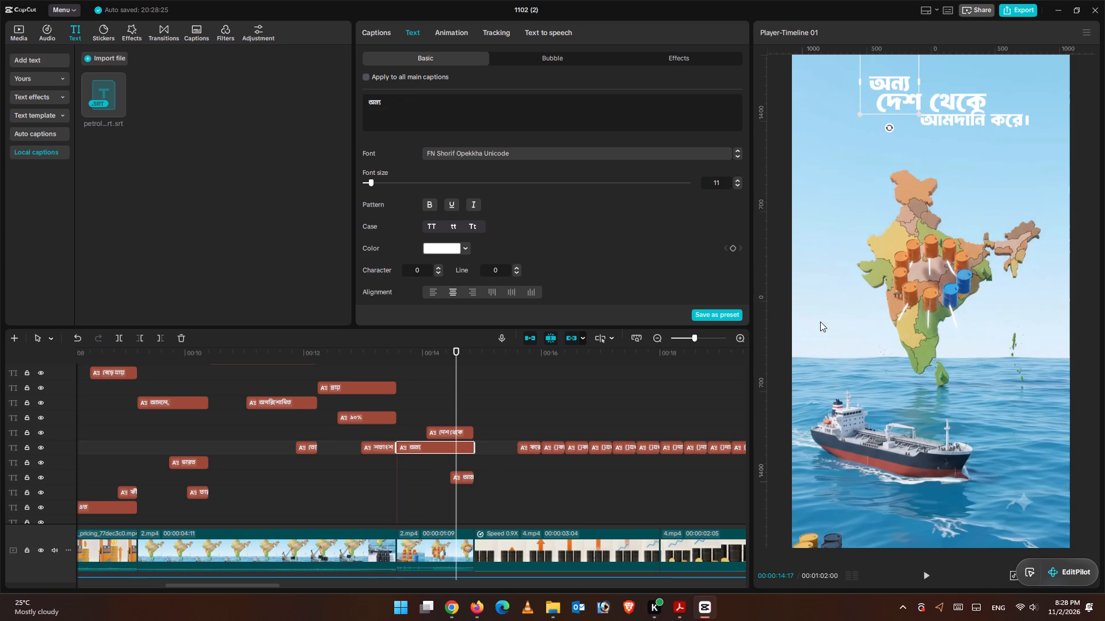
pyautogui.moveTo(917, 112); pyautogui.dragTo(908, 105)
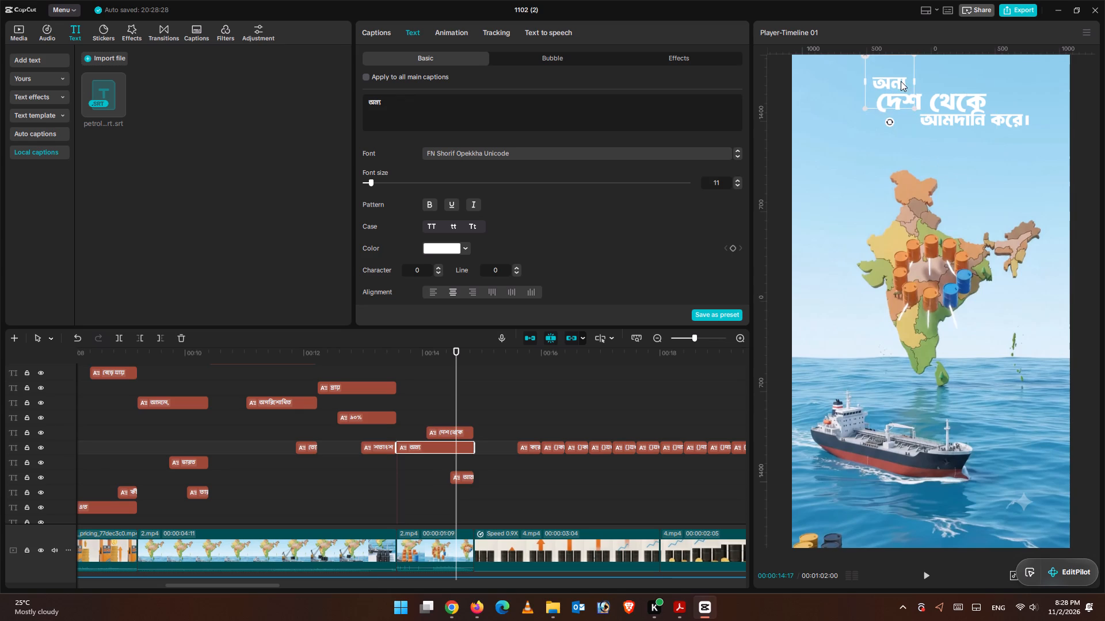
pyautogui.click(900, 80)
# Lower the আমদানি করে। caption slightly so it clears the enlarged দেশ থেকে line.
pyautogui.click(985, 121)
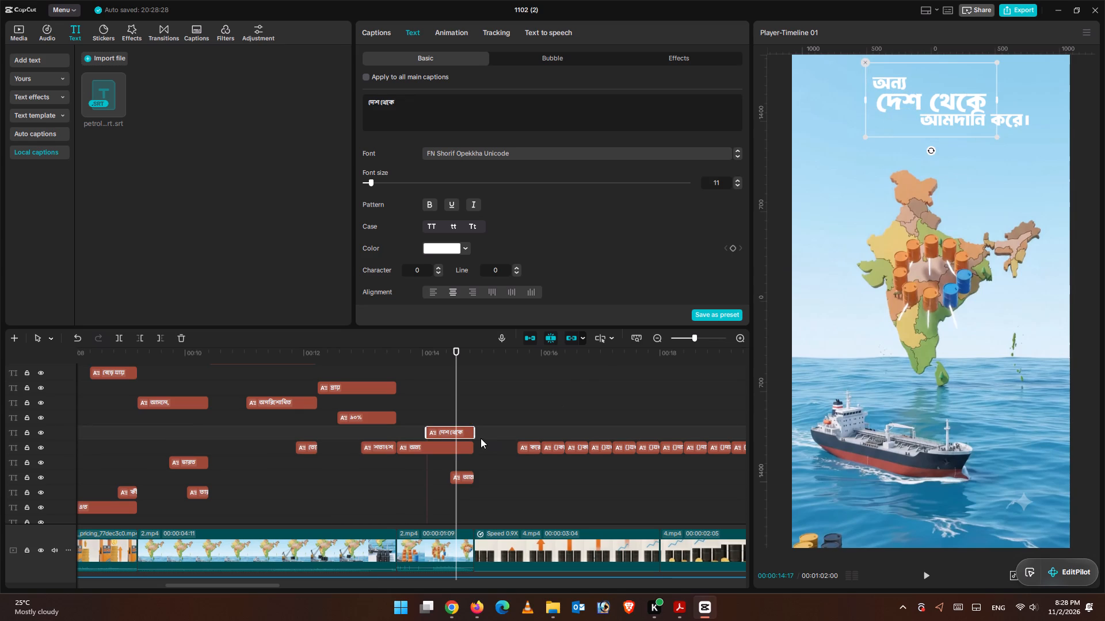
pyautogui.moveTo(456, 401); pyautogui.dragTo(464, 403)
pyautogui.click(473, 477)
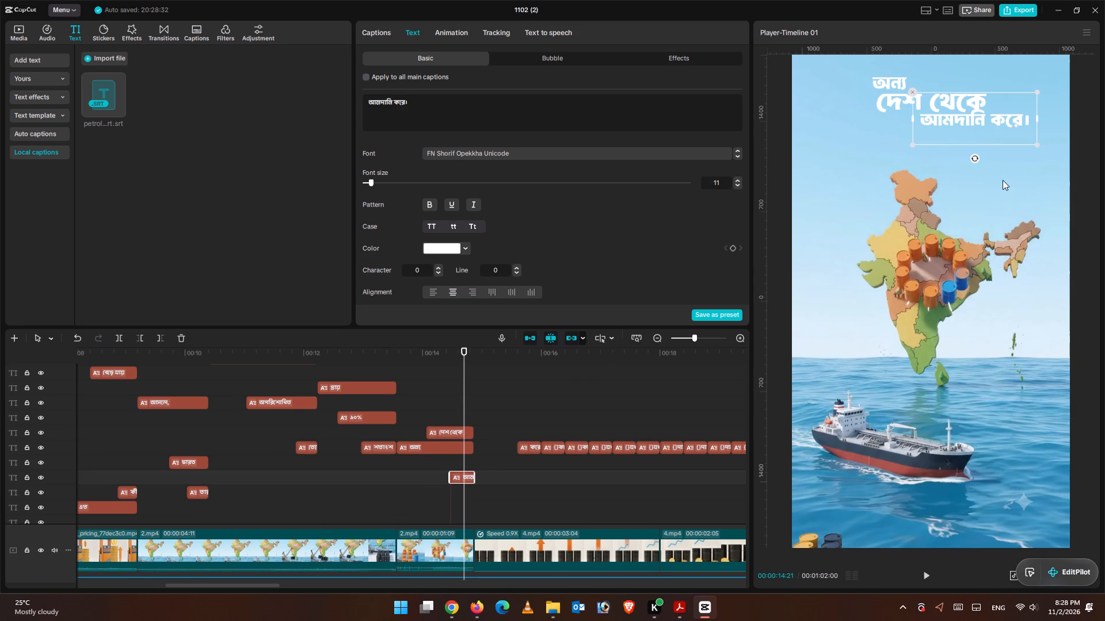
pyautogui.click(978, 126)
pyautogui.click(976, 120)
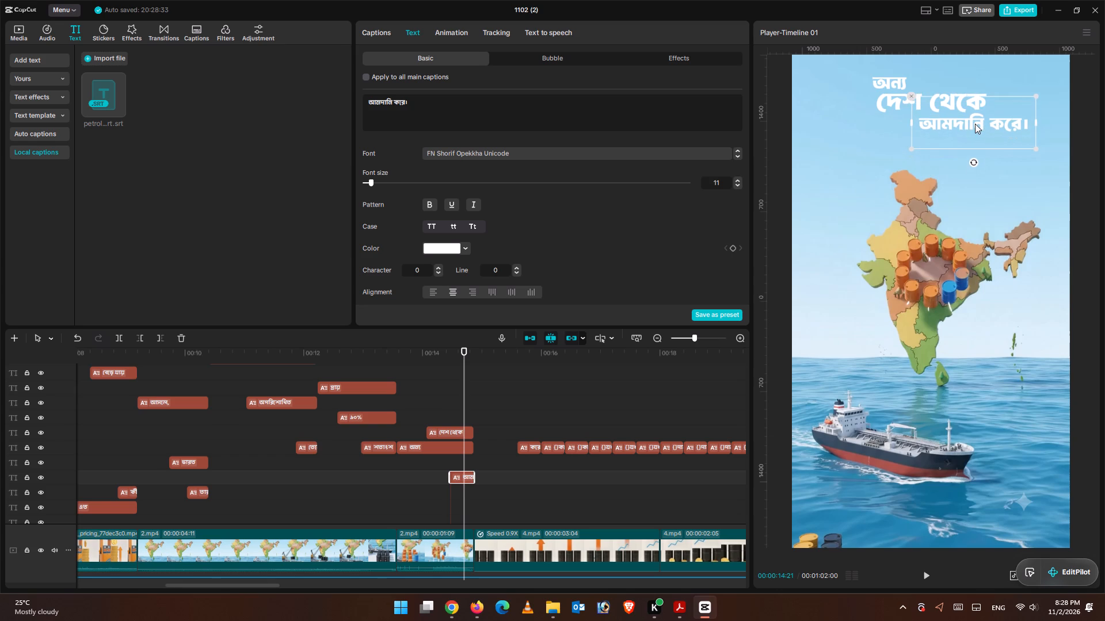
pyautogui.click(975, 164)
# Select the অন্য, দেশ থেকে and আমদানি করে। captions together and shift them left and slightly up to centre the block.
pyautogui.click(953, 219)
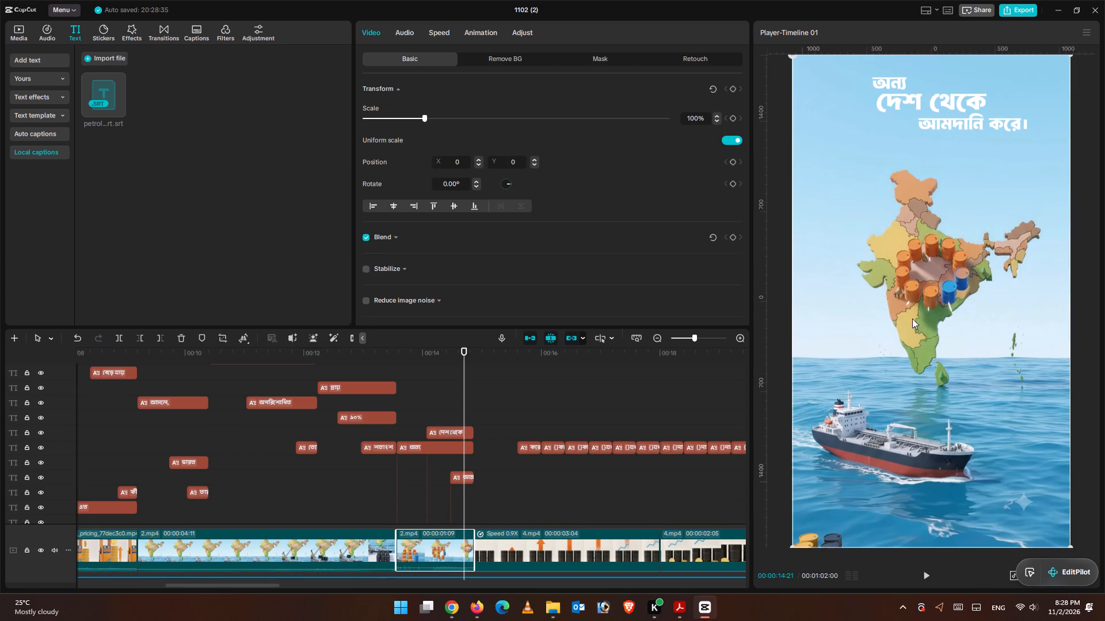
pyautogui.moveTo(415, 391); pyautogui.dragTo(460, 494)
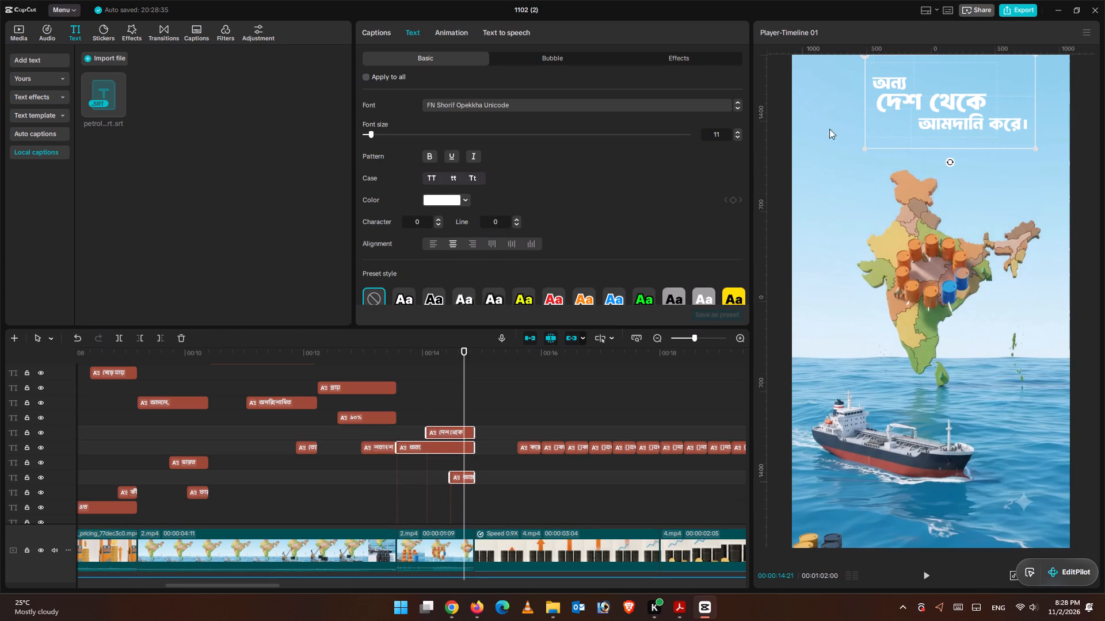
pyautogui.moveTo(971, 114); pyautogui.dragTo(921, 112)
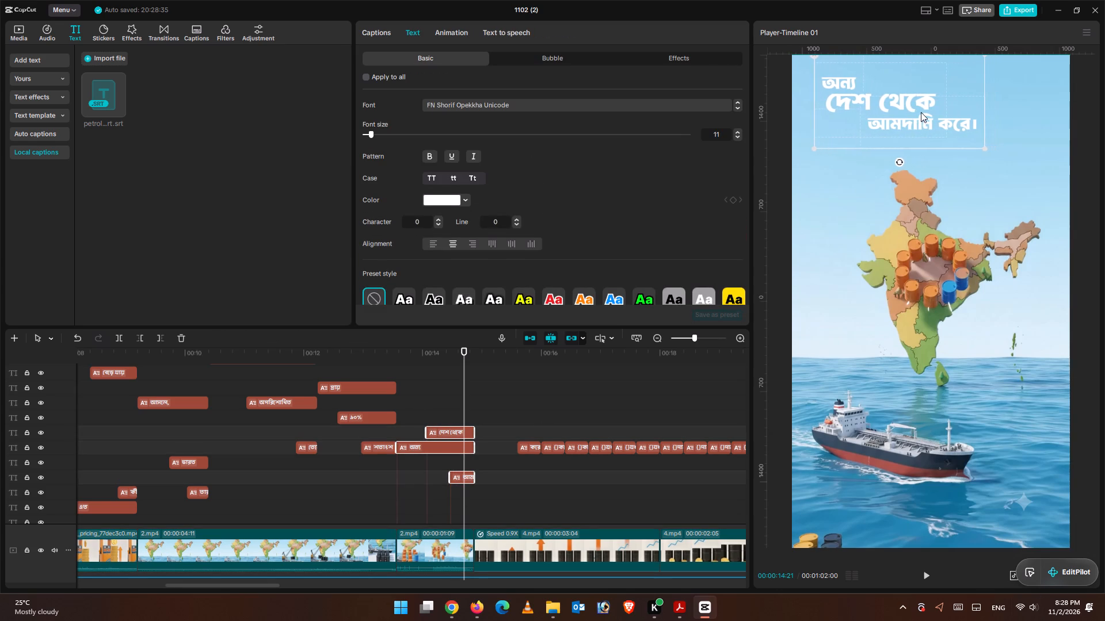
pyautogui.moveTo(921, 112); pyautogui.dragTo(954, 109)
pyautogui.click(965, 169)
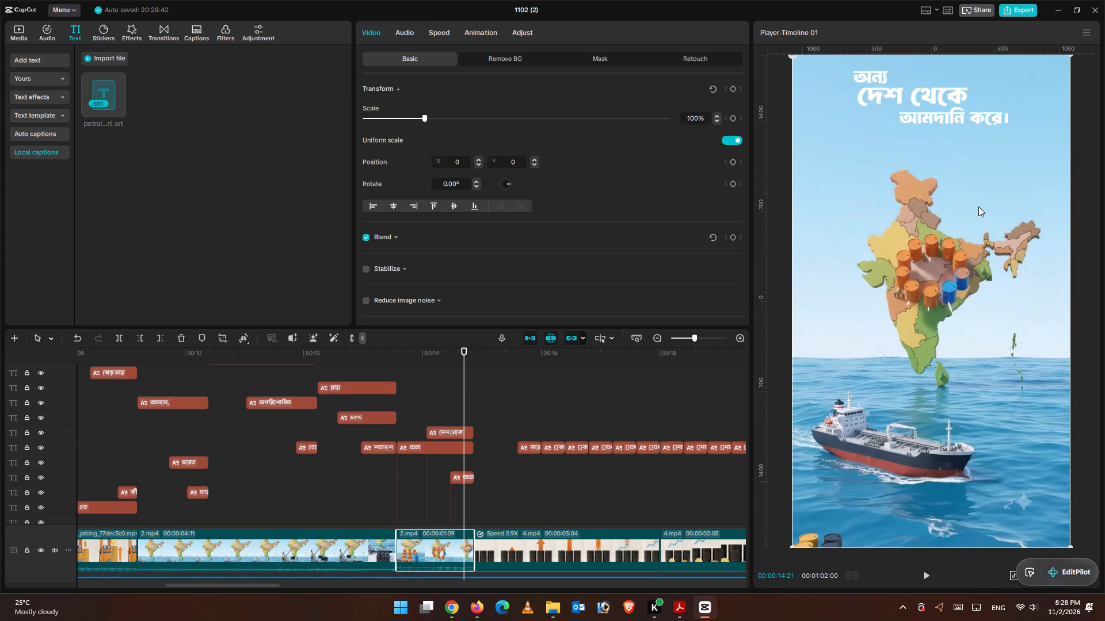
# Move the দেশ থেকে caption right to centre it horizontally in the frame.
pyautogui.click(927, 93)
pyautogui.click(445, 453)
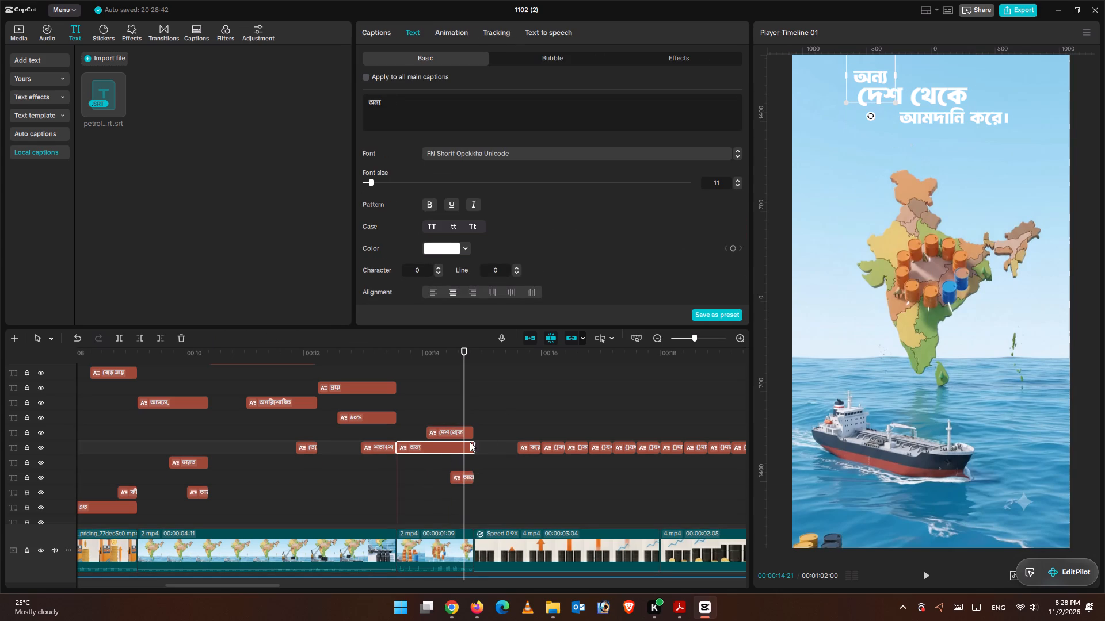
pyautogui.click(463, 434)
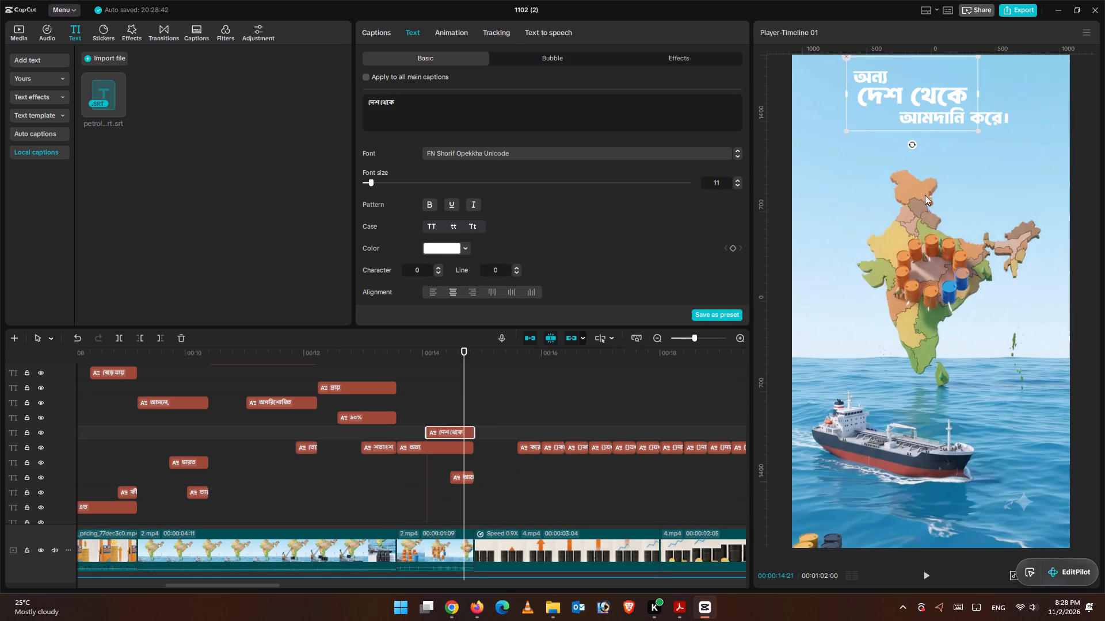
pyautogui.moveTo(930, 97); pyautogui.dragTo(949, 94)
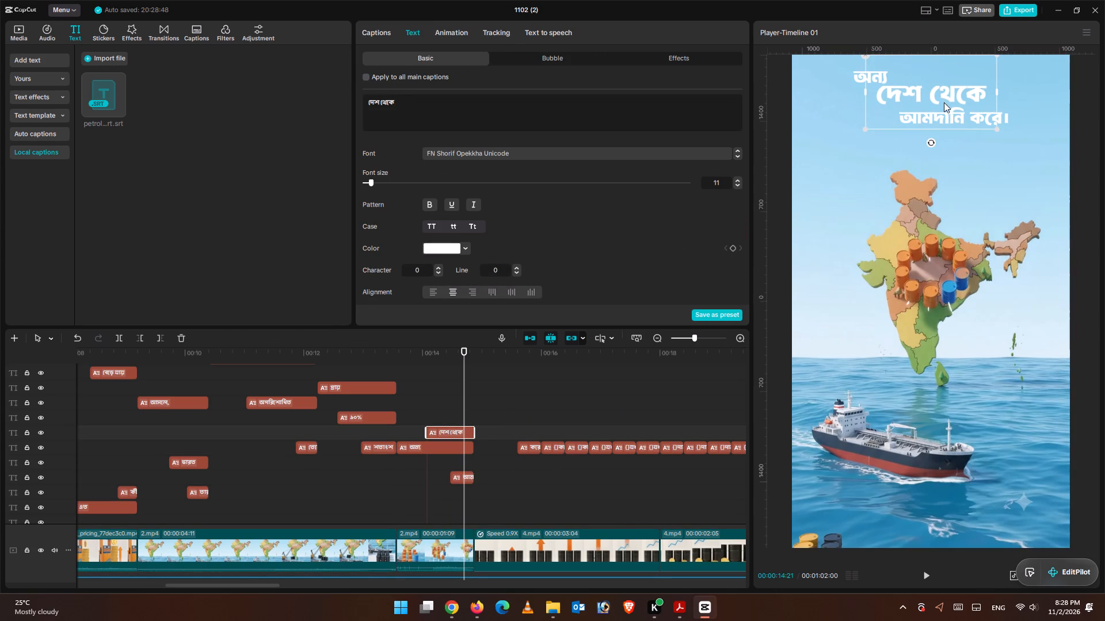
pyautogui.click(942, 99)
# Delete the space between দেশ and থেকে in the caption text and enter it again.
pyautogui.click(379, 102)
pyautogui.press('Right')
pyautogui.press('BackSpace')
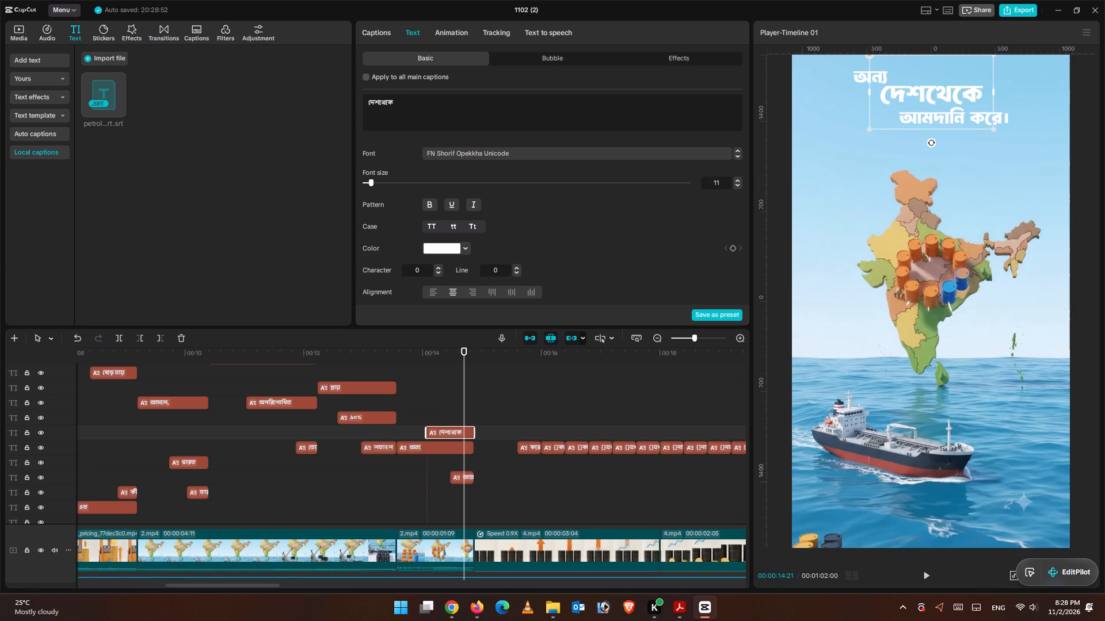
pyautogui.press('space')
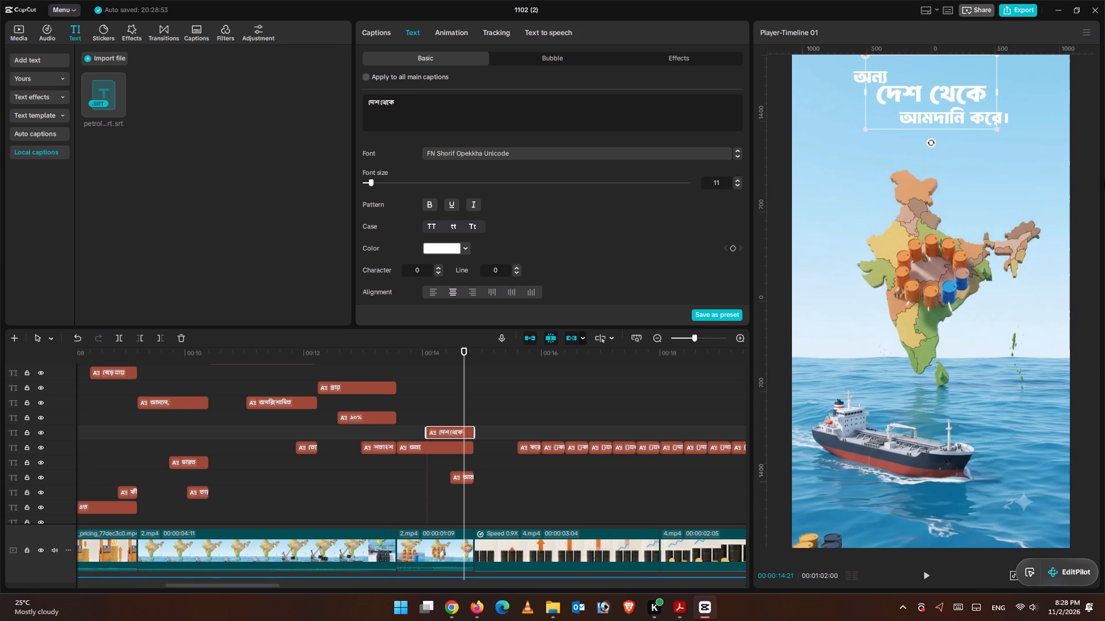
# Move the অন্য caption right so it sits directly above the word দেশ.
pyautogui.click(413, 413)
pyautogui.moveTo(414, 412); pyautogui.dragTo(440, 421)
pyautogui.click(444, 445)
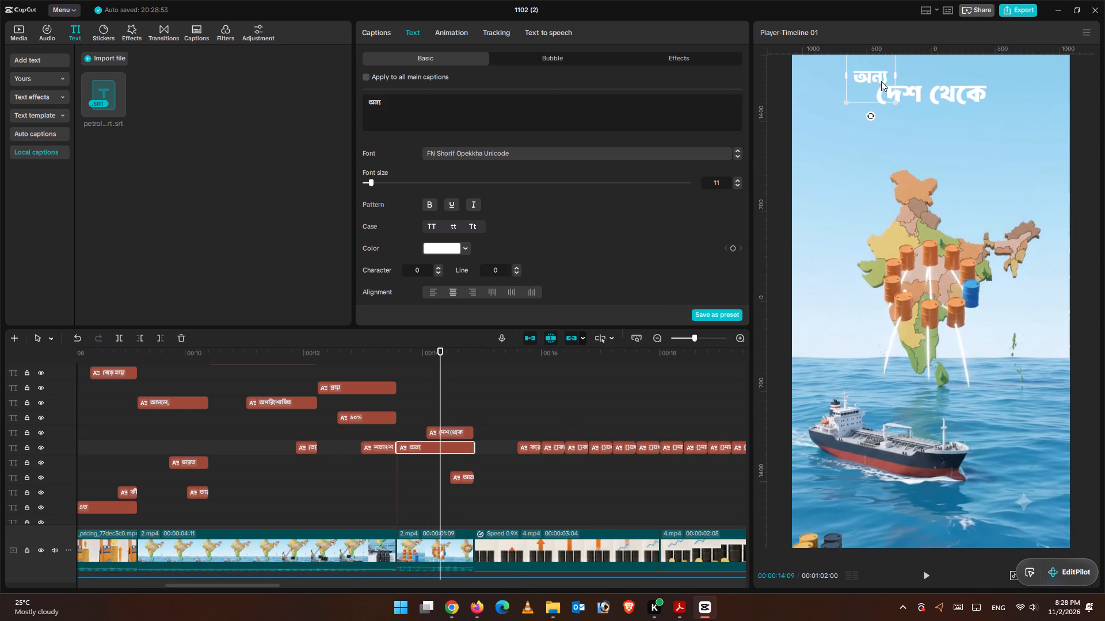
pyautogui.moveTo(881, 78); pyautogui.dragTo(907, 76)
# Shrink the আমদানি করে। caption and place it just beneath থেকে, aligned with the end of the দেশ থেকে line.
pyautogui.moveTo(452, 376); pyautogui.dragTo(460, 382)
pyautogui.moveTo(441, 377); pyautogui.dragTo(448, 378)
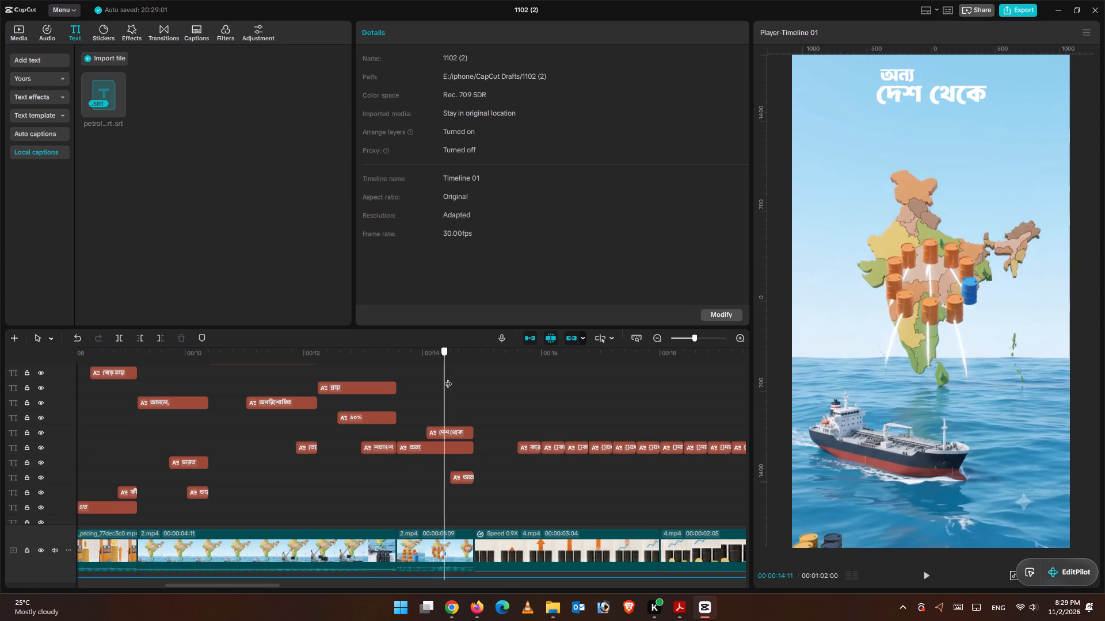
pyautogui.moveTo(448, 378); pyautogui.dragTo(459, 385)
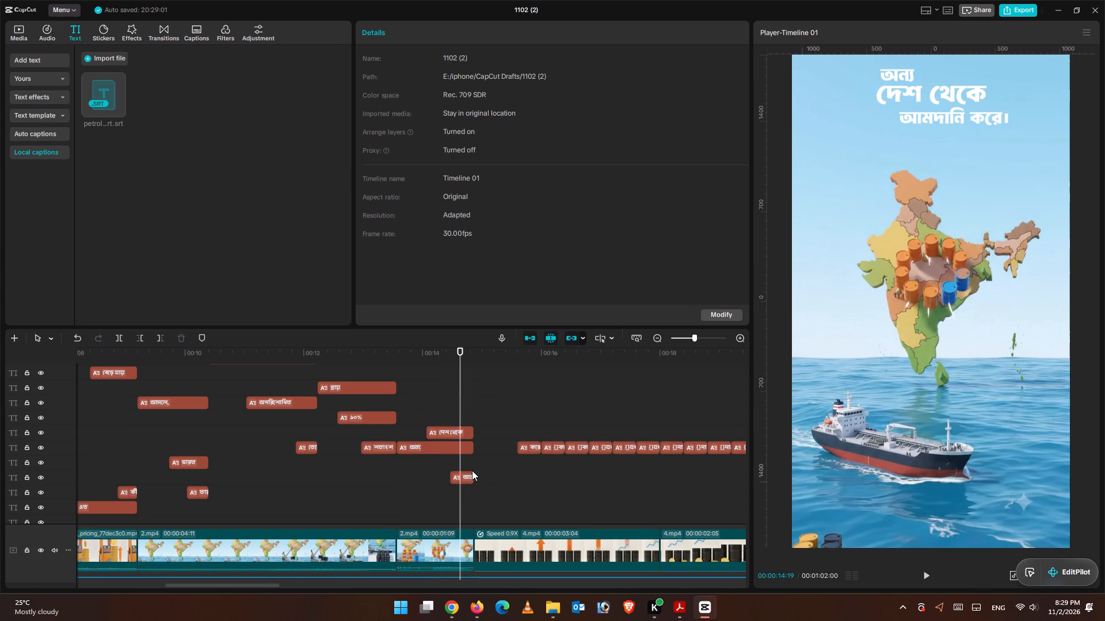
pyautogui.click(472, 470)
pyautogui.click(460, 397)
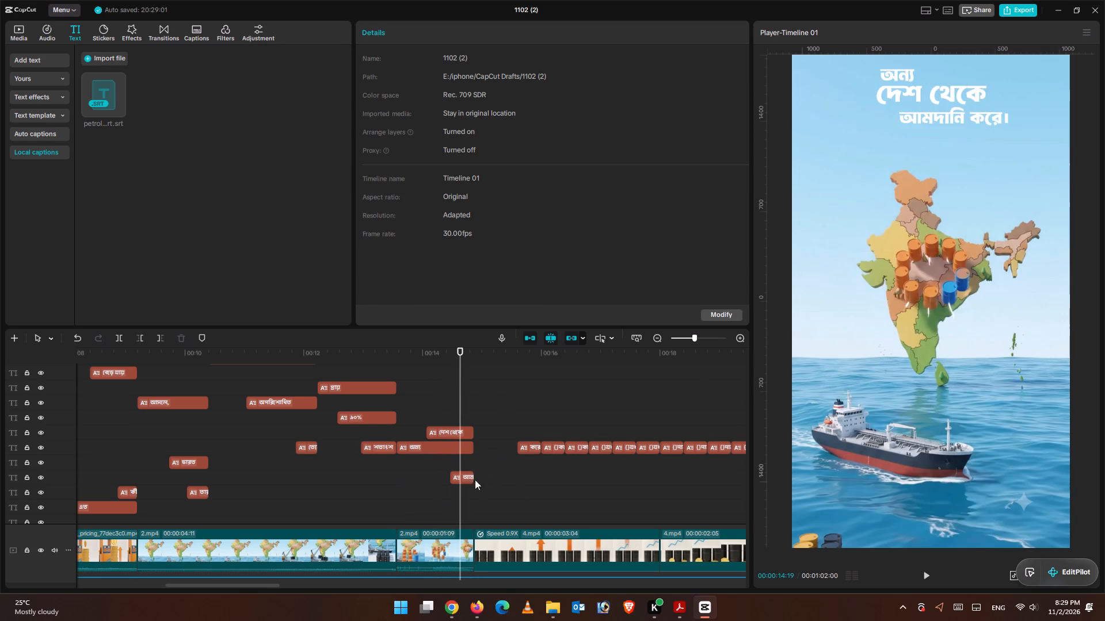
pyautogui.click(466, 476)
pyautogui.click(956, 118)
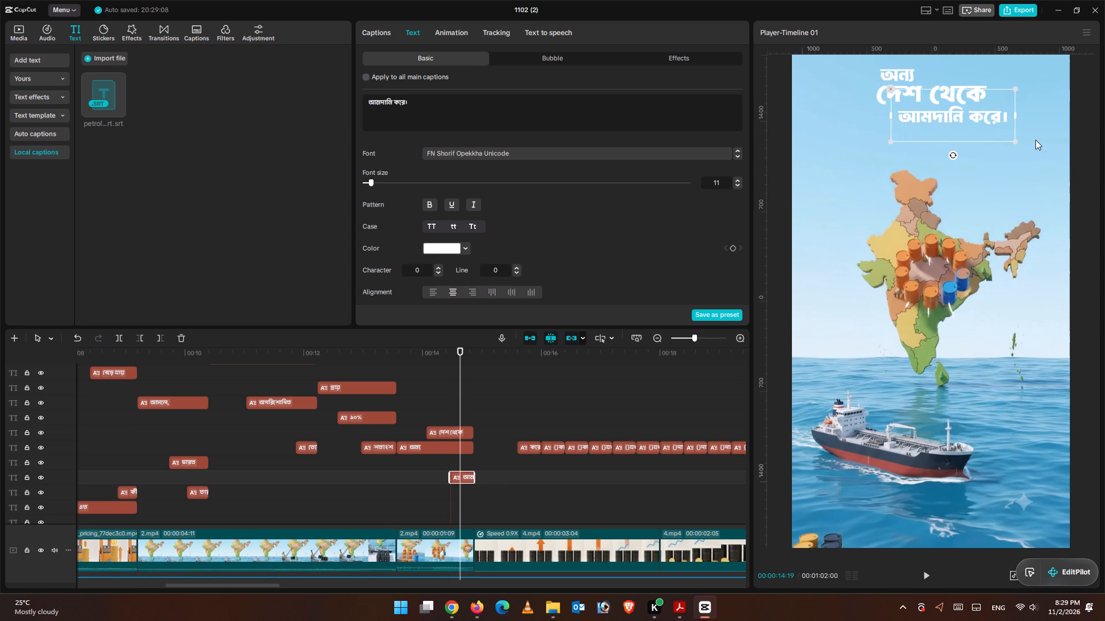
pyautogui.moveTo(1013, 144); pyautogui.dragTo(983, 129)
pyautogui.click(961, 122)
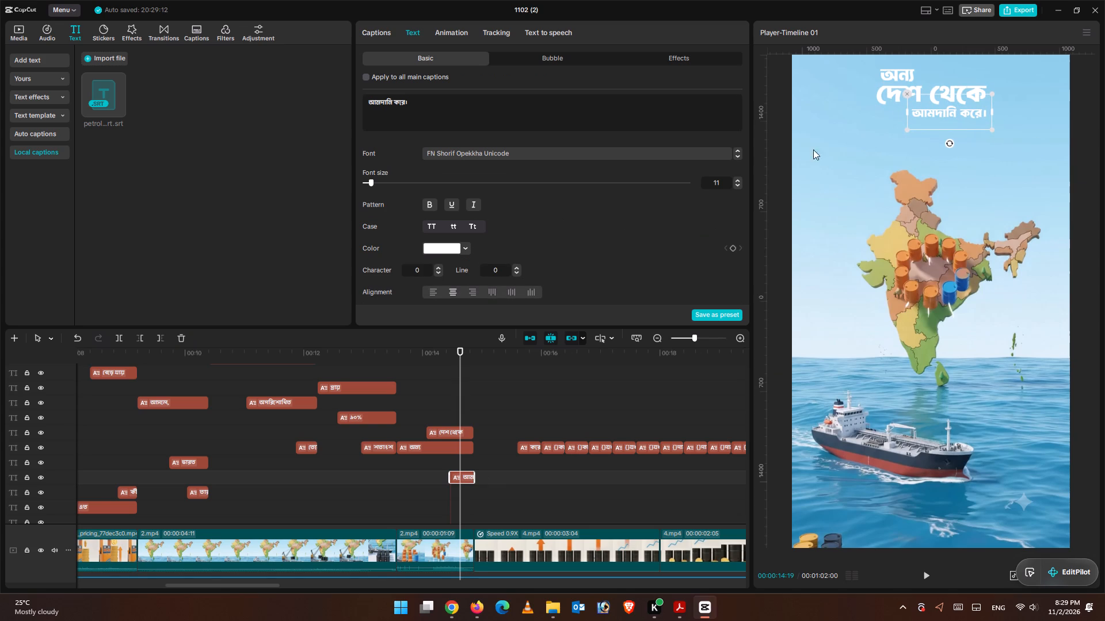
# Enlarge the দেশ থেকে caption further, keeping it centred between অন্য and আমদানি করে।.
pyautogui.click(438, 394)
pyautogui.moveTo(438, 394); pyautogui.dragTo(450, 399)
pyautogui.click(451, 430)
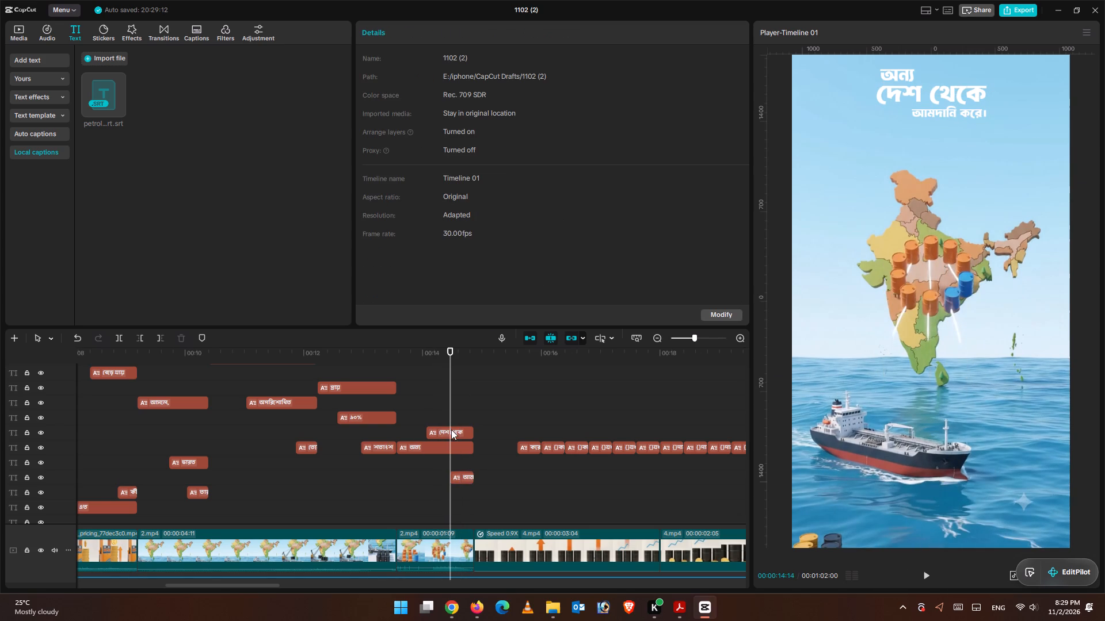
pyautogui.moveTo(992, 132); pyautogui.dragTo(1022, 150)
pyautogui.moveTo(981, 94); pyautogui.dragTo(983, 99)
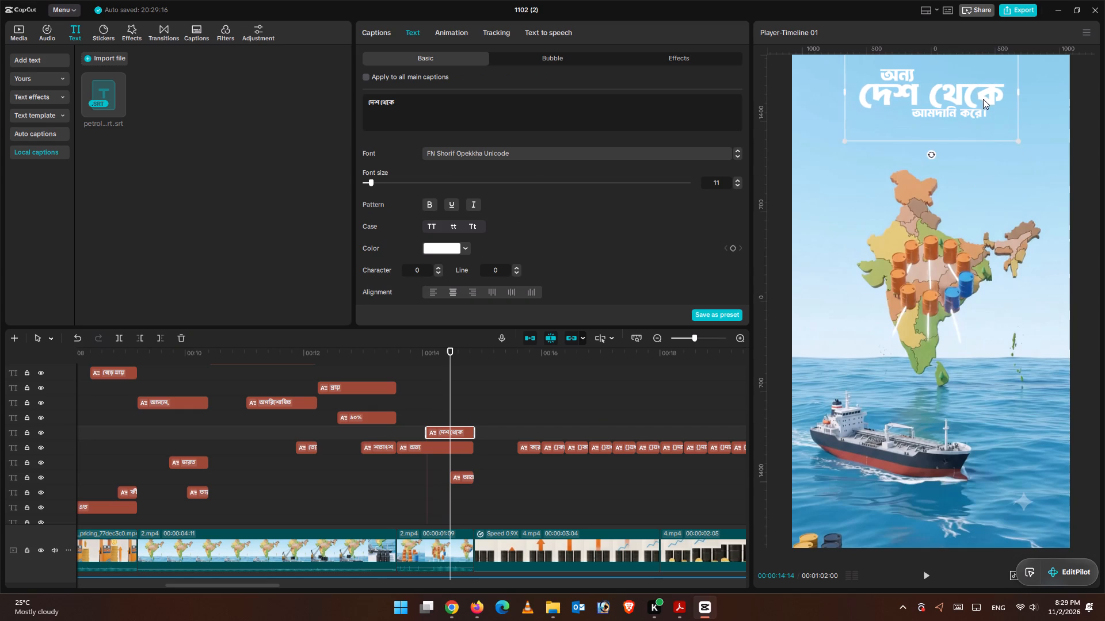
# Lower the দেশ থেকে caption below অন্য and move the আমদানি করে। caption beneath থেকে, aligned with the end of the line.
pyautogui.moveTo(983, 99); pyautogui.dragTo(979, 110)
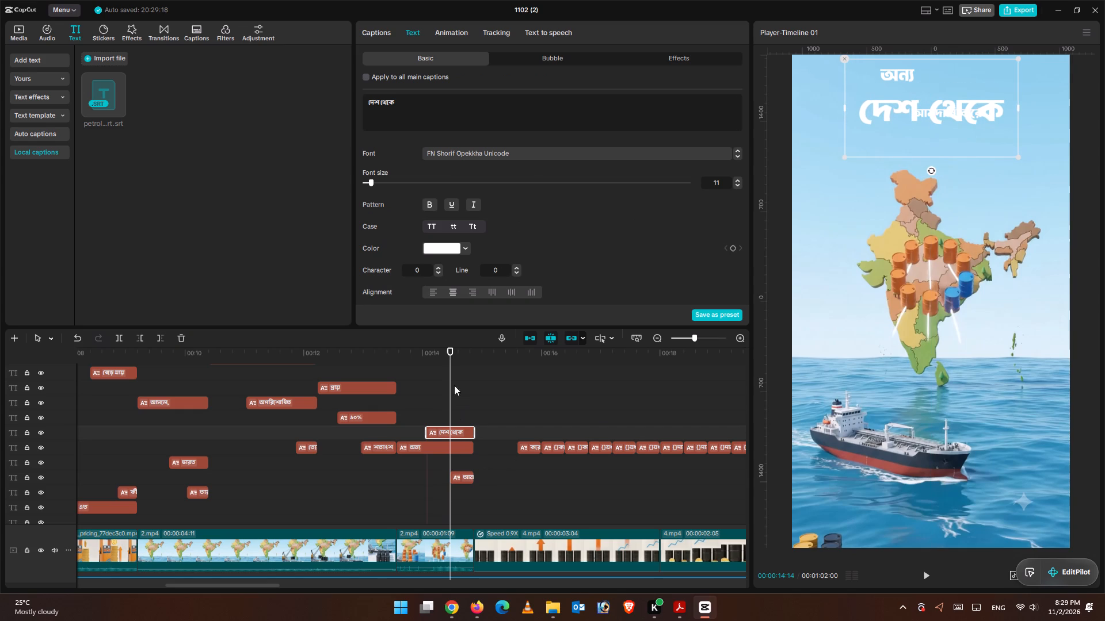
pyautogui.moveTo(452, 384); pyautogui.dragTo(463, 390)
pyautogui.click(466, 481)
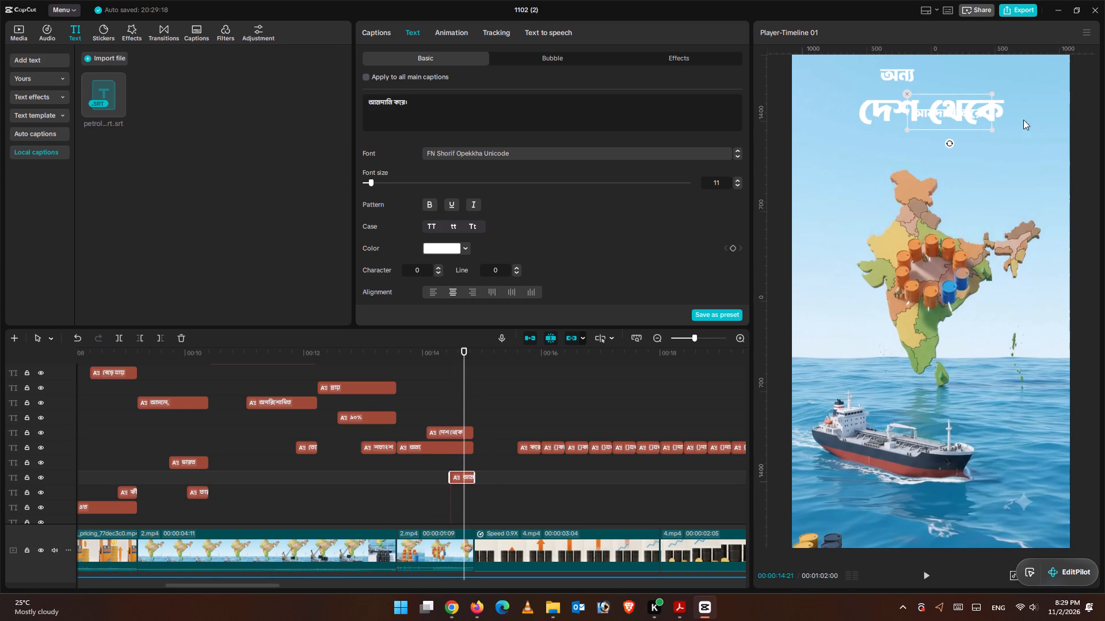
pyautogui.moveTo(944, 117); pyautogui.dragTo(958, 136)
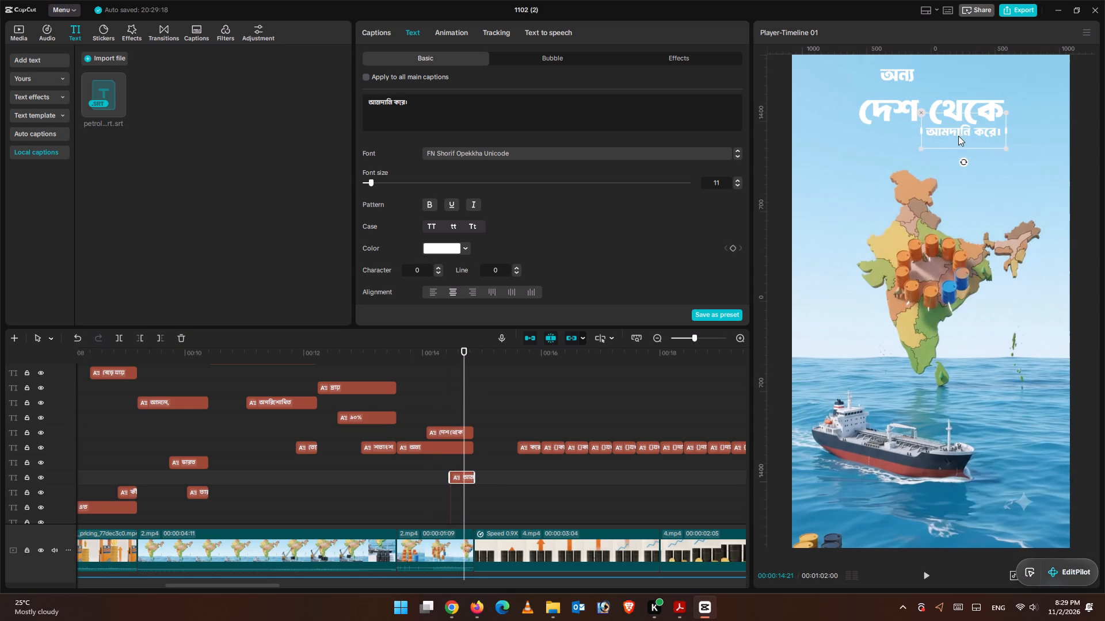
pyautogui.moveTo(958, 136); pyautogui.dragTo(959, 136)
# Shrink the অন্য caption and place it just above দেশ, near the start of the দেশ থেকে line.
pyautogui.moveTo(462, 401); pyautogui.dragTo(397, 409)
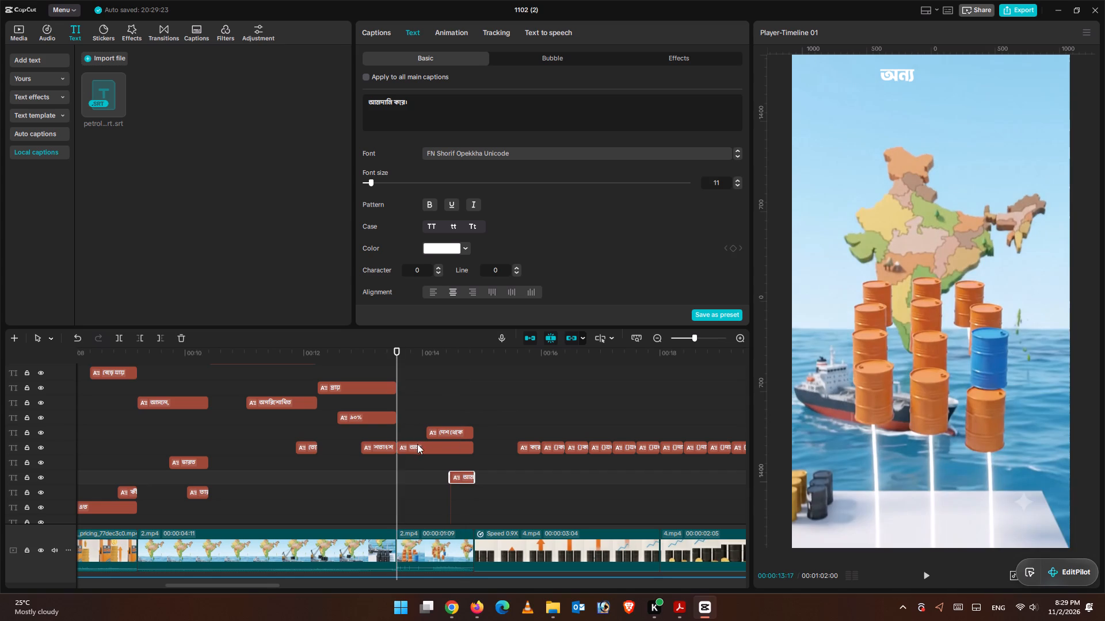
pyautogui.click(418, 444)
pyautogui.moveTo(402, 359); pyautogui.dragTo(421, 366)
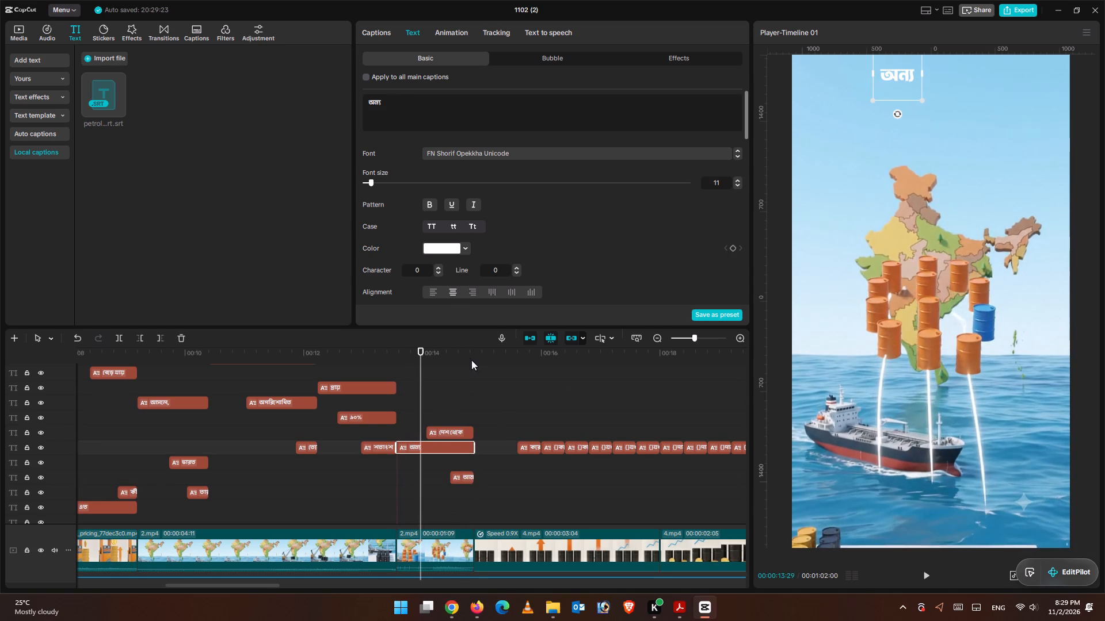
pyautogui.moveTo(422, 352); pyautogui.dragTo(444, 358)
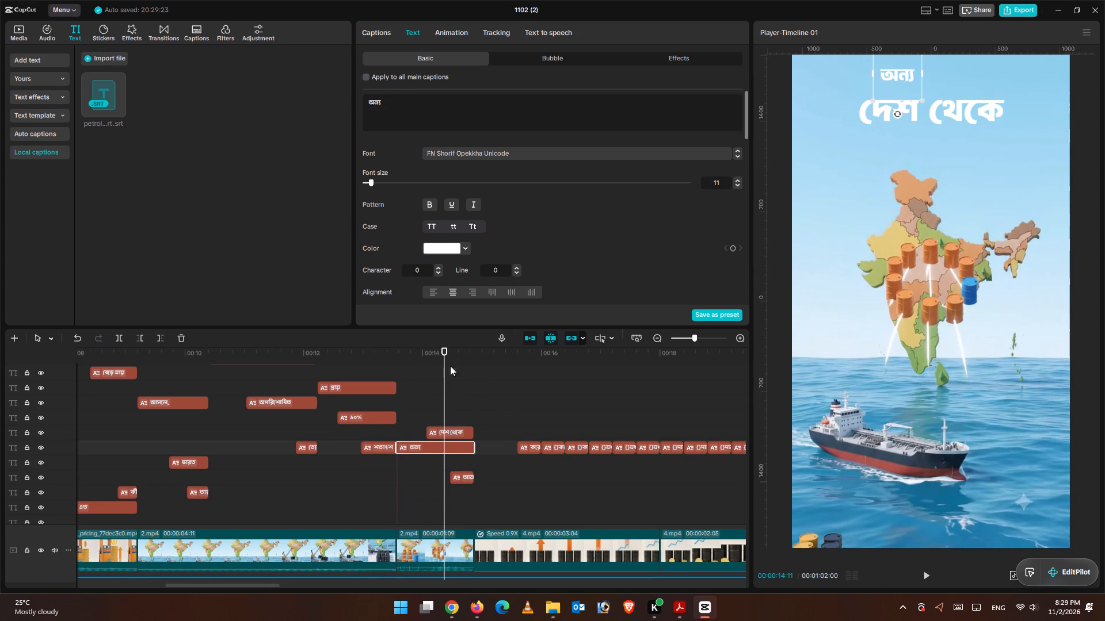
pyautogui.moveTo(442, 358); pyautogui.dragTo(463, 367)
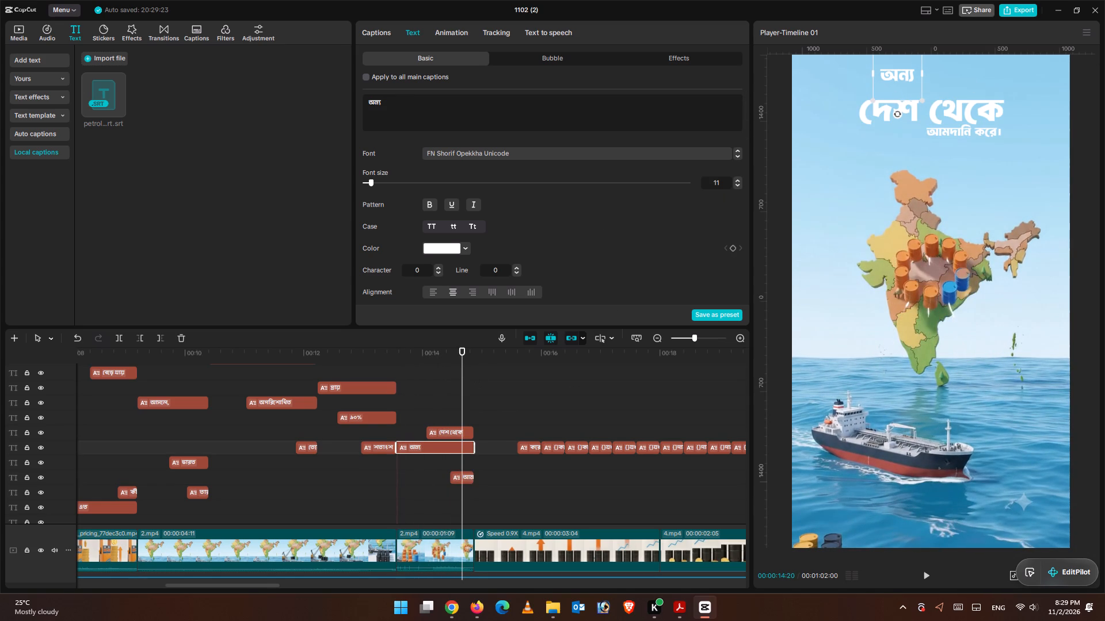
pyautogui.moveTo(918, 99); pyautogui.dragTo(908, 93)
pyautogui.moveTo(900, 82); pyautogui.dragTo(883, 96)
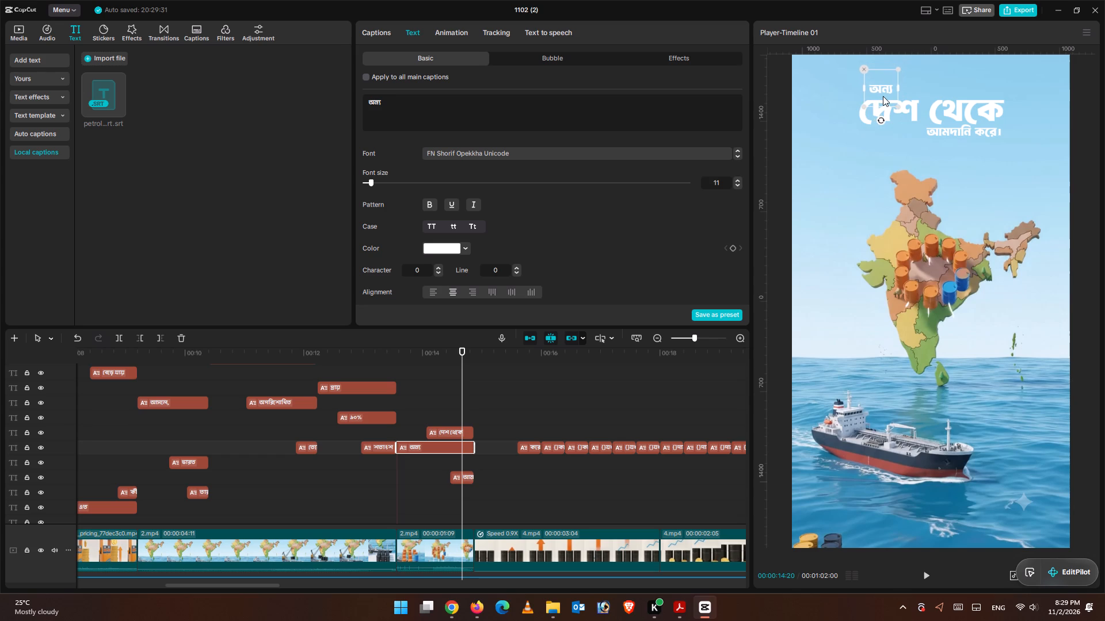
pyautogui.moveTo(883, 96); pyautogui.dragTo(885, 97)
# Nudge the আমদানি করে। caption slightly down and right beneath থেকে.
pyautogui.click(983, 183)
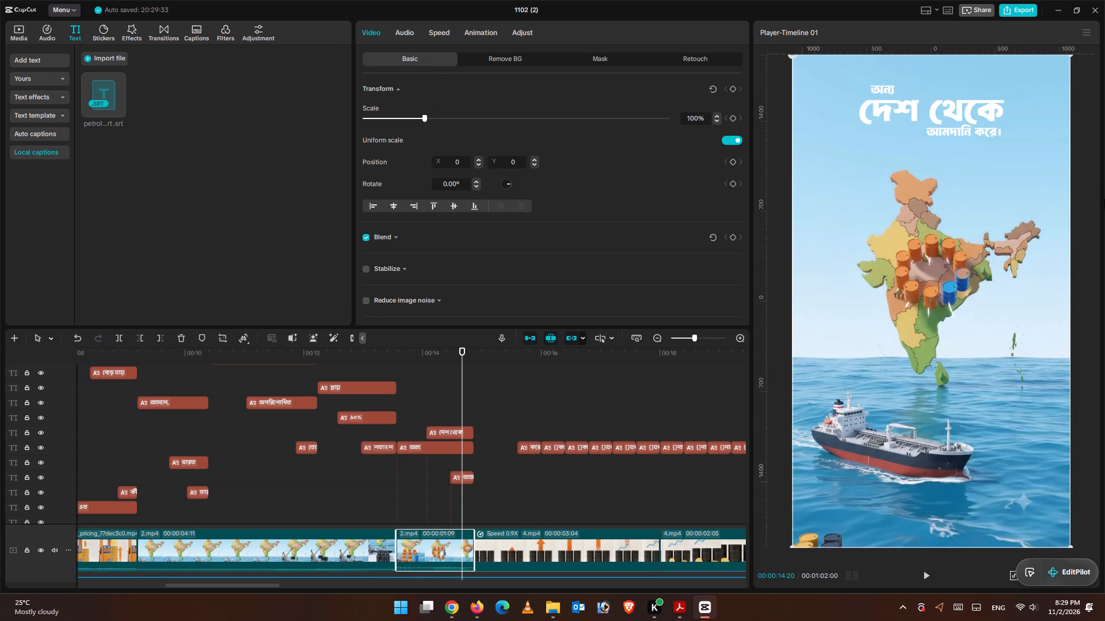
pyautogui.click(957, 136)
pyautogui.click(459, 475)
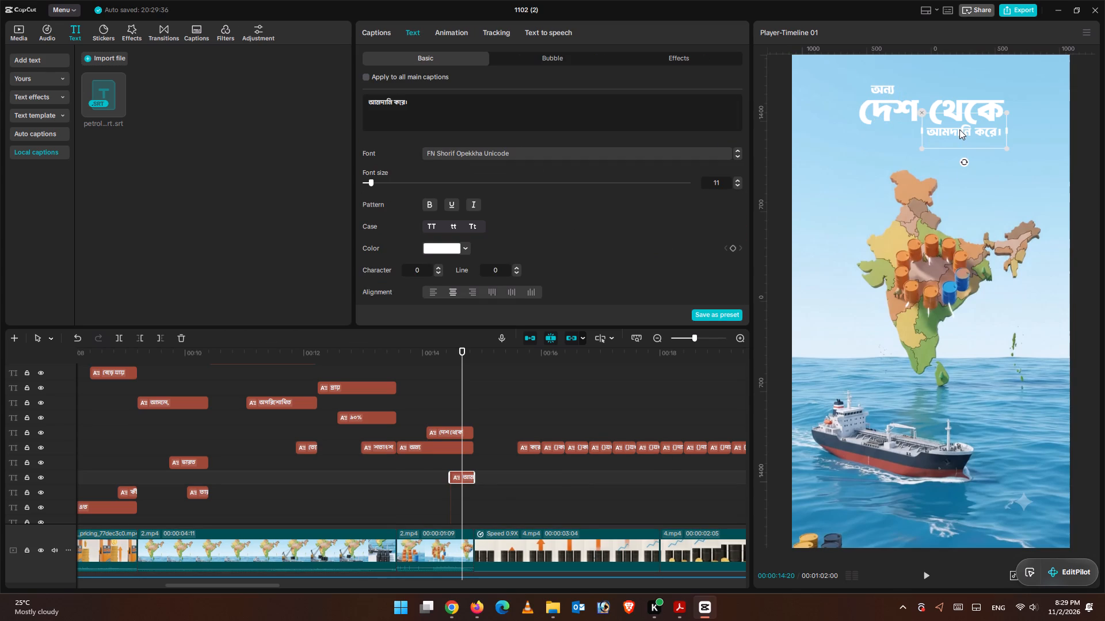
pyautogui.click(959, 130)
pyautogui.click(966, 129)
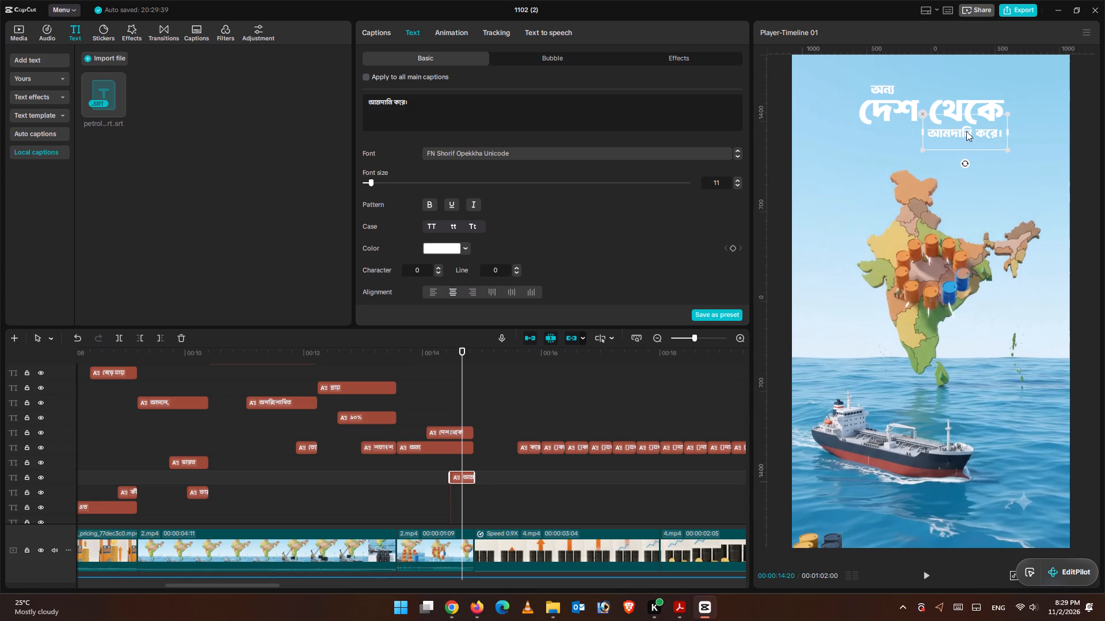
# Nudge the অন্য caption slightly down so it sits closer to the দেশ থেকে line.
pyautogui.doubleClick(418, 404)
pyautogui.click(427, 448)
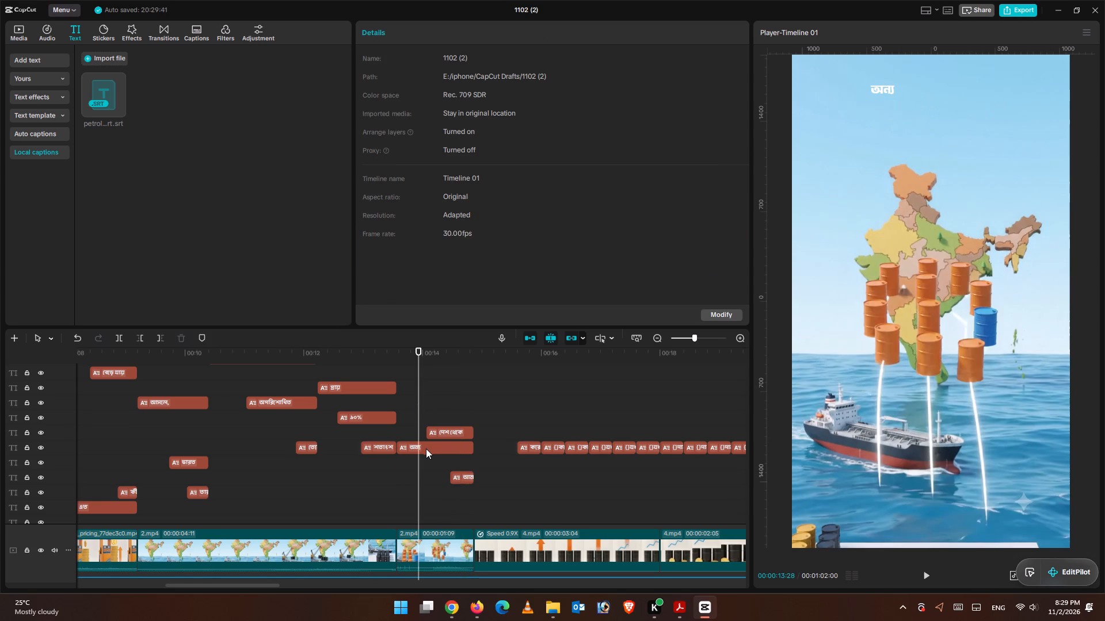
pyautogui.click(883, 97)
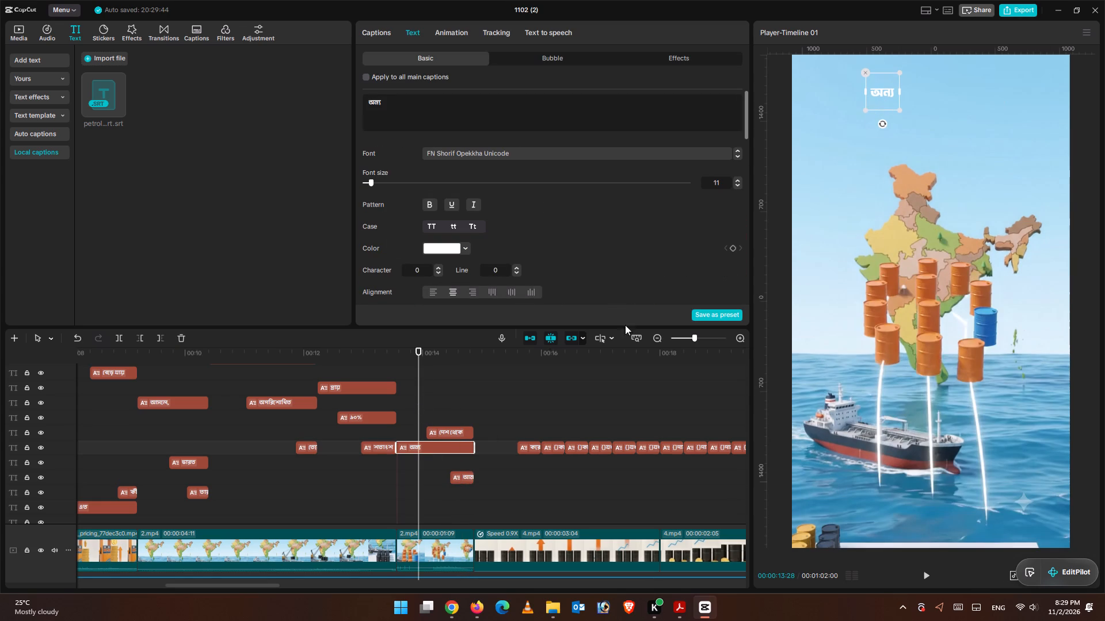
pyautogui.moveTo(428, 353); pyautogui.dragTo(455, 357)
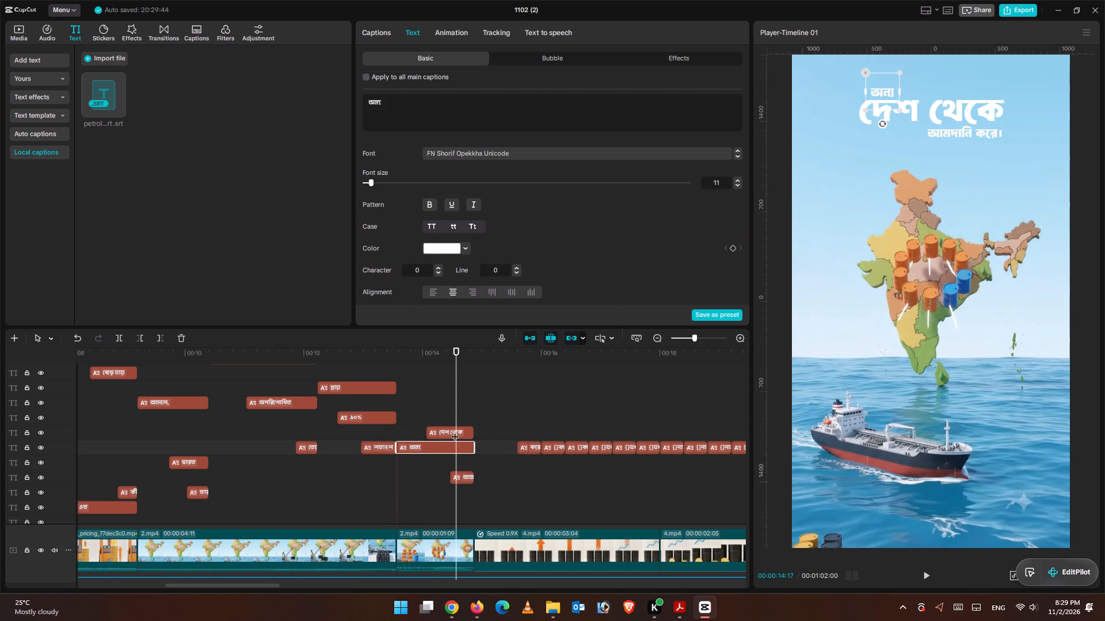
# Play the video from the start into the black oil barrels clip to review the caption layout and timing.
pyautogui.moveTo(464, 346); pyautogui.dragTo(0, 351)
pyautogui.moveTo(460, 361); pyautogui.dragTo(16, 337)
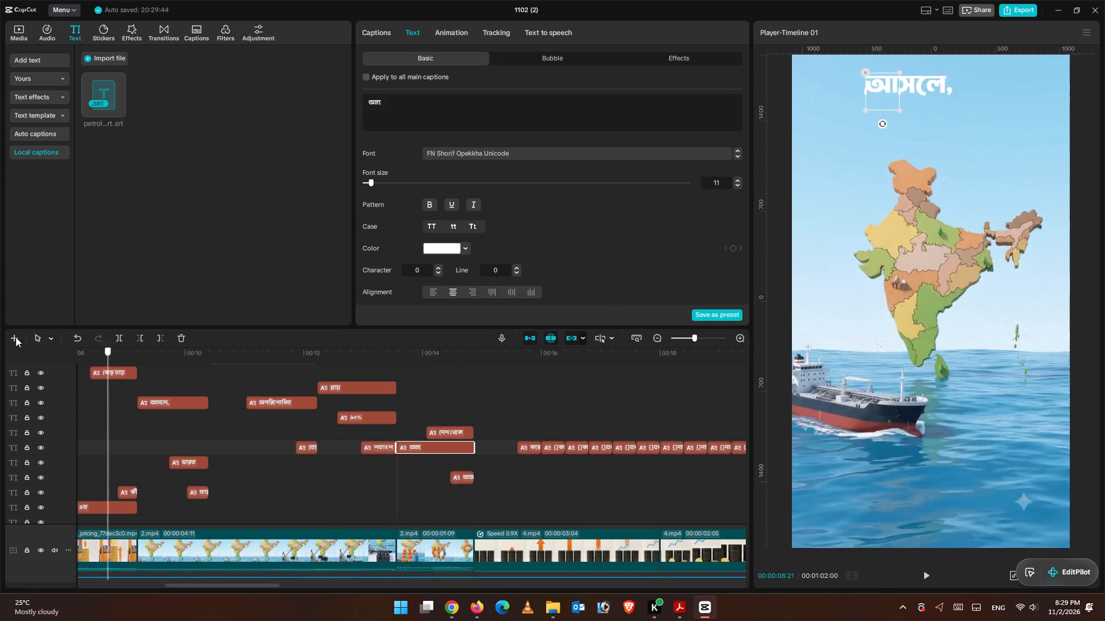
pyautogui.moveTo(16, 337); pyautogui.dragTo(0, 309)
pyautogui.click(931, 574)
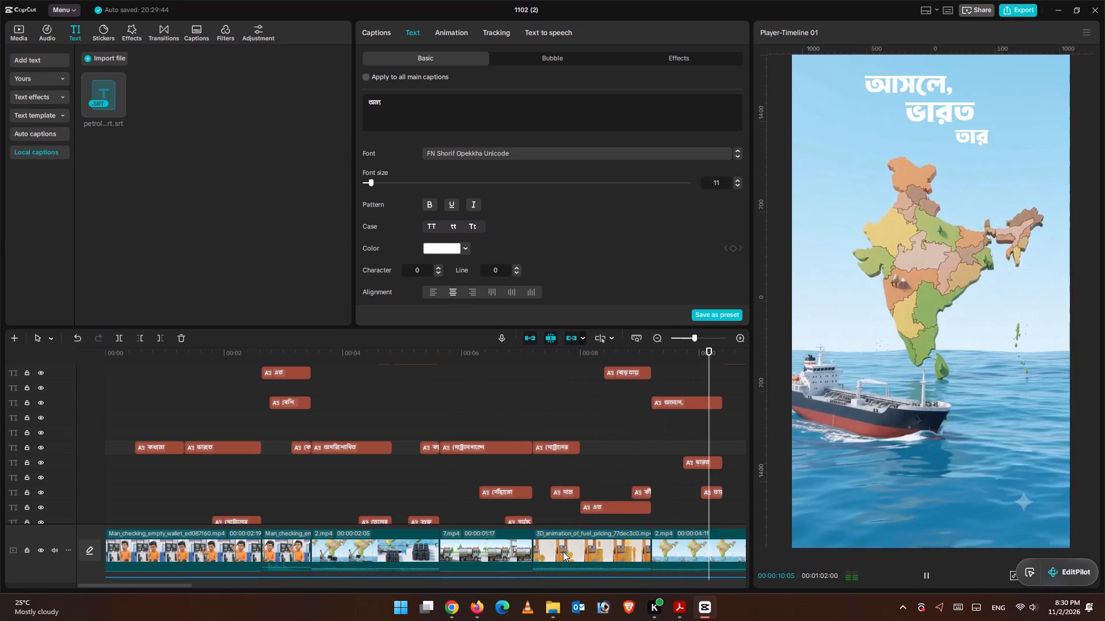
pyautogui.click(434, 408)
pyautogui.click(924, 575)
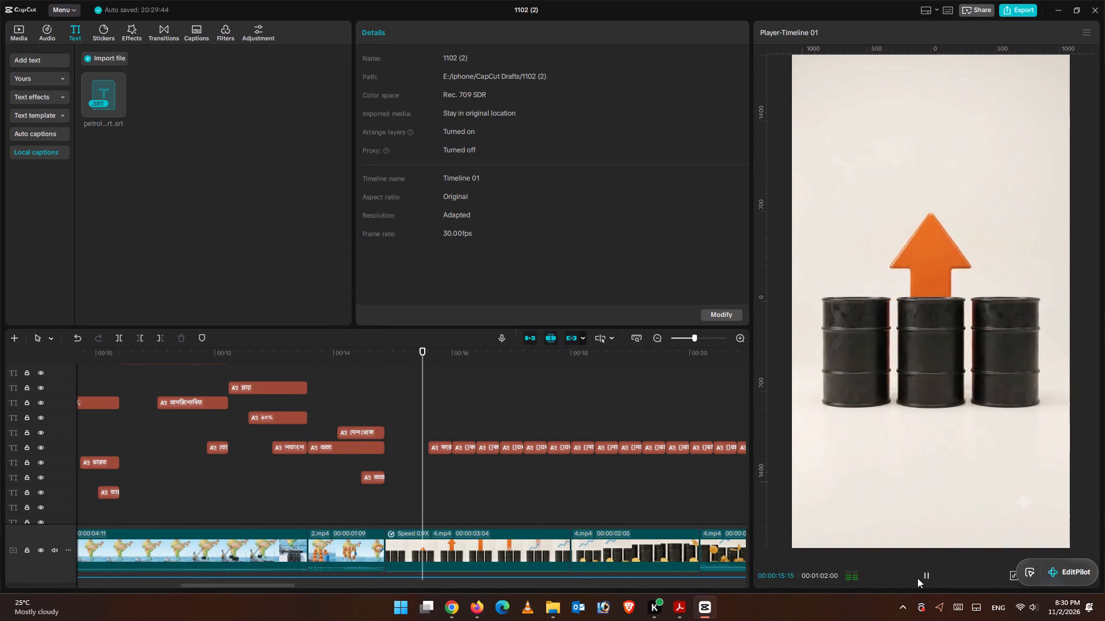
# Examine where the অন্য, দেশ থেকে and আমদানি করে। captions end against the cut to the barrels clip, stopping at 00:00:14:26.
pyautogui.click(367, 405)
pyautogui.click(395, 405)
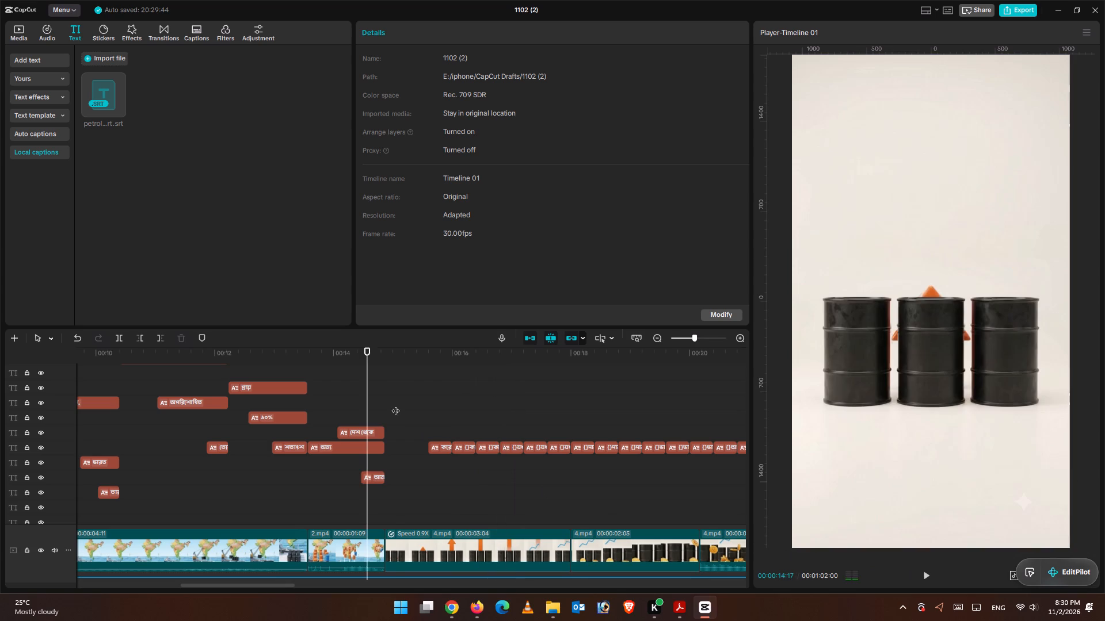
pyautogui.hotkey('ctrl', '=')
pyautogui.hotkey('ctrl', '=')
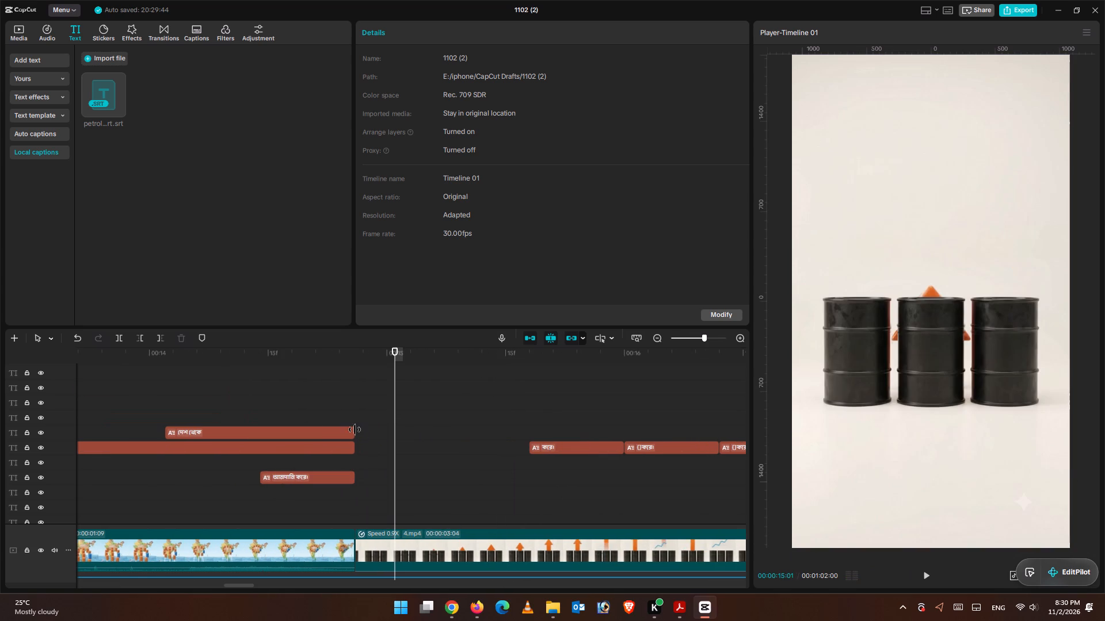
pyautogui.moveTo(388, 376); pyautogui.dragTo(299, 359)
pyautogui.moveTo(393, 351); pyautogui.dragTo(353, 364)
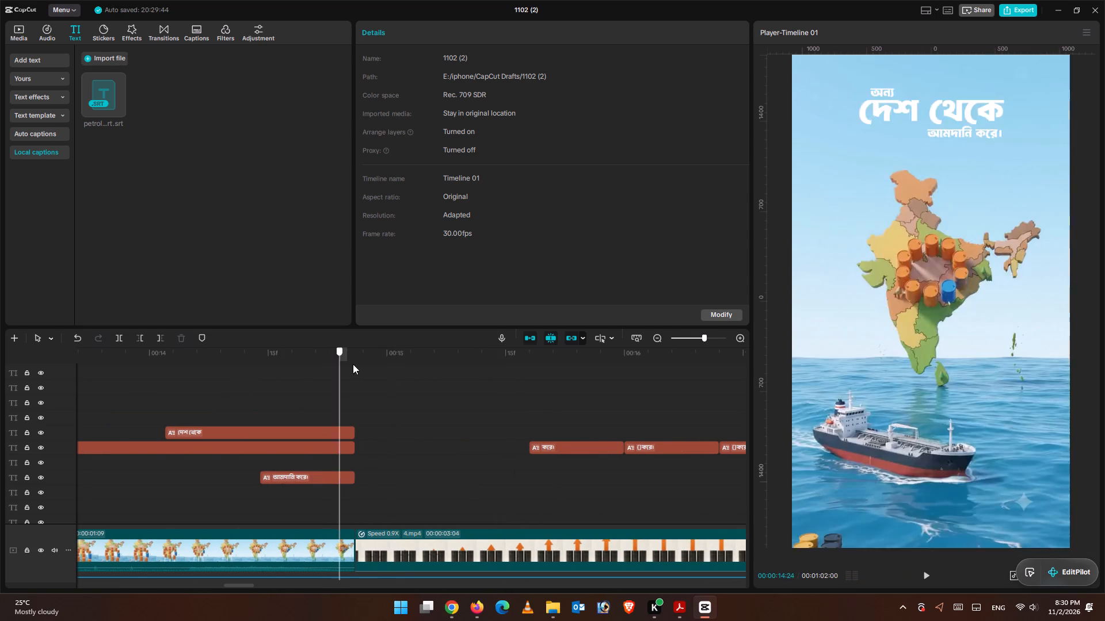
pyautogui.moveTo(353, 364); pyautogui.dragTo(357, 365)
pyautogui.hotkey('ctrl', '-')
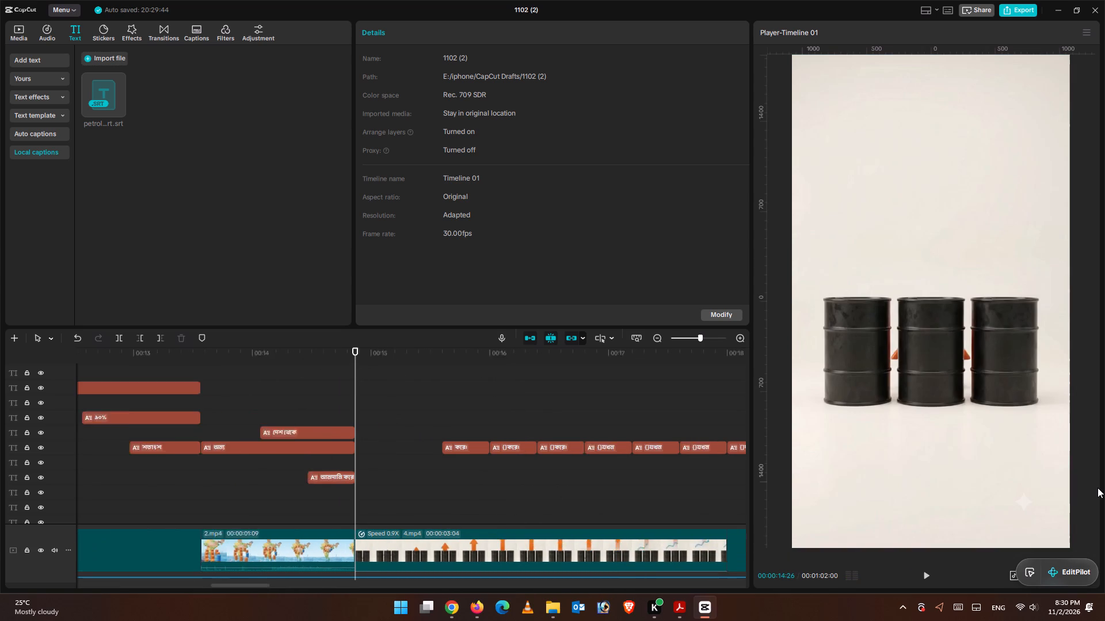
pyautogui.hotkey('ctrl', '-')
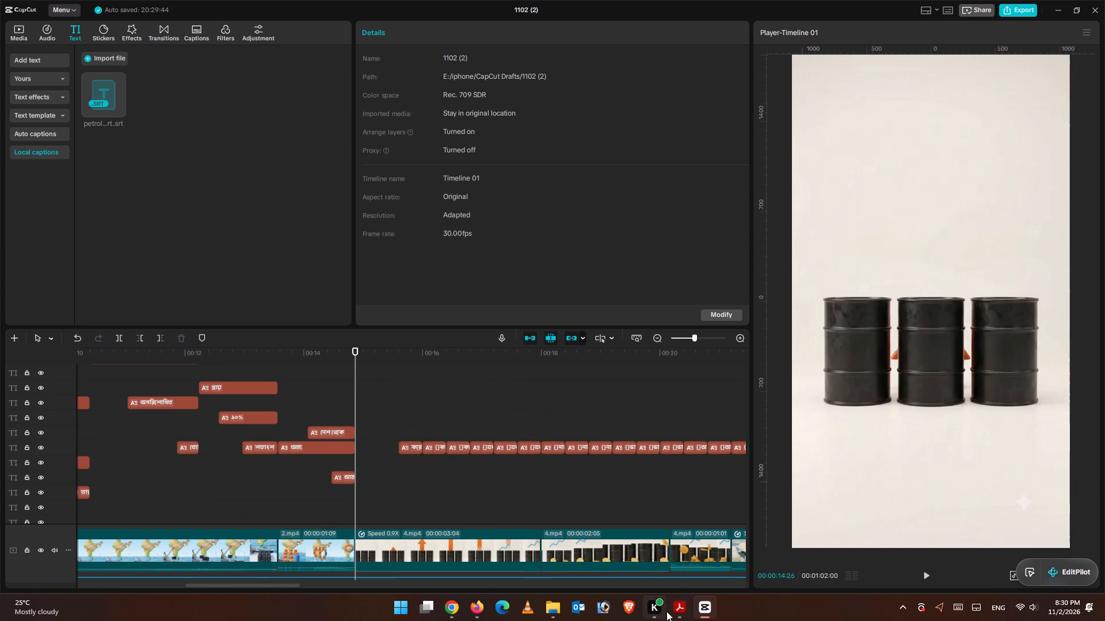